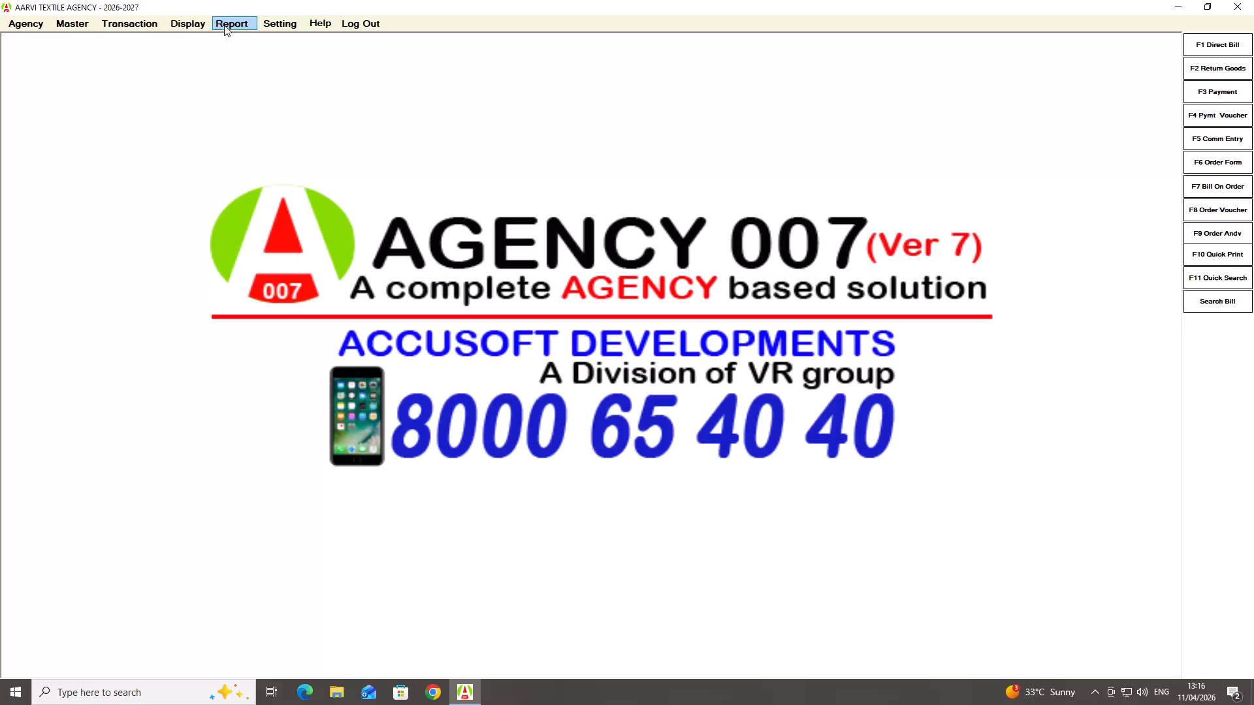
# Start a direct bill invoice with RIDDHI FABRICS as supplier and NIVAN CREATION as party.
pyautogui.press('F1')
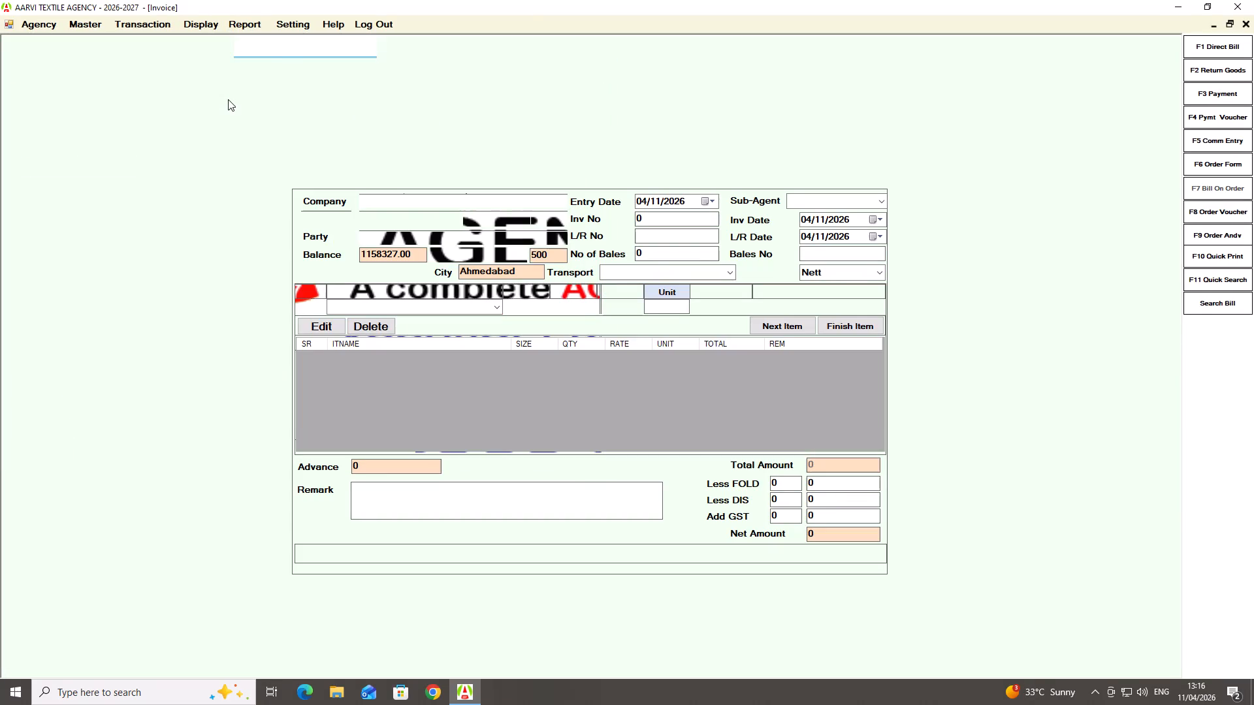
pyautogui.write('ridd')
pyautogui.press('Down')
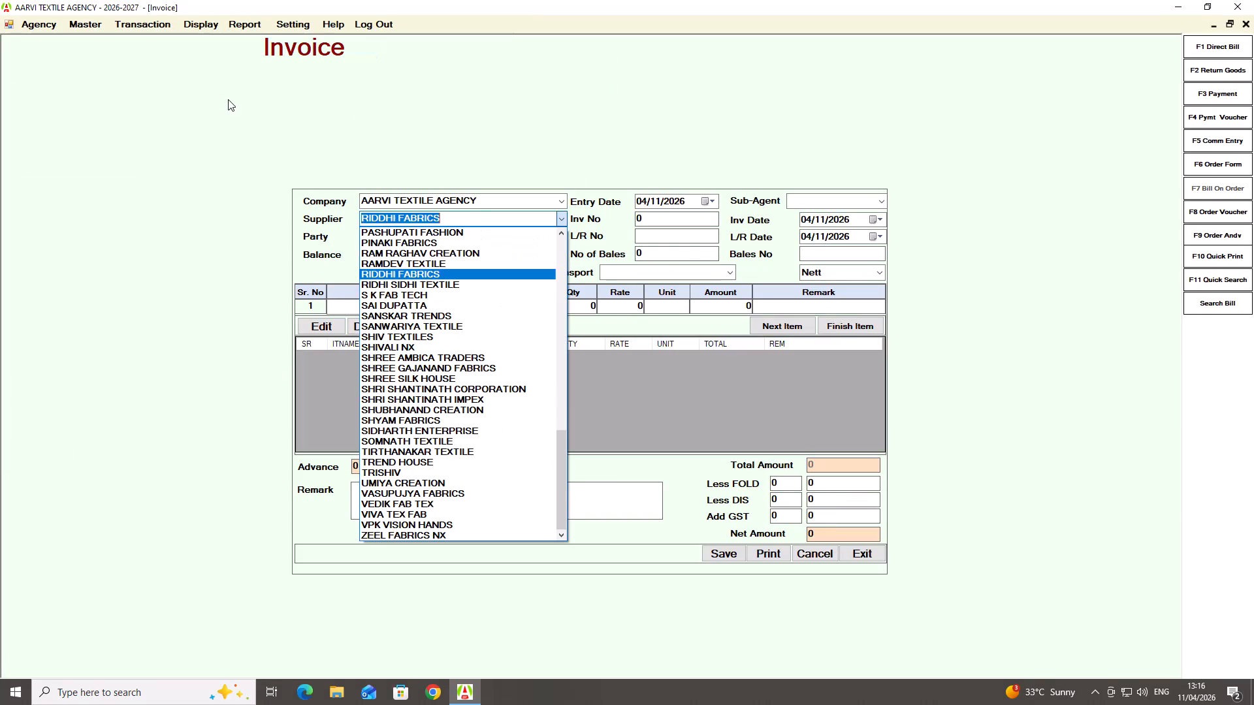
pyautogui.press('Return')
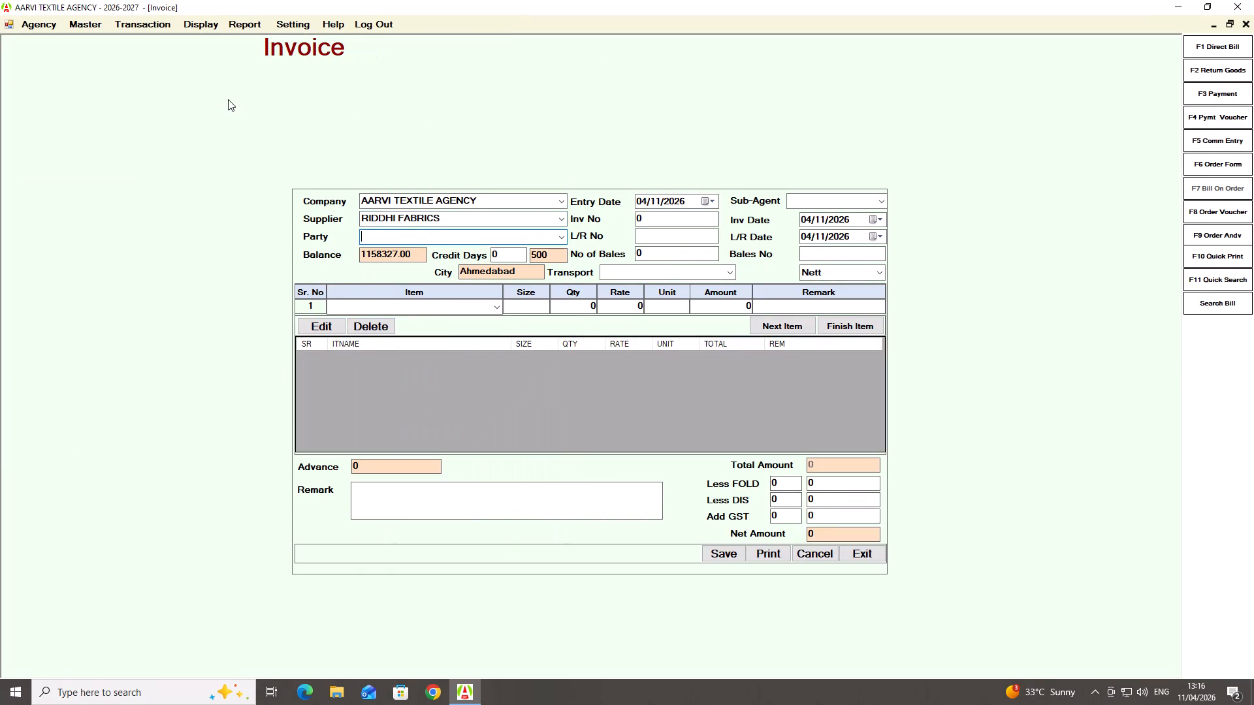
pyautogui.write('niv')
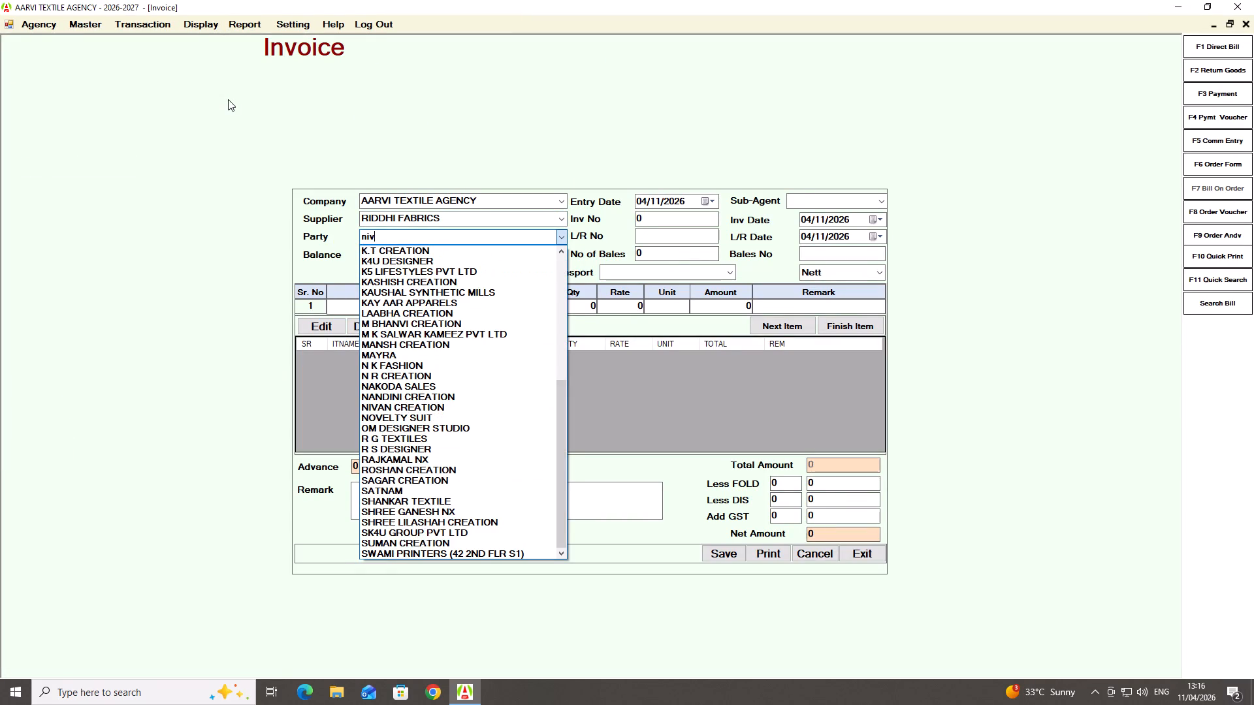
pyautogui.press('Down')
pyautogui.press('Return')
pyautogui.press('Return')
pyautogui.press('Return')
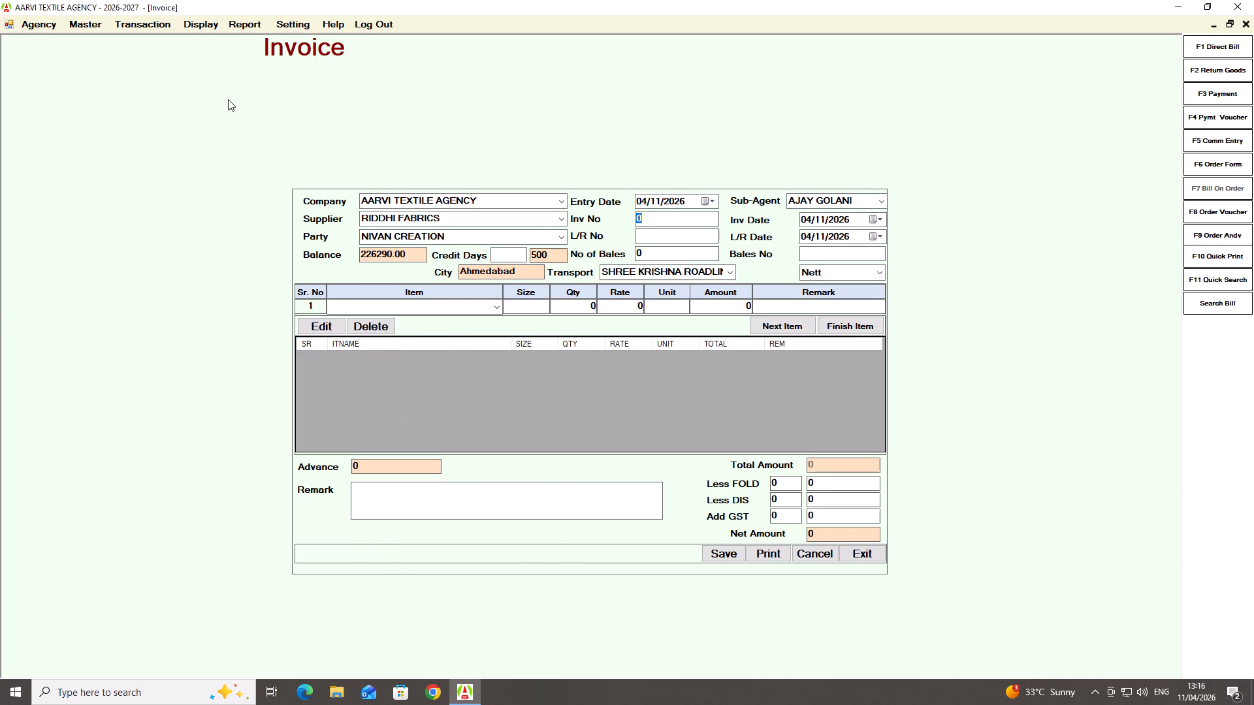
# Enter 3181-N as the invoice number.
pyautogui.write('3181-')
pyautogui.press('n')
pyautogui.press('BackSpace')
pyautogui.press('n')
pyautogui.press('Return')
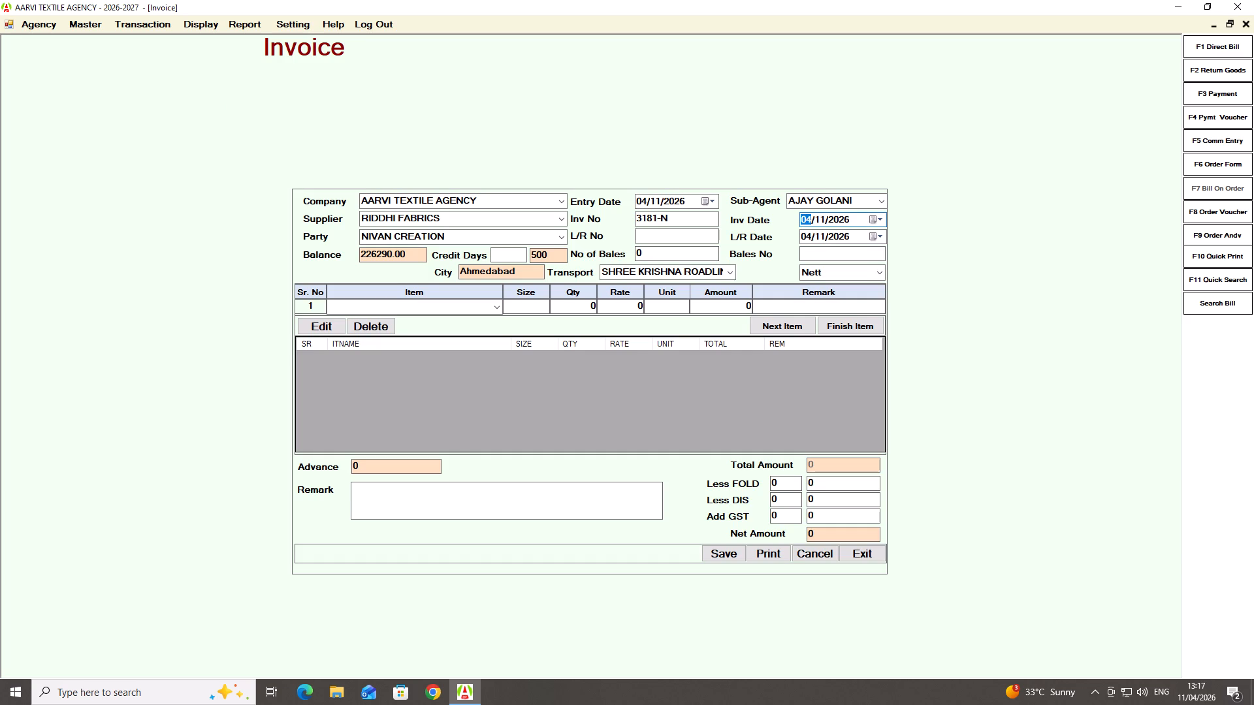
# Set both the invoice date and the L/R date to 06/10/2026.
pyautogui.press('6')
pyautogui.press('Right')
pyautogui.press('Down')
pyautogui.press('Return')
pyautogui.press('Return')
pyautogui.press('6')
pyautogui.press('Right')
pyautogui.press('Down')
pyautogui.press('Left')
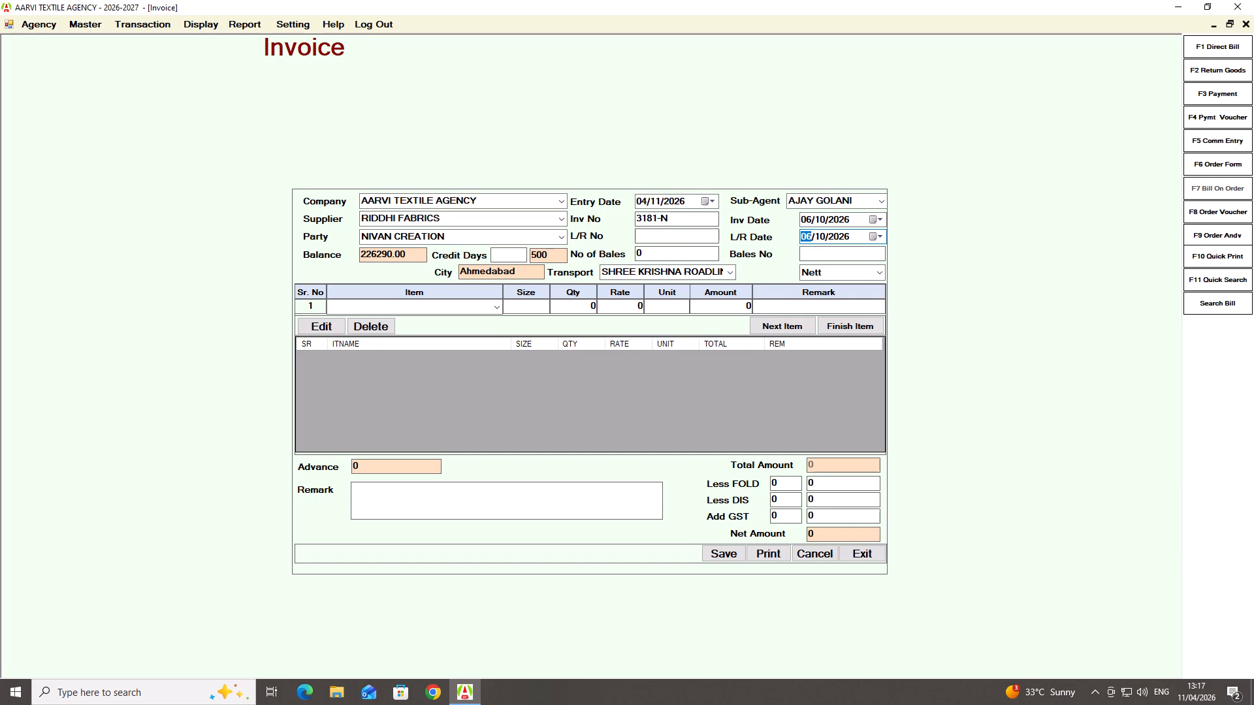
pyautogui.press('Return')
# Add the first invoice line with item **DIRECT**, quantity 380.73 and rate 82.
pyautogui.press('Return')
pyautogui.press('Return')
pyautogui.press('Return')
pyautogui.press('Return')
pyautogui.press('Down')
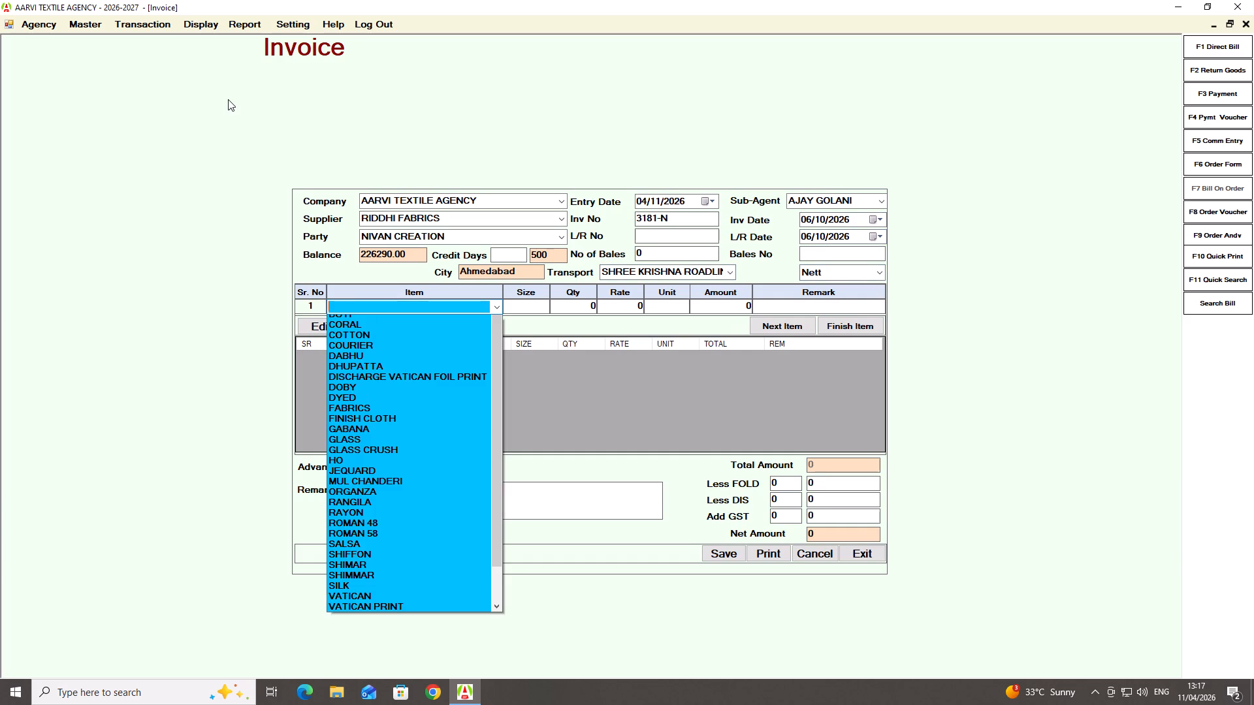
pyautogui.press('Return')
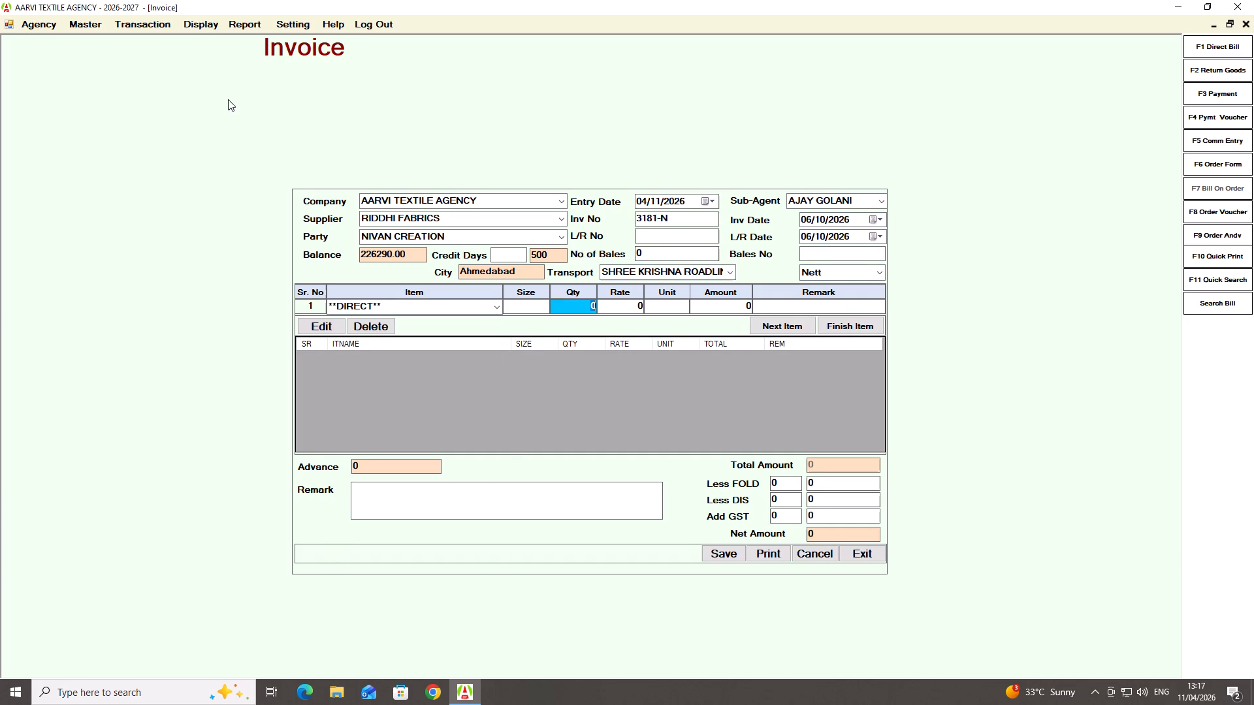
pyautogui.write('380.73')
pyautogui.press('Return')
pyautogui.write('82')
pyautogui.press('Return')
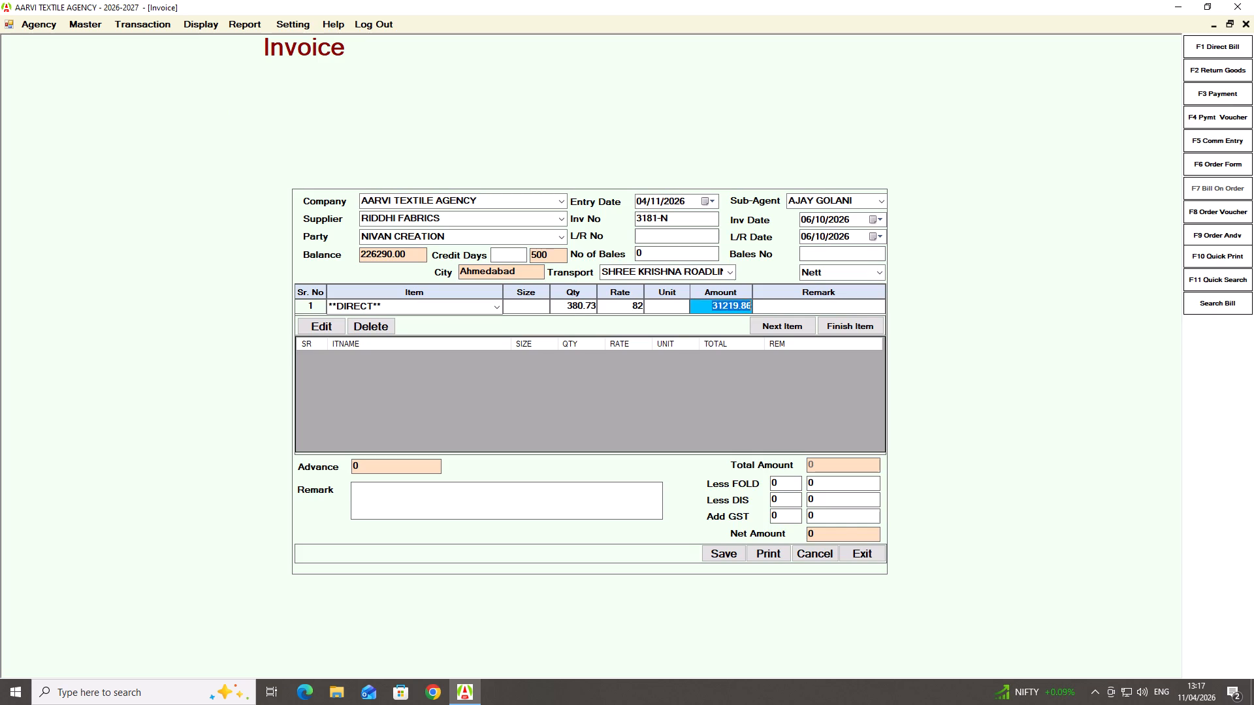
pyautogui.press('Return')
pyautogui.press('Return')
pyautogui.press('Return')
pyautogui.press('Return')
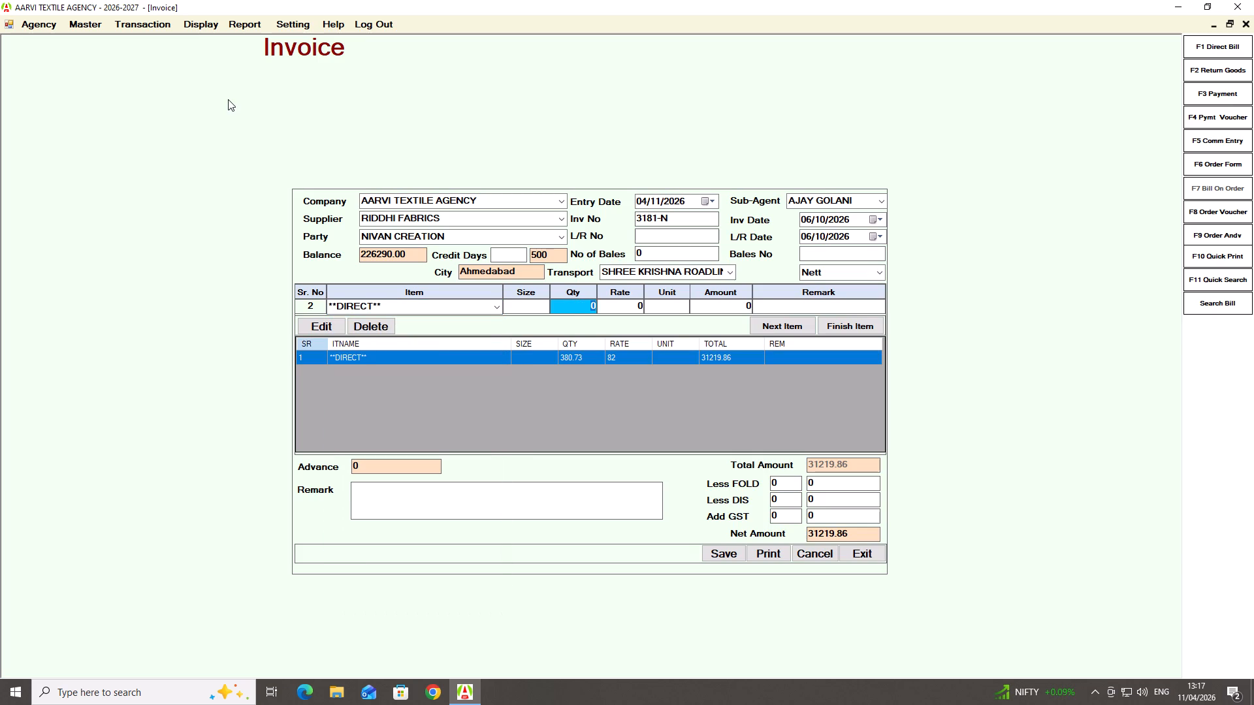
# Add a second **DIRECT** line with quantity 112.28 and rate 62.
pyautogui.write('112.28')
pyautogui.press('Return')
pyautogui.write('62')
pyautogui.press('Return')
pyautogui.press('Return')
pyautogui.press('Return')
pyautogui.press('Return')
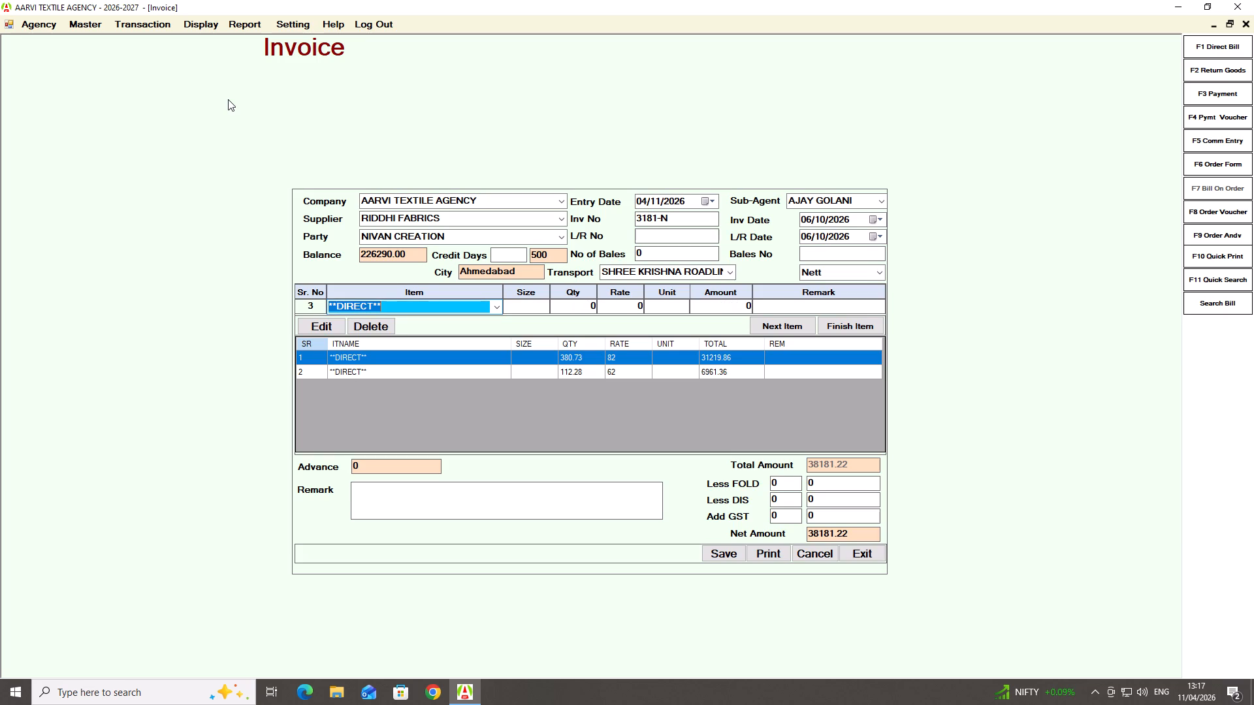
# Finish item entry for the invoice, leaving the third line unused.
pyautogui.press('Tab')
pyautogui.press('Tab')
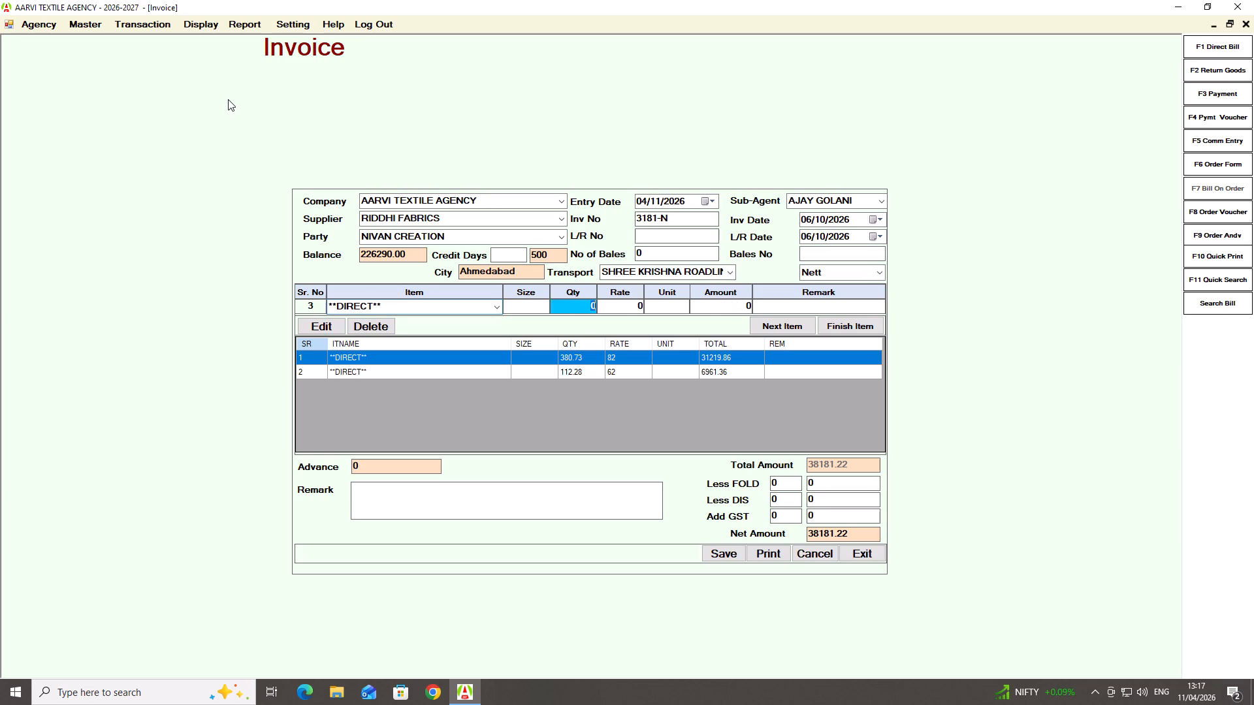
pyautogui.press('Tab')
pyautogui.press('Tab')
pyautogui.press('Tab')
pyautogui.press('Tab')
pyautogui.press('Tab')
pyautogui.press('Right')
pyautogui.press('Return')
# Set the GST rate to 5 percent, keeping the fold and discount deductions at 0.
pyautogui.press('Return')
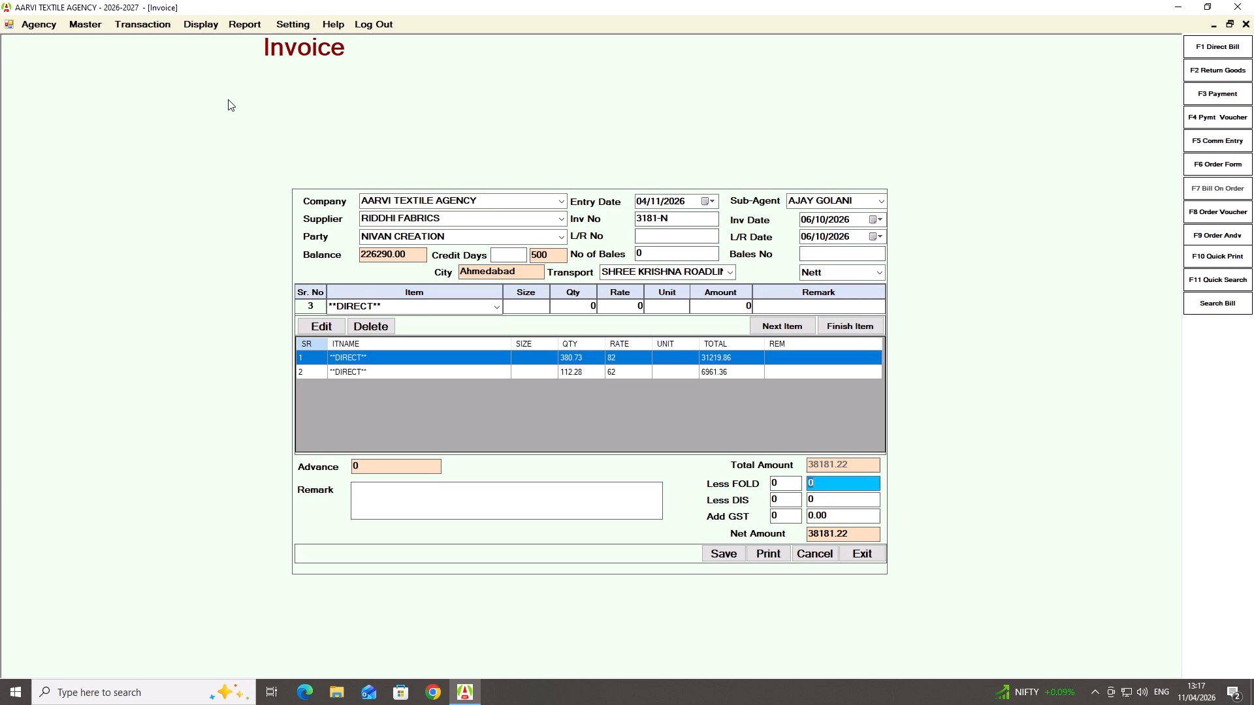
pyautogui.press('Return')
pyautogui.press('Return')
pyautogui.press('5')
pyautogui.press('BackSpace')
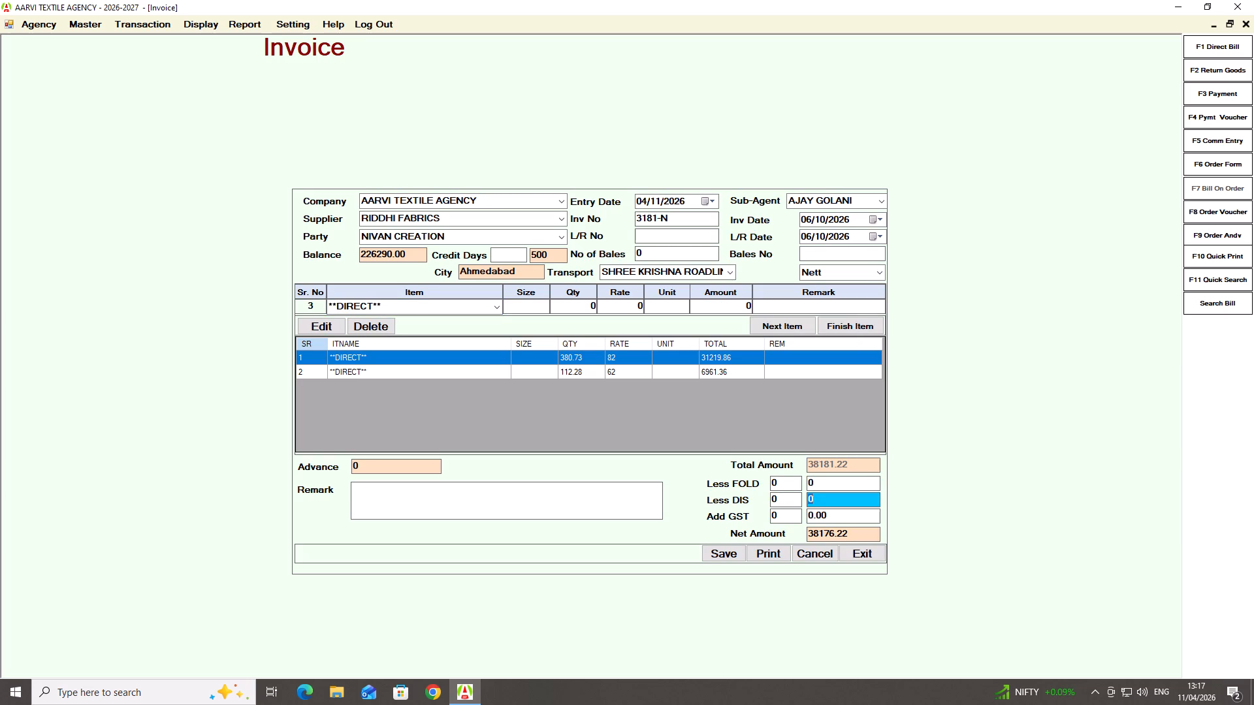
pyautogui.press('Return')
pyautogui.press('5')
pyautogui.press('Return')
# Adjust the GST amount to 1908.78.
pyautogui.press('Right')
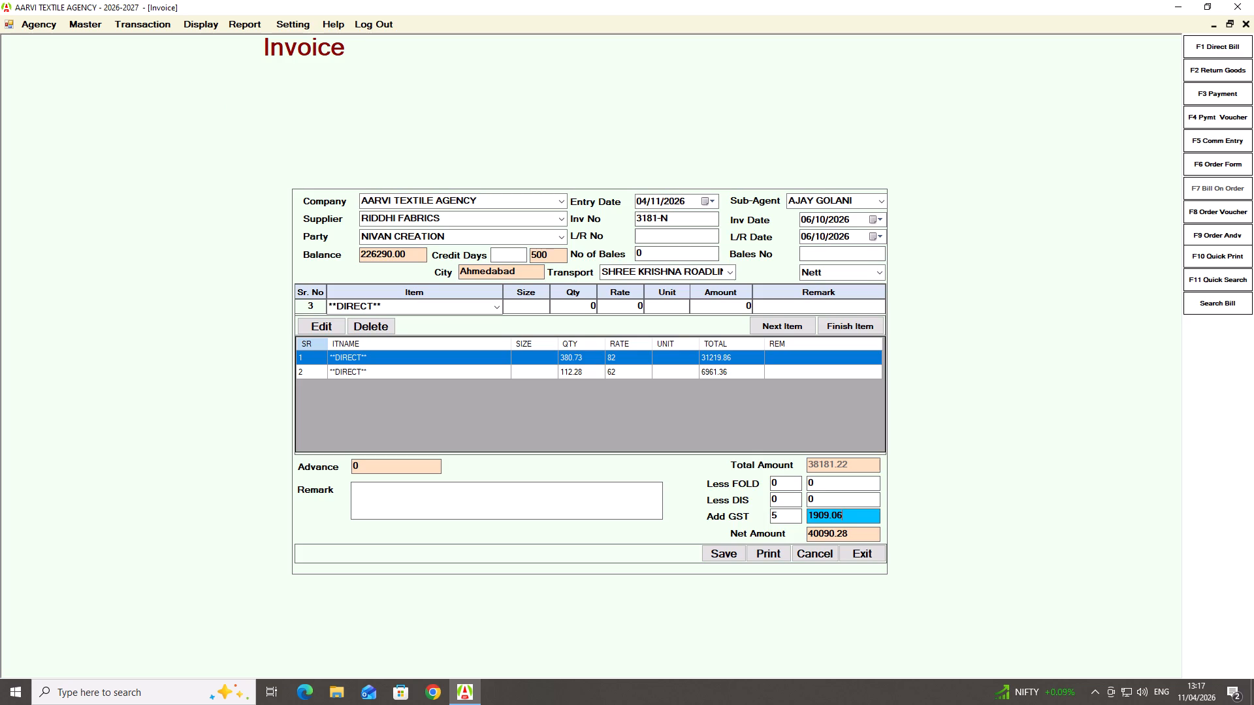
pyautogui.press('BackSpace')
pyautogui.press('BackSpace')
pyautogui.write('78')
pyautogui.press('Left')
pyautogui.press('Left')
pyautogui.press('Left')
pyautogui.press('Left')
pyautogui.press('Right')
pyautogui.press('BackSpace')
pyautogui.press('8')
# Save the completed invoice without a remark.
pyautogui.press('Return')
pyautogui.press('Return')
pyautogui.press('Return')
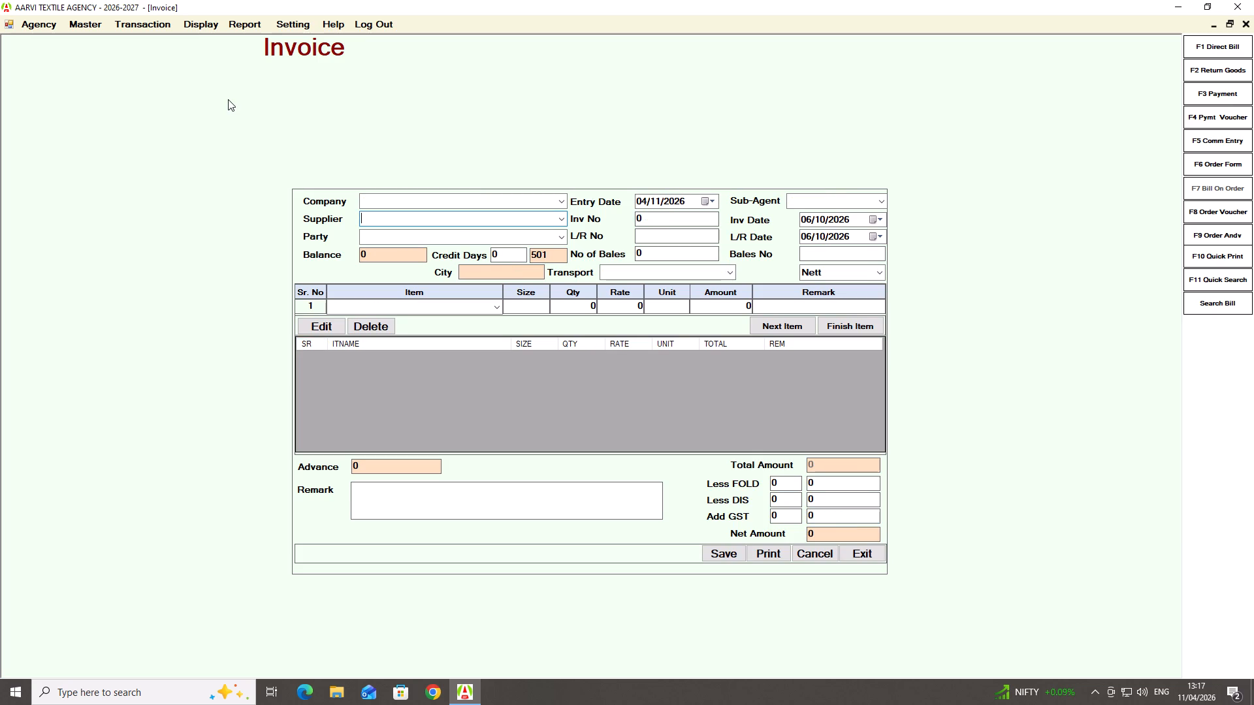
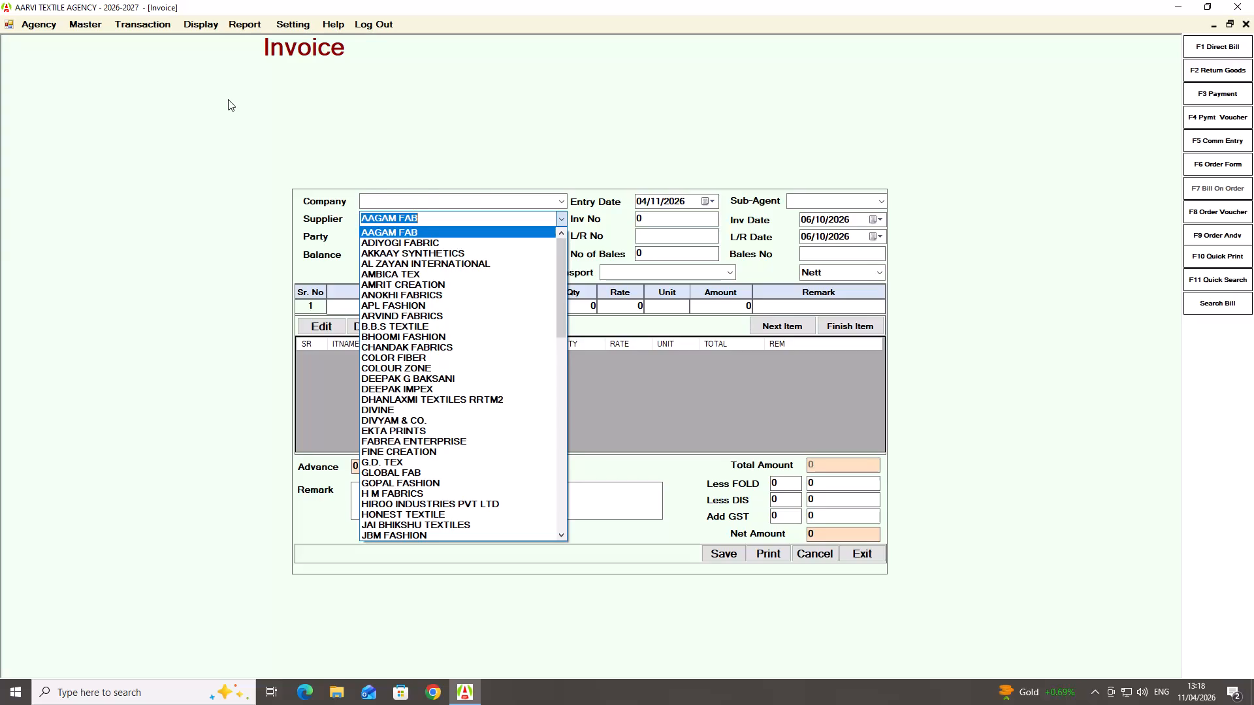
# Start the invoice with supplier M.I. EXPORTS PVT LTD and party SWAMI PRINTERS (42 2ND FLR S1), keeping the filled-in sub-agent.
pyautogui.press('BackSpace')
pyautogui.write('M.')
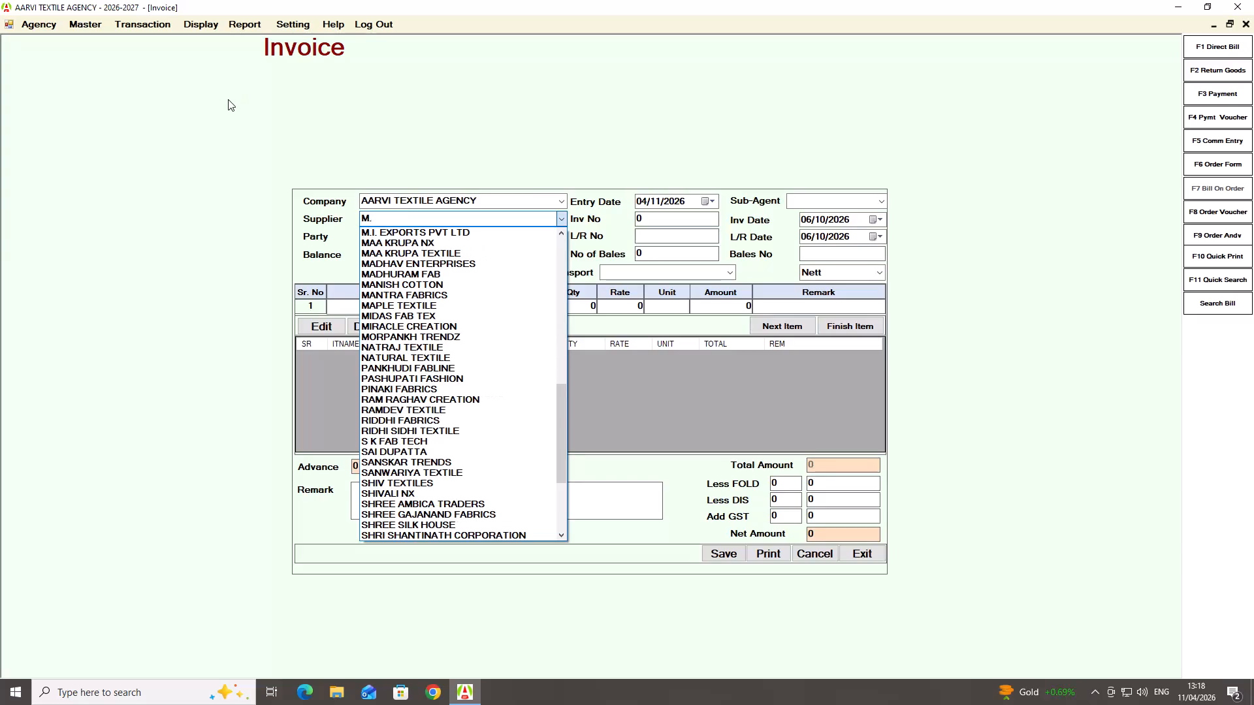
pyautogui.press('Down')
pyautogui.press('Return')
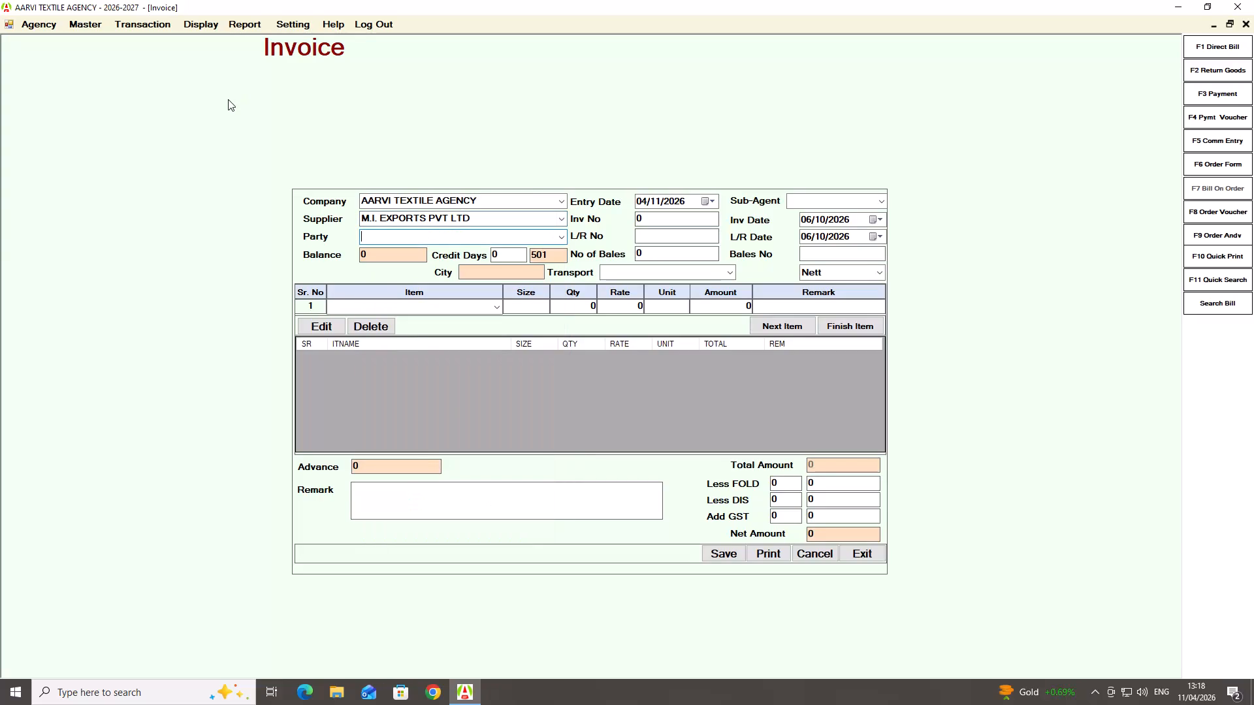
pyautogui.write('SWA')
pyautogui.press('Down')
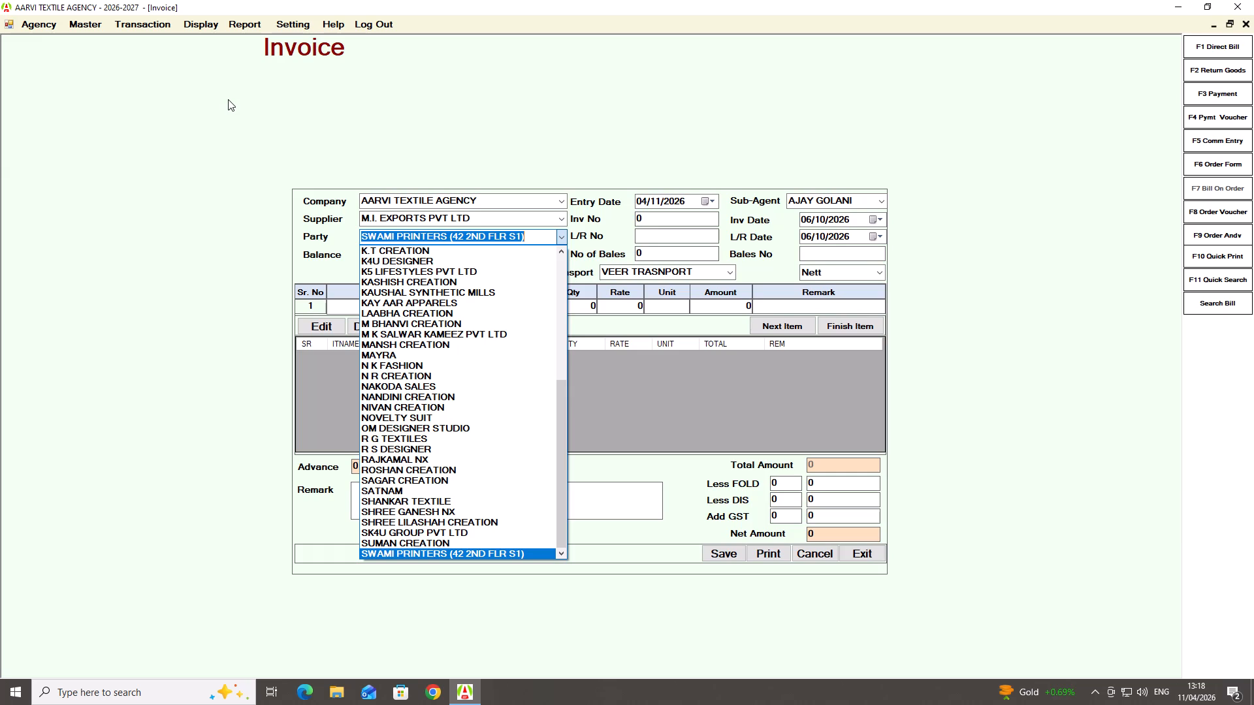
pyautogui.press('Return')
pyautogui.press('Return')
pyautogui.press('Return')
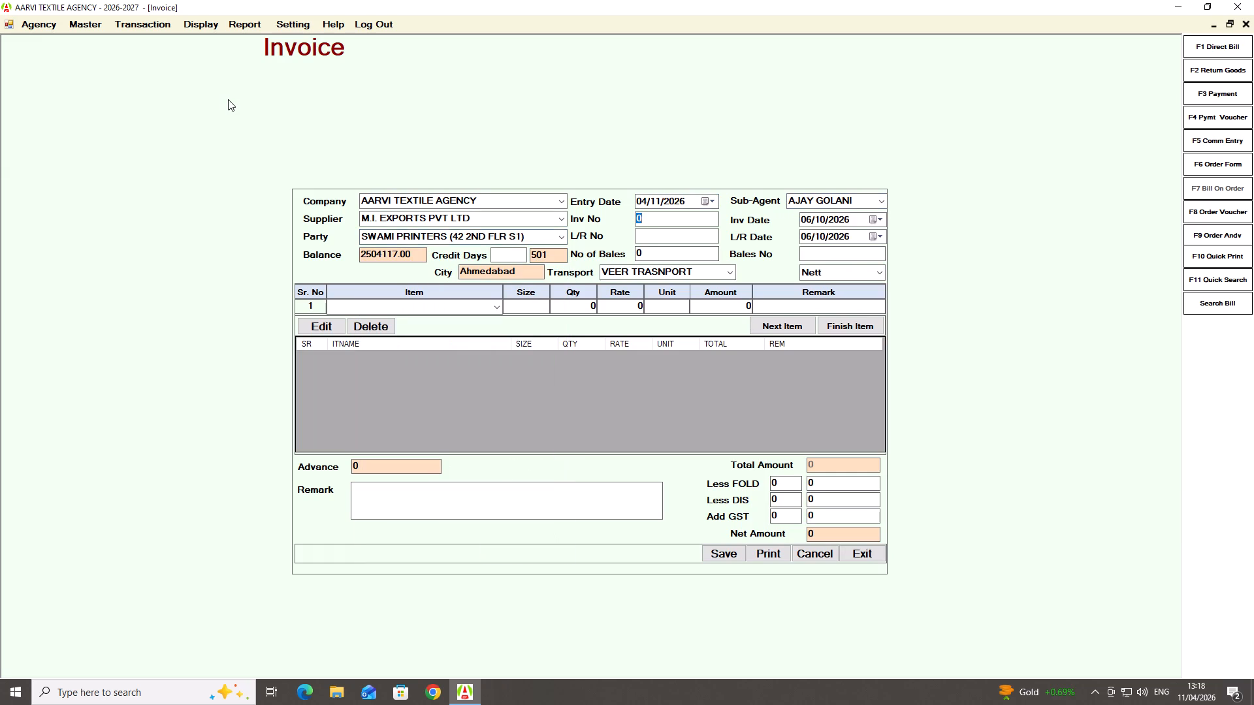
# Enter 3458-N as the invoice number.
pyautogui.write('3458/')
pyautogui.press('BackSpace')
pyautogui.press('-')
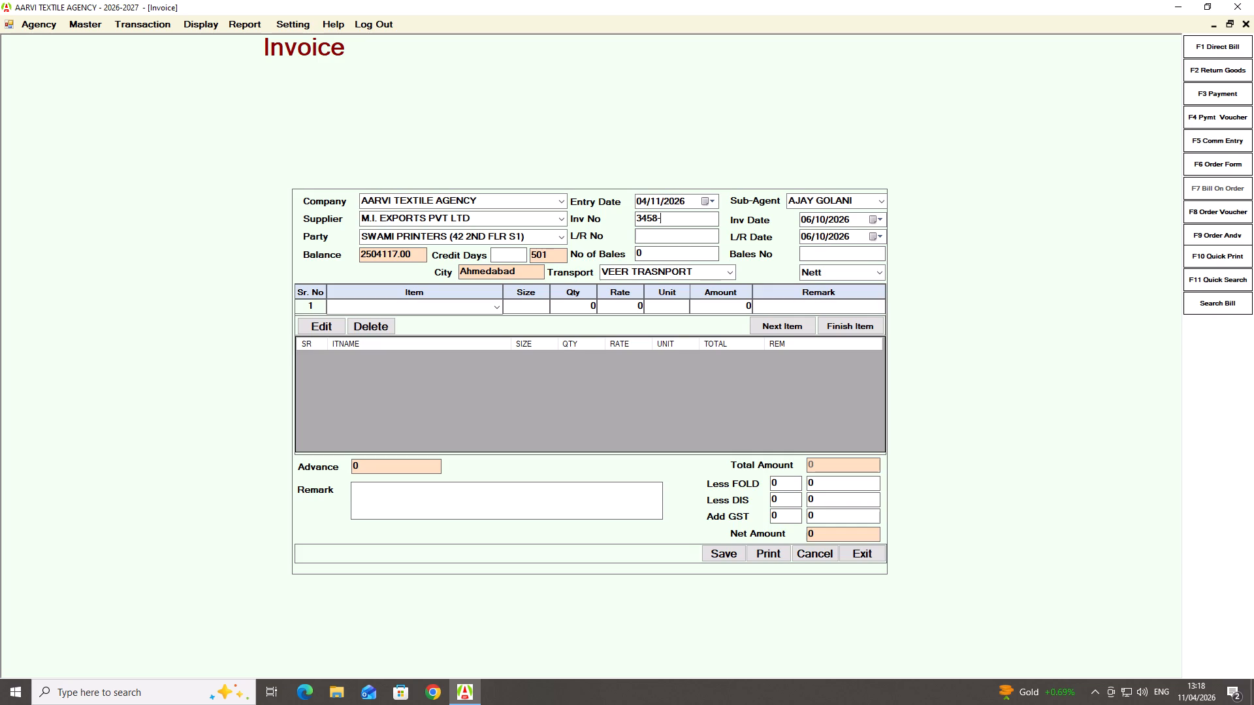
pyautogui.press('n')
pyautogui.press('Return')
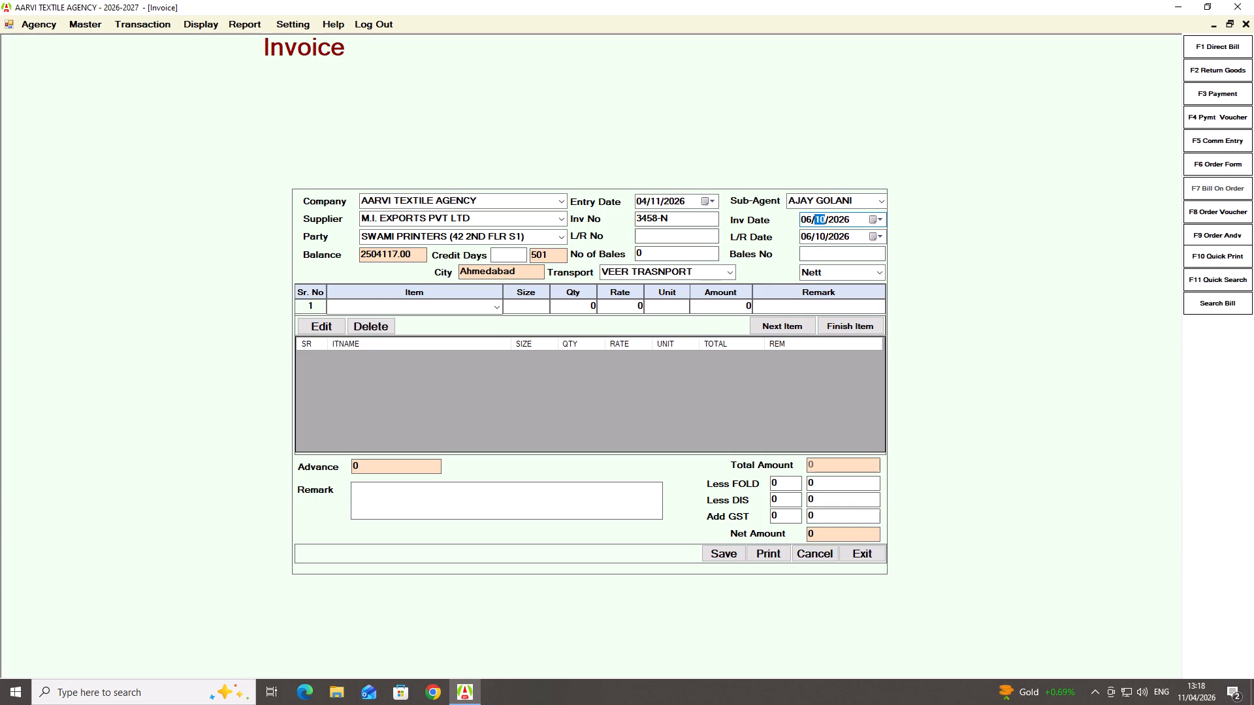
# Set the invoice and L/R dates to 19/10/2026, keeping VEER TRASNPORT as the transport.
pyautogui.press('Left')
pyautogui.write('19')
pyautogui.press('Return')
pyautogui.press('Return')
pyautogui.write('19')
pyautogui.press('Return')
pyautogui.press('Return')
pyautogui.press('Return')
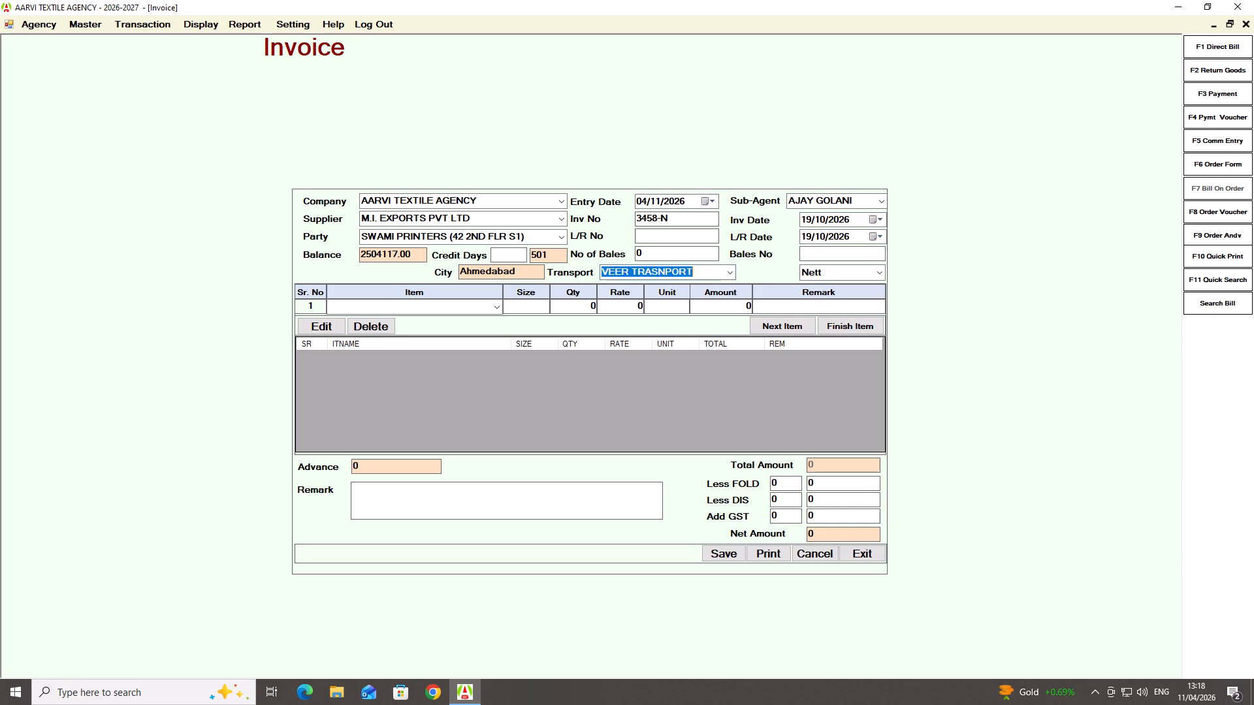
pyautogui.press('Return')
pyautogui.press('Return')
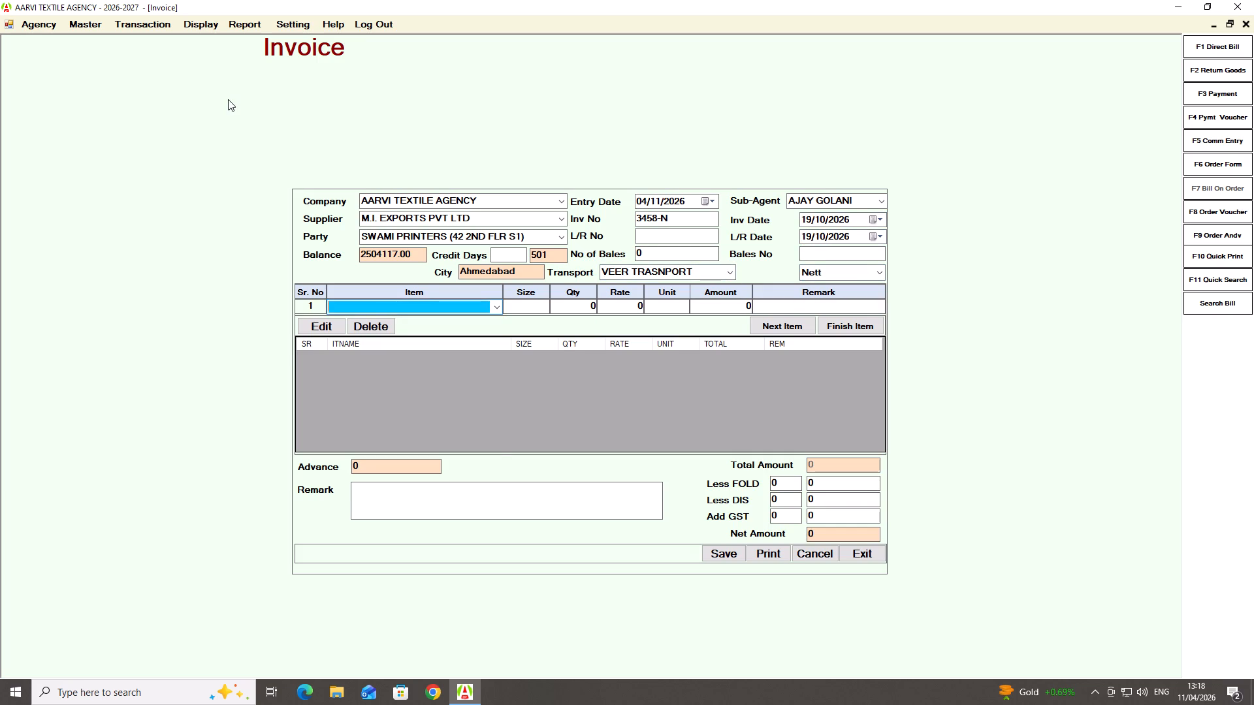
# Add a **DIRECT** item line with quantity 972.91 and rate 55, and finish item entry.
pyautogui.press('Down')
pyautogui.press('Return')
pyautogui.write('972.91')
pyautogui.press('Return')
pyautogui.write('55')
pyautogui.press('Return')
pyautogui.press('Return')
pyautogui.press('Return')
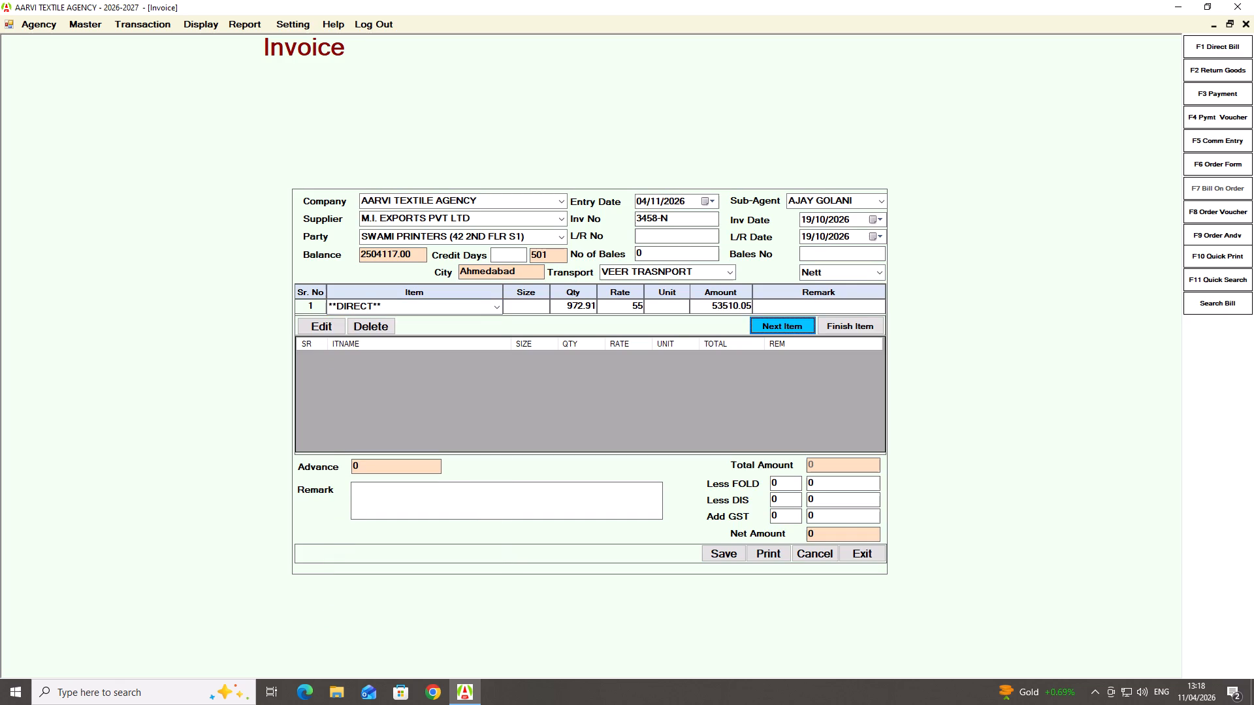
pyautogui.press('Right')
pyautogui.press('Return')
# Set GST to 5 percent and adjust the GST amount to 2675.95, leaving the fold and discount deductions at 0.
pyautogui.press('Return')
pyautogui.press('Return')
pyautogui.press('Return')
pyautogui.press('Return')
pyautogui.press('5')
pyautogui.press('Return')
pyautogui.press('Right')
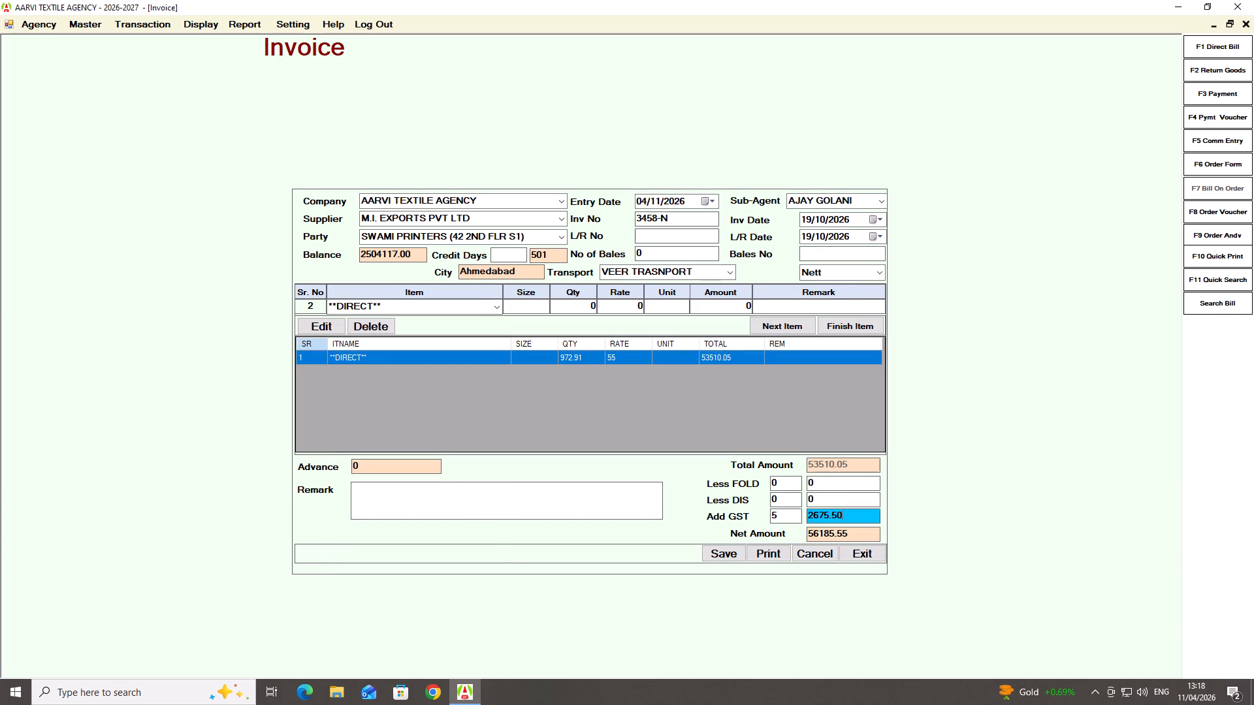
pyautogui.press('BackSpace')
pyautogui.press('BackSpace')
pyautogui.write('95')
# Save the completed invoice 3458-N without a remark.
pyautogui.press('Return')
pyautogui.press('Return')
pyautogui.press('Return')
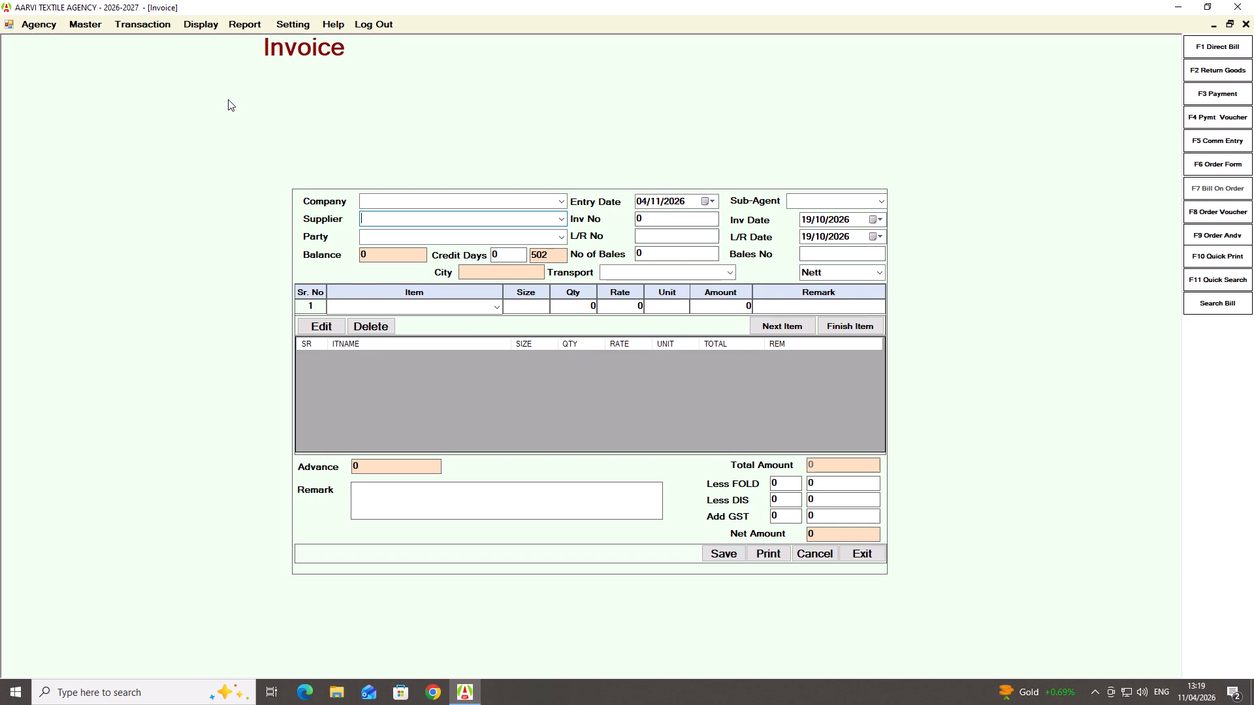
# Start another invoice with supplier M.I. EXPORTS PVT LTD and party SWAMI PRINTERS (42 2ND FLR S1), keeping the filled-in sub-agent.
pyautogui.write('M.I')
pyautogui.press('Down')
pyautogui.press('Return')
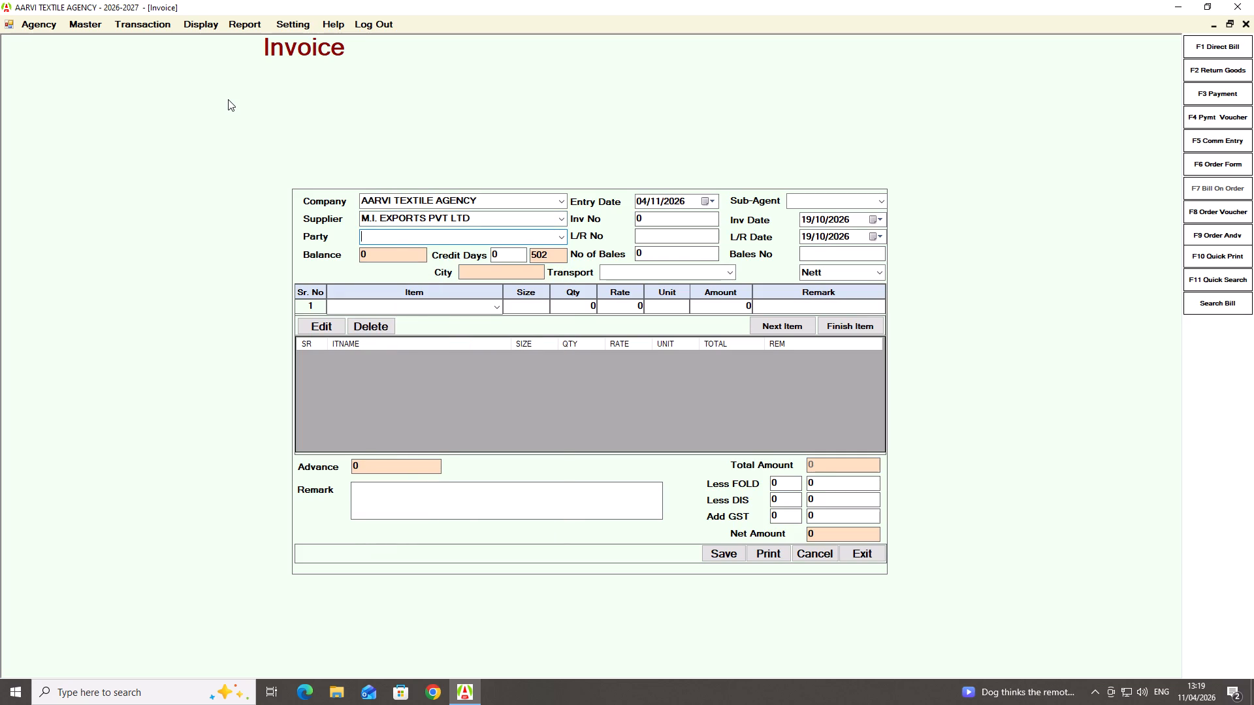
pyautogui.write('SWA')
pyautogui.press('Down')
pyautogui.press('Return')
pyautogui.press('Return')
pyautogui.press('Return')
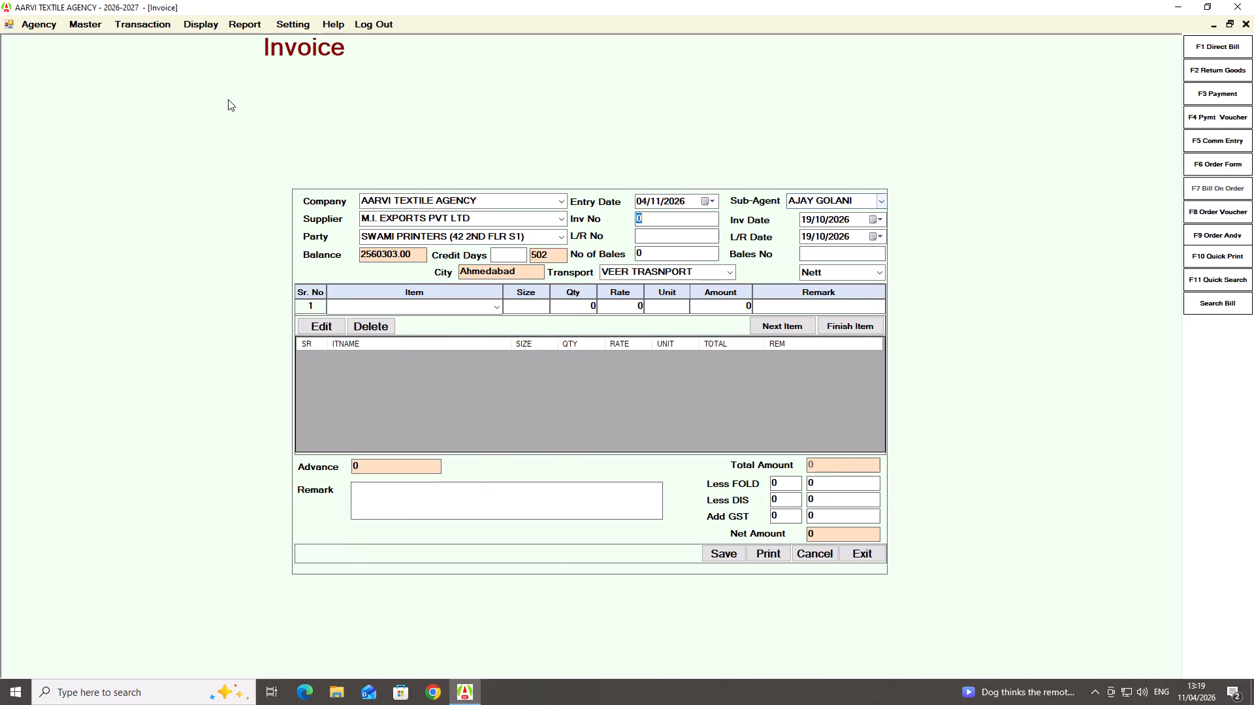
# Enter 3565-N as the invoice number.
pyautogui.write('3565-M')
pyautogui.press('BackSpace')
pyautogui.press('n')
pyautogui.press('Return')
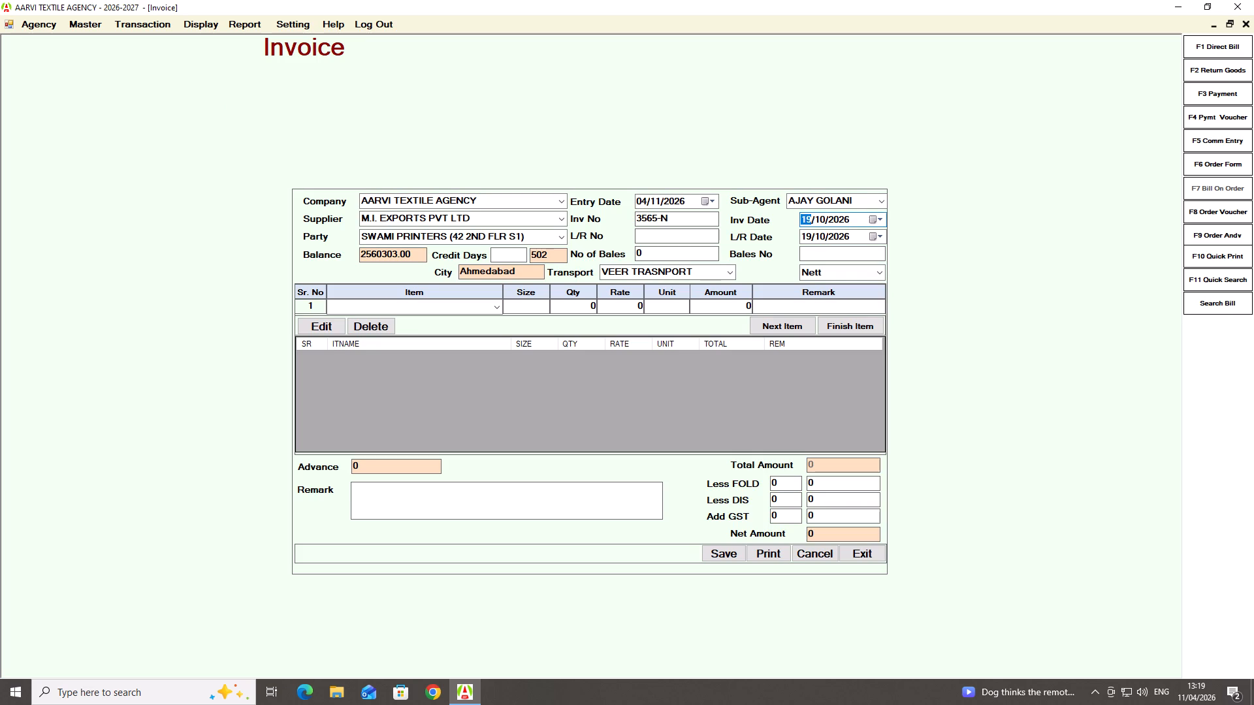
# Set the invoice and L/R dates to 24/10/2026, keeping VEER TRASNPORT as the transport.
pyautogui.write('24')
pyautogui.press('Return')
pyautogui.press('Return')
pyautogui.write('24')
pyautogui.press('Return')
pyautogui.press('Return')
pyautogui.press('Return')
pyautogui.press('Return')
pyautogui.press('Return')
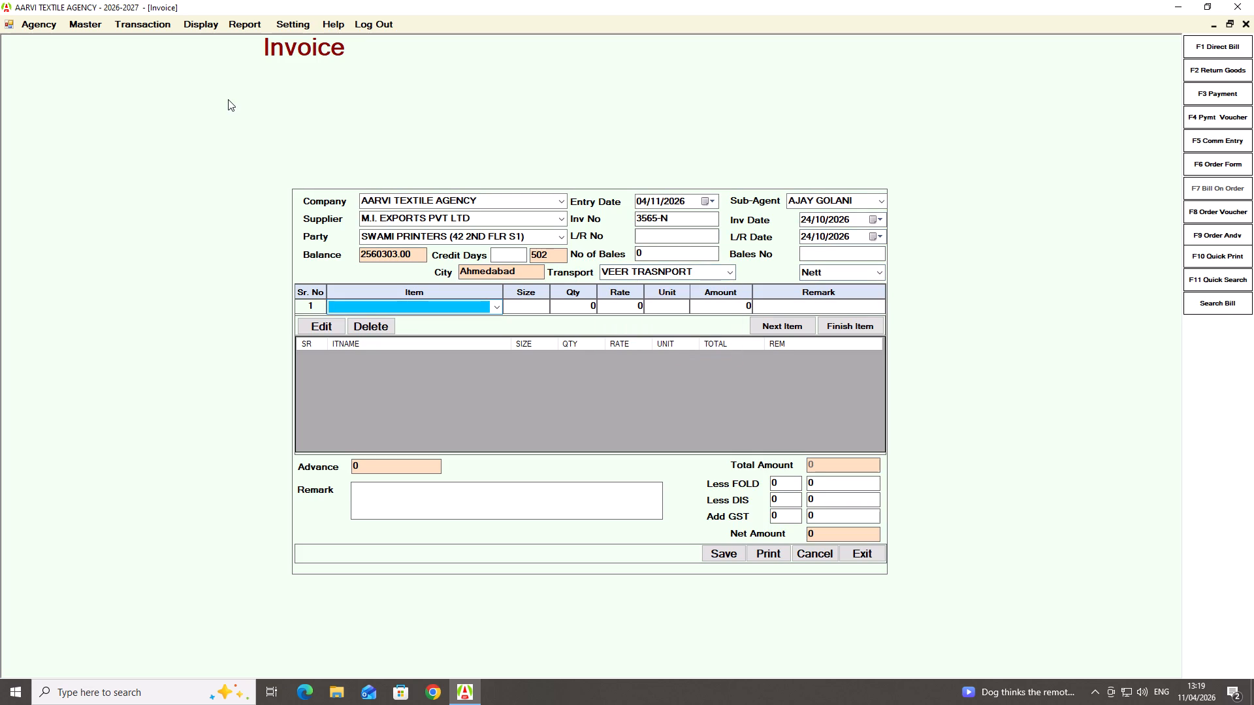
# Enter FABRICS as the first item line with quantity 485.
pyautogui.write('FAB')
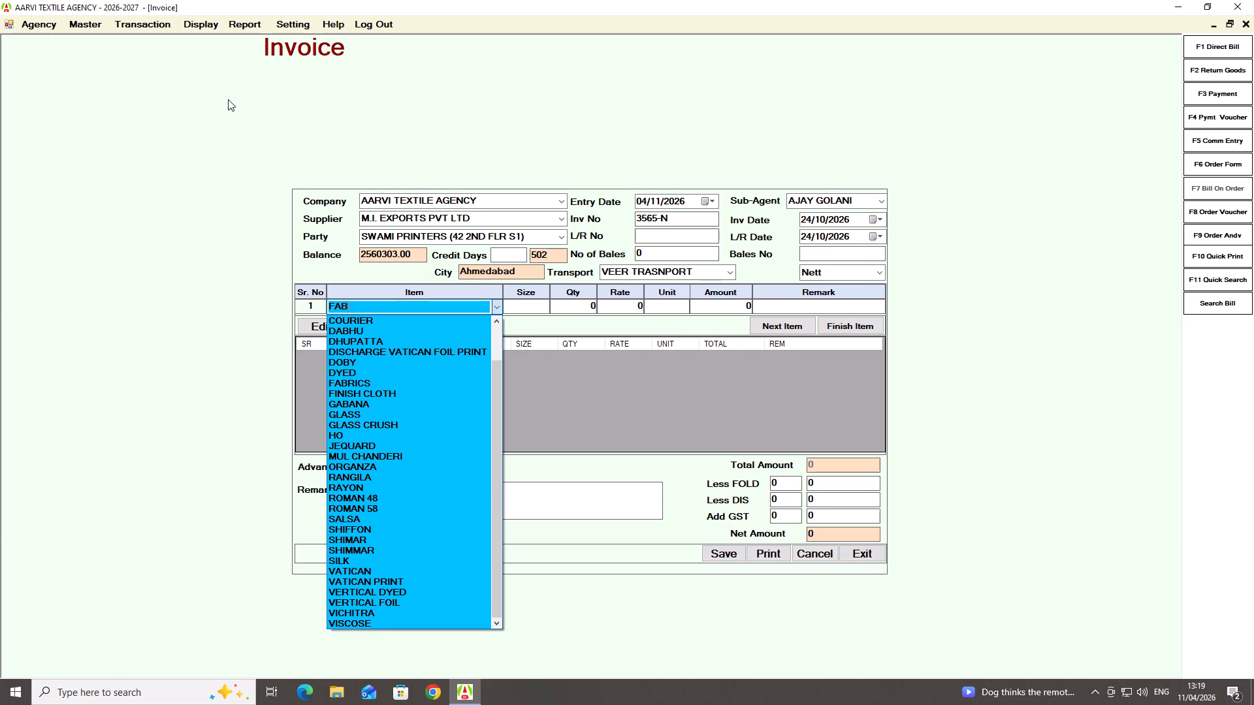
pyautogui.press('Down')
pyautogui.press('Return')
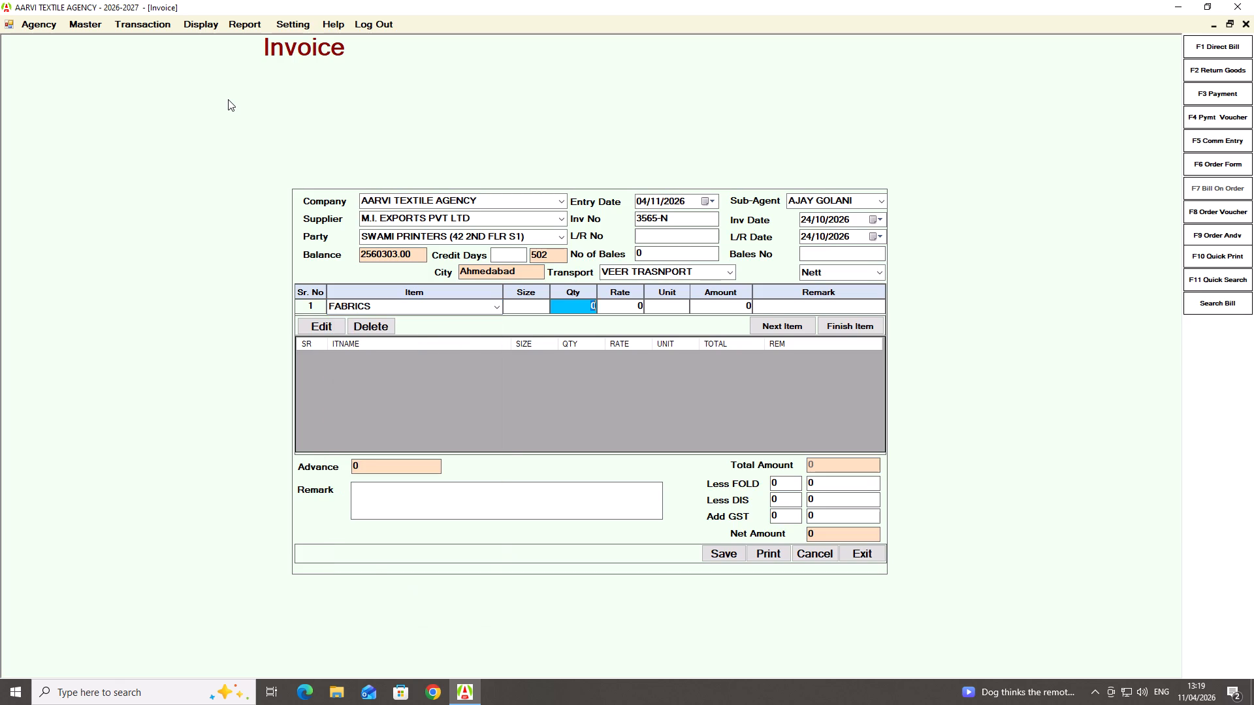
pyautogui.write('485')
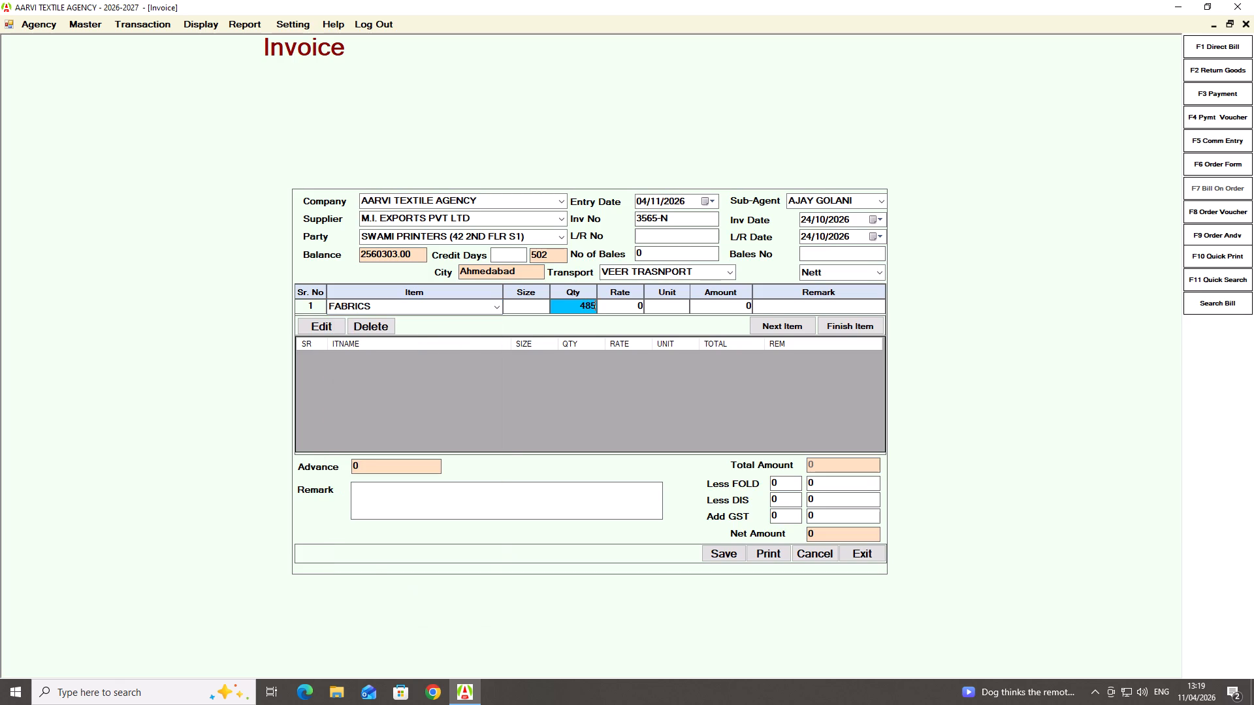
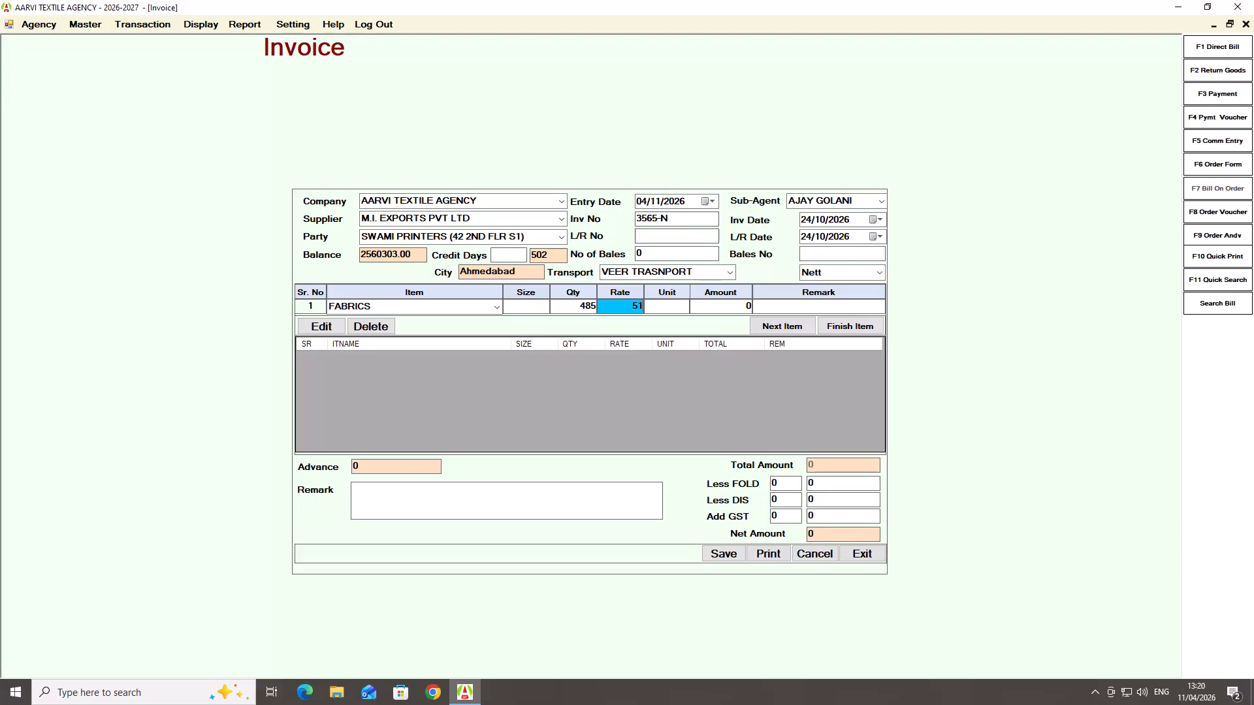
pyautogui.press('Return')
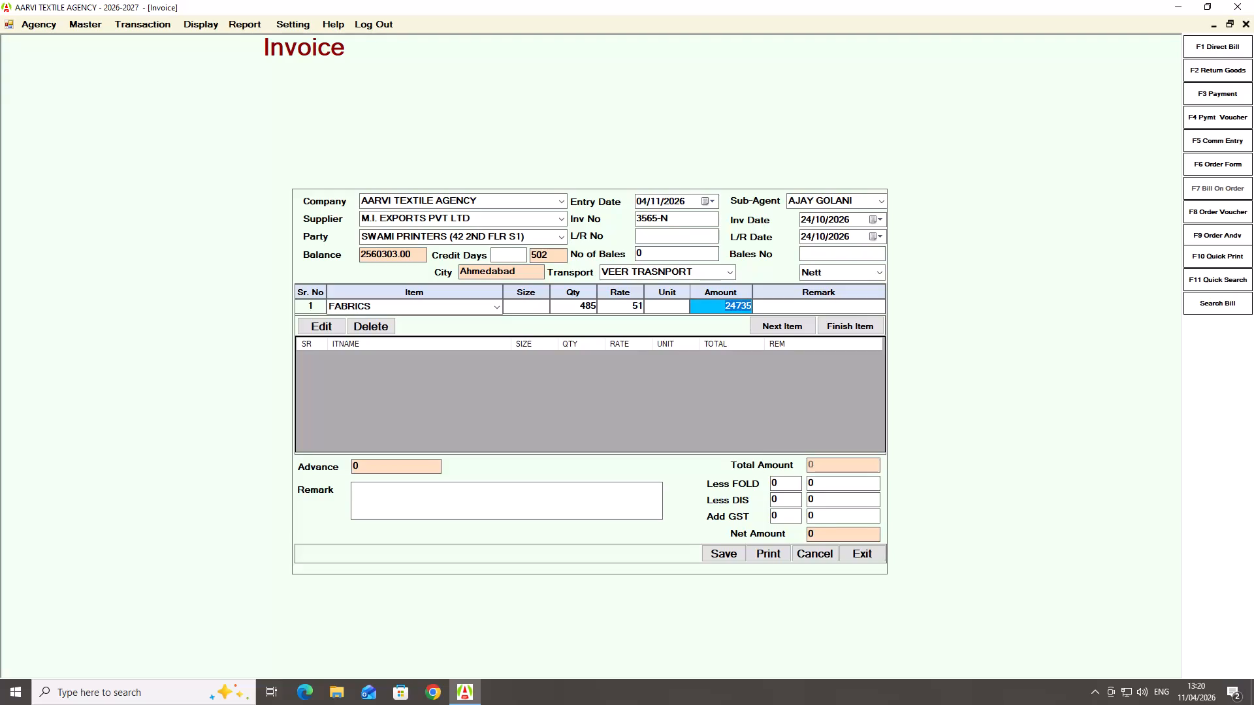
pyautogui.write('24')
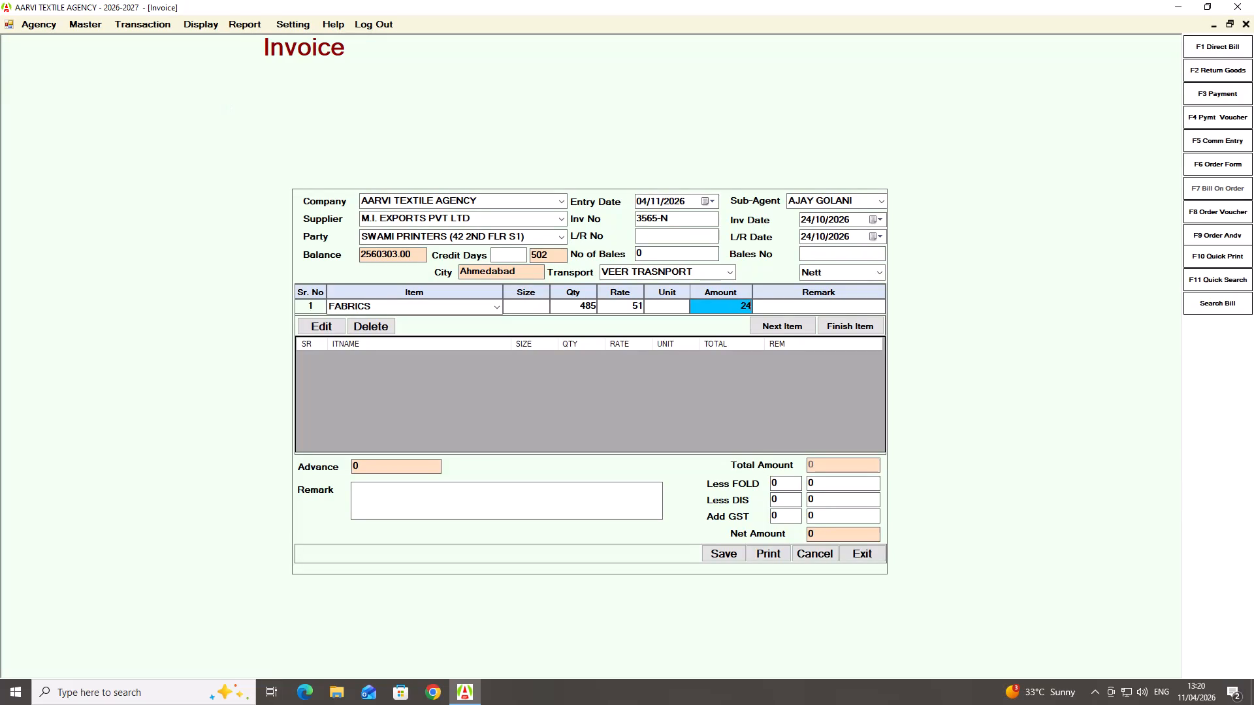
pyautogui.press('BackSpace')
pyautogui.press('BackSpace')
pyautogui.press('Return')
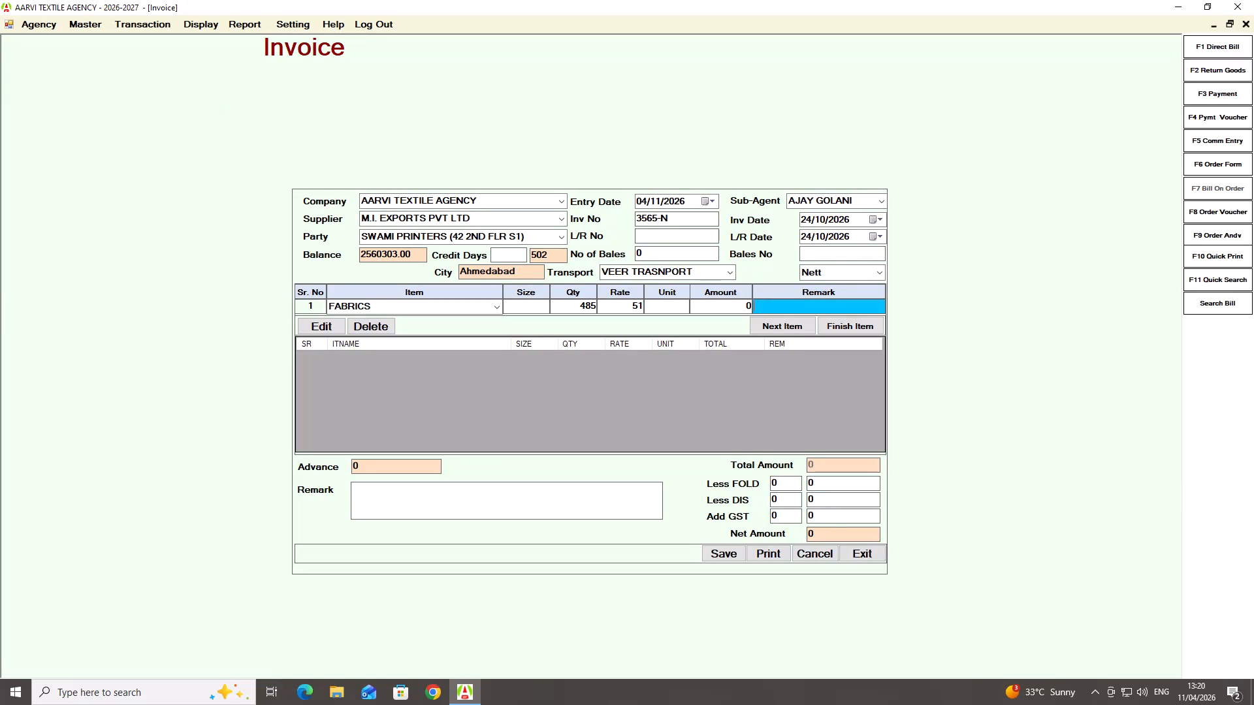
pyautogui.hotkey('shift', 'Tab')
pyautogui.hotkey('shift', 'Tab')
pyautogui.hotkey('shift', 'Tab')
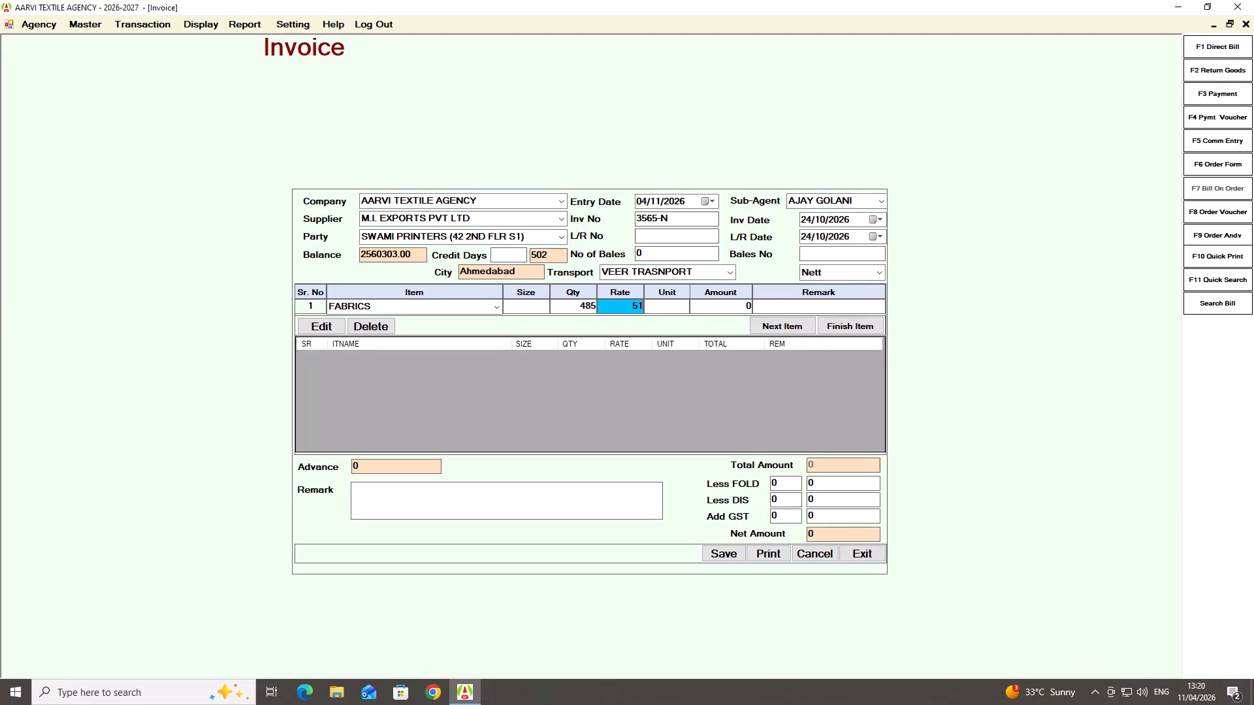
# Complete the first FABRICS line at rate 51 with its calculated amount and add it to the invoice.
pyautogui.press('Return')
pyautogui.press('Return')
pyautogui.press('Return')
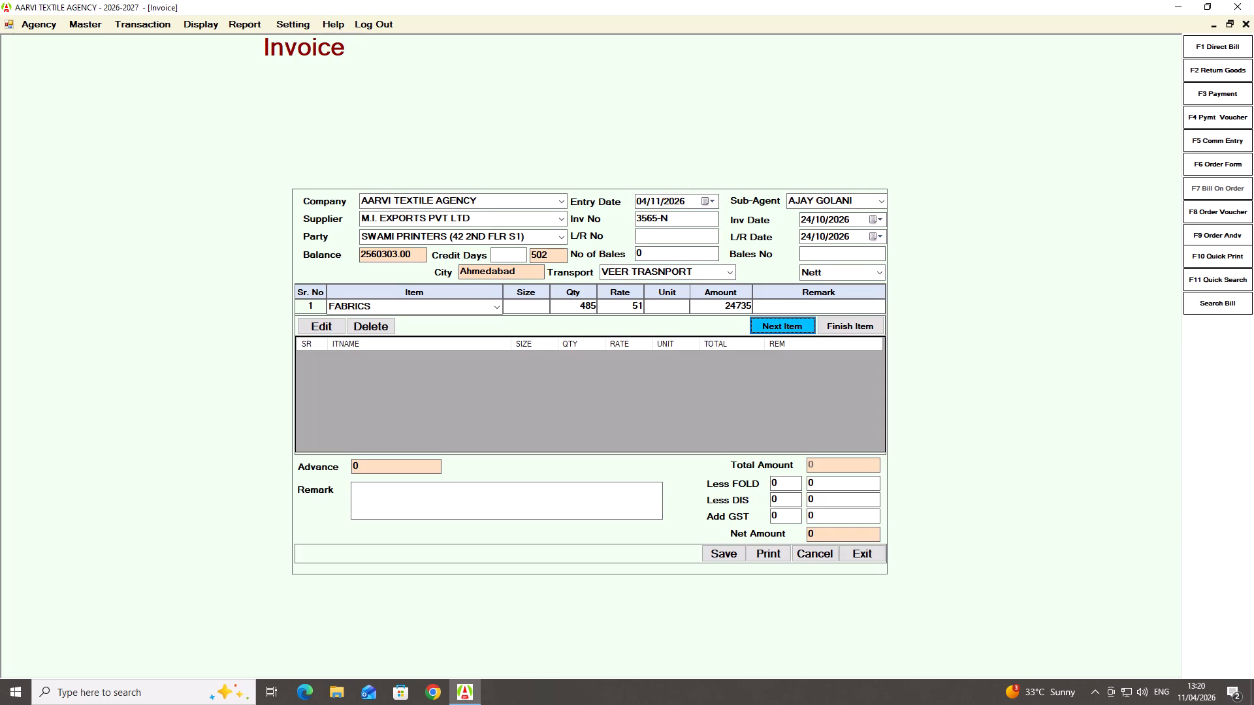
pyautogui.press('Return')
# Add a second FABRICS line with quantity 485 and rate 55, and finish the item entry.
pyautogui.press('Return')
pyautogui.press('Return')
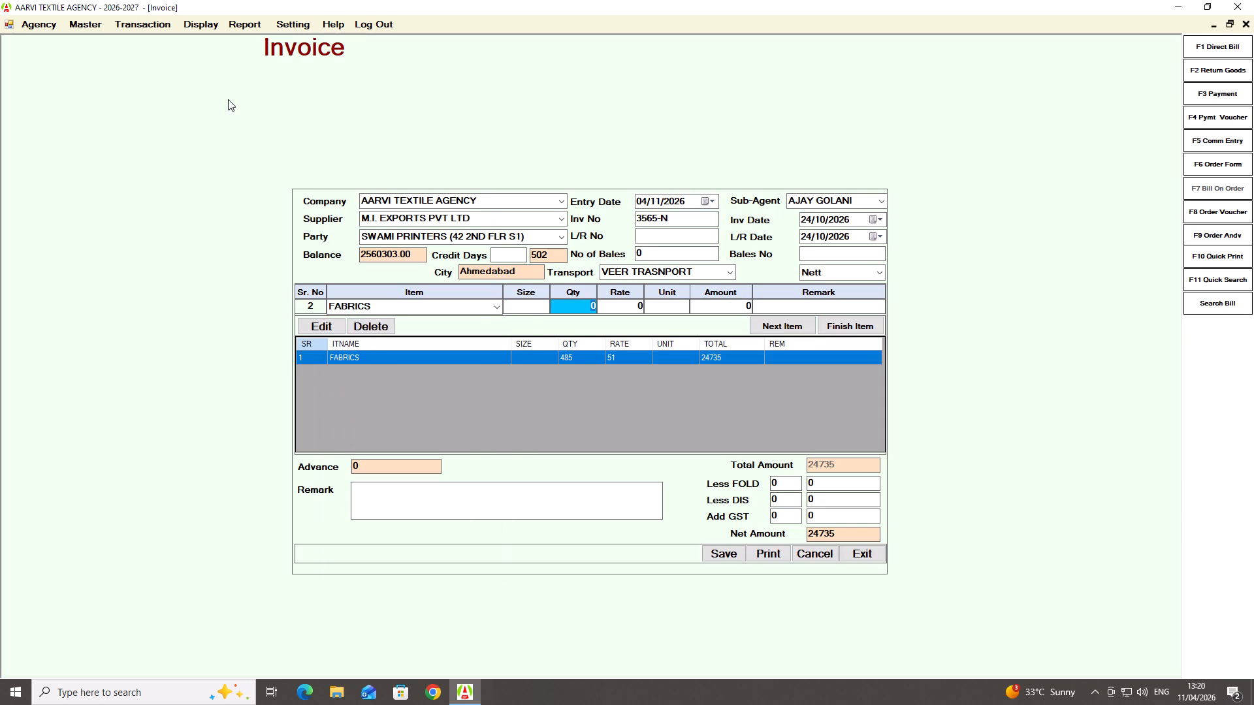
pyautogui.write('485')
pyautogui.press('Return')
pyautogui.write('55')
pyautogui.press('Return')
pyautogui.press('Return')
pyautogui.press('Return')
pyautogui.press('Right')
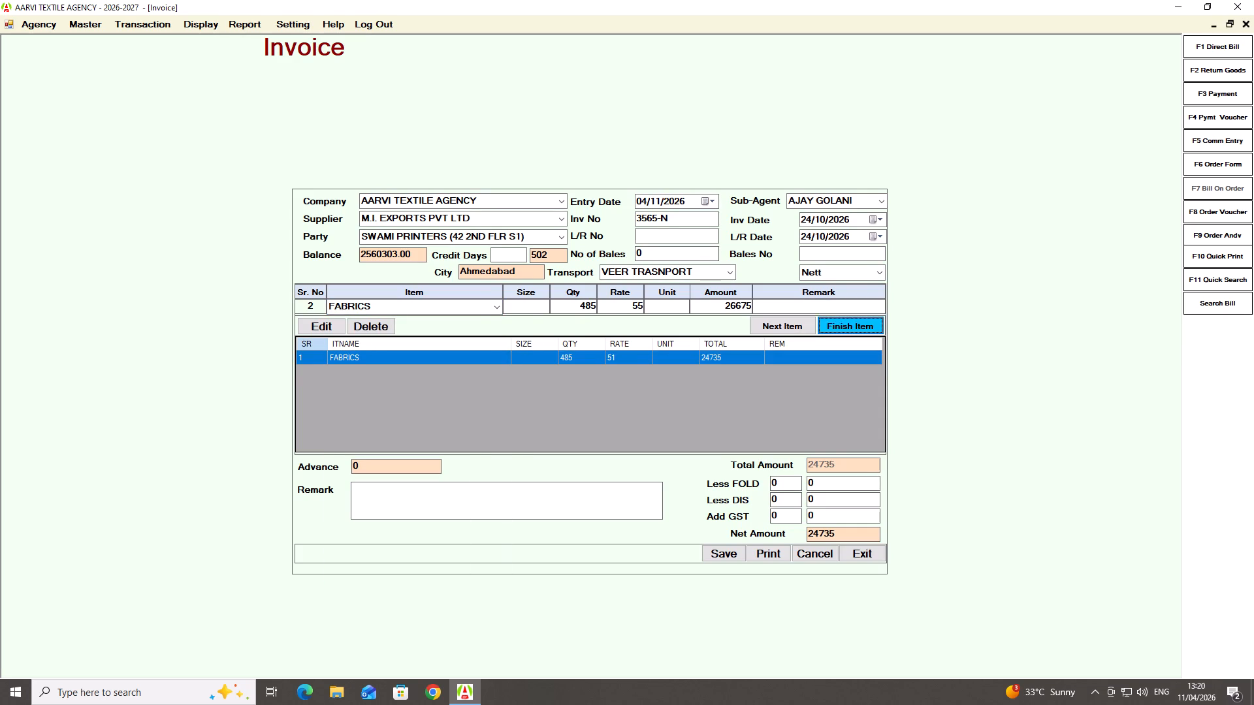
pyautogui.press('Return')
# Add 5 percent GST to the invoice, keeping the fold and discount deductions at 0.
pyautogui.press('Return')
pyautogui.press('Return')
pyautogui.press('Return')
pyautogui.press('Return')
pyautogui.press('5')
pyautogui.press('Return')
# Round the GST amount up to 2571.
pyautogui.press('Down')
pyautogui.press('Right')
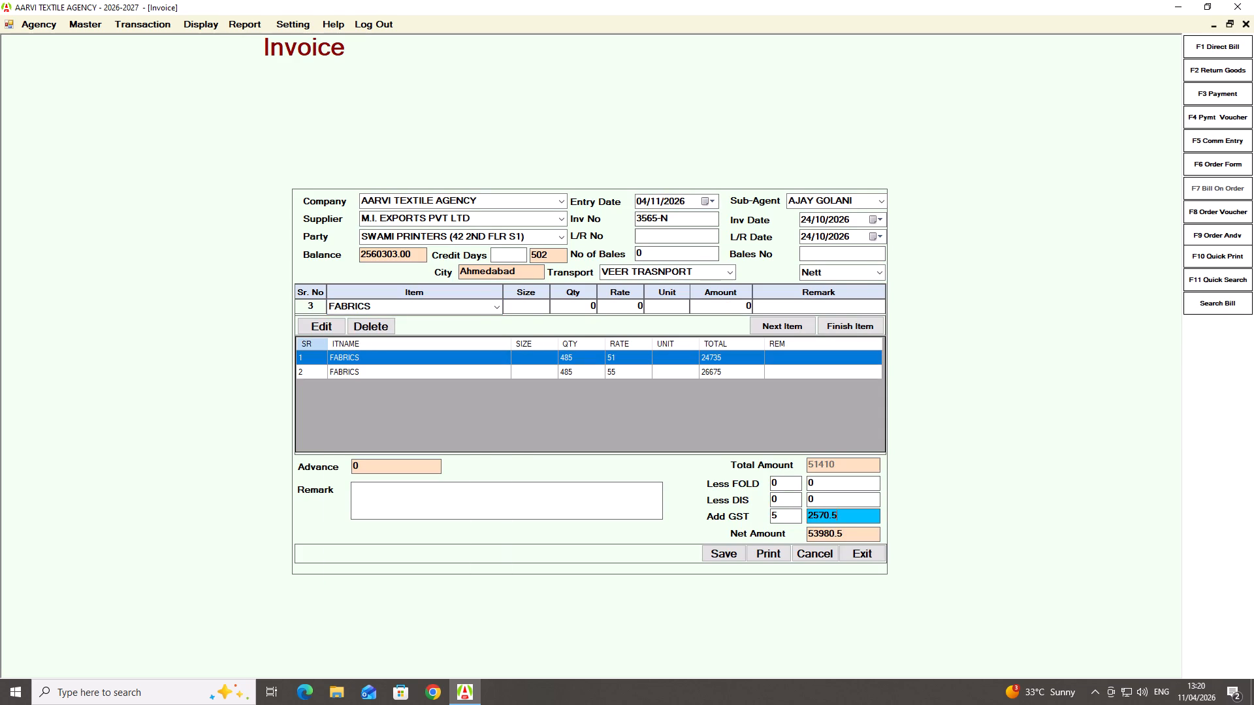
pyautogui.press('BackSpace')
pyautogui.press('BackSpace')
pyautogui.press('BackSpace')
pyautogui.press('1')
pyautogui.press('Return')
# Save invoice 3565-N.
pyautogui.press('Return')
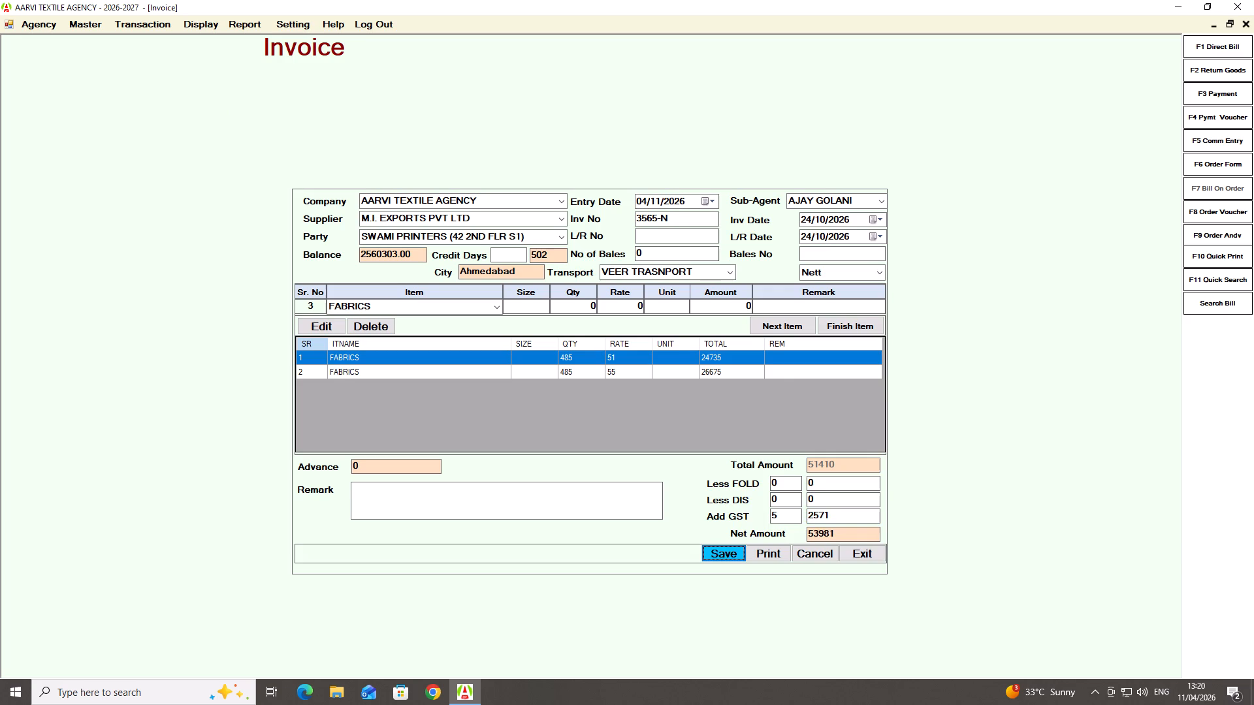
pyautogui.press('Return')
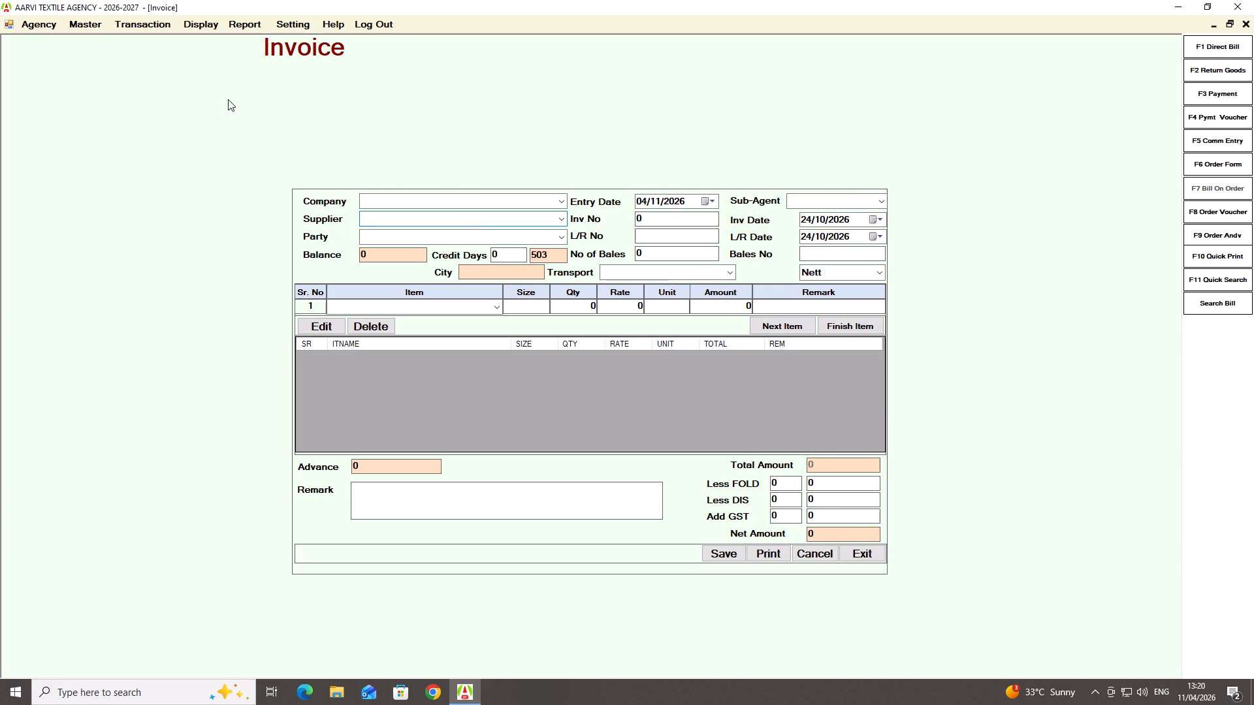
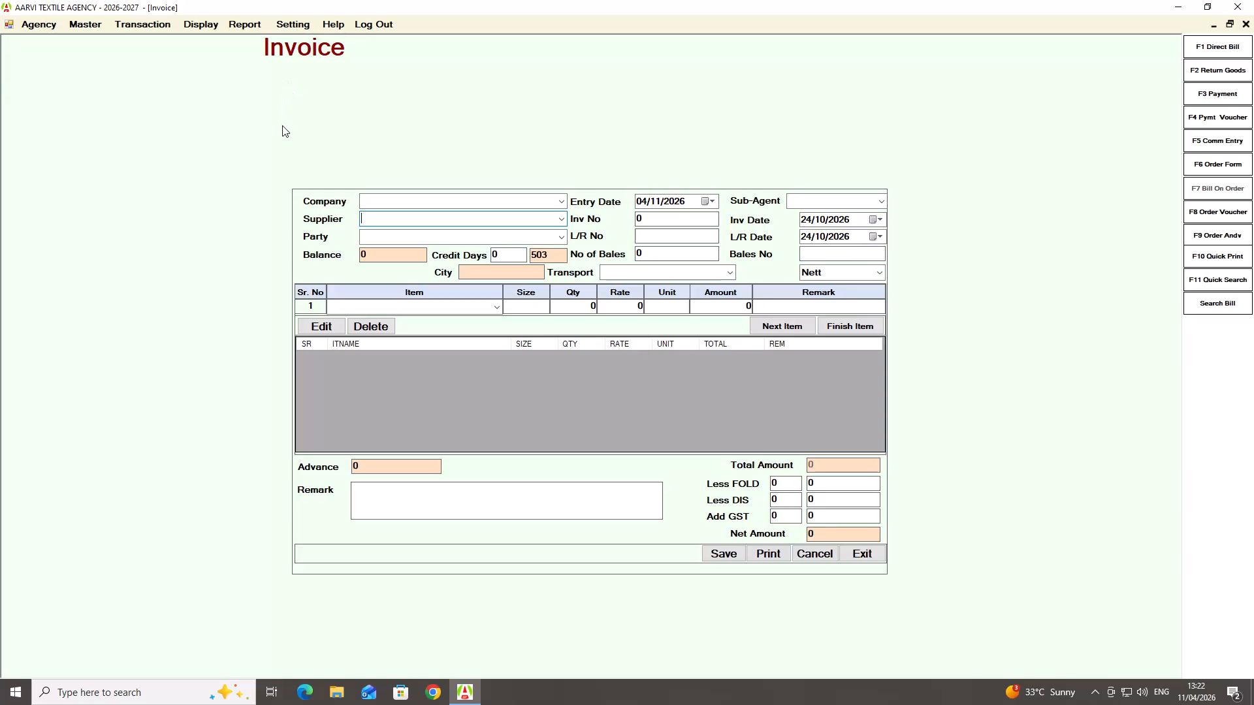
# Select ARVIND FABRICS as the supplier of the new invoice.
pyautogui.press('a')
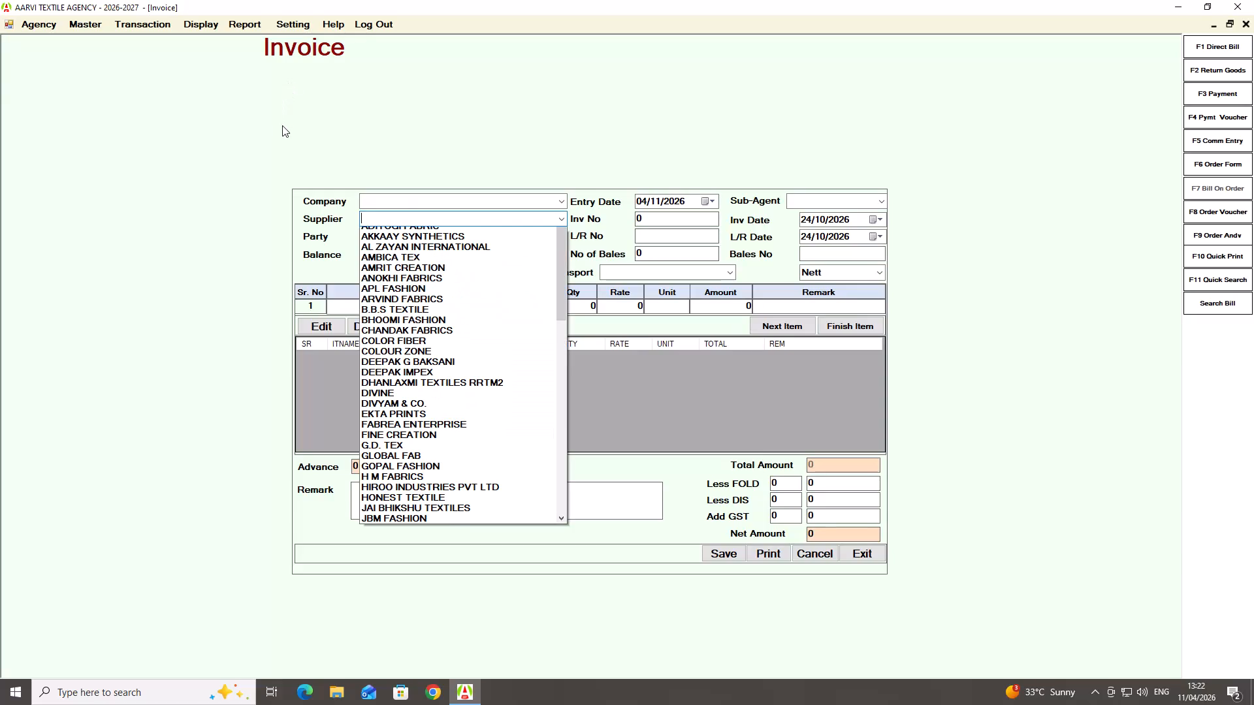
pyautogui.press('r')
pyautogui.press('Down')
pyautogui.press('Return')
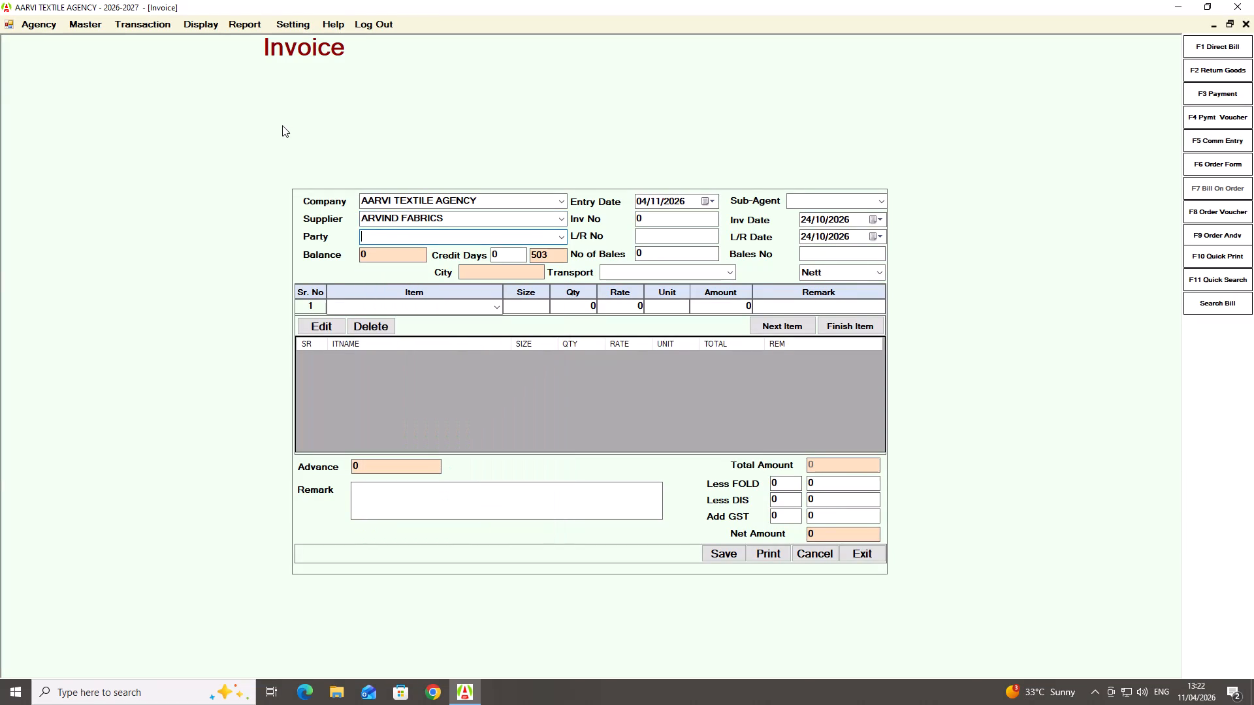
# Select K.T CREATION as the party and leave the credit days blank.
pyautogui.write('k t')
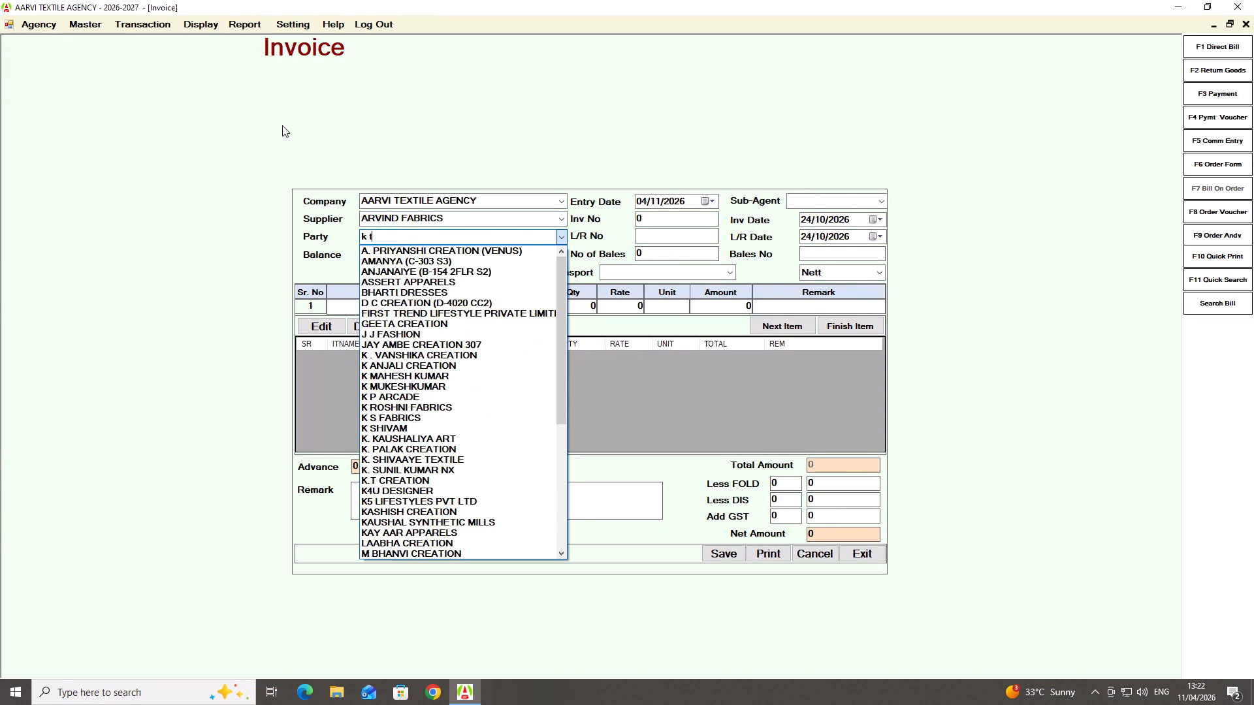
pyautogui.press('Down')
pyautogui.press('BackSpace')
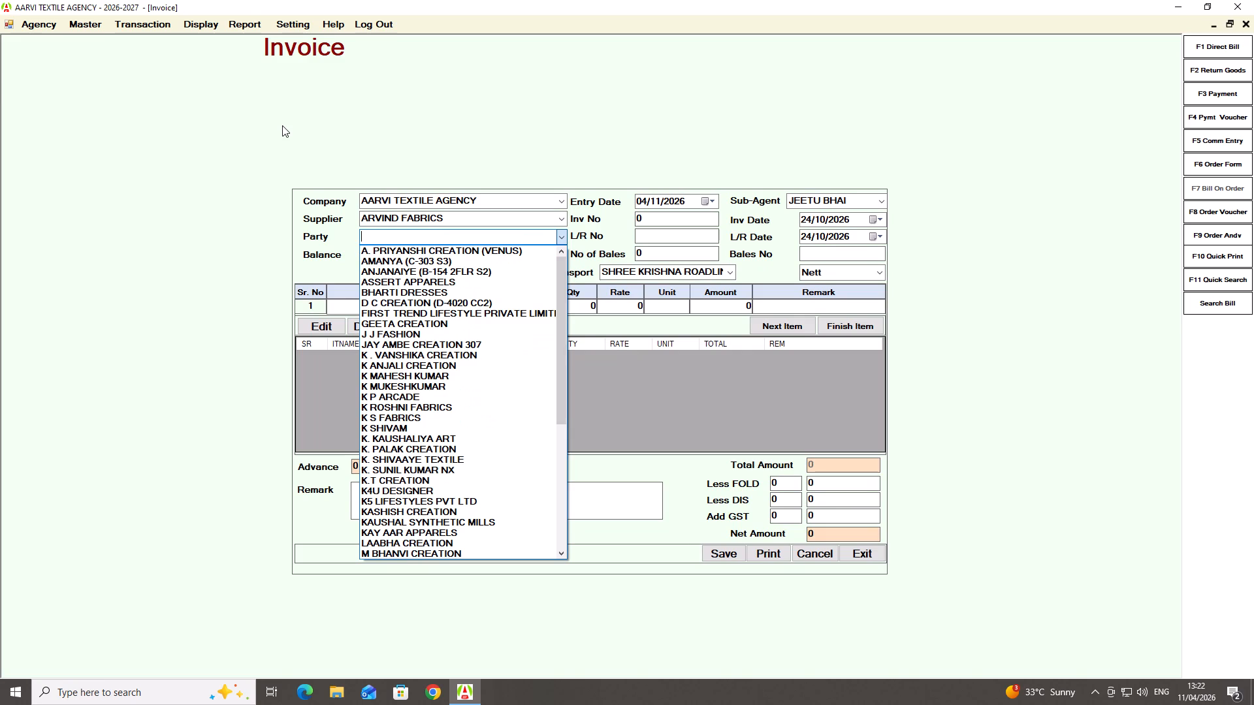
pyautogui.write('k t')
pyautogui.press('Down')
pyautogui.press('Down')
pyautogui.press('Down')
pyautogui.press('Down')
pyautogui.press('Down')
pyautogui.press('Down')
pyautogui.press('Down')
pyautogui.press('Down')
pyautogui.press('Down')
pyautogui.press('Down')
pyautogui.press('Down')
pyautogui.press('Down')
pyautogui.press('Down')
pyautogui.press('Down')
pyautogui.press('Down')
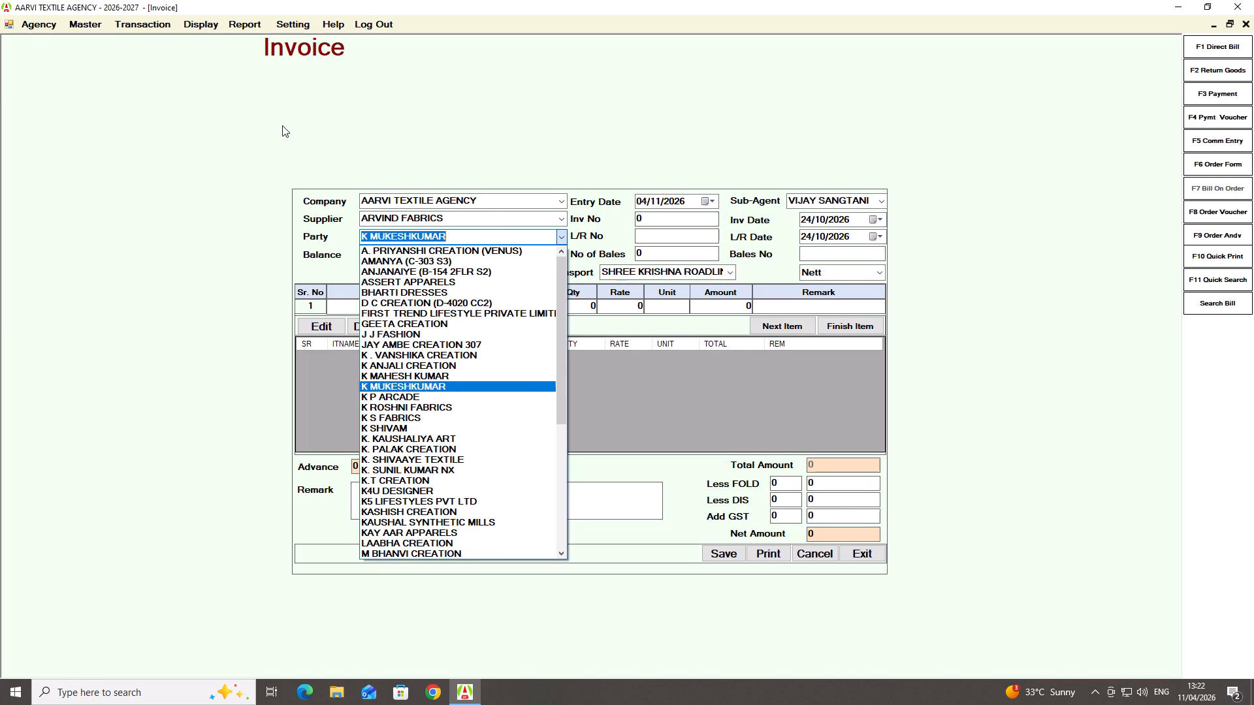
pyautogui.press('Down')
pyautogui.press('Down')
pyautogui.press('Down')
pyautogui.press('Down')
pyautogui.press('Down')
pyautogui.press('Down')
pyautogui.press('Down')
pyautogui.press('Down')
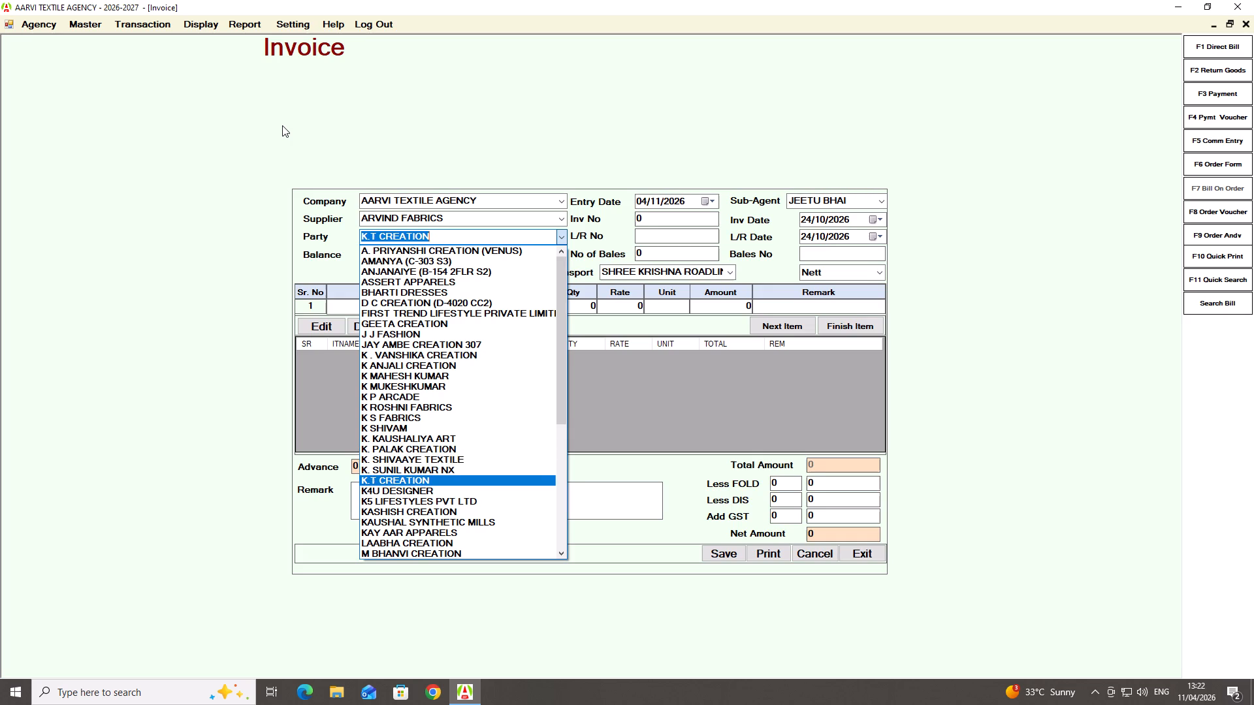
pyautogui.press('Return')
pyautogui.press('Return')
pyautogui.press('Return')
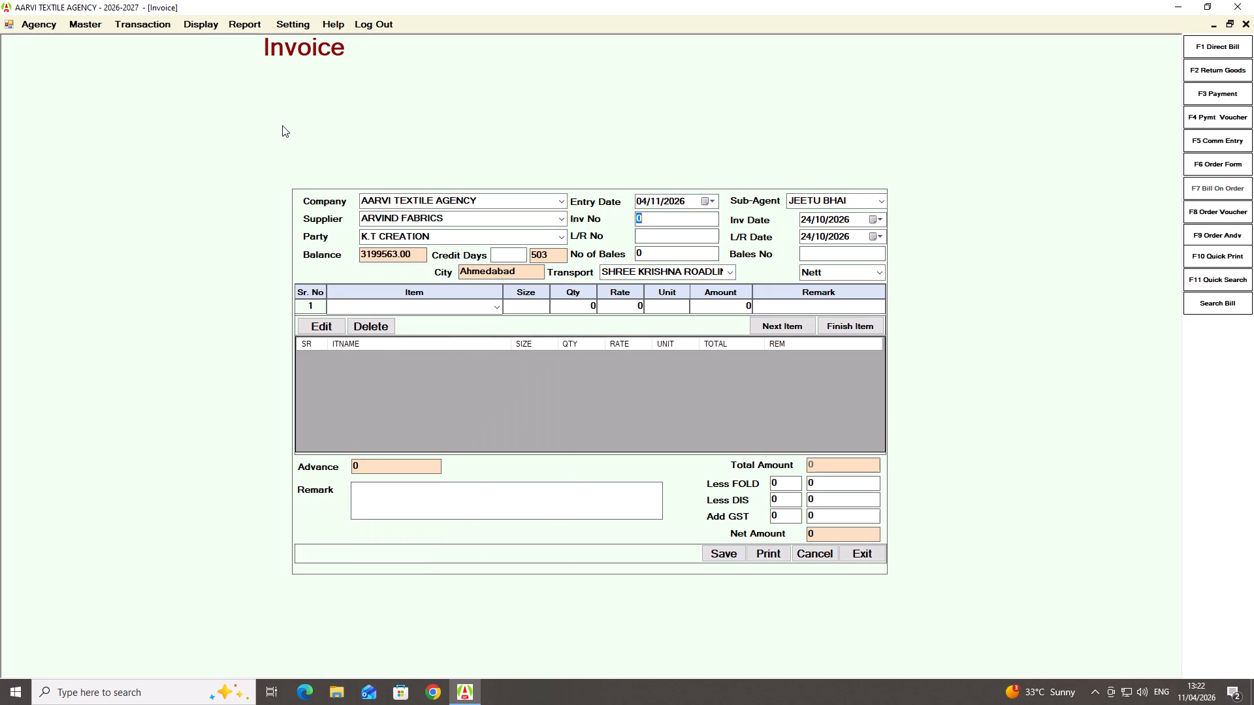
# Enter 569-D as the invoice number, with a capital D.
pyautogui.write('569-')
pyautogui.press('d')
pyautogui.press('Return')
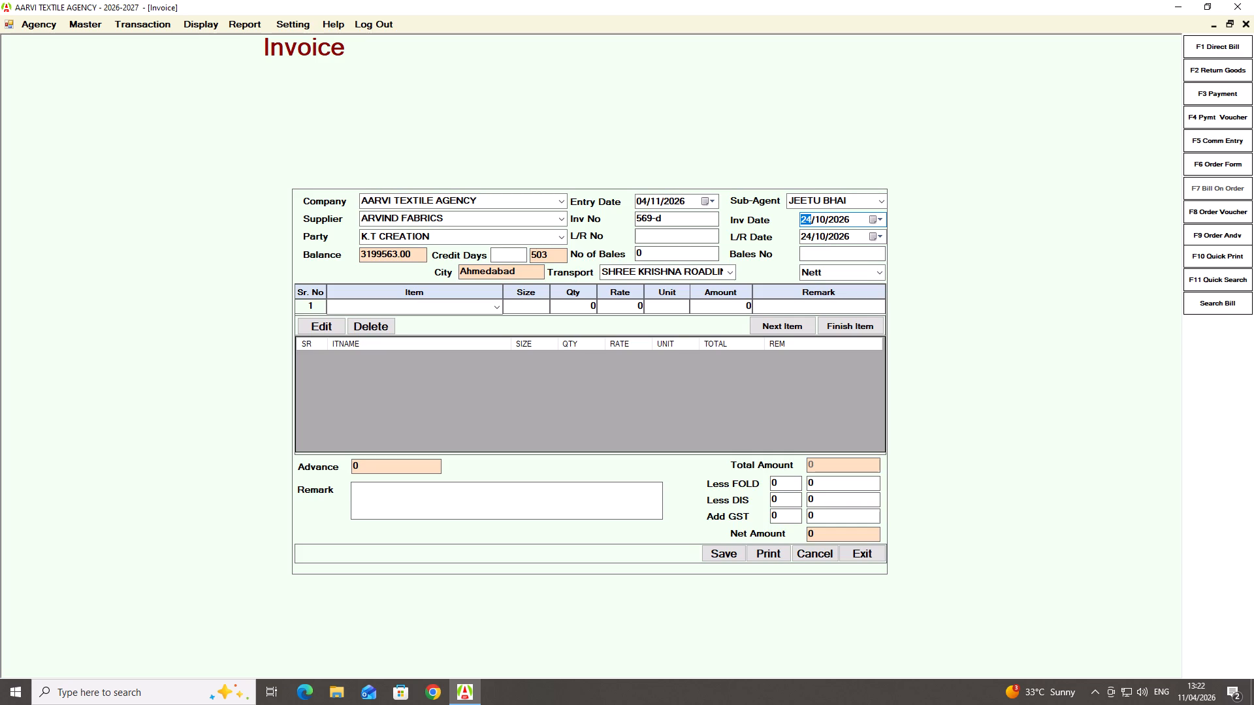
pyautogui.hotkey('shift', 'Tab')
pyautogui.press('BackSpace')
pyautogui.press('d')
pyautogui.press('Return')
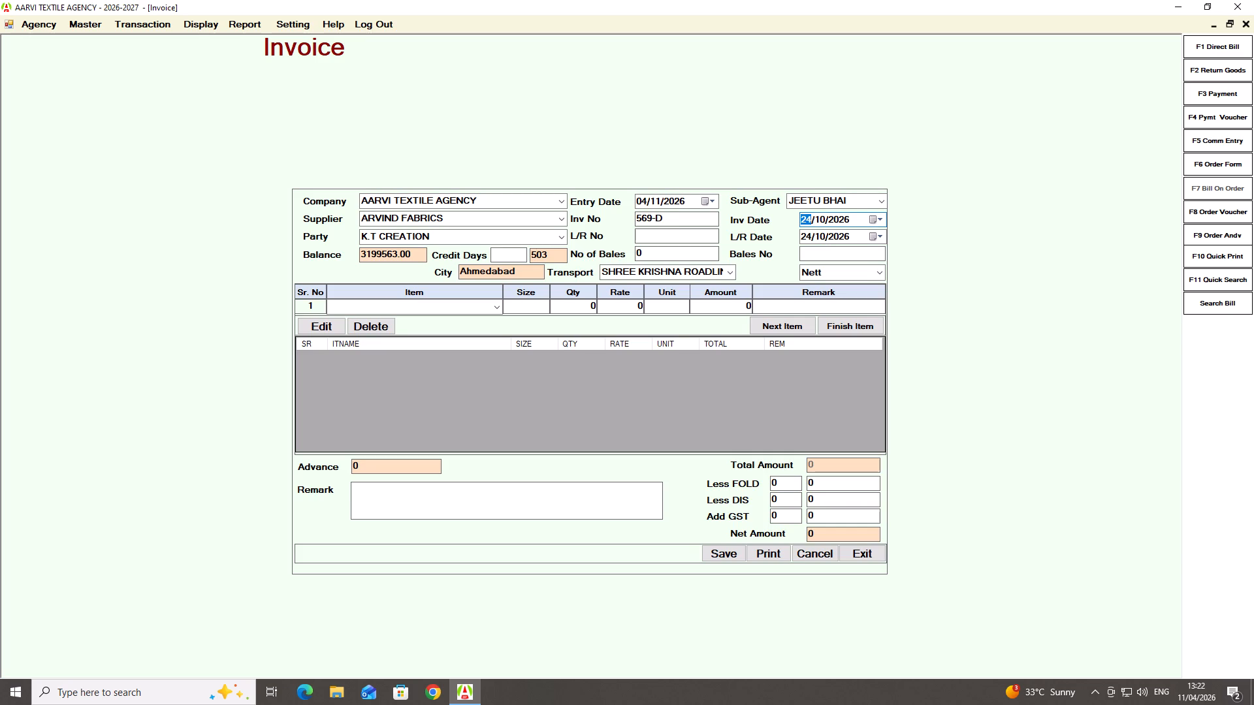
# Set the invoice date and L/R date to 05/10/2026, keeping the L/R number, bale, and Nett fields at their defaults.
pyautogui.press('5')
pyautogui.press('Return')
pyautogui.press('Return')
pyautogui.press('5')
pyautogui.press('Return')
pyautogui.press('Return')
pyautogui.press('Return')
pyautogui.press('Return')
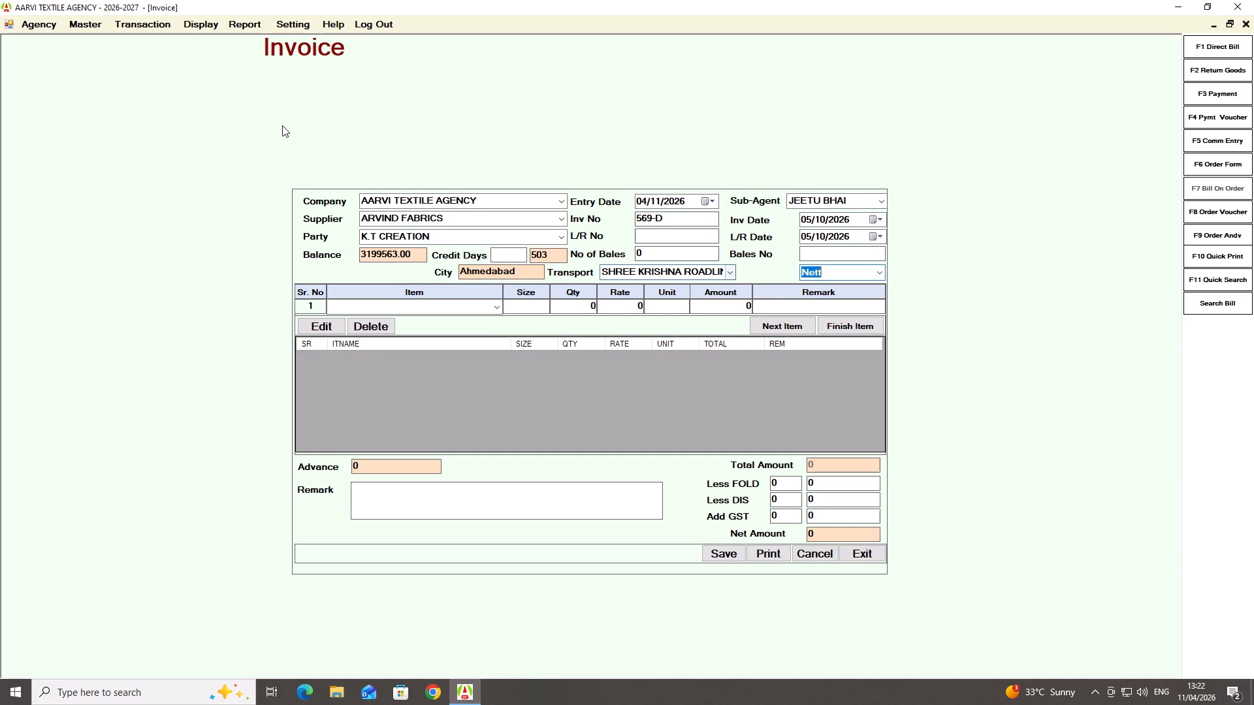
pyautogui.press('Return')
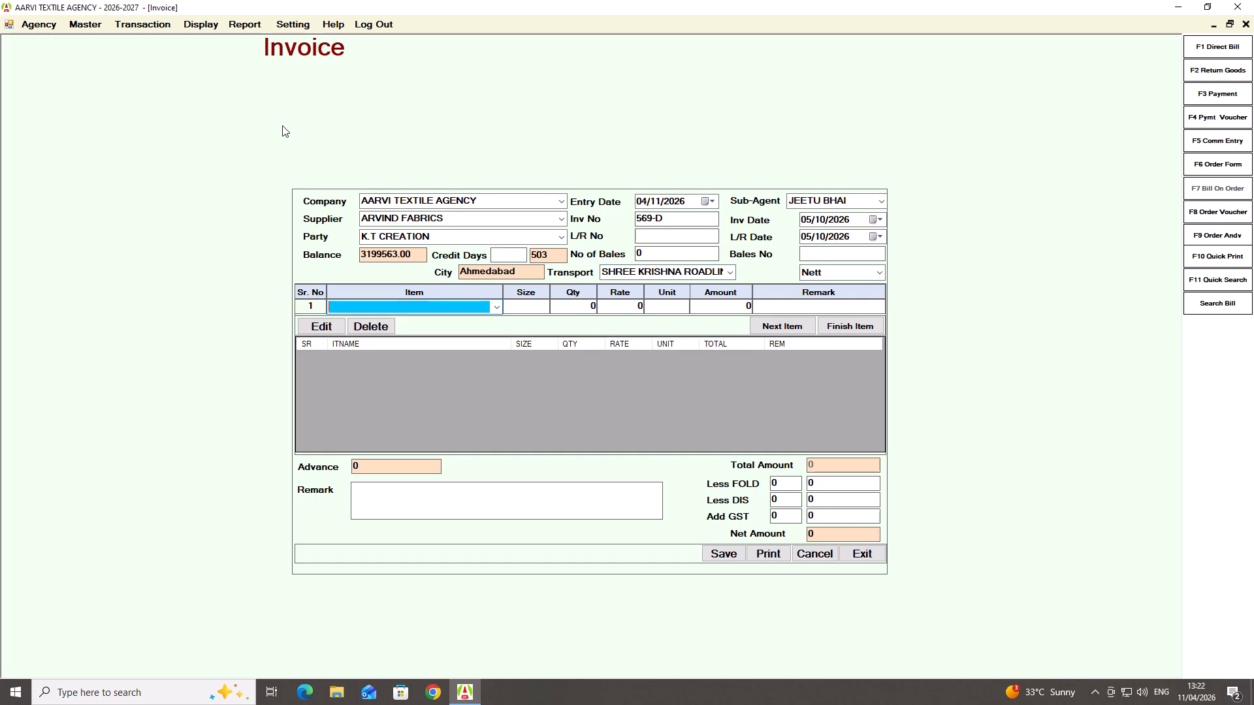
# Add a GLASS line with quantity 20 and rate 52, and finish the item entry.
pyautogui.write('GLASS')
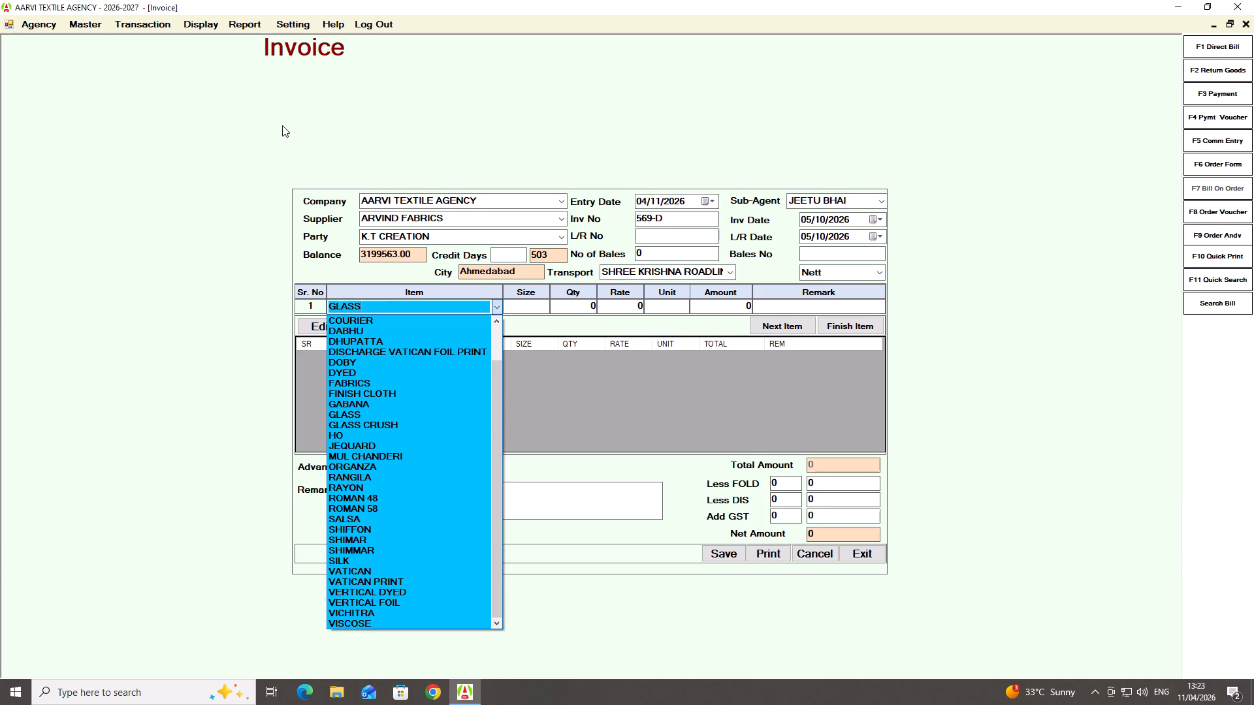
pyautogui.press('Down')
pyautogui.press('Return')
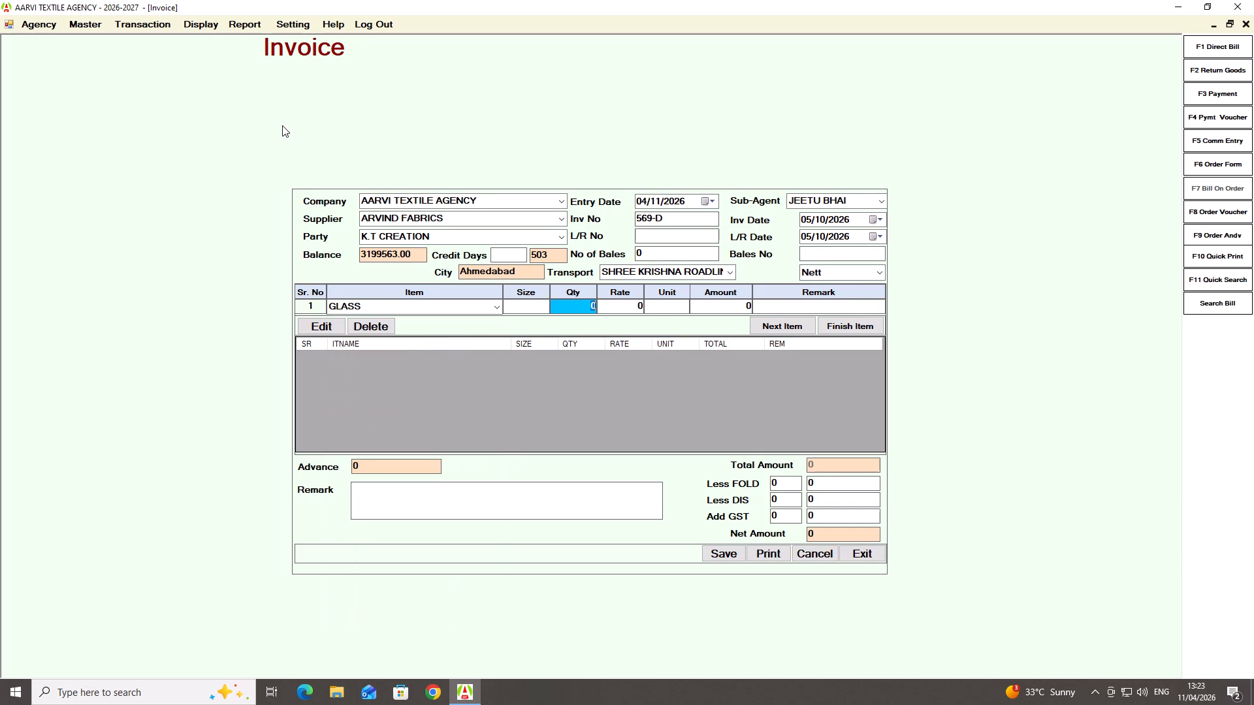
pyautogui.write('20')
pyautogui.press('Return')
pyautogui.write('52')
pyautogui.press('Return')
pyautogui.press('Return')
pyautogui.press('Return')
pyautogui.press('Right')
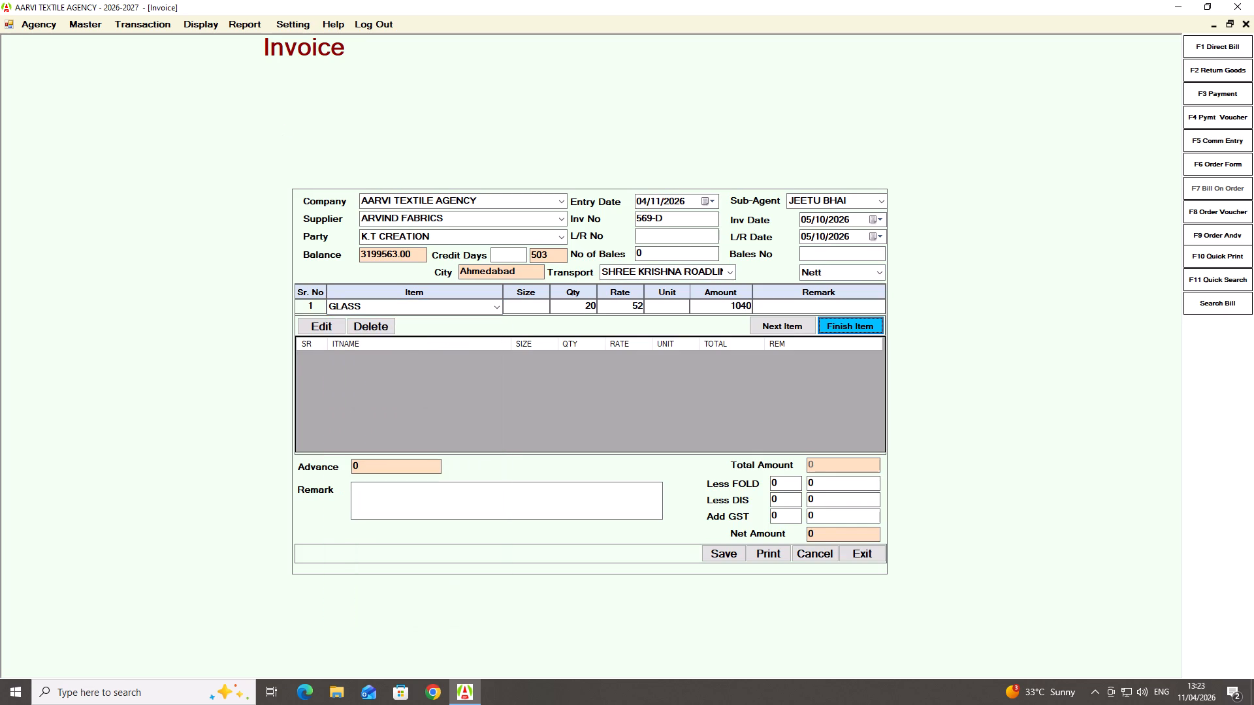
pyautogui.press('Return')
# Deduct a 6 percent discount and add 5 percent GST, keeping the fold deduction at 0.
pyautogui.press('Return')
pyautogui.press('Return')
pyautogui.press('6')
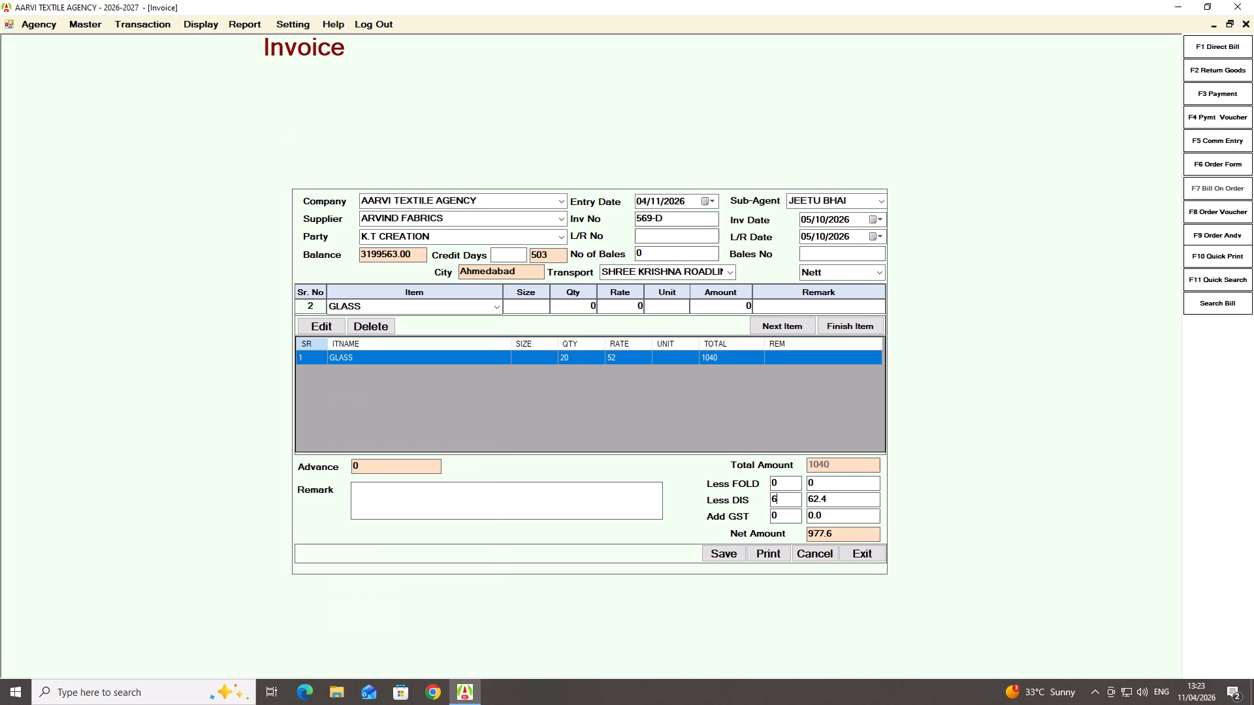
pyautogui.press('Return')
pyautogui.press('Return')
pyautogui.press('5')
pyautogui.press('Return')
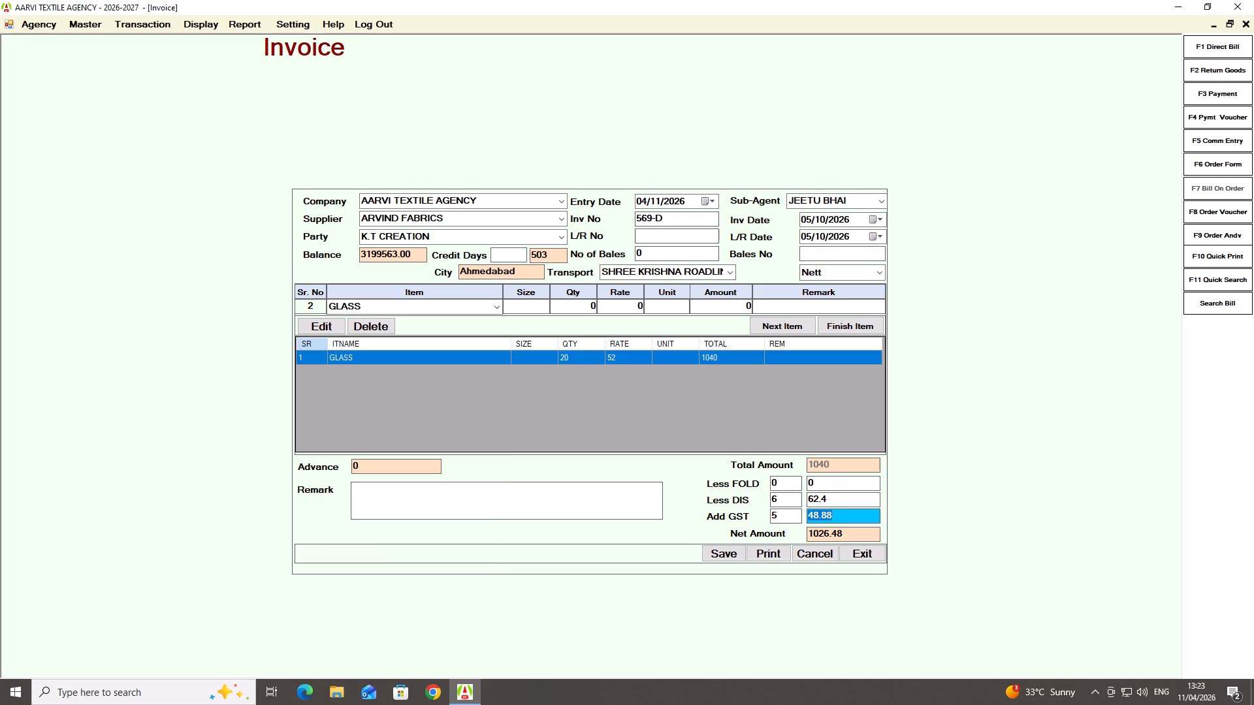
# Adjust the GST amount to 48.4.
pyautogui.press('Right')
pyautogui.press('BackSpace')
pyautogui.press('BackSpace')
pyautogui.press('4')
pyautogui.press('Return')
# Save invoice 569-D.
pyautogui.press('Return')
pyautogui.press('Return')
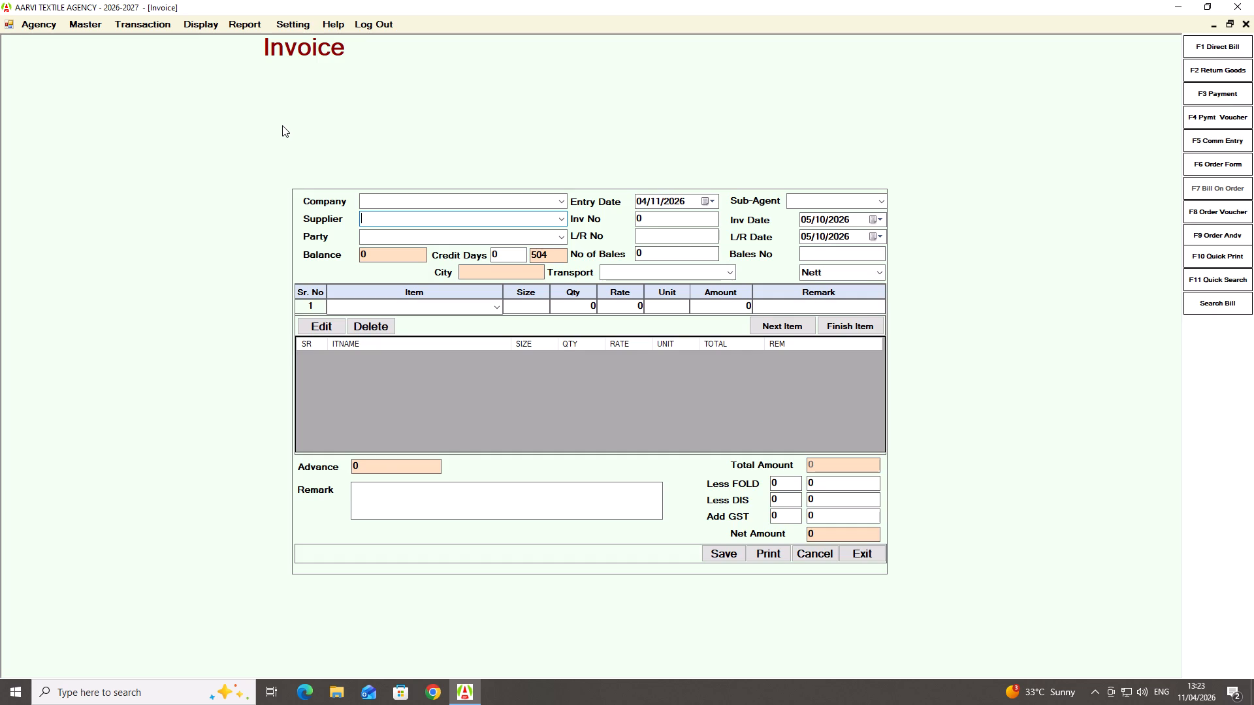
# Start the next invoice with LIAH FAB as supplier and K . VANSHIKA CREATION as party.
pyautogui.write('LIAH')
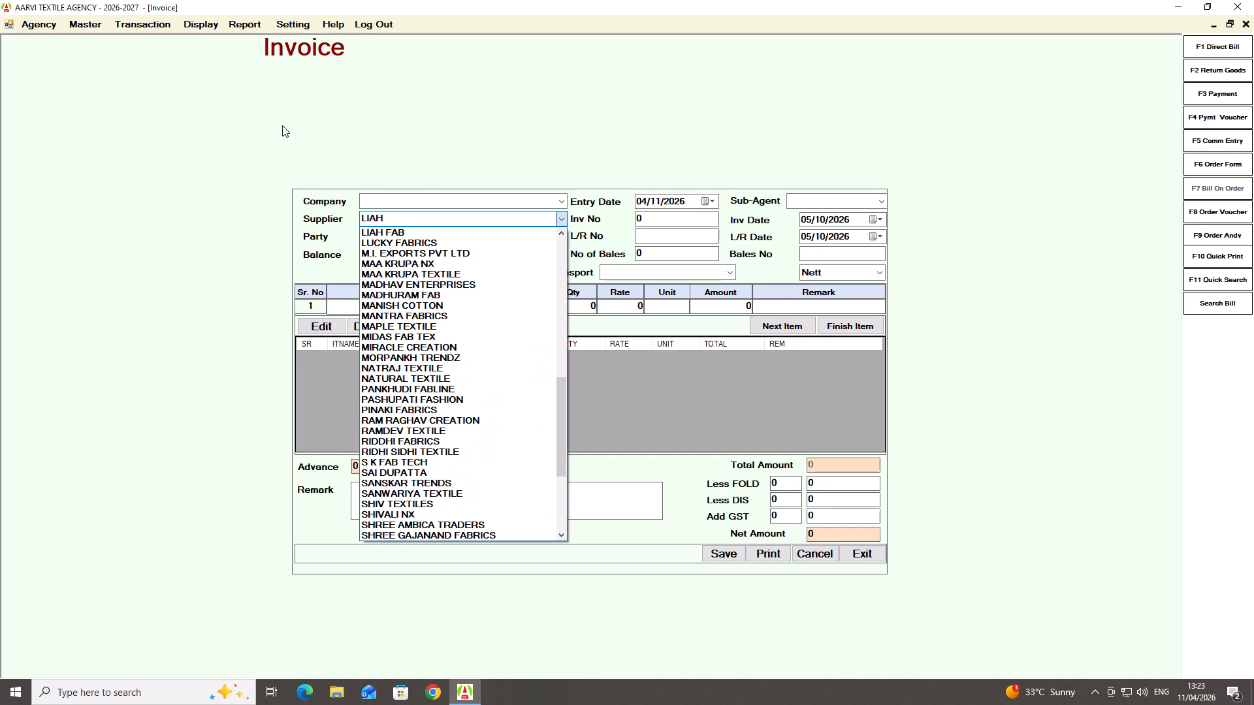
pyautogui.press('Down')
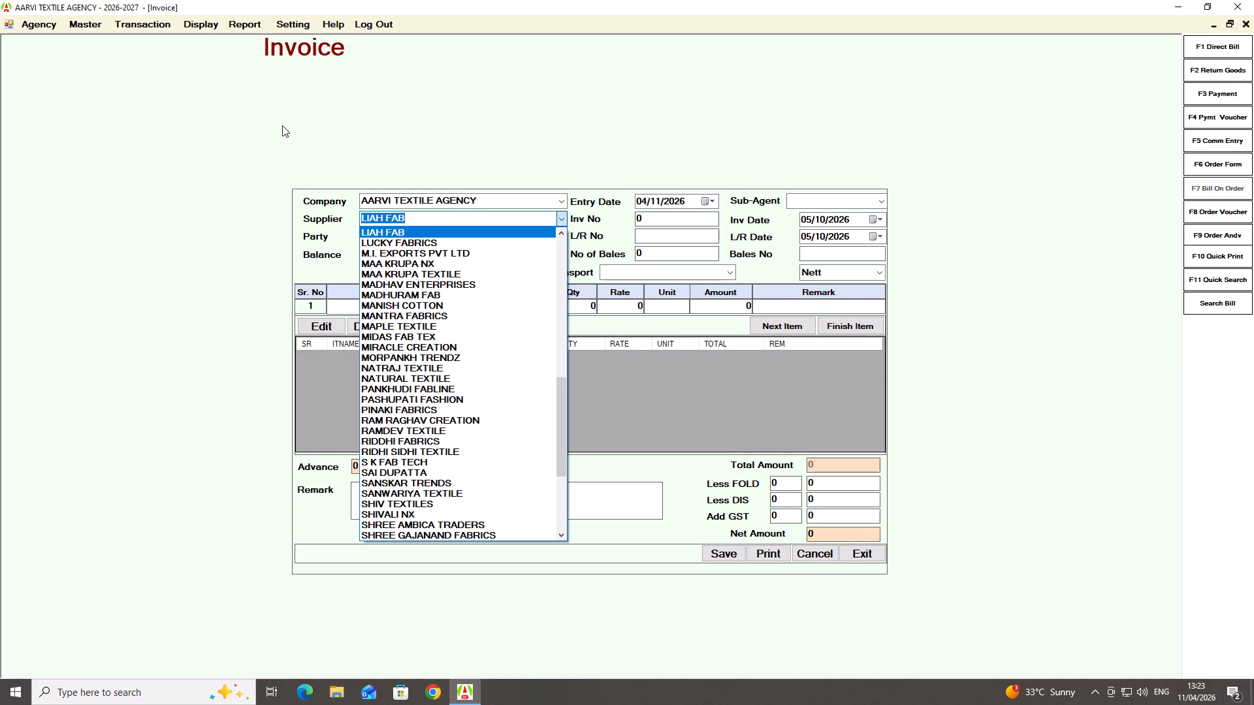
pyautogui.press('Return')
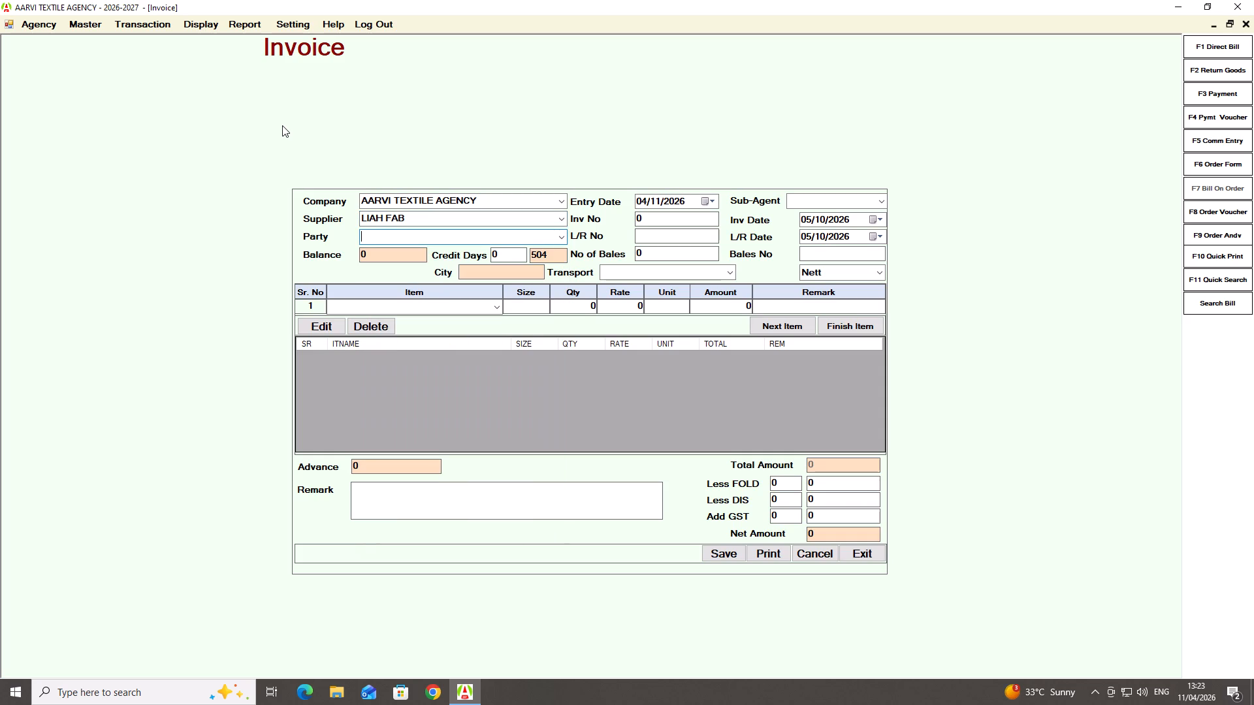
pyautogui.write('K VAN')
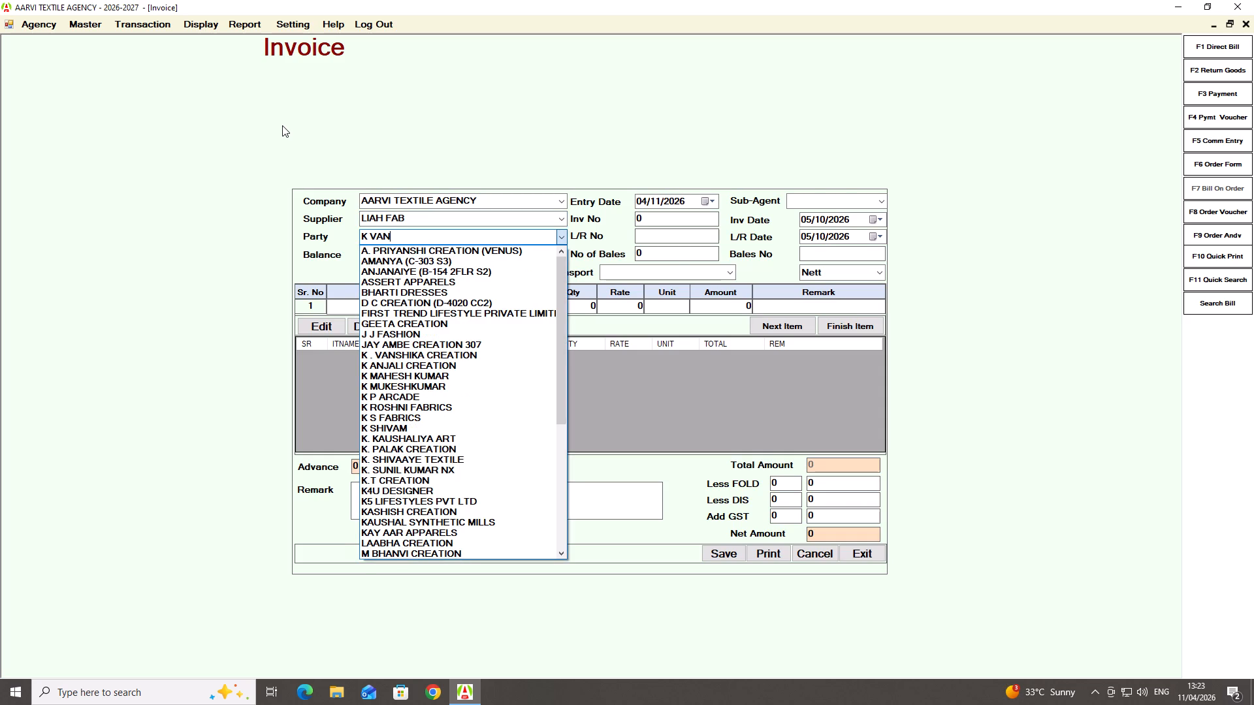
pyautogui.press('Down')
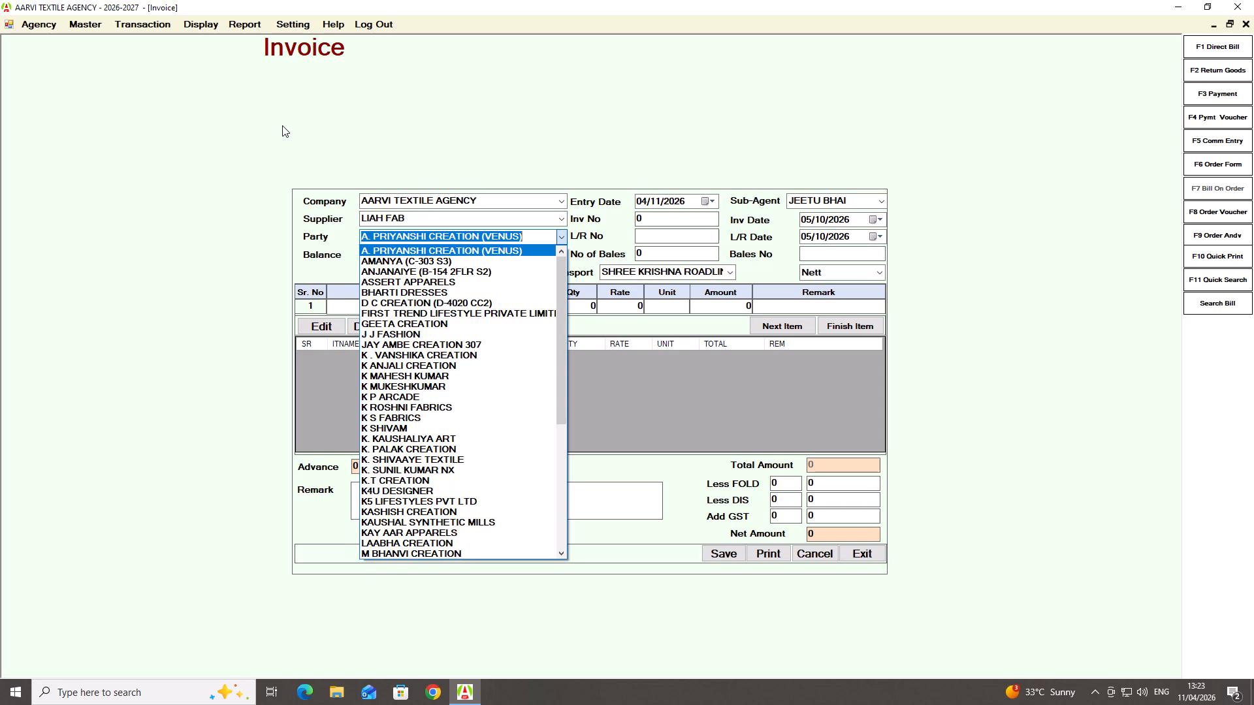
pyautogui.press('BackSpace')
pyautogui.press('k')
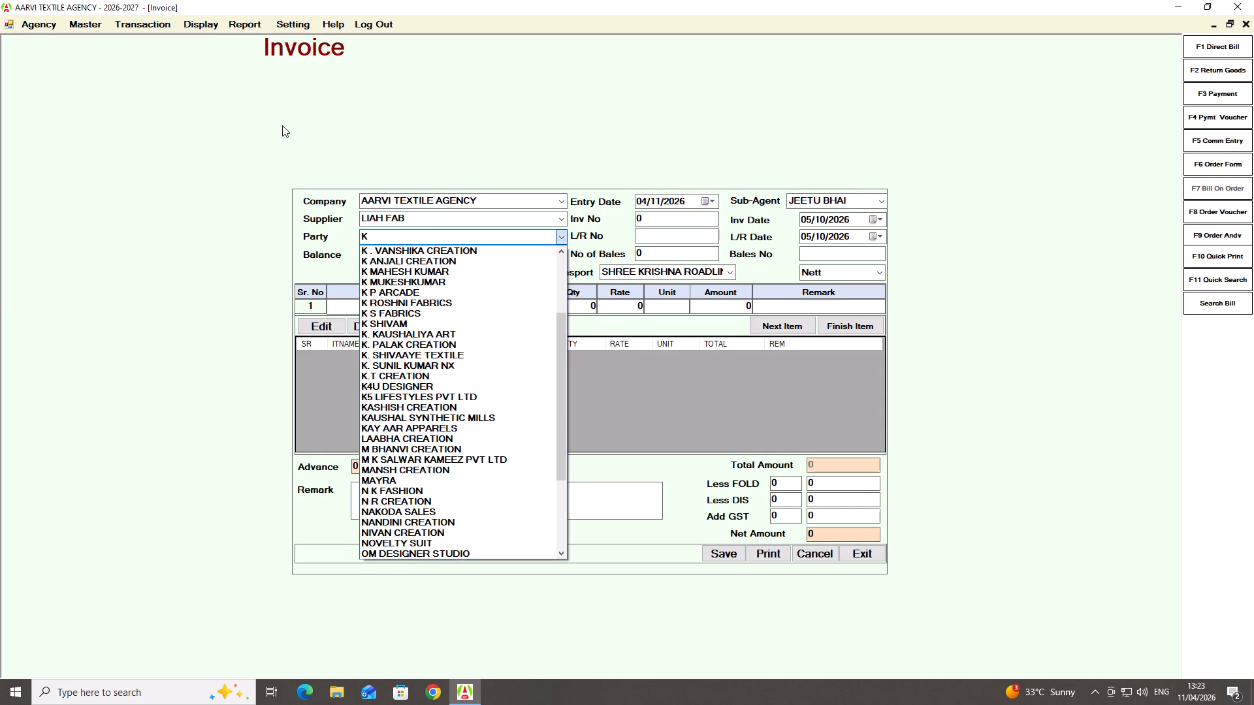
pyautogui.press('Down')
pyautogui.press('Return')
pyautogui.press('Return')
pyautogui.press('Return')
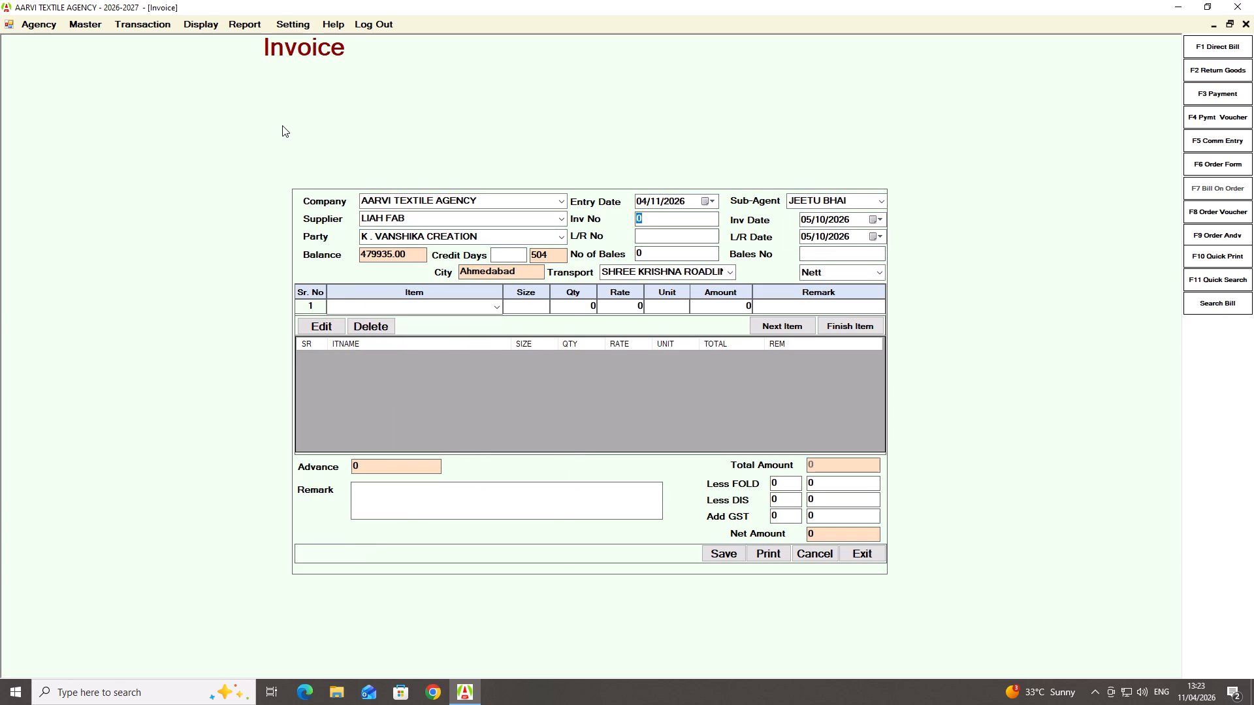
# Enter 2267-D as the invoice number.
pyautogui.write('2267-')
pyautogui.press('d')
pyautogui.press('Return')
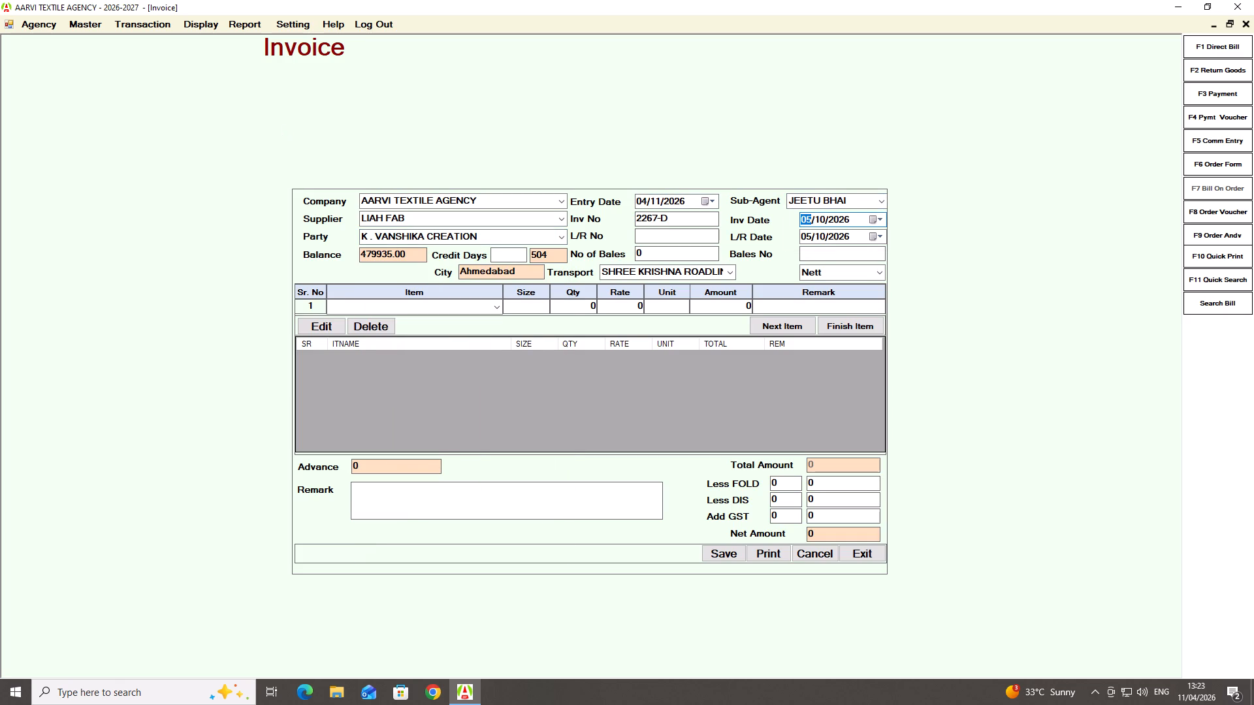
# Set both the invoice date and the L/R date to 27/10/2026, leaving the L/R number blank.
pyautogui.write('27')
pyautogui.press('Return')
pyautogui.press('Return')
pyautogui.write('274')
pyautogui.press('Return')
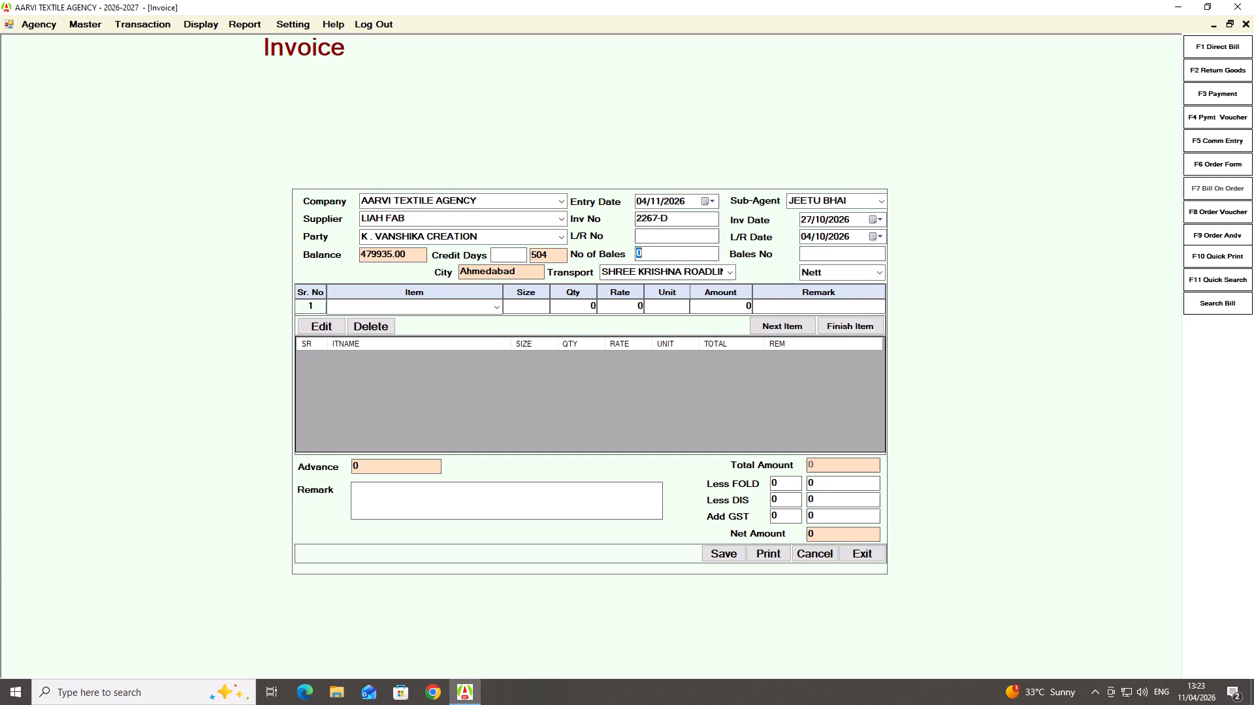
pyautogui.hotkey('shift', 'Tab')
pyautogui.write('27')
pyautogui.press('Return')
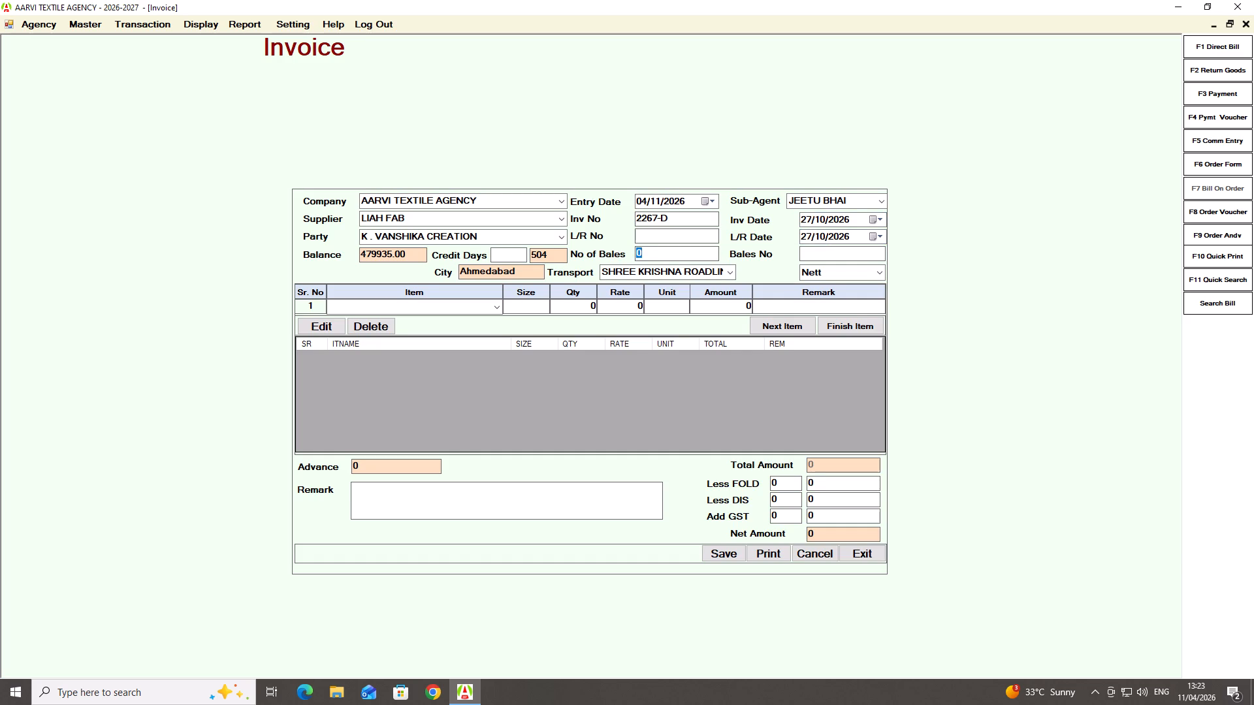
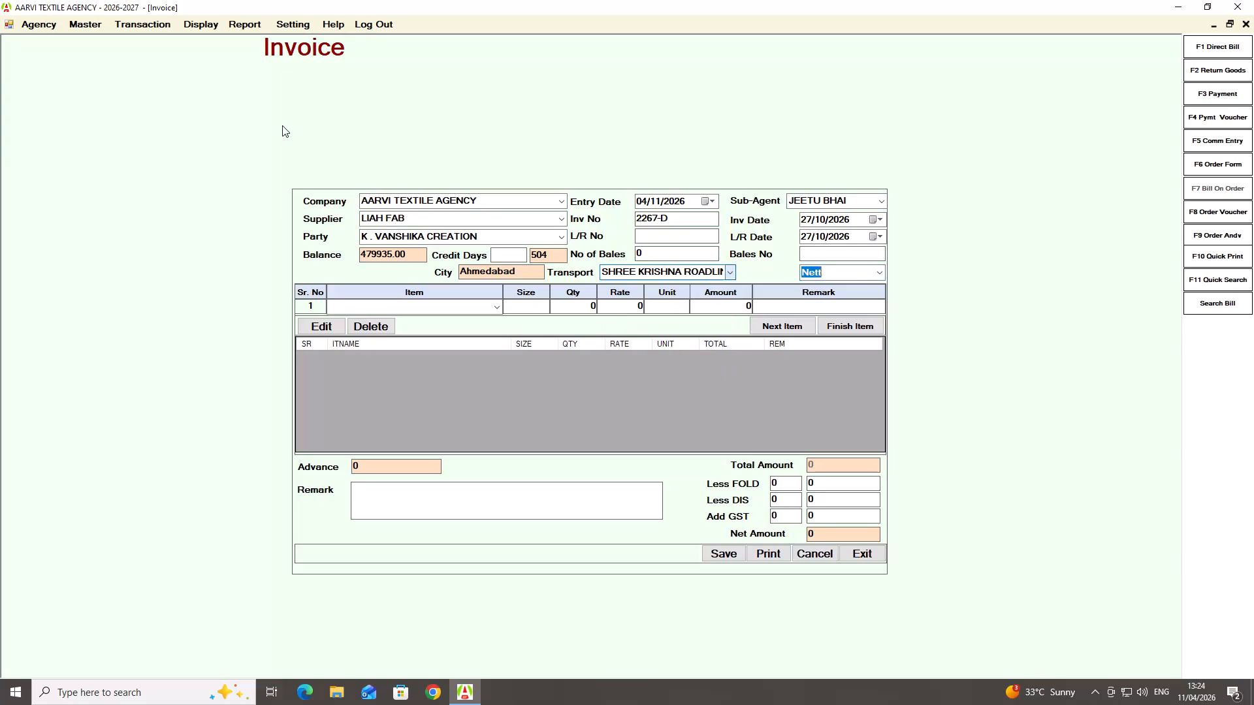
# Add a **DIRECT** line item with quantity 15 and rate 62, and finish the item list.
pyautogui.press('Return')
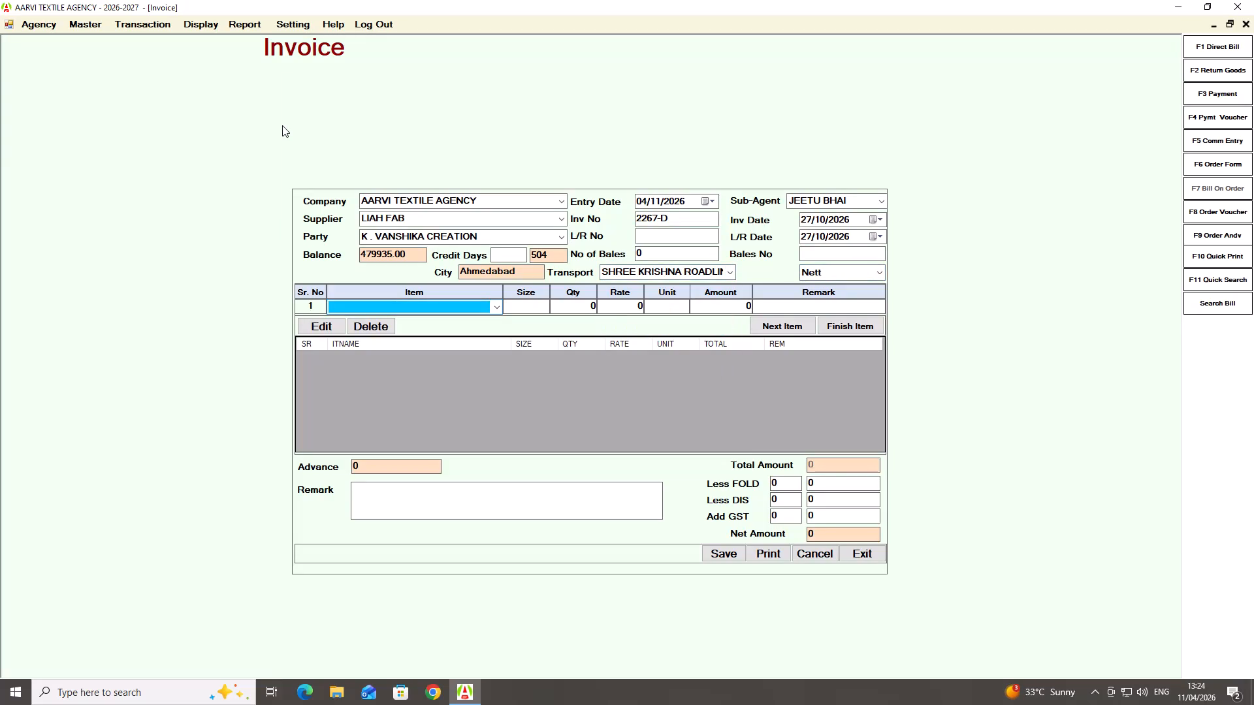
pyautogui.write('MULL')
pyautogui.press('Down')
pyautogui.press('BackSpace')
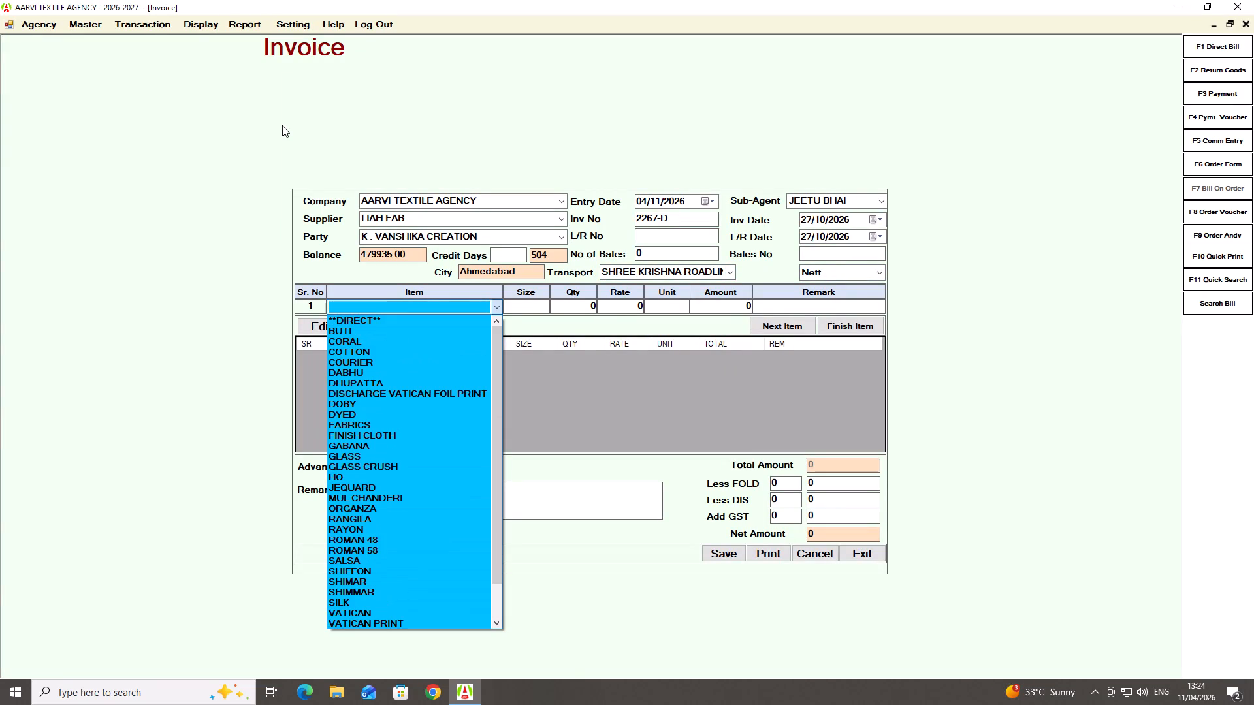
pyautogui.press('Down')
pyautogui.press('Return')
pyautogui.press('Return')
pyautogui.press('Return')
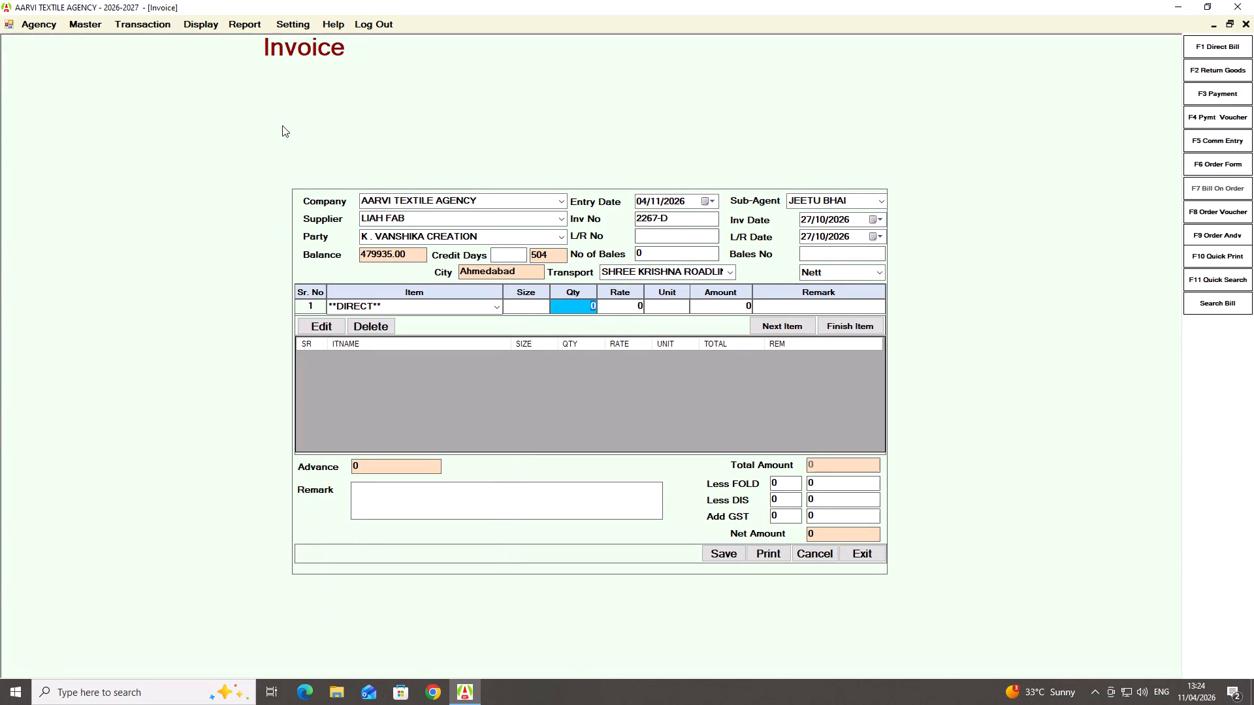
pyautogui.write('15')
pyautogui.press('Return')
pyautogui.write('62')
pyautogui.press('Return')
pyautogui.press('Return')
pyautogui.press('Return')
pyautogui.press('Right')
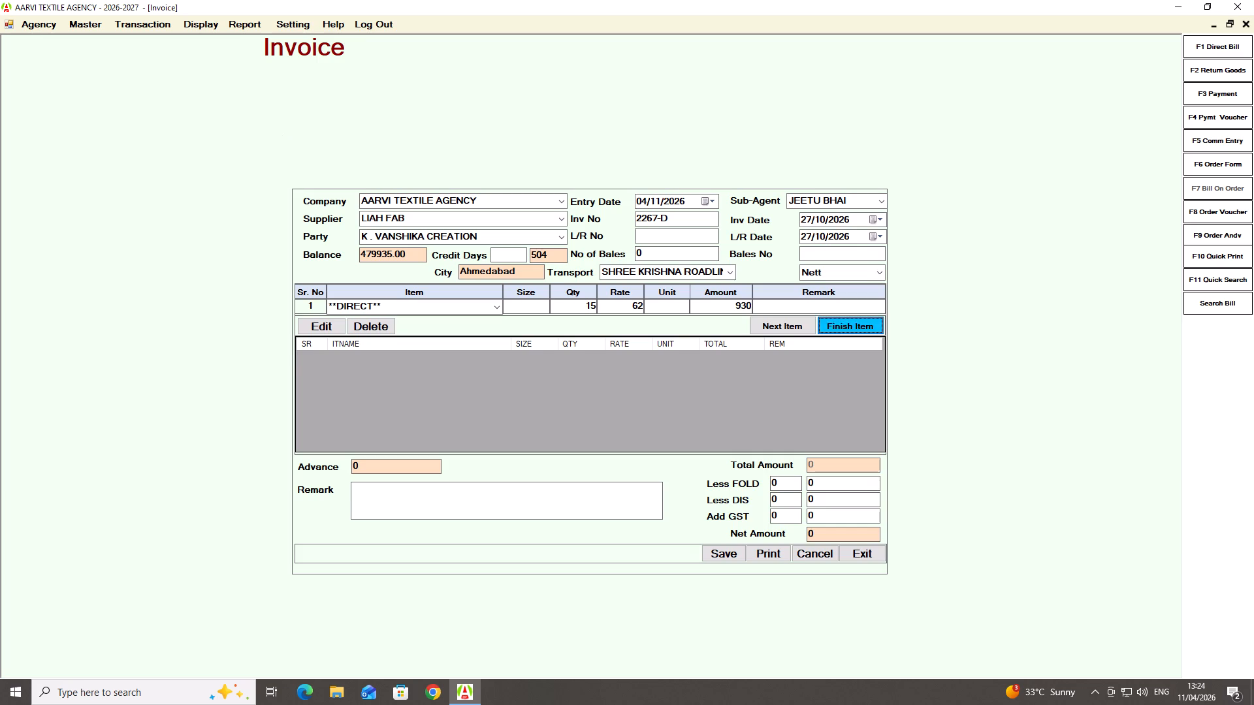
pyautogui.press('Return')
# Set the Add GST percentage to 5.
pyautogui.press('Return')
pyautogui.press('Return')
pyautogui.press('Return')
pyautogui.press('Return')
pyautogui.press('5')
pyautogui.press('Return')
pyautogui.press('Right')
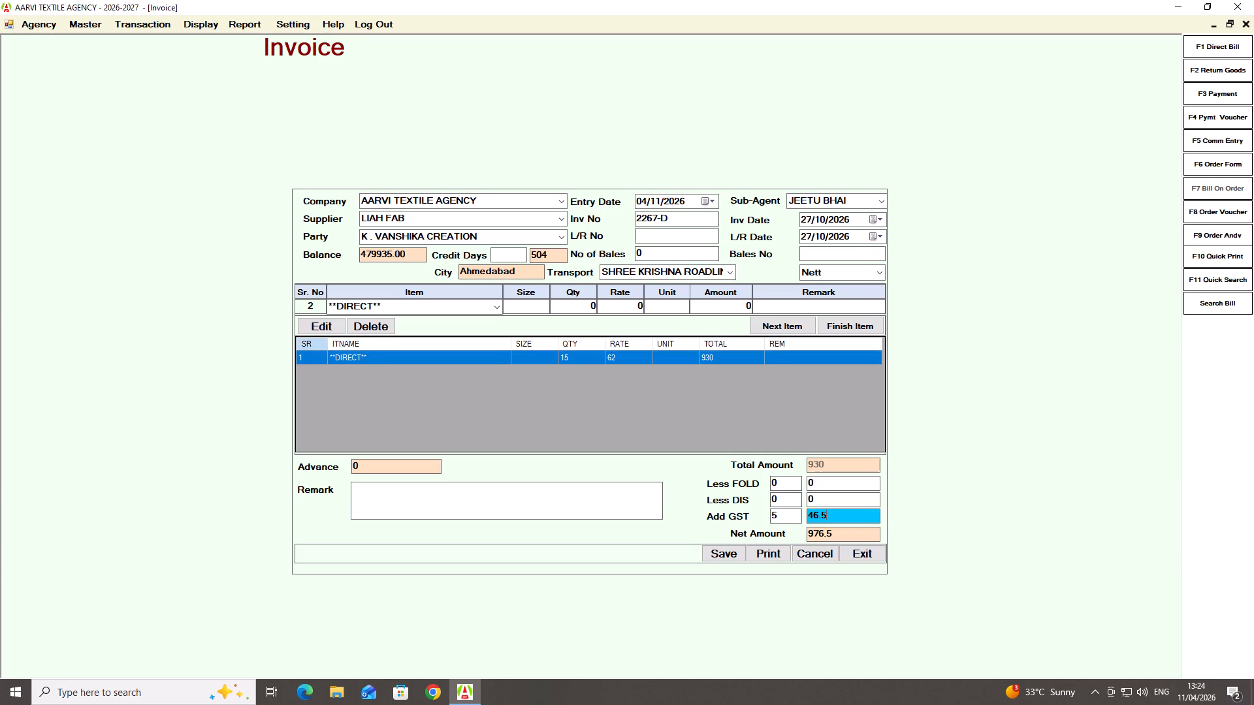
# Set the Less DIS percentage to 5.
pyautogui.hotkey('shift', 'Tab')
pyautogui.hotkey('shift', 'Tab')
pyautogui.hotkey('shift', 'Tab')
pyautogui.hotkey('shift', 'Tab')
pyautogui.hotkey('shift', 'Tab')
pyautogui.hotkey('shift', 'Tab')
pyautogui.hotkey('shift', 'Tab')
pyautogui.press('5')
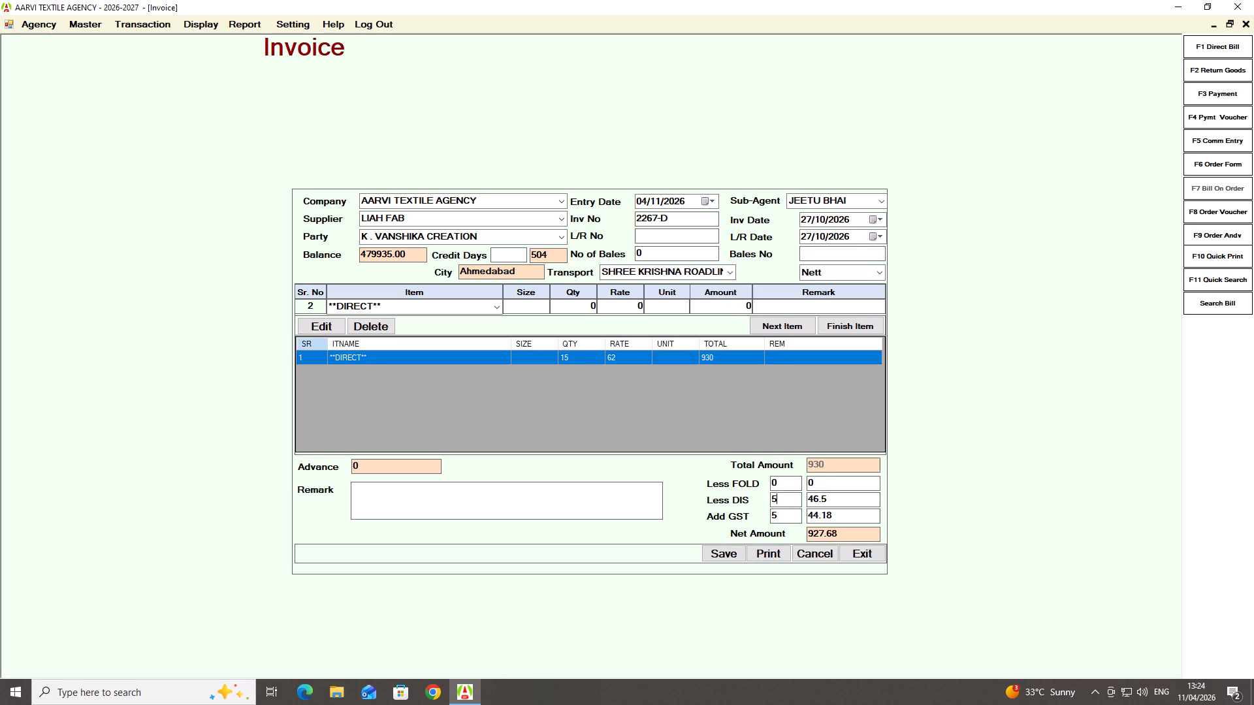
# Adjust the GST amount to 44.5.
pyautogui.press('Return')
pyautogui.press('Return')
pyautogui.press('Return')
pyautogui.press('Right')
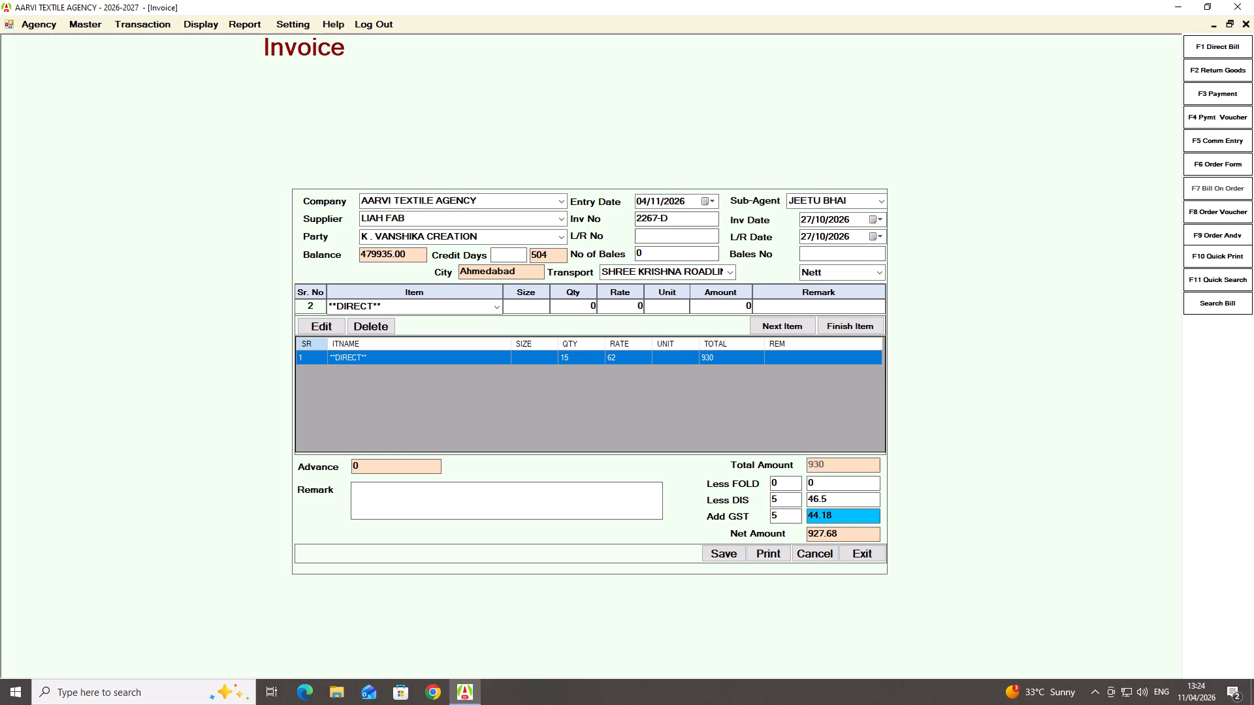
pyautogui.press('BackSpace')
pyautogui.press('BackSpace')
pyautogui.press('5')
# Save invoice 2267-D.
pyautogui.press('Return')
pyautogui.press('Return')
pyautogui.press('Return')
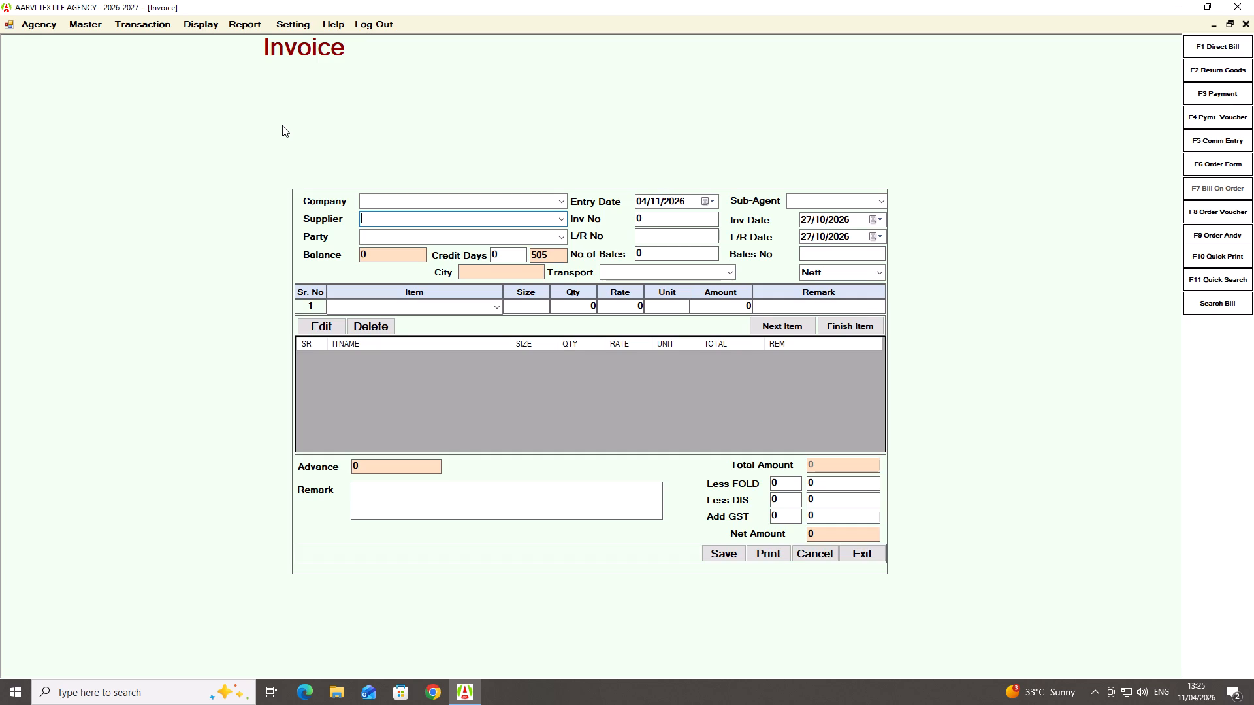
# Start the next invoice with RIDDHI FABRICS as supplier and OM DESIGNER STUDIO as party.
pyautogui.write('RIDD')
pyautogui.press('Down')
pyautogui.press('Return')
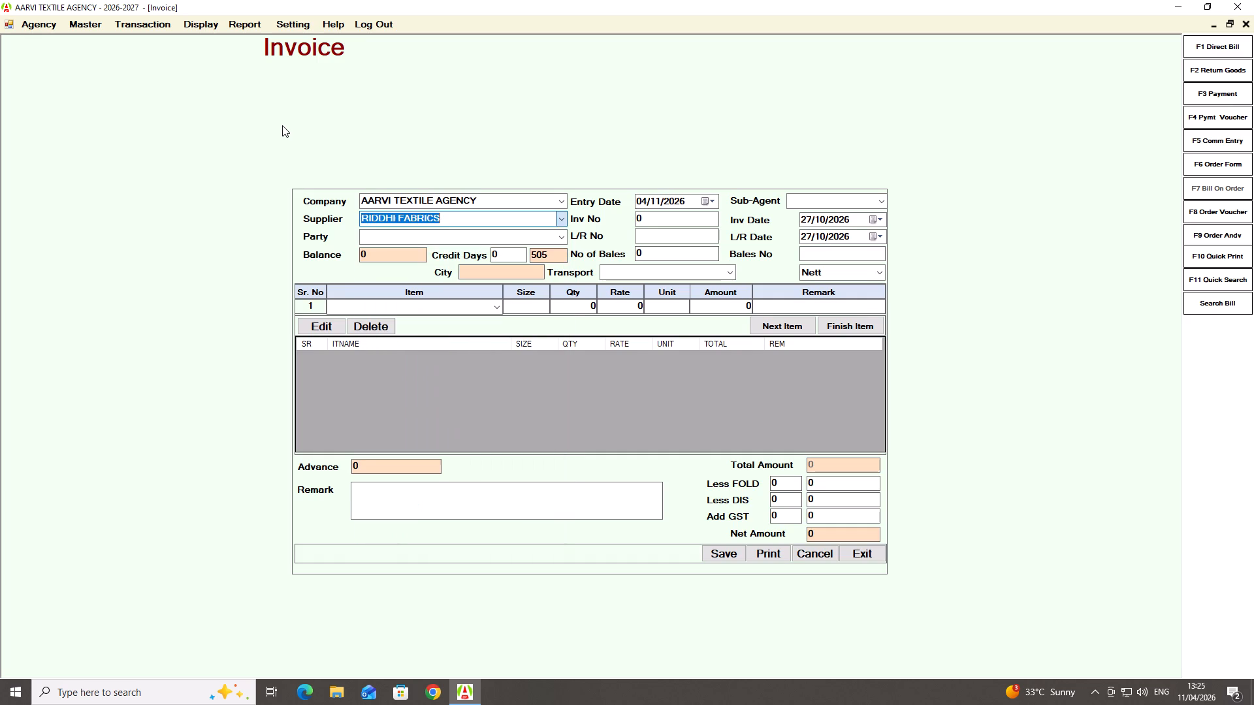
pyautogui.write('OM')
pyautogui.press('Down')
pyautogui.press('Return')
pyautogui.press('Return')
pyautogui.press('Return')
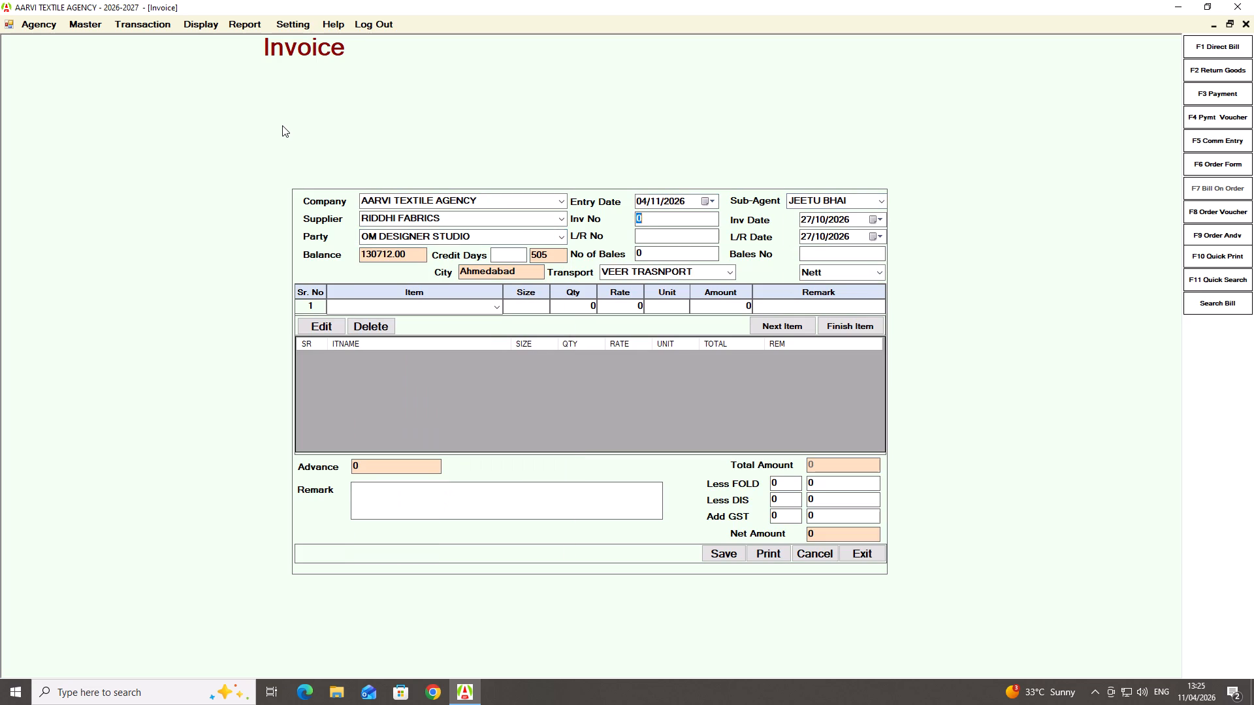
# Enter 3124-D as the invoice number.
pyautogui.write('3124-')
pyautogui.press('d')
pyautogui.press('Return')
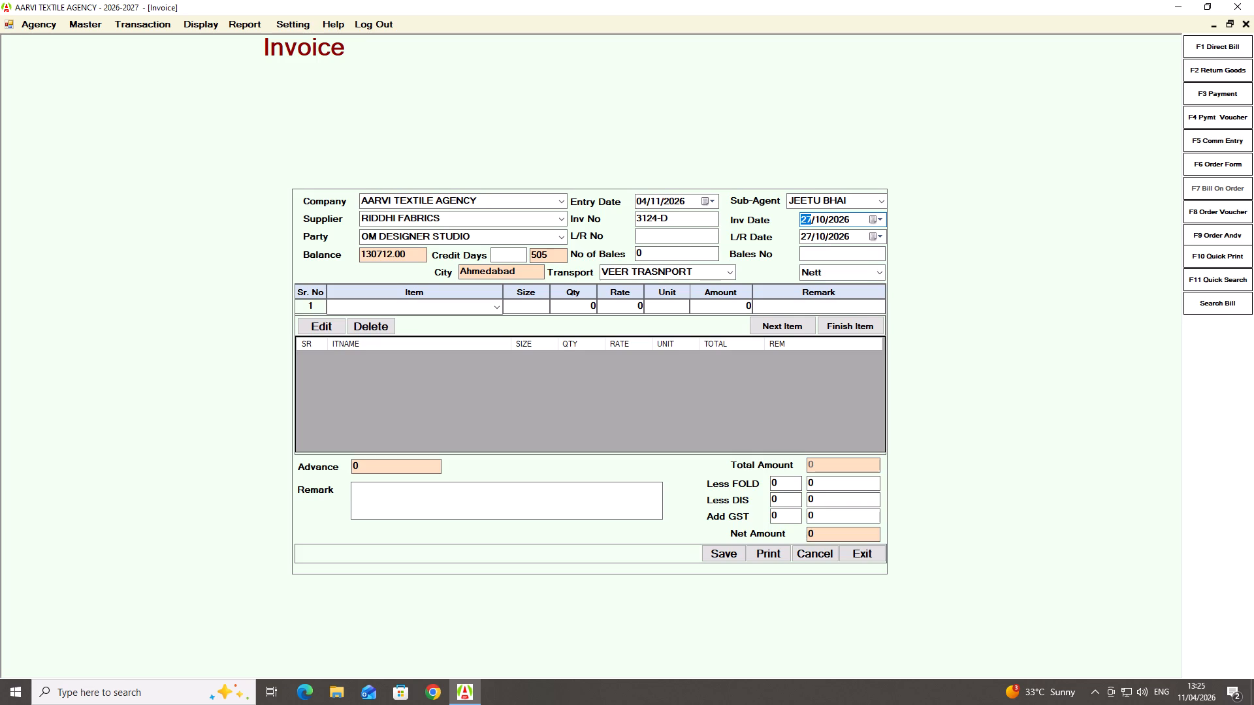
# Set both the invoice date and the L/R date to 03/10/2026, keeping VEER TRASNPORT and Nett.
pyautogui.press('3')
pyautogui.press('Return')
pyautogui.press('Return')
pyautogui.press('3')
pyautogui.press('Return')
pyautogui.press('Return')
pyautogui.press('Return')
pyautogui.press('Return')
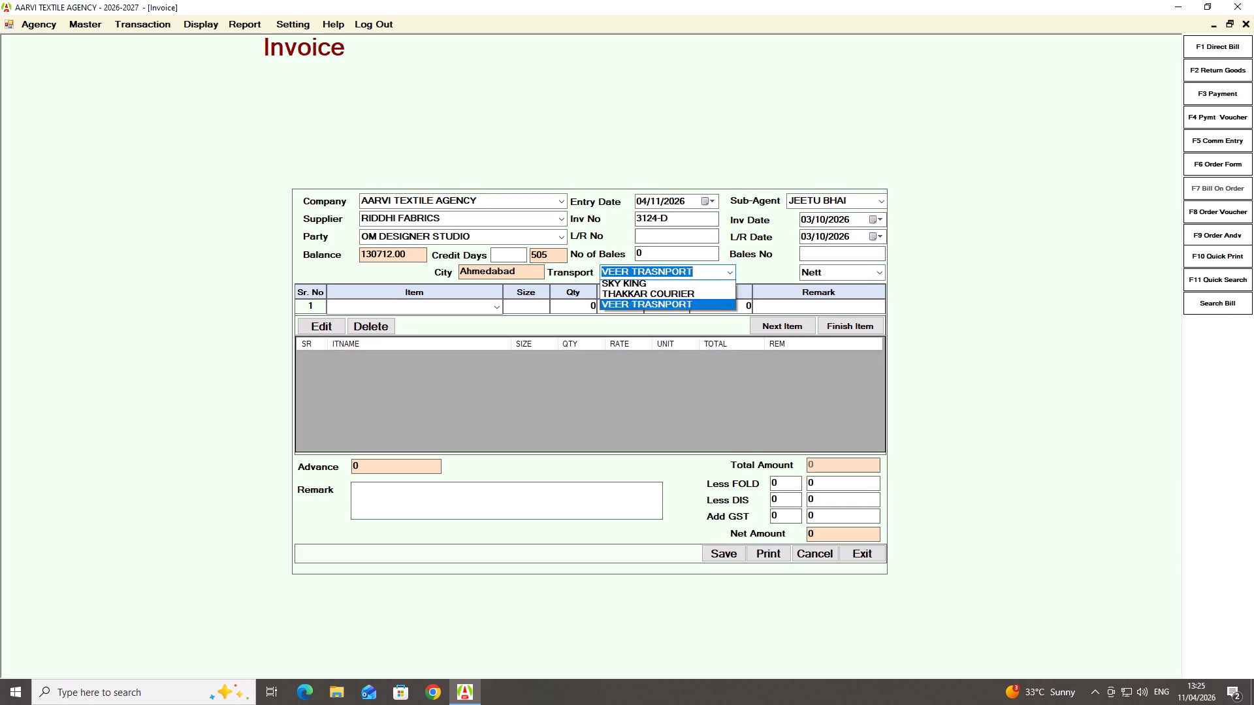
pyautogui.press('Return')
pyautogui.press('Return')
pyautogui.press('Return')
# Choose FABRICS as the first line item.
pyautogui.write('FAB')
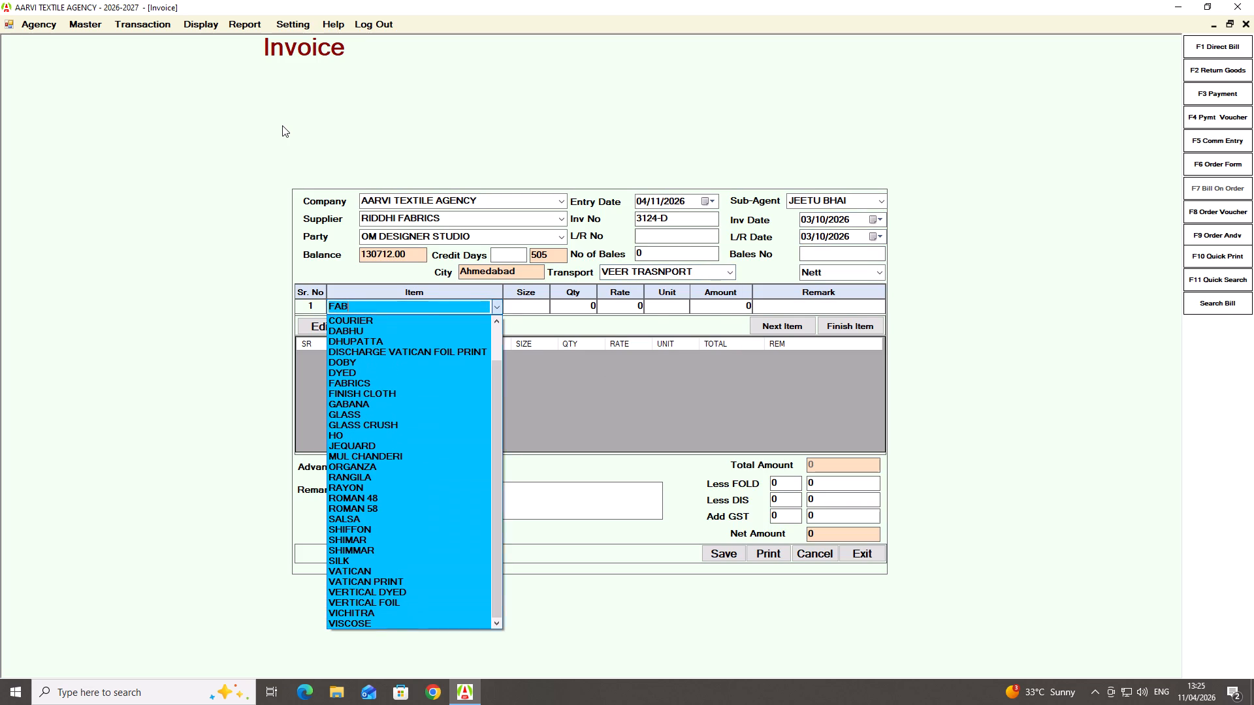
pyautogui.press('Down')
pyautogui.press('Return')
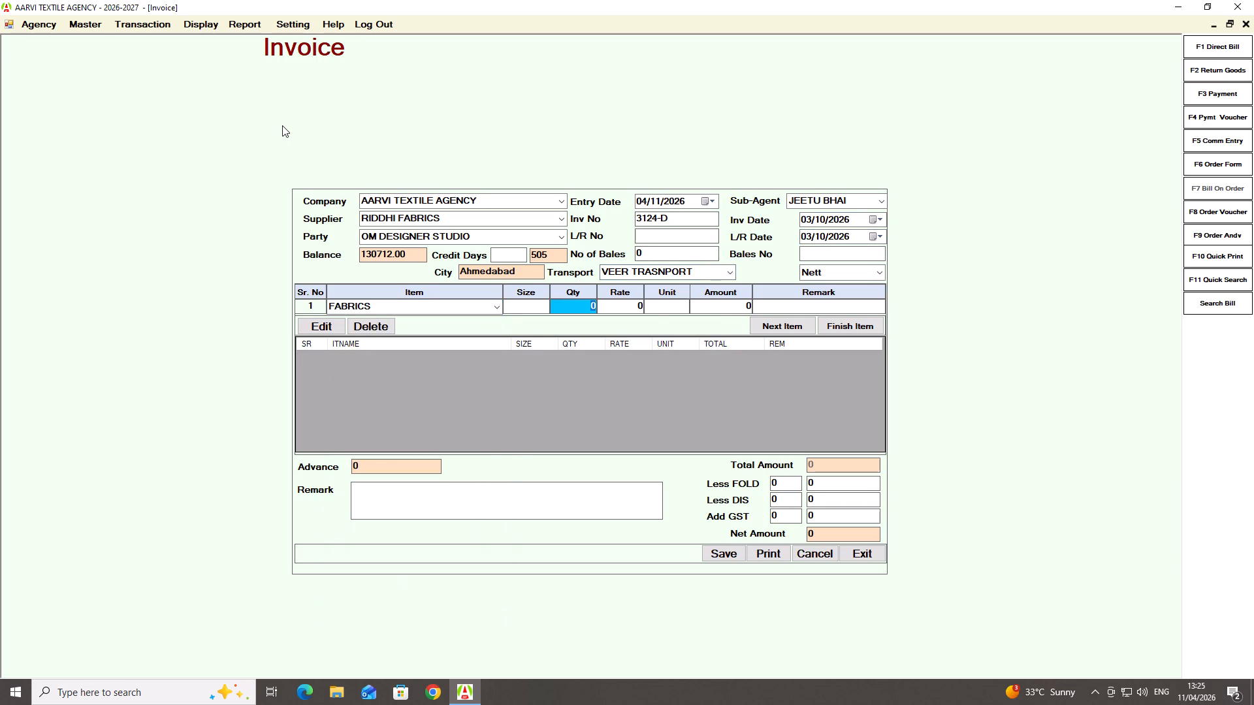
# Enter 682.88 as the quantity of the first FABRICS line.
pyautogui.write('70')
pyautogui.press('BackSpace')
pyautogui.press('BackSpace')
pyautogui.write('98')
pyautogui.press('BackSpace')
pyautogui.press('BackSpace')
pyautogui.write('682..88')
pyautogui.press('Return')
pyautogui.write('65')
pyautogui.press('Return')
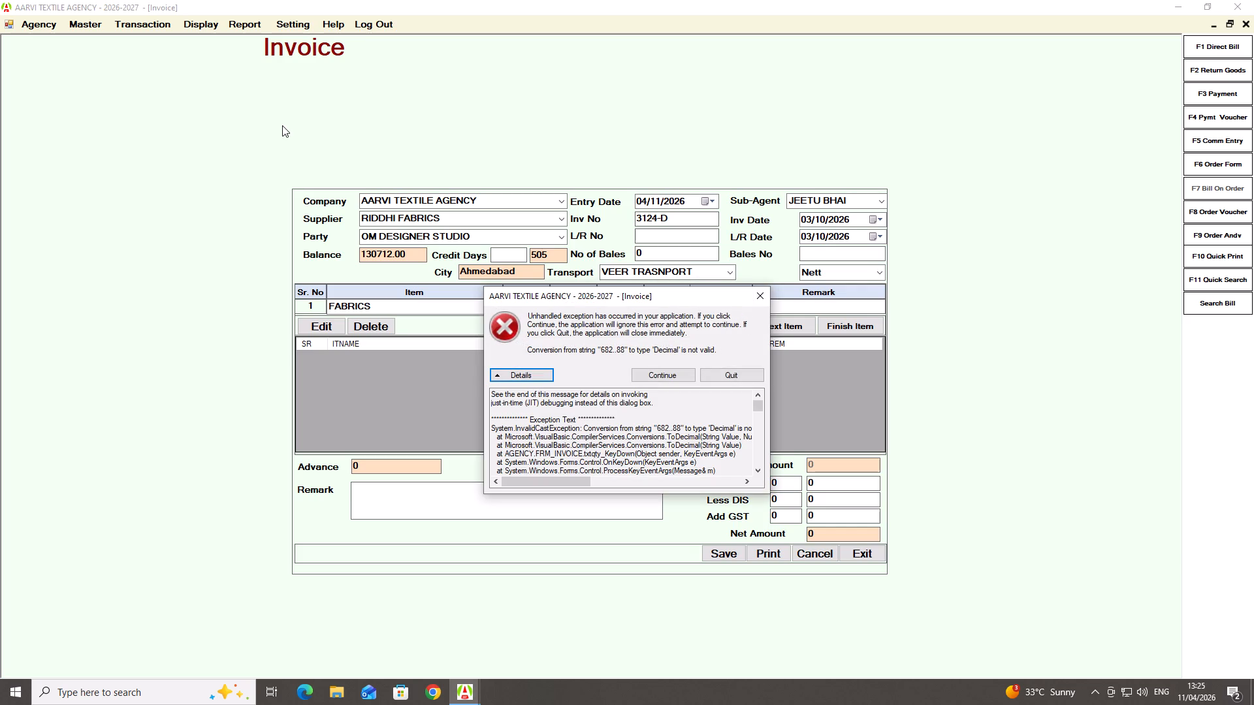
pyautogui.click(767, 298)
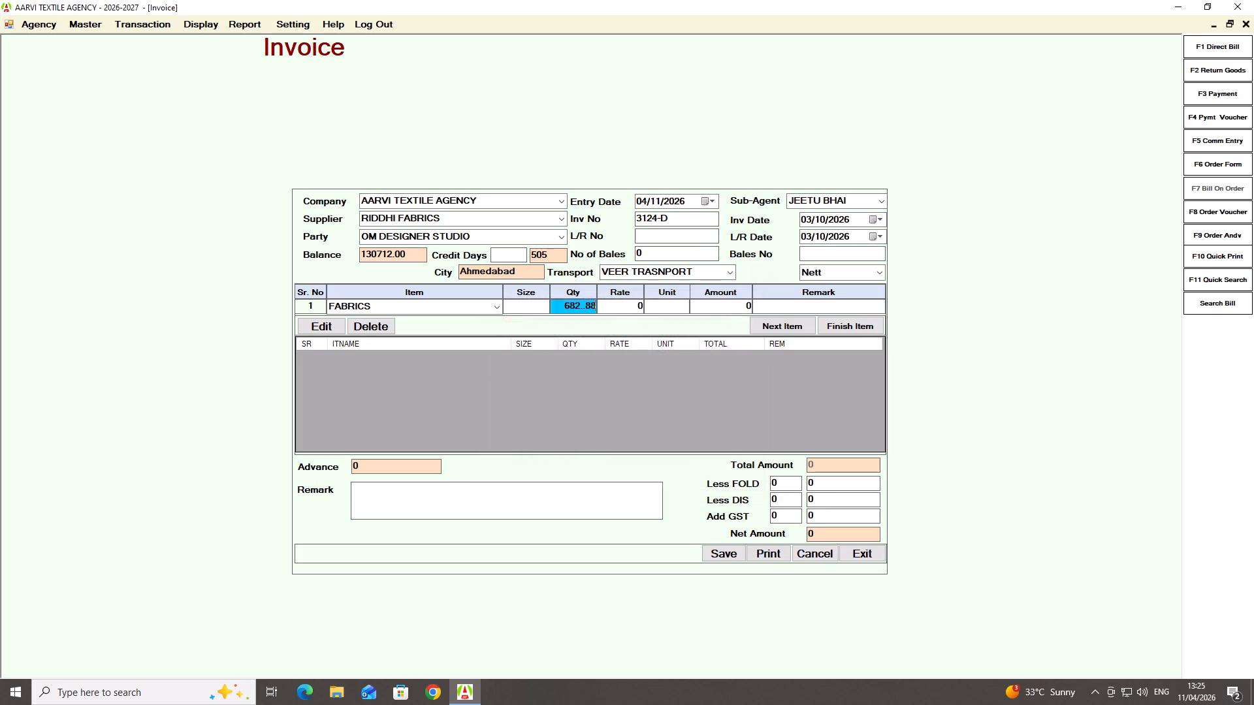
pyautogui.press('BackSpace')
pyautogui.press('BackSpace')
pyautogui.press('BackSpace')
pyautogui.press('BackSpace')
pyautogui.write('.88')
pyautogui.press('Return')
# Set the first line's rate to 65 and add it to the invoice, continuing to another item.
pyautogui.write('65')
pyautogui.press('Return')
pyautogui.press('Return')
pyautogui.press('Return')
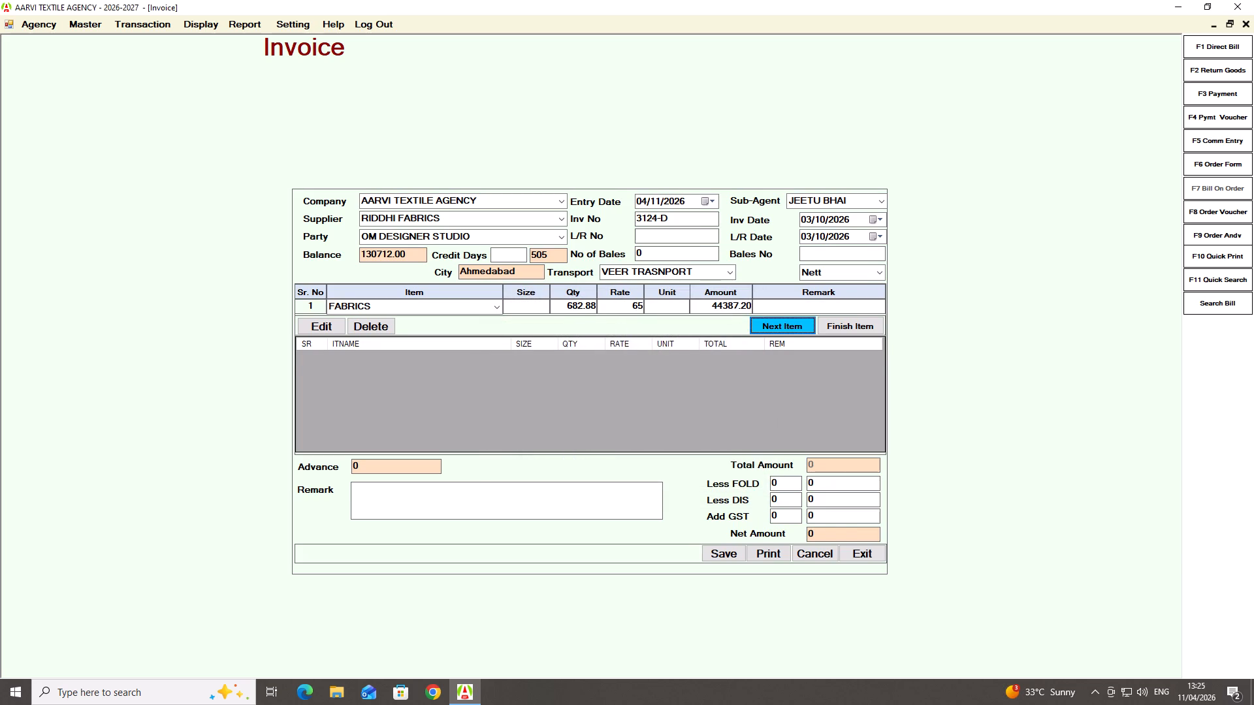
pyautogui.press('Return')
# Add a second FABRICS line with quantity 290.03 and rate 62, and finish the item list.
pyautogui.press('Return')
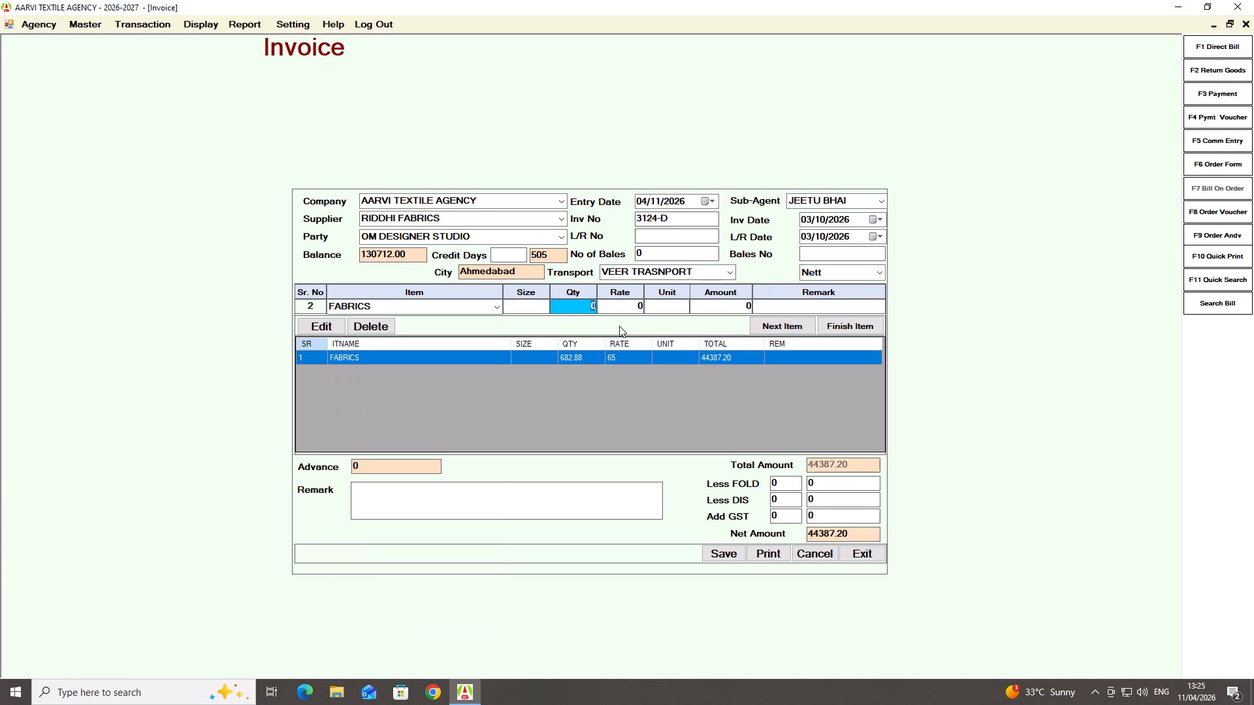
pyautogui.write('290.03')
pyautogui.press('Return')
pyautogui.write('62')
pyautogui.press('Return')
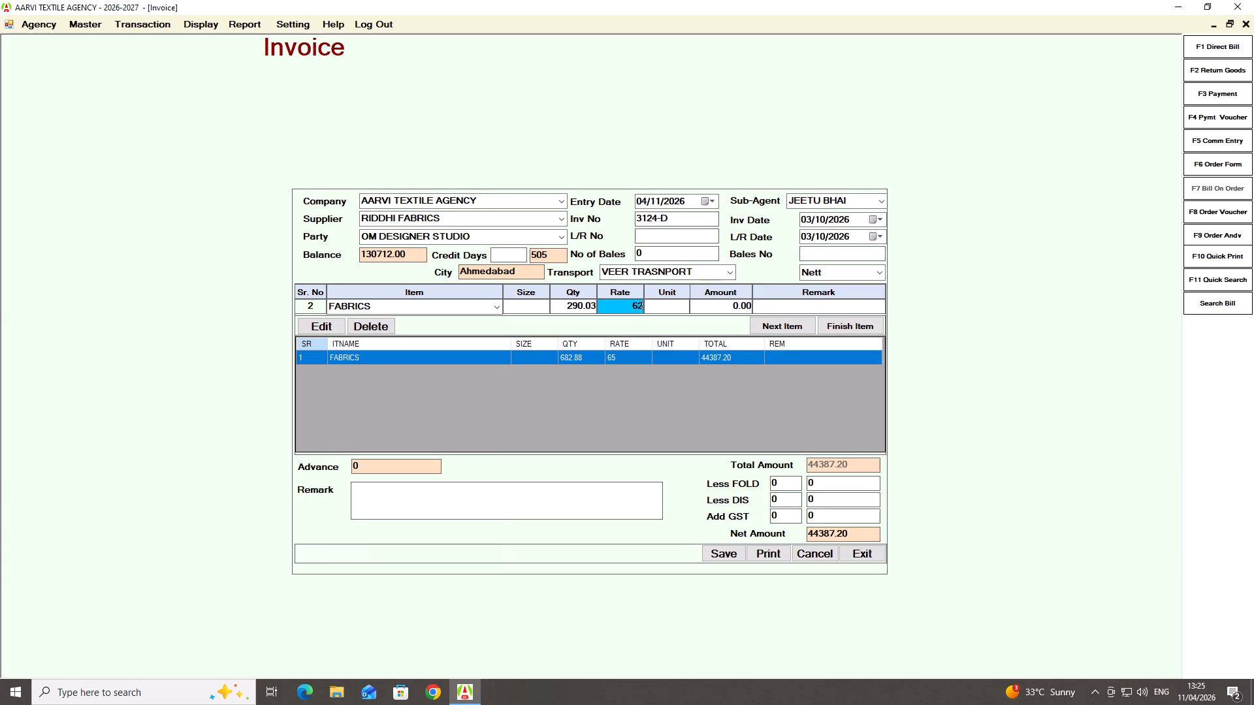
pyautogui.press('Return')
pyautogui.press('Return')
pyautogui.press('Right')
pyautogui.press('Return')
# Set the Less DIS percentage to 7.
pyautogui.press('Return')
pyautogui.press('Return')
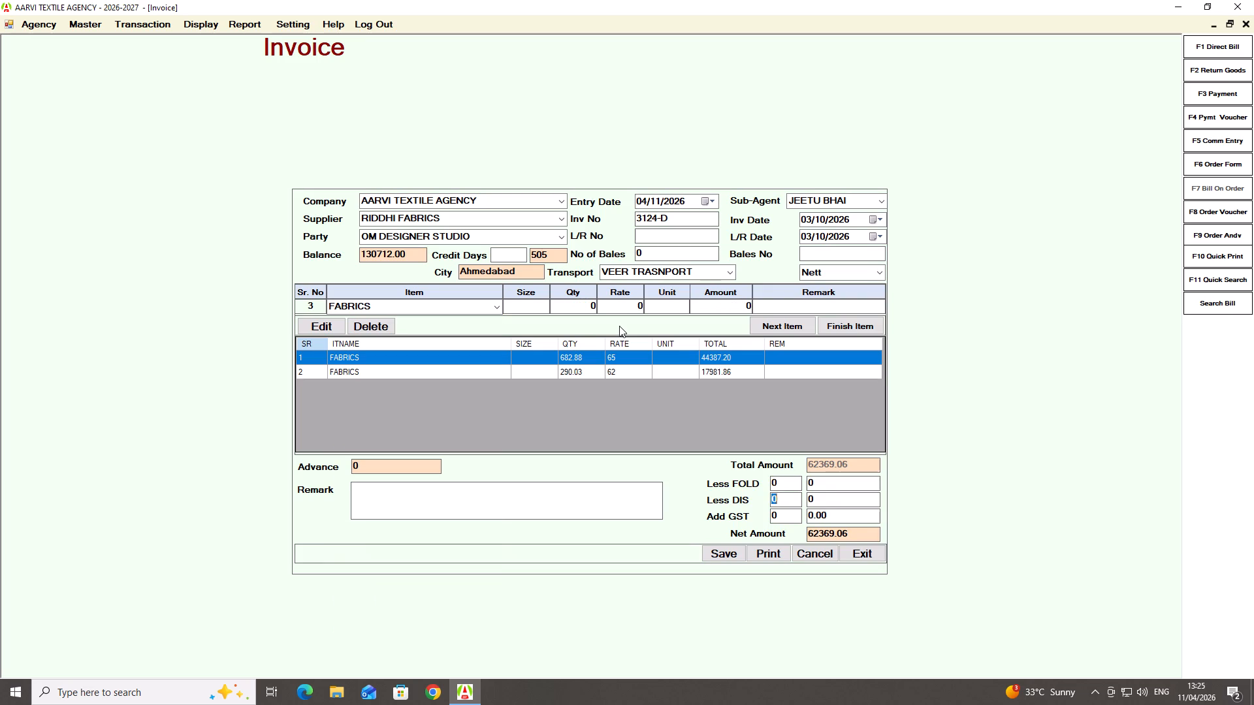
pyautogui.press('Return')
pyautogui.press('Return')
pyautogui.hotkey('shift', 'Tab')
pyautogui.hotkey('shift', 'Tab')
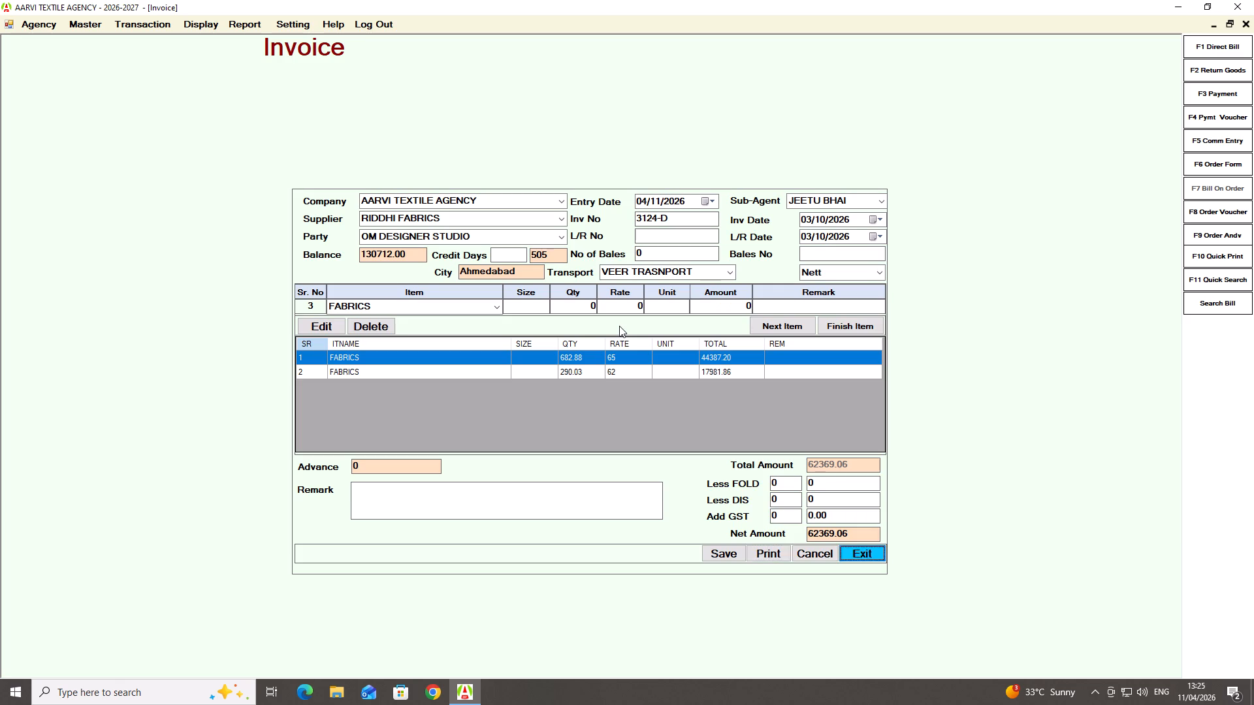
pyautogui.hotkey('shift', 'Tab')
pyautogui.hotkey('shift', 'Tab')
pyautogui.hotkey('shift', 'Tab')
pyautogui.hotkey('shift', 'Tab')
pyautogui.press('7')
pyautogui.press('Return')
pyautogui.press('Return')
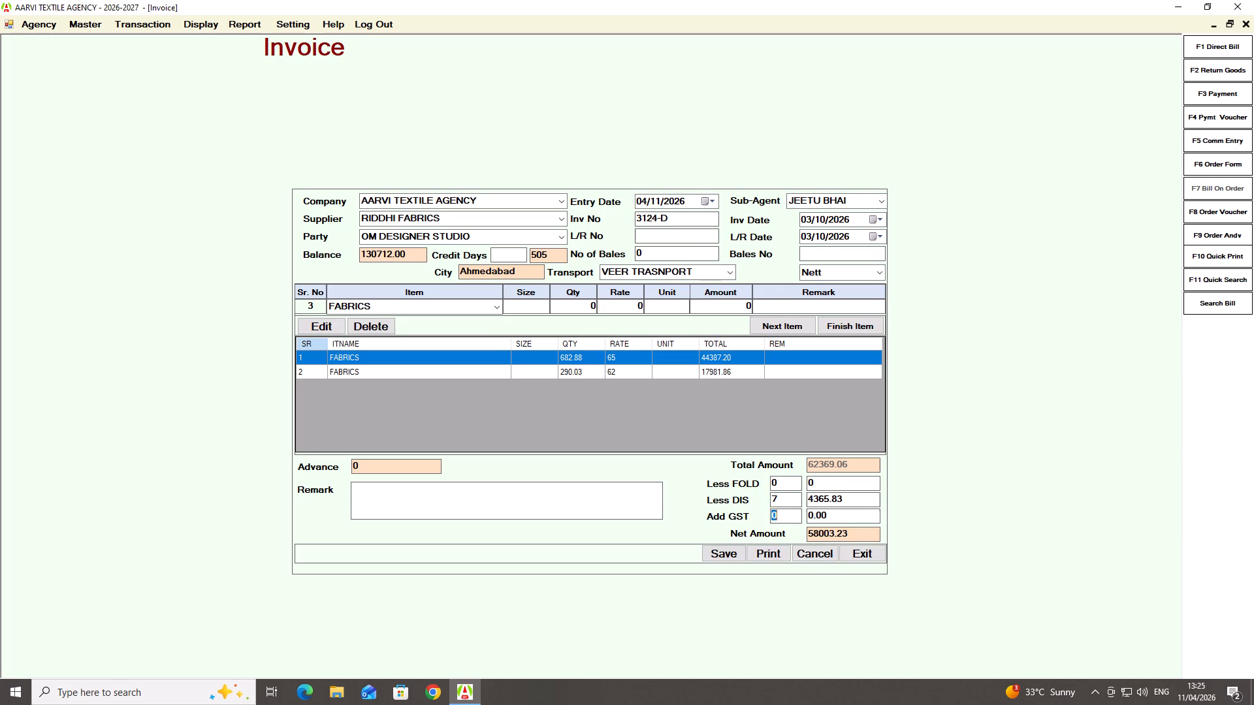
# Set the Add GST percentage to 5.
pyautogui.press('5')
pyautogui.press('Return')
# Adjust the GST amount to 2899.77.
pyautogui.press('Right')
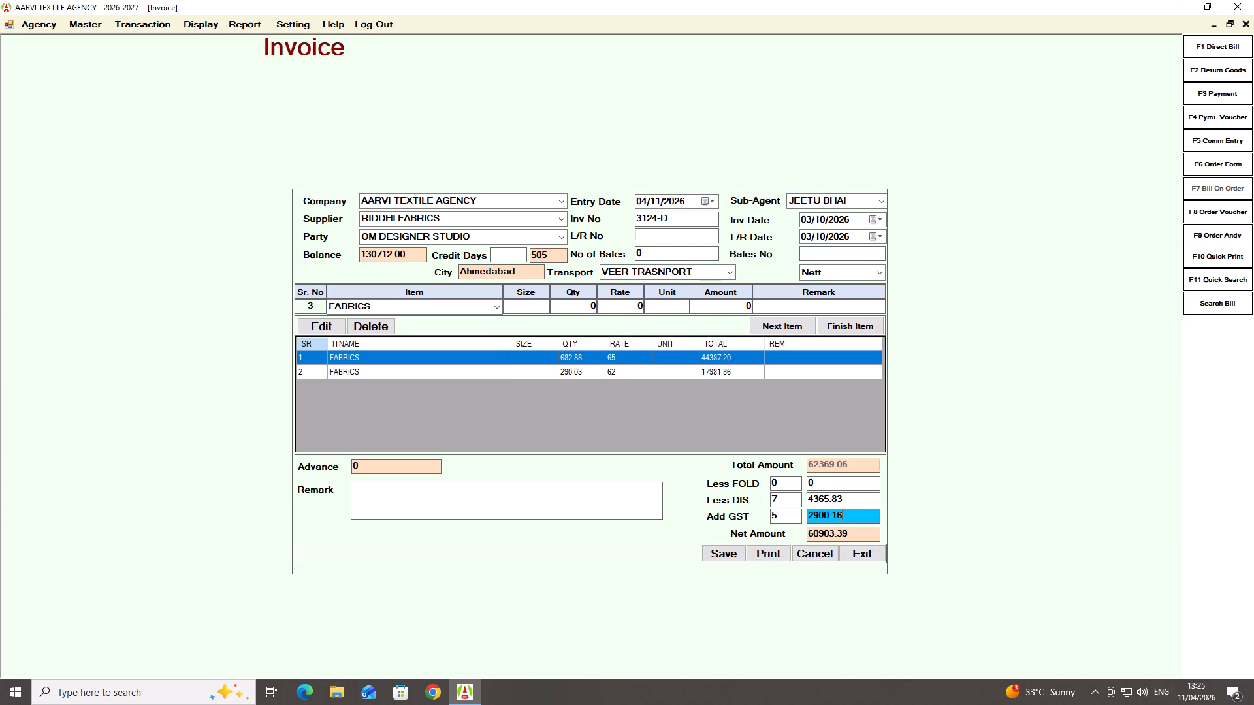
pyautogui.press('BackSpace')
pyautogui.press('BackSpace')
pyautogui.write('77')
pyautogui.press('Left')
pyautogui.press('Left')
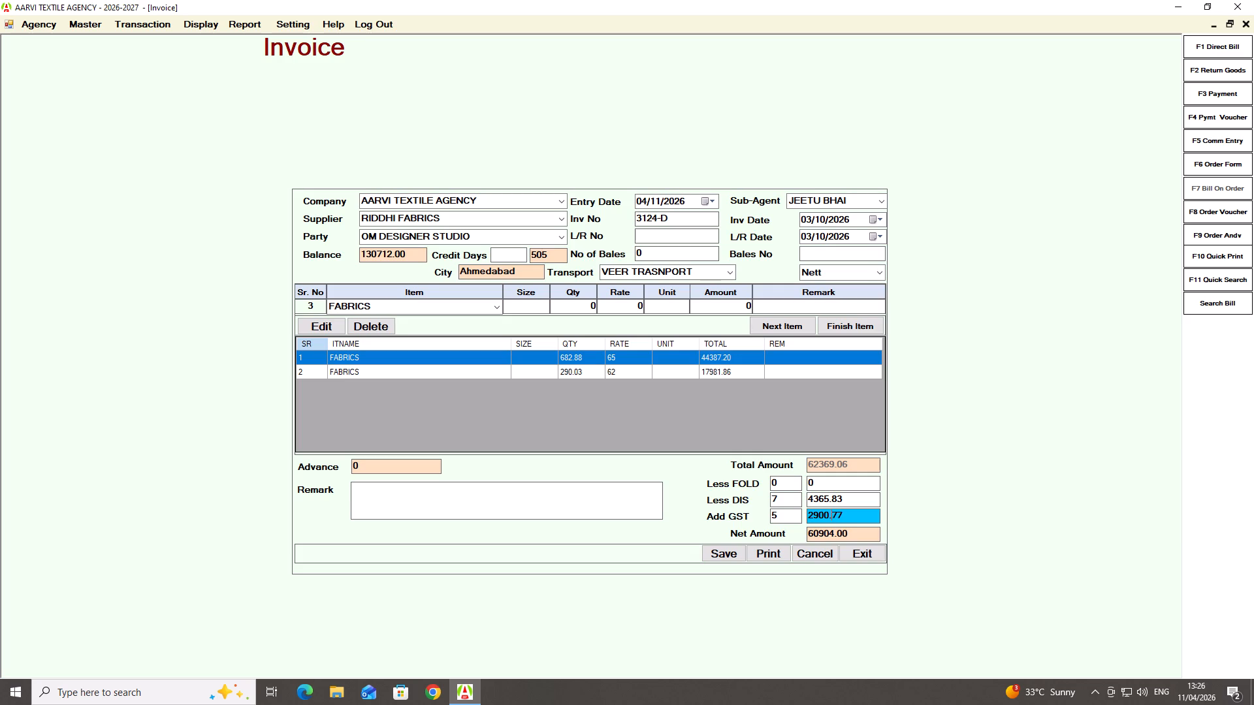
pyautogui.press('Left')
pyautogui.press('BackSpace')
pyautogui.press('BackSpace')
pyautogui.press('BackSpace')
pyautogui.write('899')
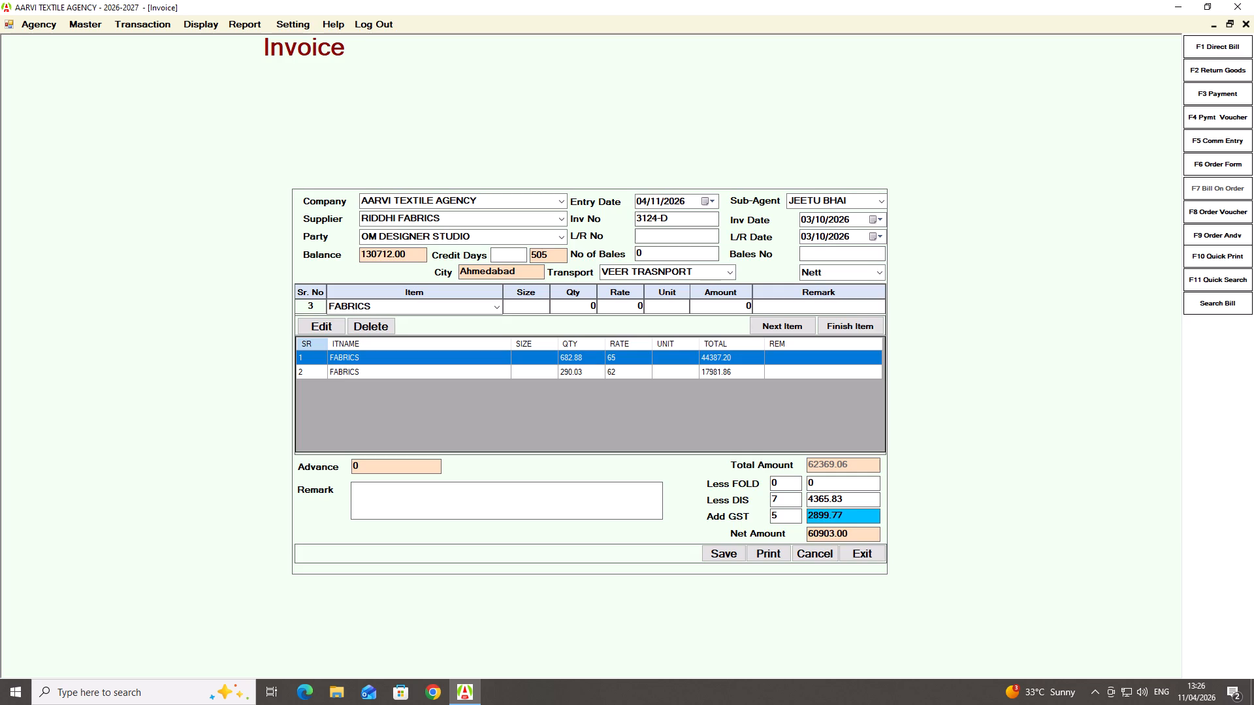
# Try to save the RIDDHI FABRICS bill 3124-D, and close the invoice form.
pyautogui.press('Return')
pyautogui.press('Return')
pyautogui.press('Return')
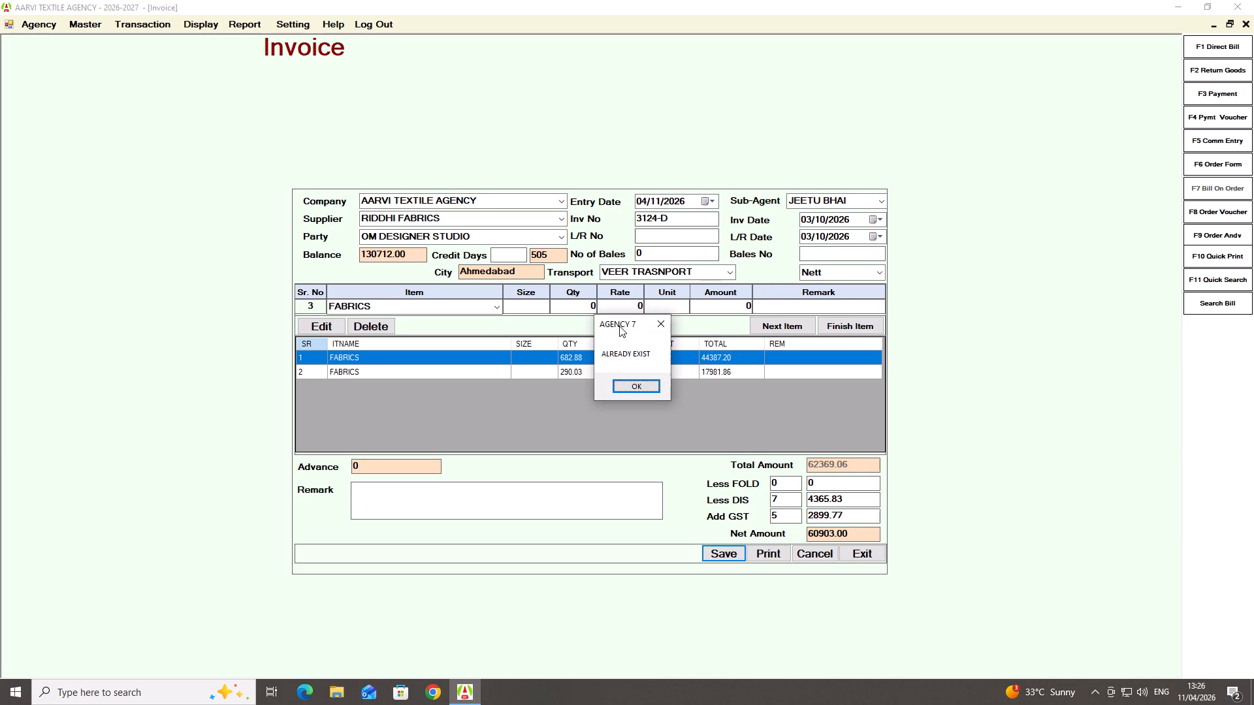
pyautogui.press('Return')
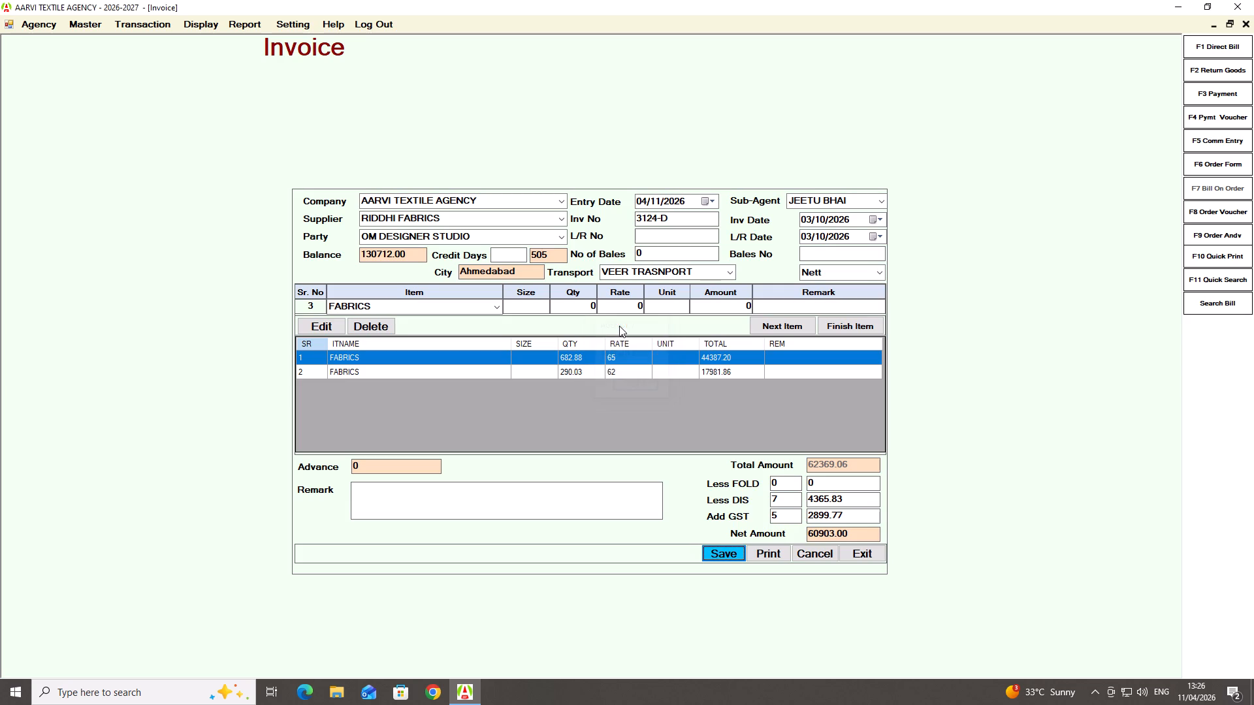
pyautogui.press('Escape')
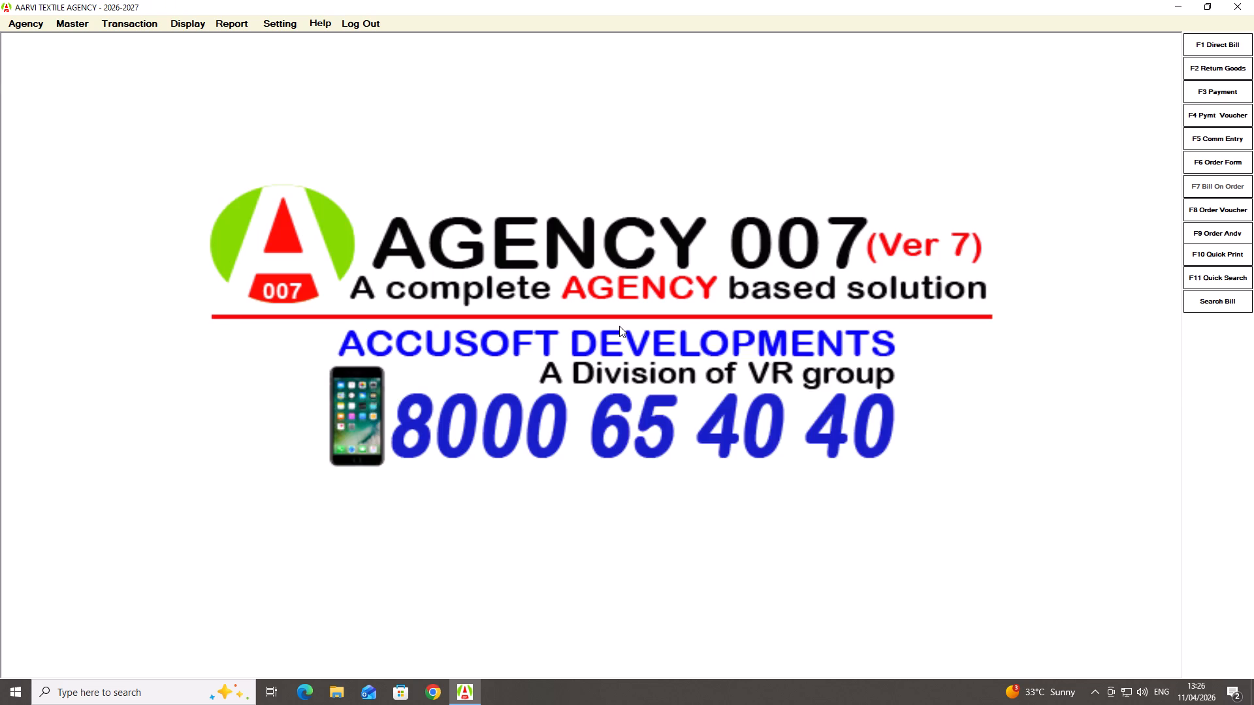
# Start a new direct bill with RIDDHI FABRICS as supplier and SAGAR CREATION as party.
pyautogui.press('F1')
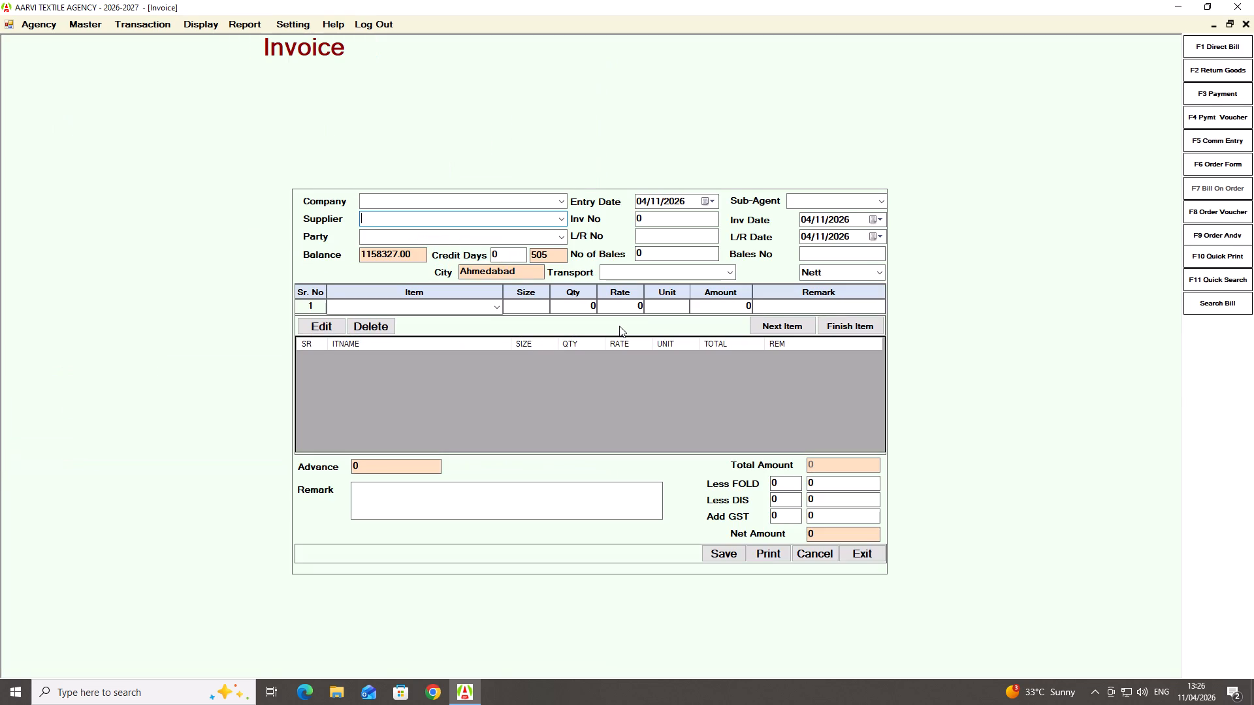
pyautogui.write('RIDD')
pyautogui.press('Down')
pyautogui.press('Return')
pyautogui.press('Return')
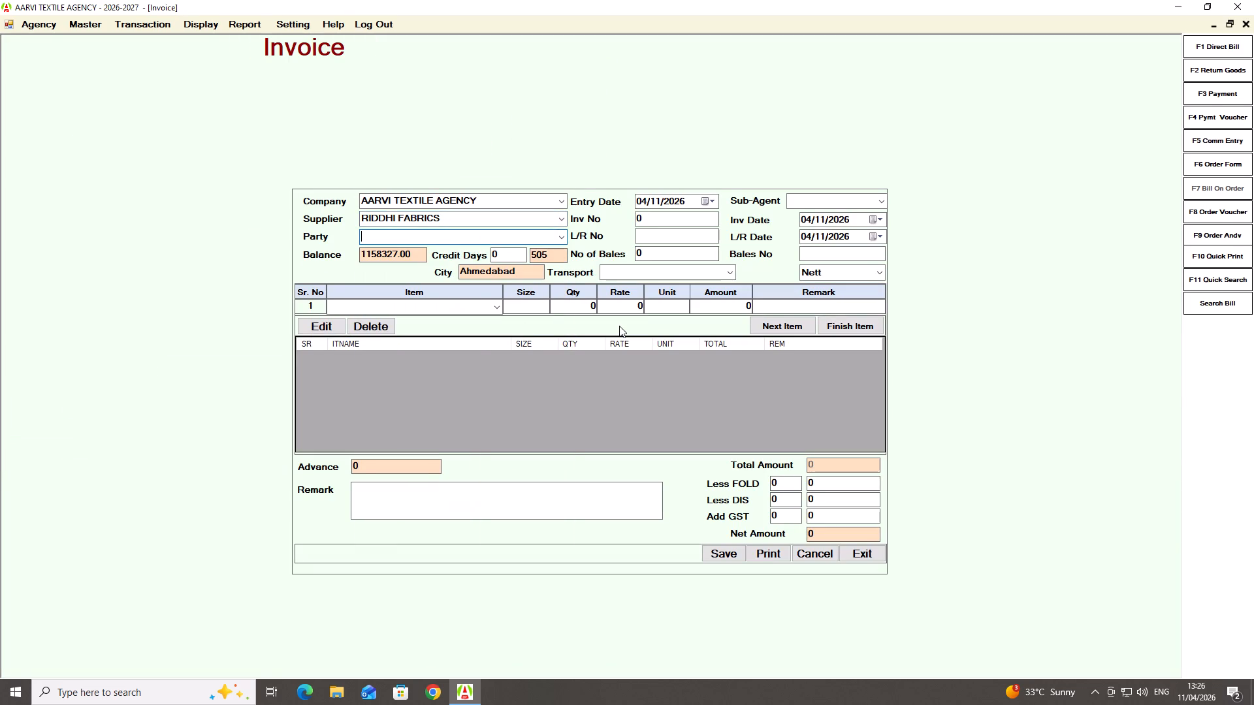
pyautogui.write('SAGAR')
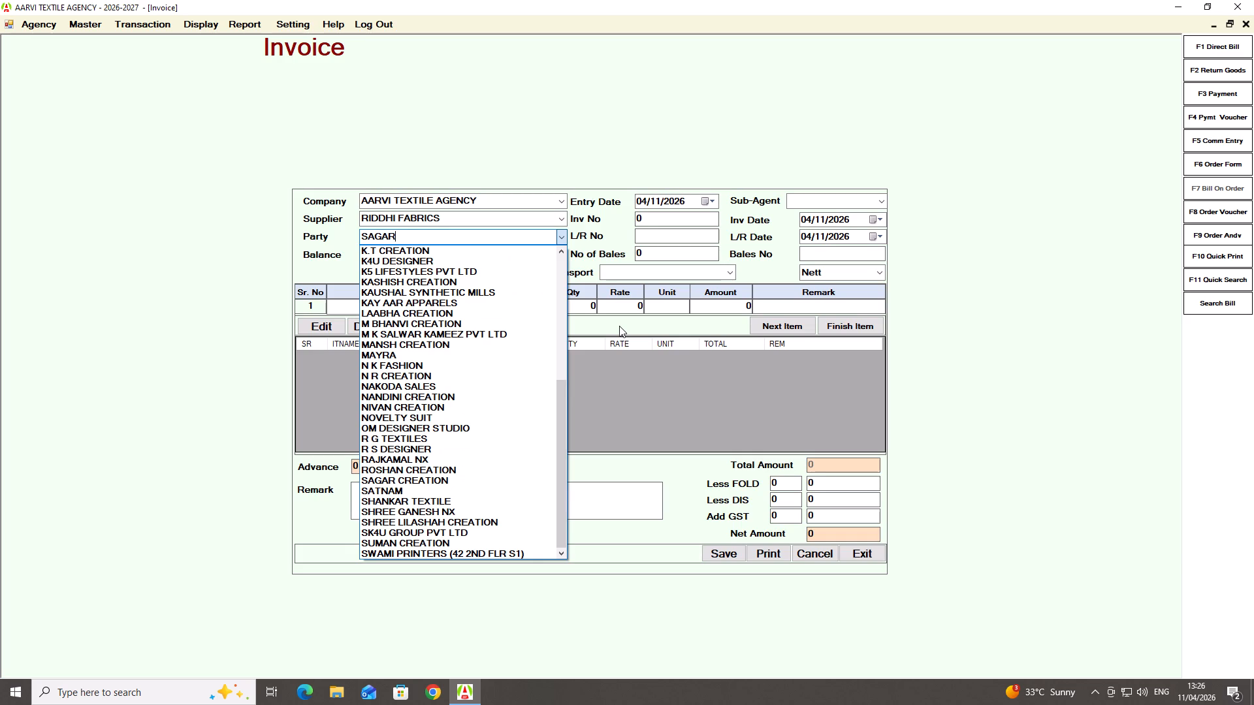
pyautogui.press('Down')
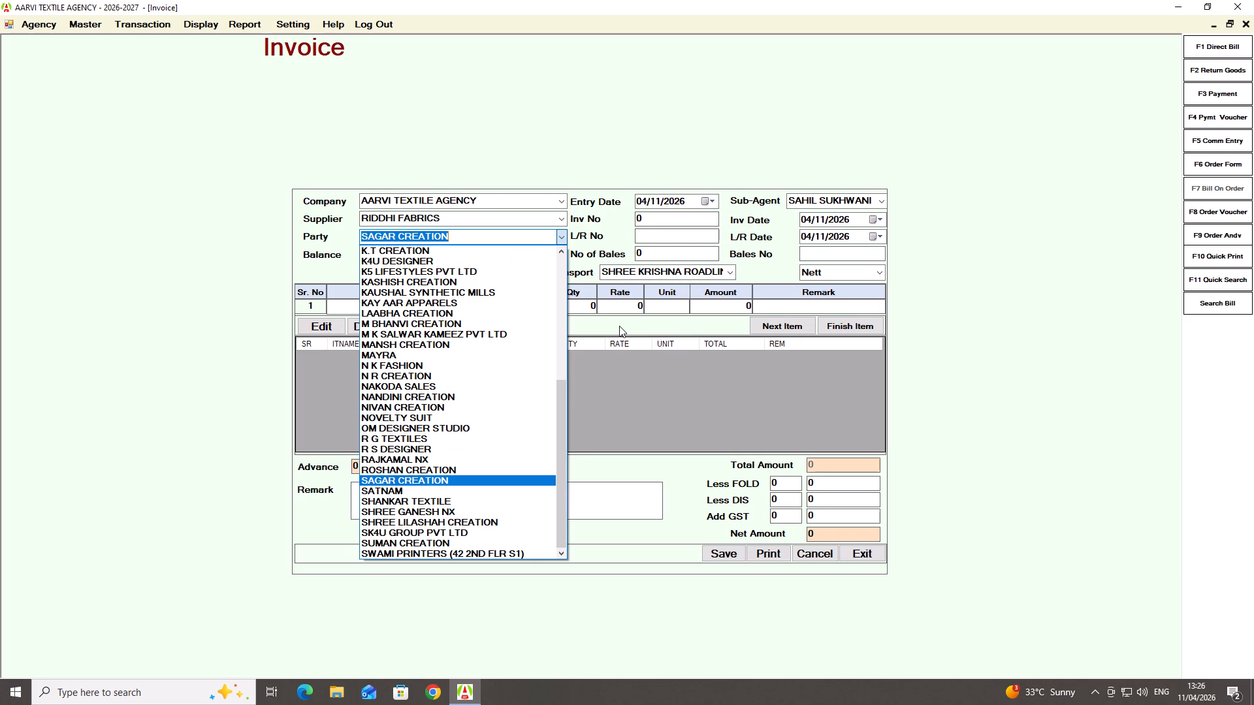
pyautogui.press('Return')
pyautogui.press('Return')
pyautogui.press('Return')
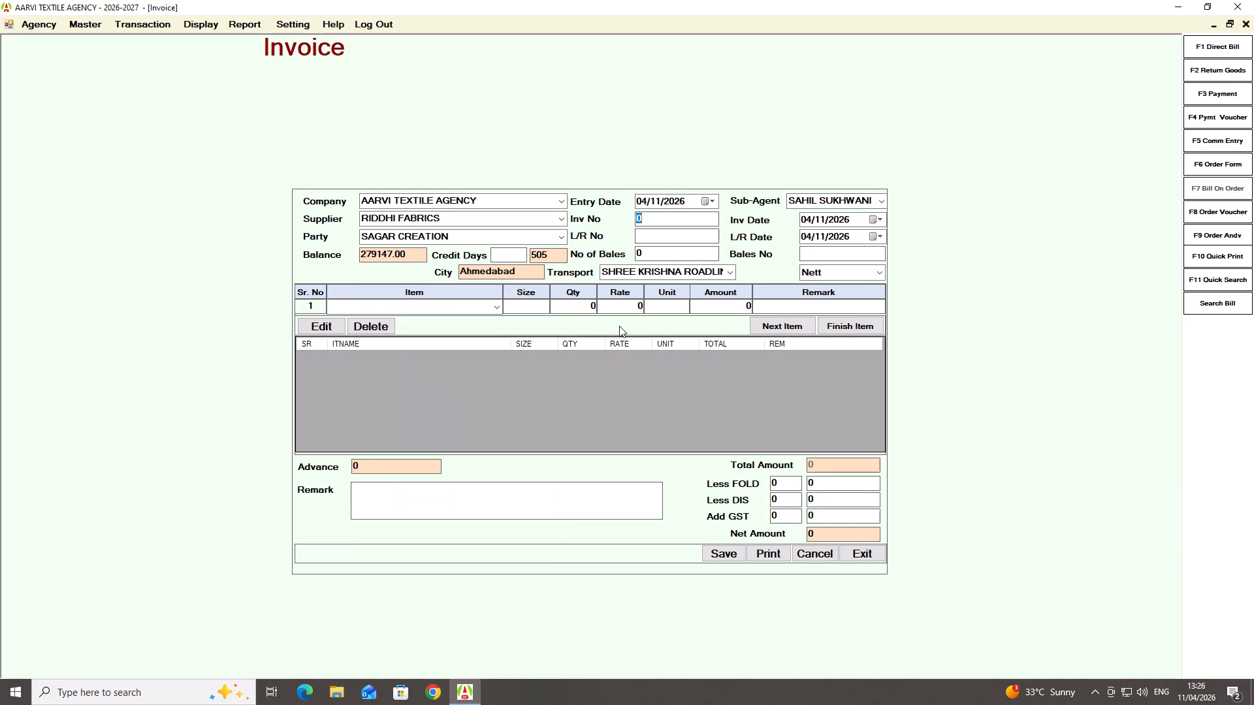
# Enter invoice number 3127-N and set both the invoice date and L/R date to 03/11/2026.
pyautogui.write('3127-N')
pyautogui.press('Return')
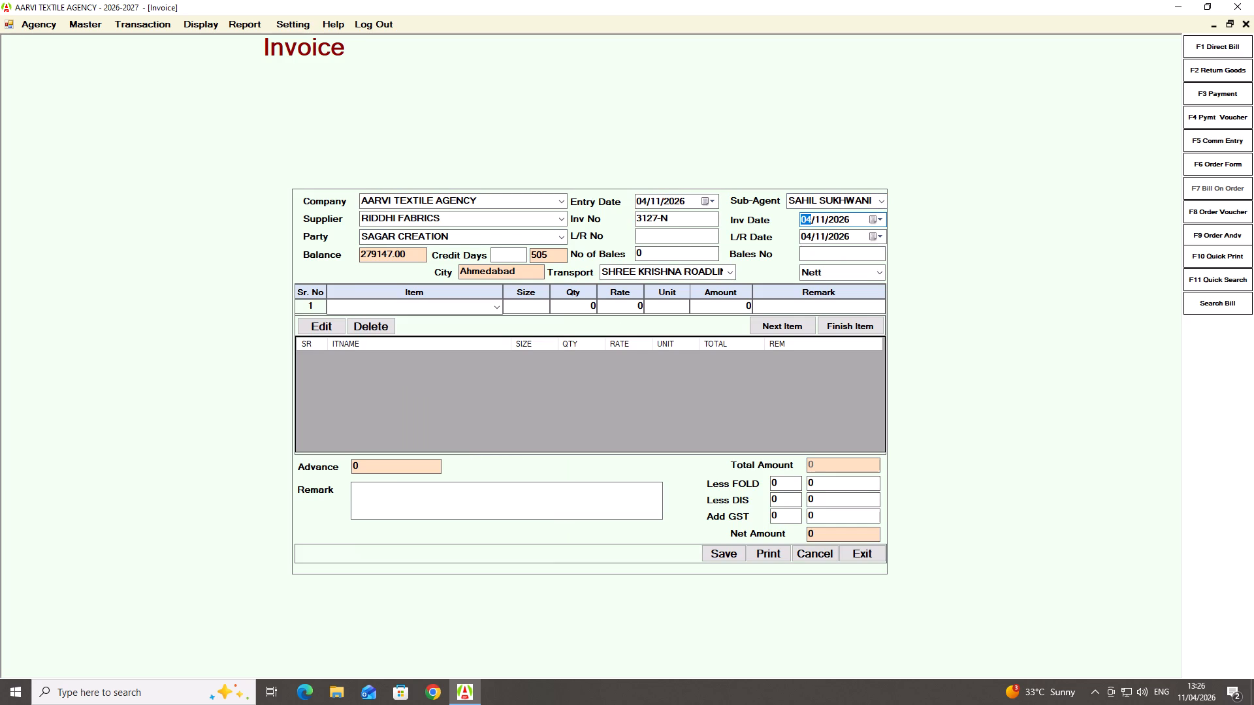
pyautogui.press('3')
pyautogui.press('Return')
pyautogui.press('Return')
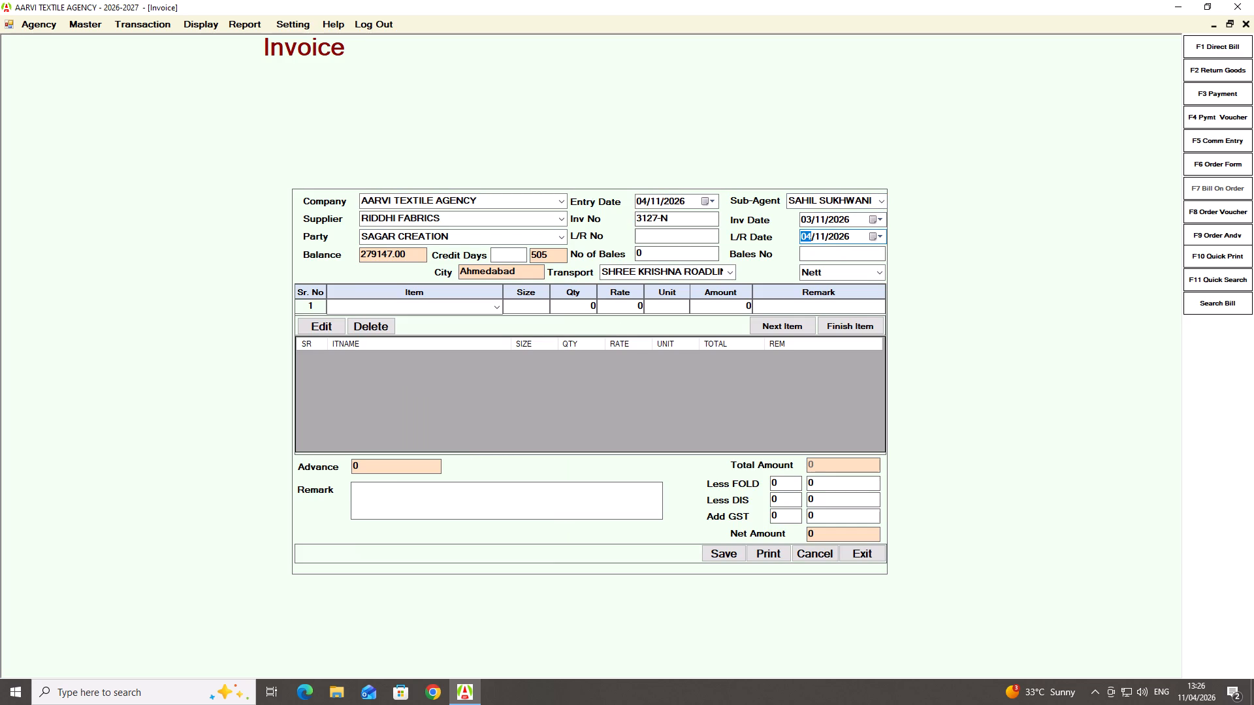
pyautogui.press('3')
pyautogui.press('Return')
pyautogui.press('Return')
pyautogui.press('Return')
pyautogui.press('Return')
pyautogui.press('Return')
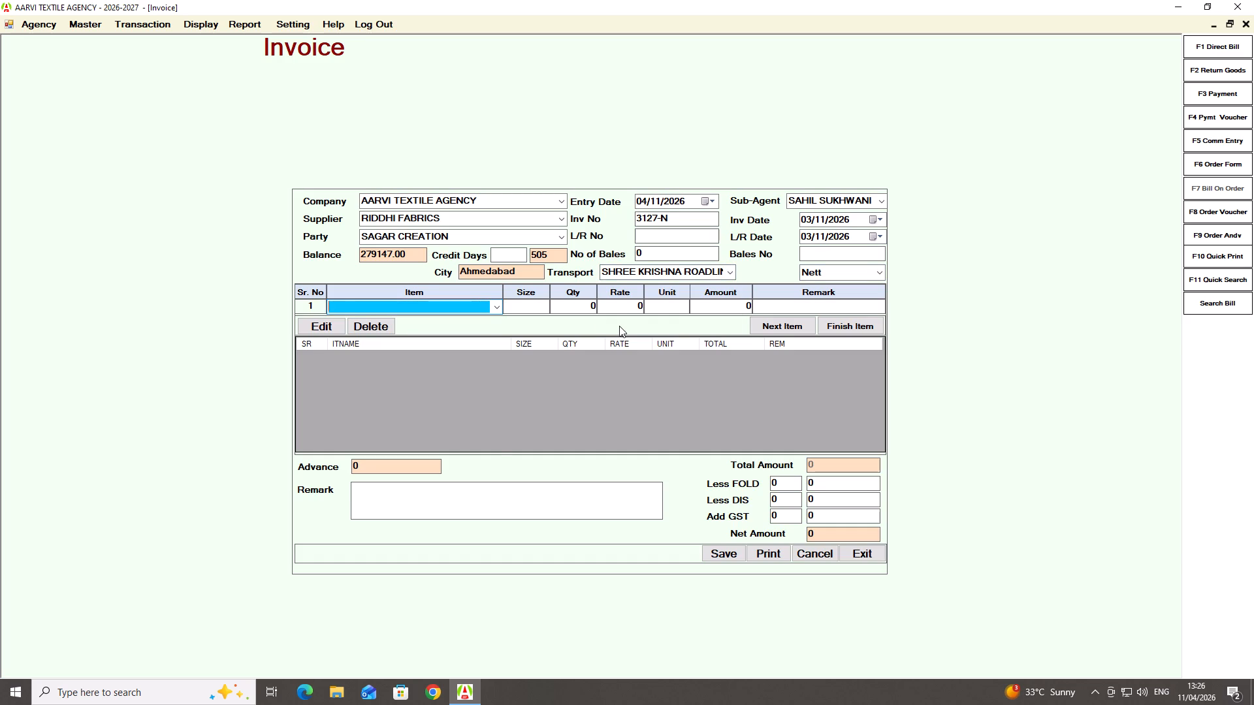
# Add a FABRICS line with quantity 1086.4 and rate 65.
pyautogui.write('FAB')
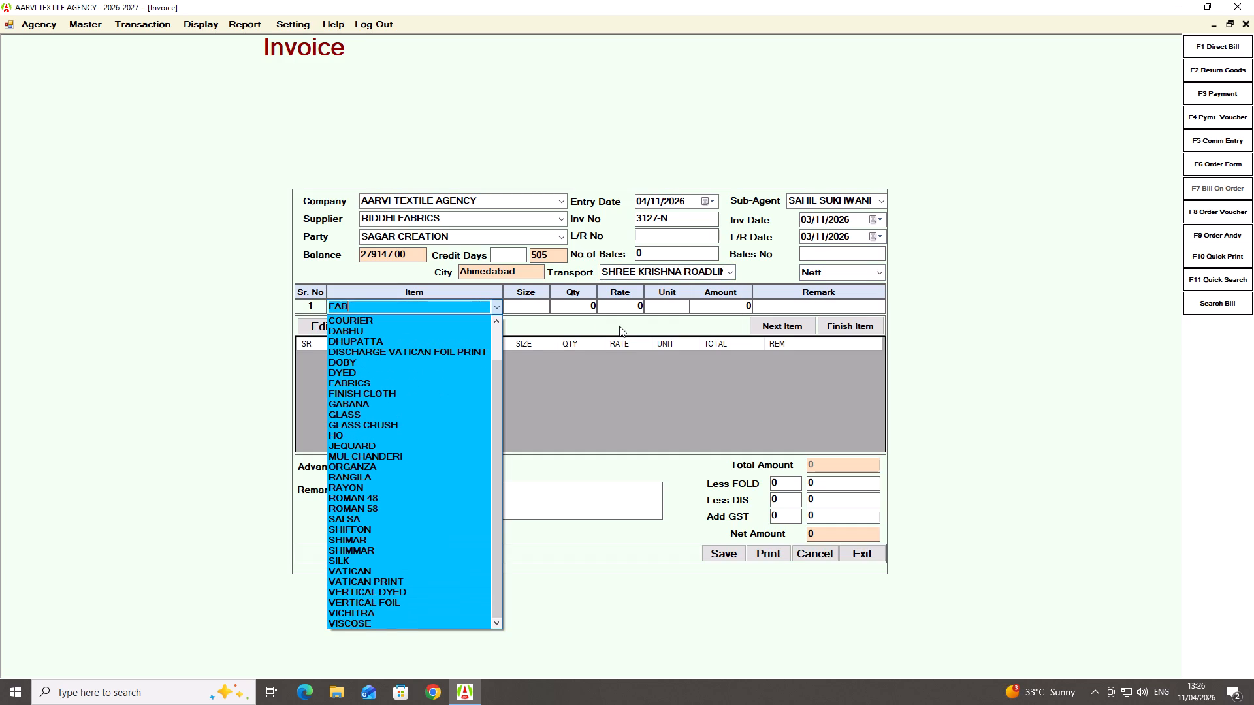
pyautogui.press('Down')
pyautogui.press('Return')
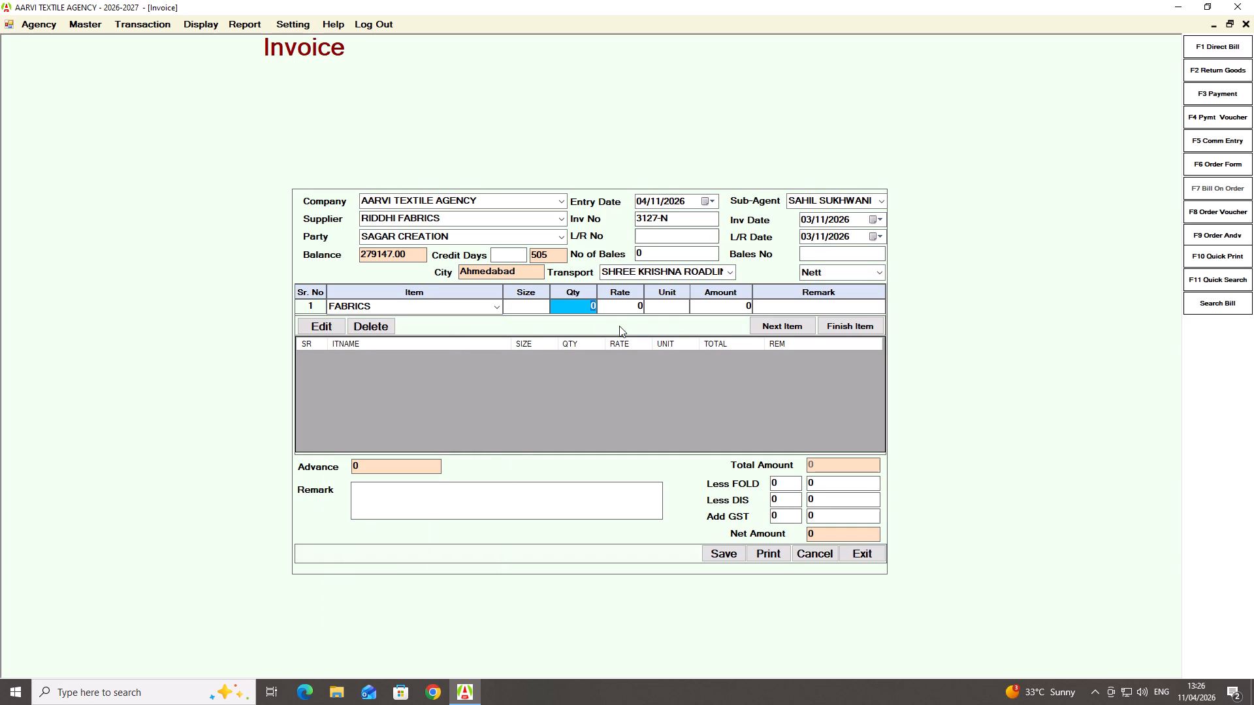
pyautogui.write('1086')
pyautogui.write('.4')
pyautogui.press('Return')
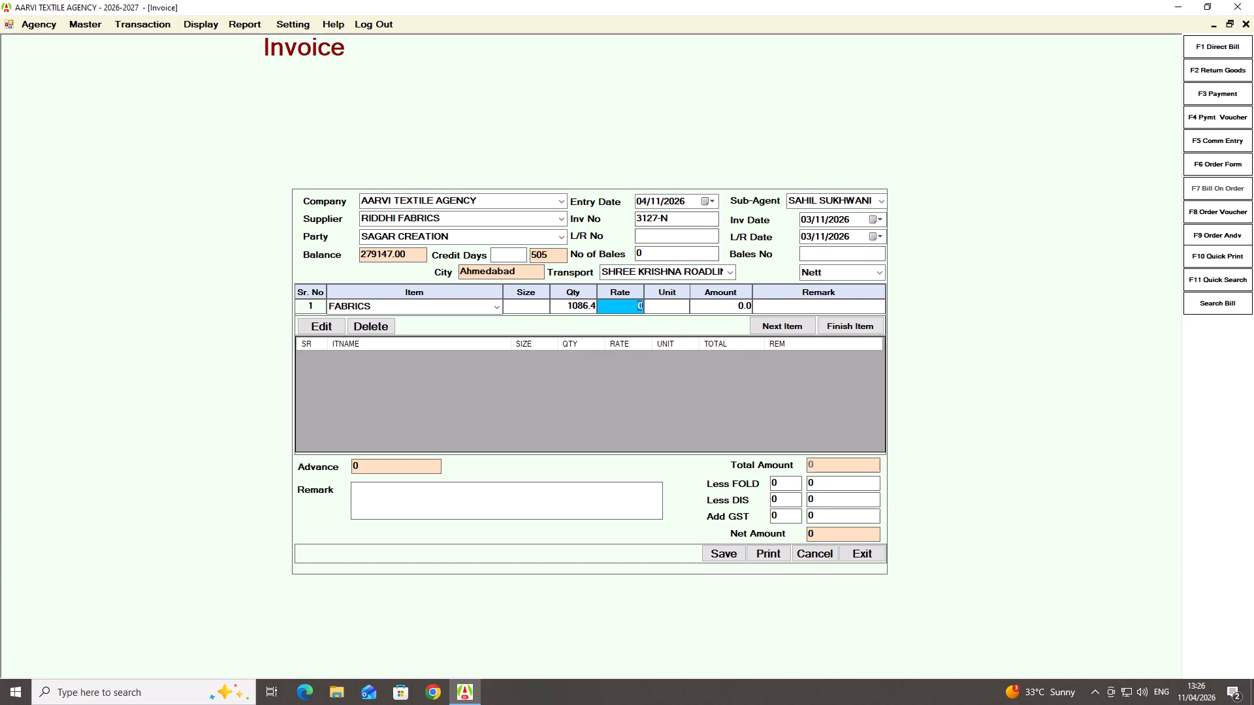
pyautogui.write('65')
pyautogui.press('Return')
pyautogui.press('Return')
pyautogui.press('Return')
pyautogui.press('Return')
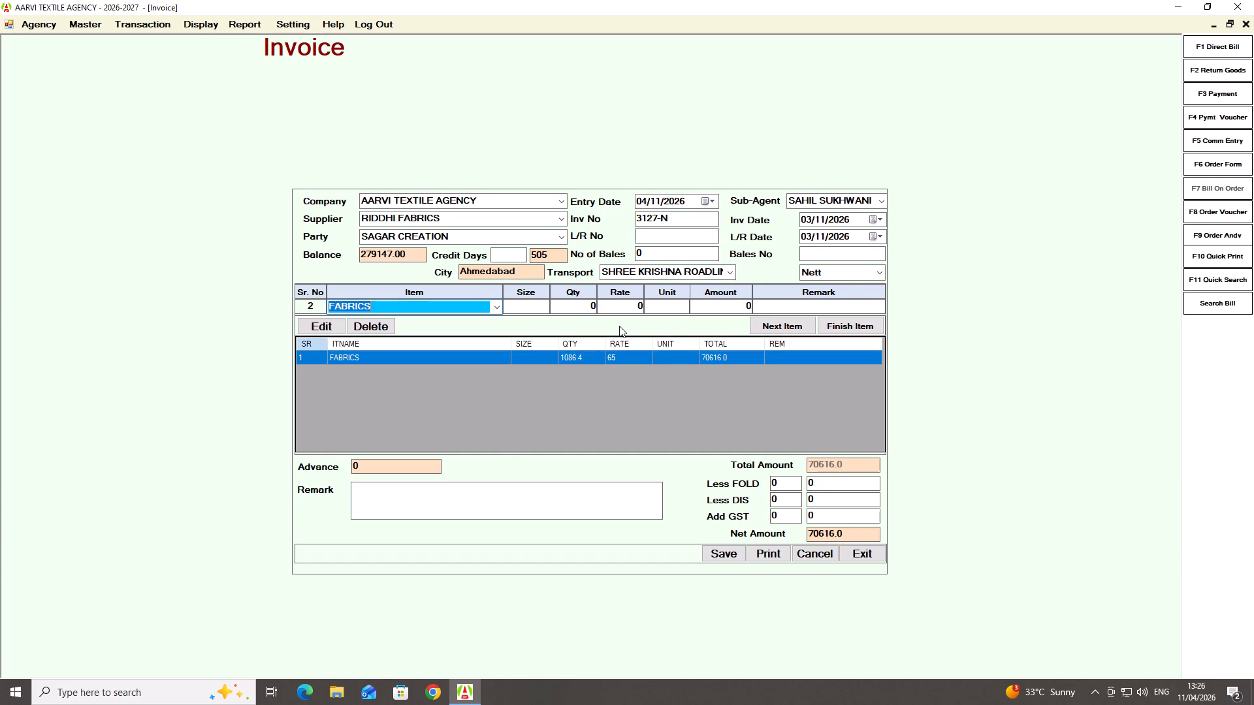
# Add a second FABRICS line with quantity 546.11 and rate 62, and finish the item list.
pyautogui.press('Return')
pyautogui.write('546')
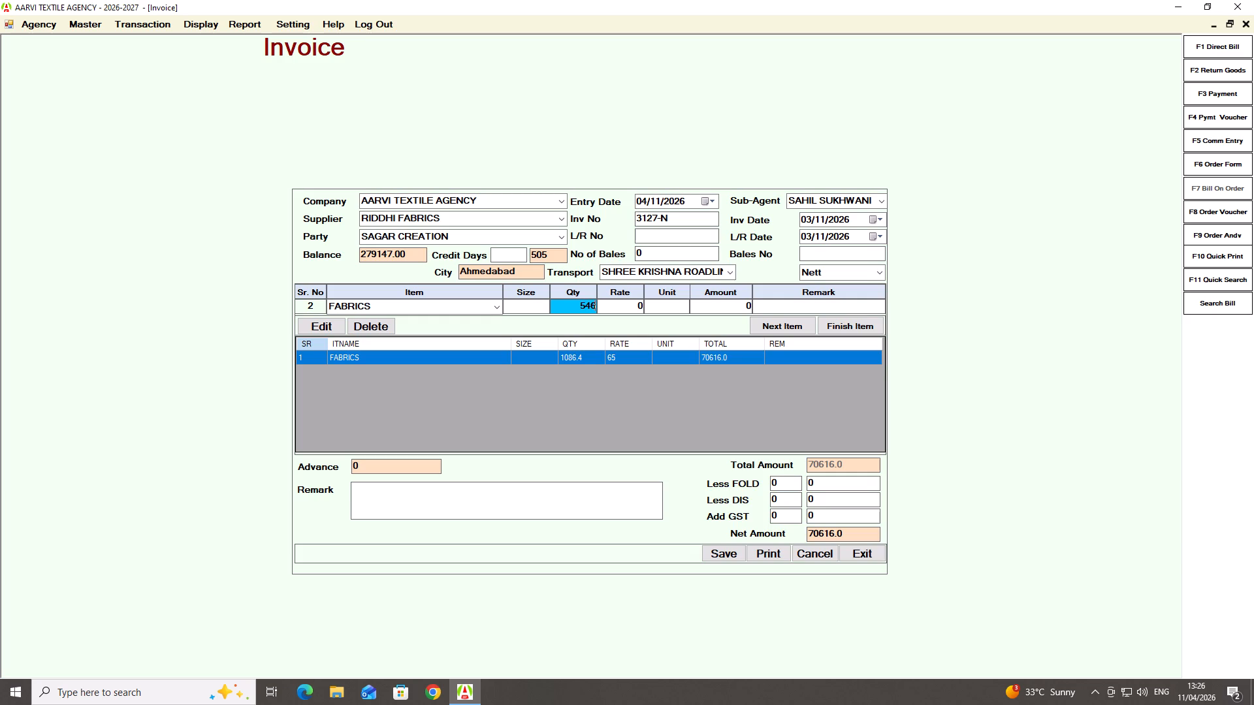
pyautogui.write('.11')
pyautogui.press('Return')
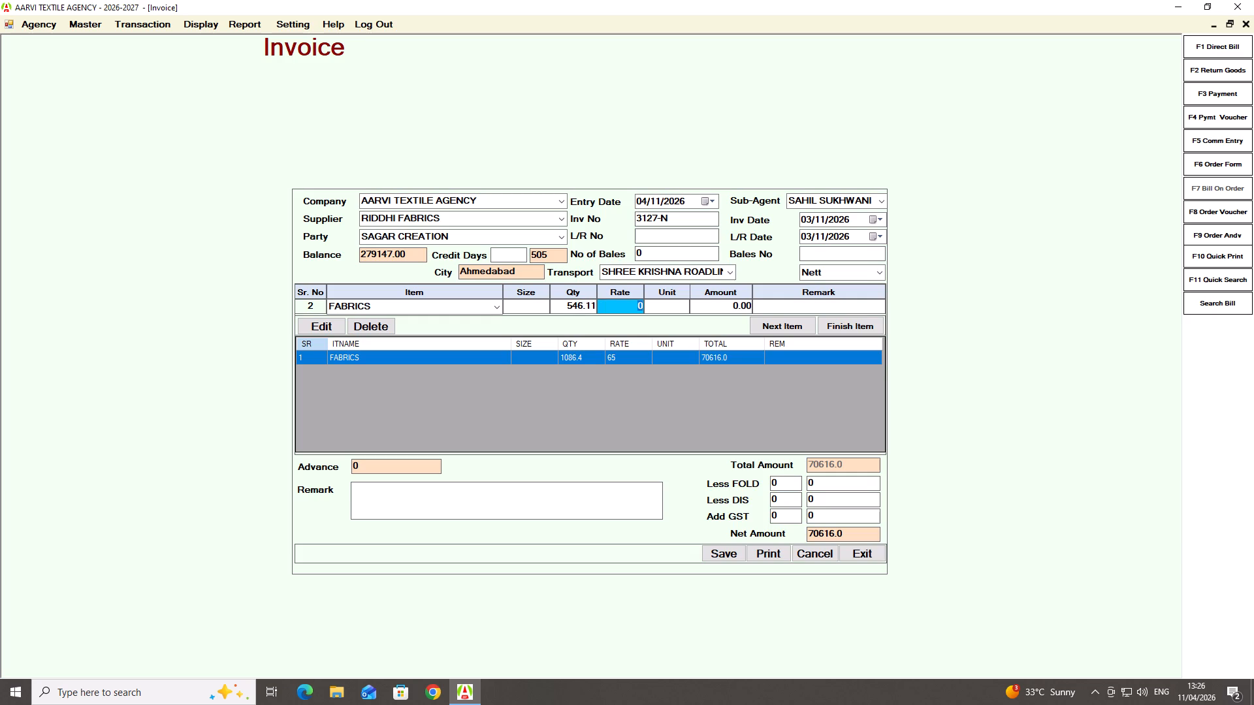
pyautogui.write('62')
pyautogui.press('Return')
pyautogui.press('Return')
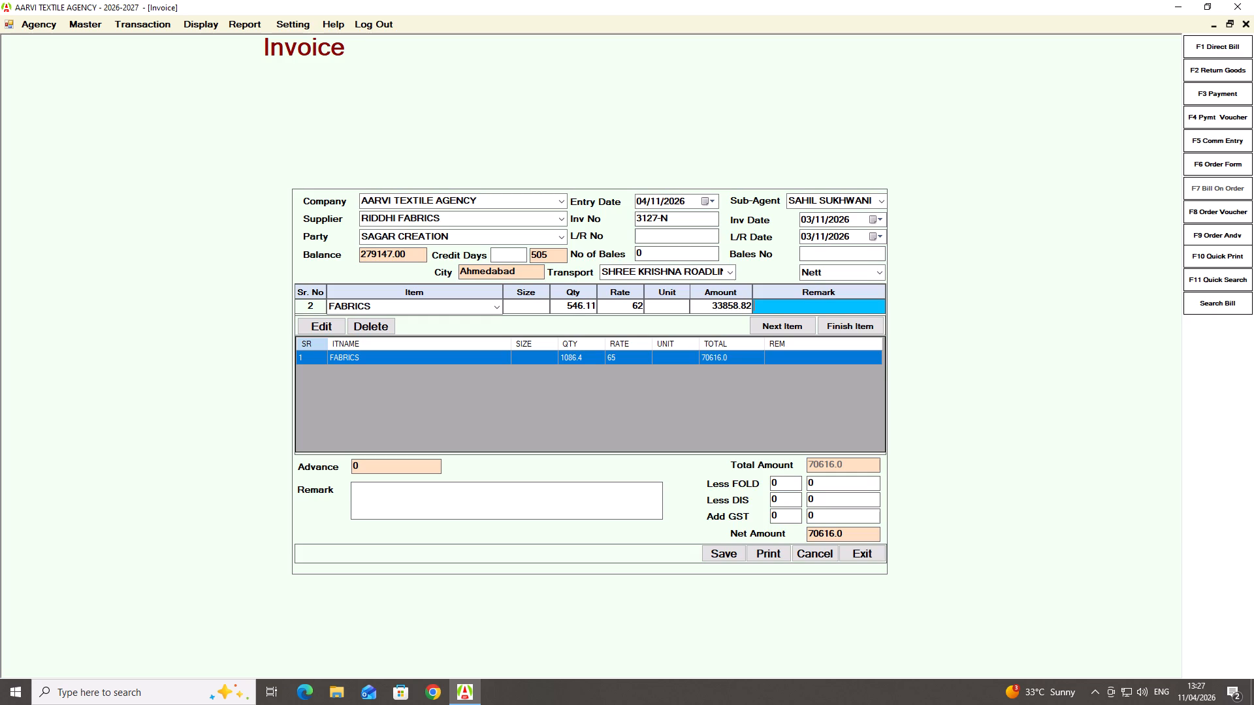
pyautogui.press('Return')
pyautogui.press('Right')
pyautogui.press('Return')
# Set the Less DIS percentage to 6.
pyautogui.press('Return')
pyautogui.press('Return')
pyautogui.press('Return')
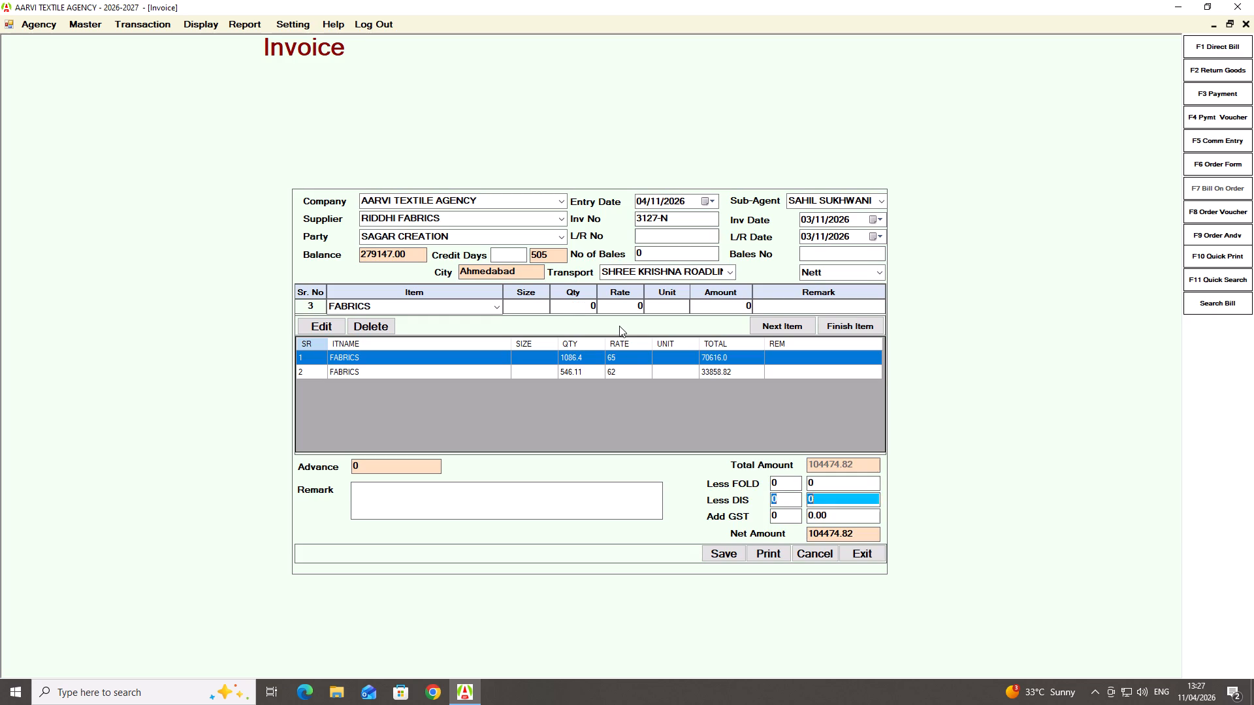
pyautogui.press('Return')
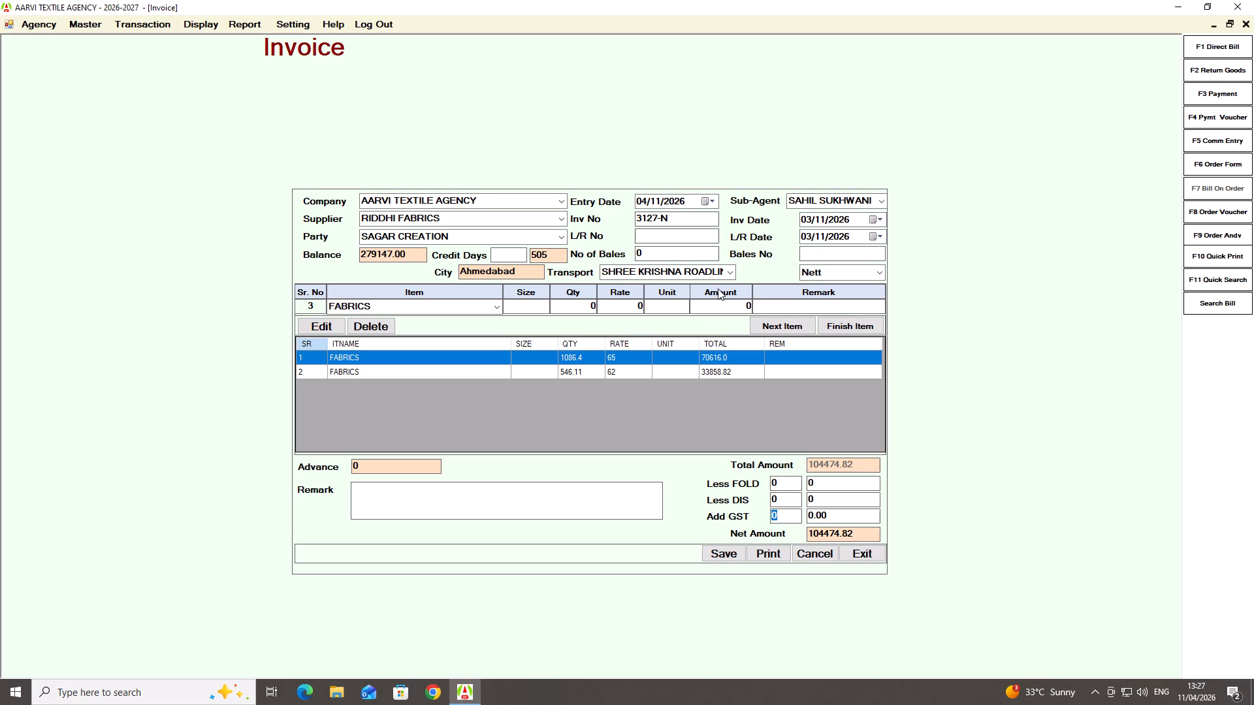
pyautogui.click(786, 496)
pyautogui.press('BackSpace')
pyautogui.press('6')
pyautogui.press('Return')
pyautogui.press('Return')
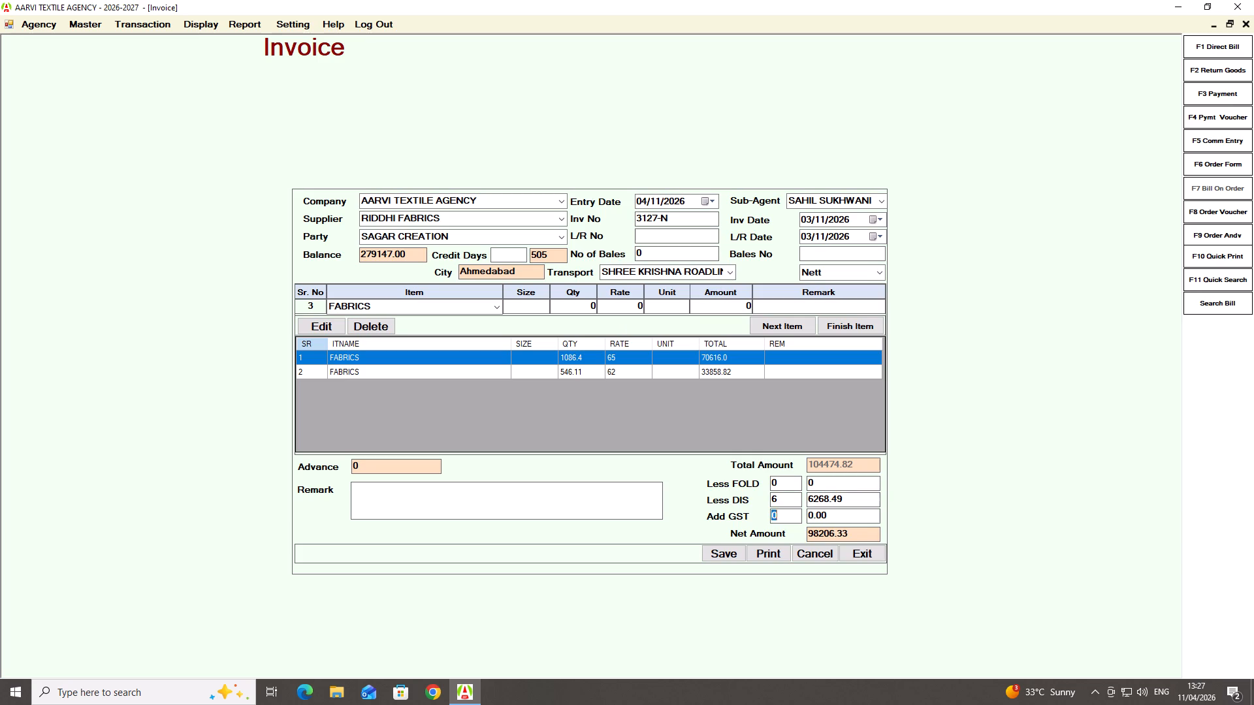
# Set the Add GST percentage to 5 and adjust the GST amount to 4910.67.
pyautogui.press('5')
pyautogui.press('Return')
pyautogui.press('Right')
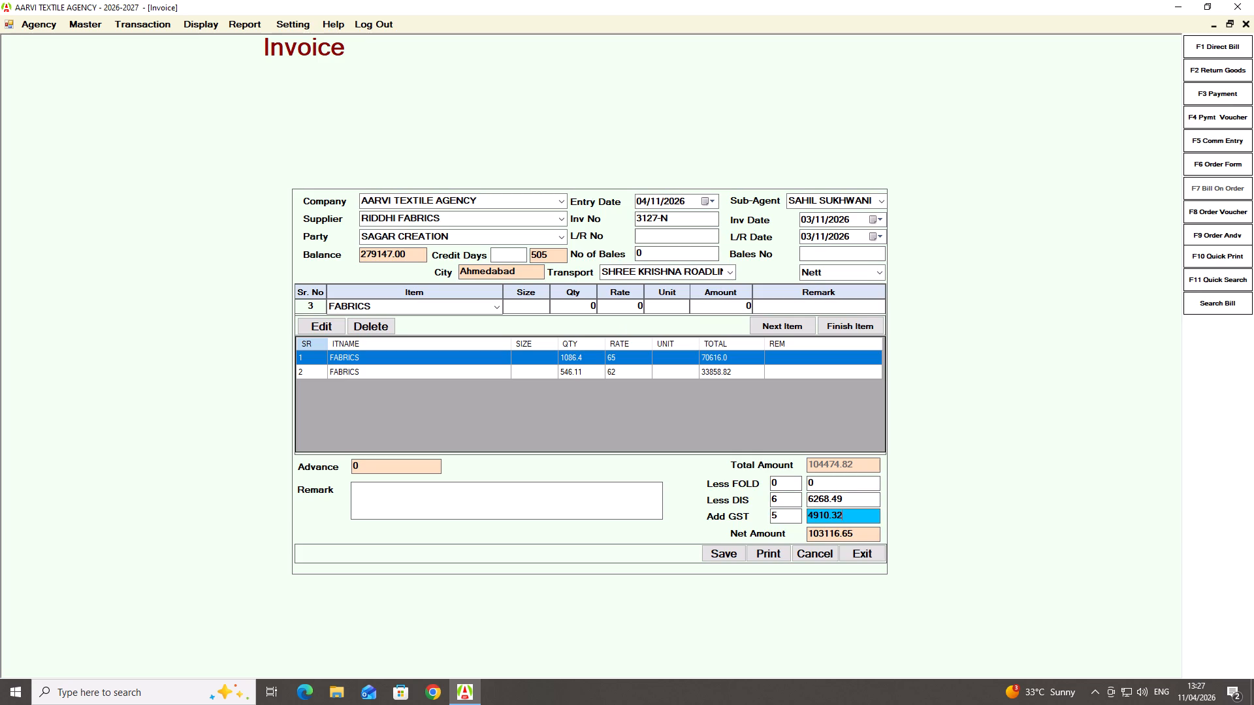
pyautogui.press('BackSpace')
pyautogui.press('BackSpace')
pyautogui.write('67')
# Save the RIDDHI FABRICS bill 3127-N and close the invoice form.
pyautogui.press('Return')
pyautogui.press('Return')
pyautogui.press('Return')
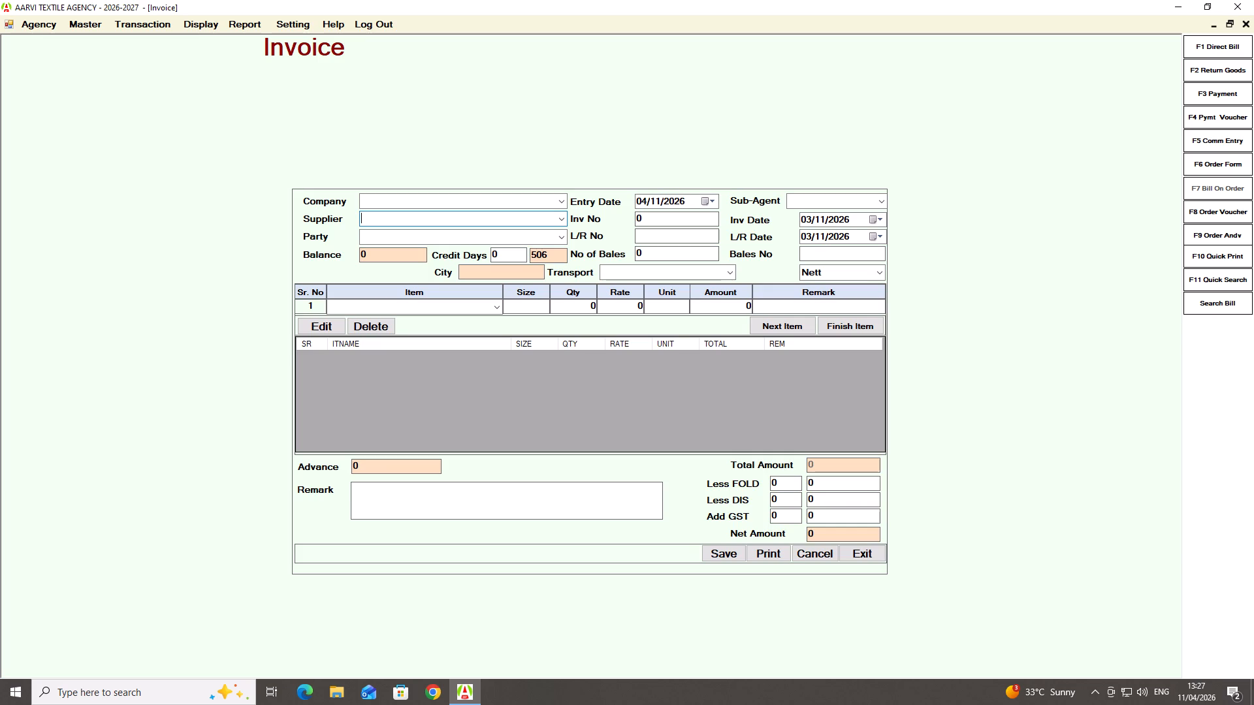
pyautogui.scroll(1, 1253, 537)
pyautogui.press('Escape')
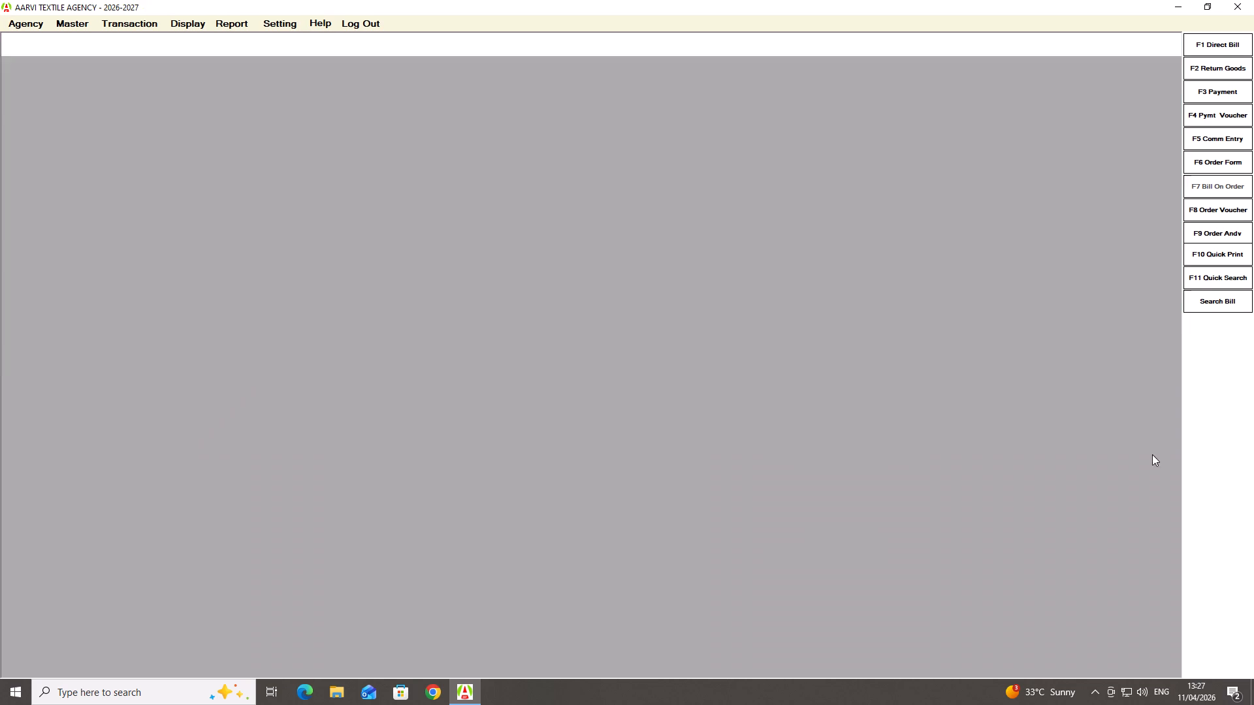
# Preview the partywise pending payment report for SAGAR CREATION, check its bills, and close the report.
pyautogui.click(235, 22)
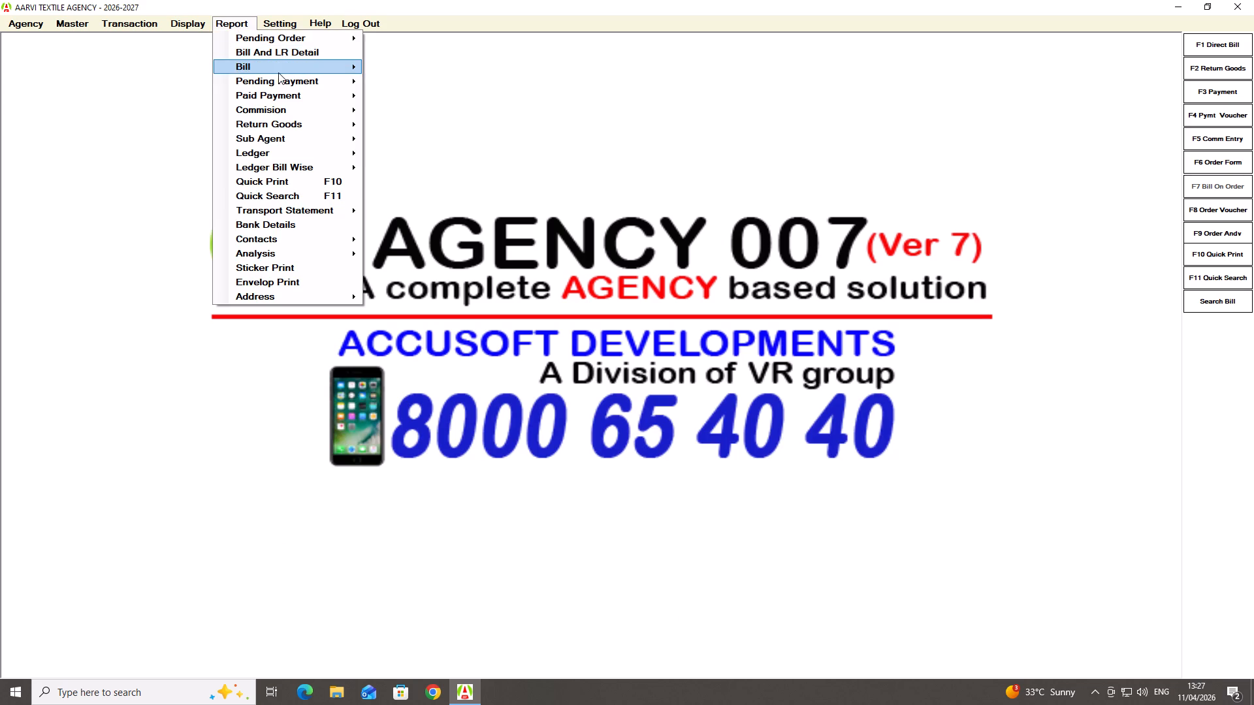
pyautogui.click(278, 72)
pyautogui.click(279, 86)
pyautogui.click(419, 95)
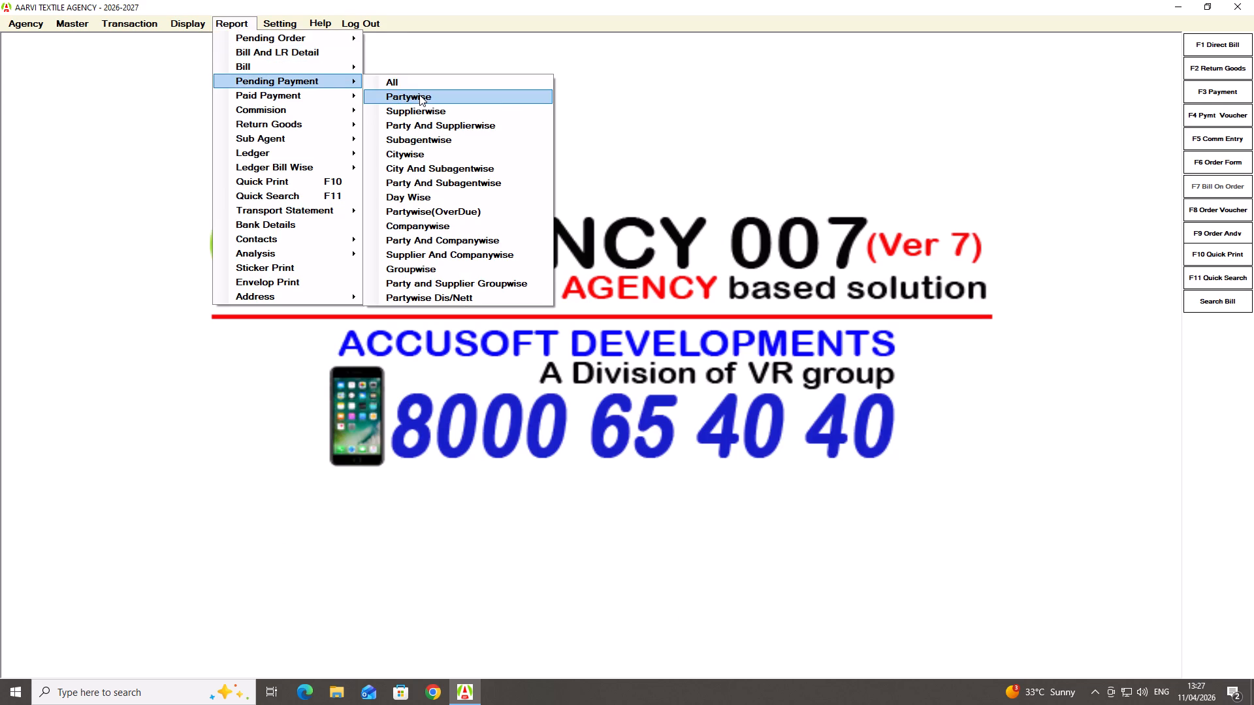
pyautogui.write('SAH')
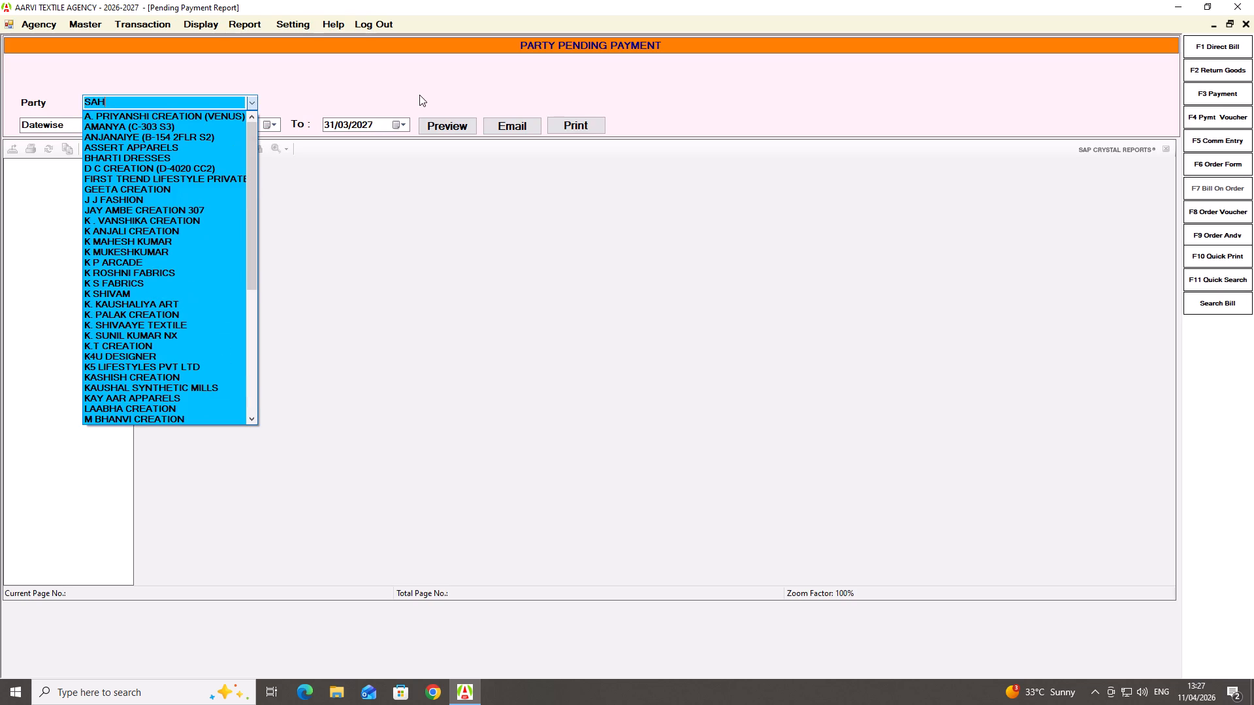
pyautogui.press('BackSpace')
pyautogui.write('GA')
pyautogui.press('Down')
pyautogui.press('Return')
pyautogui.press('Return')
pyautogui.press('Return')
pyautogui.press('Return')
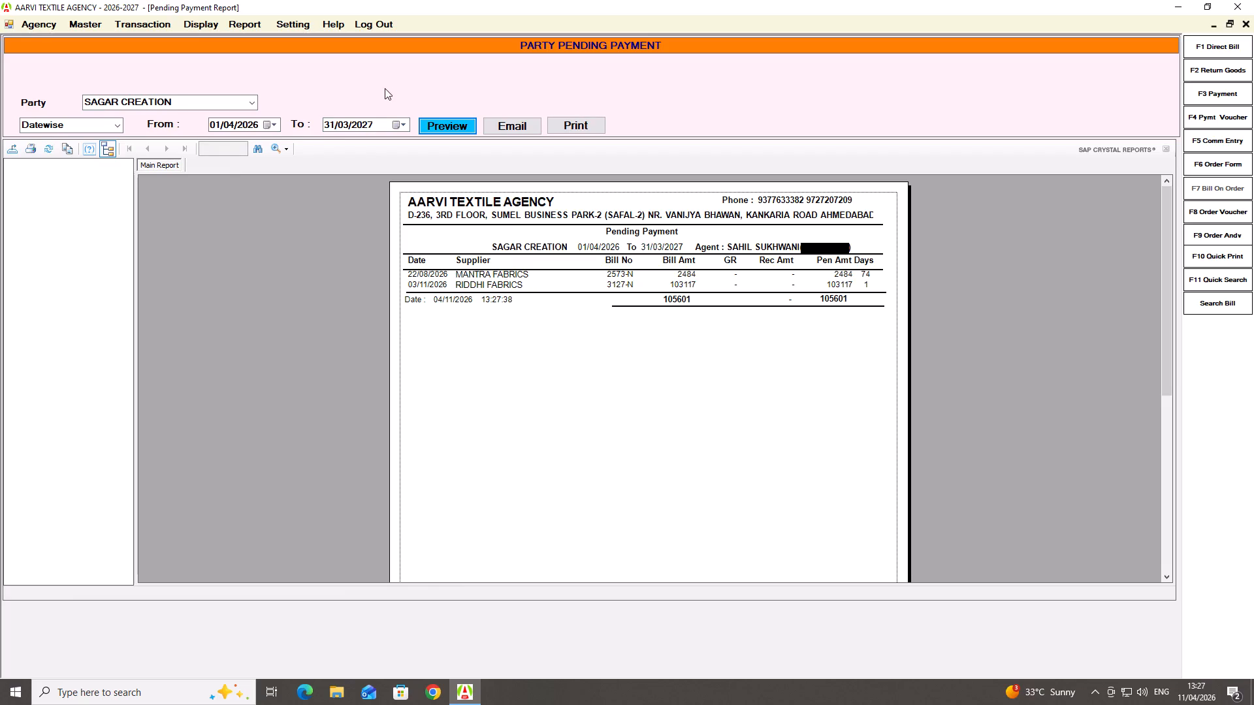
pyautogui.press('Escape')
# Open the display of pending bills and set its search criterion to Party & Supplierwise.
pyautogui.click(198, 24)
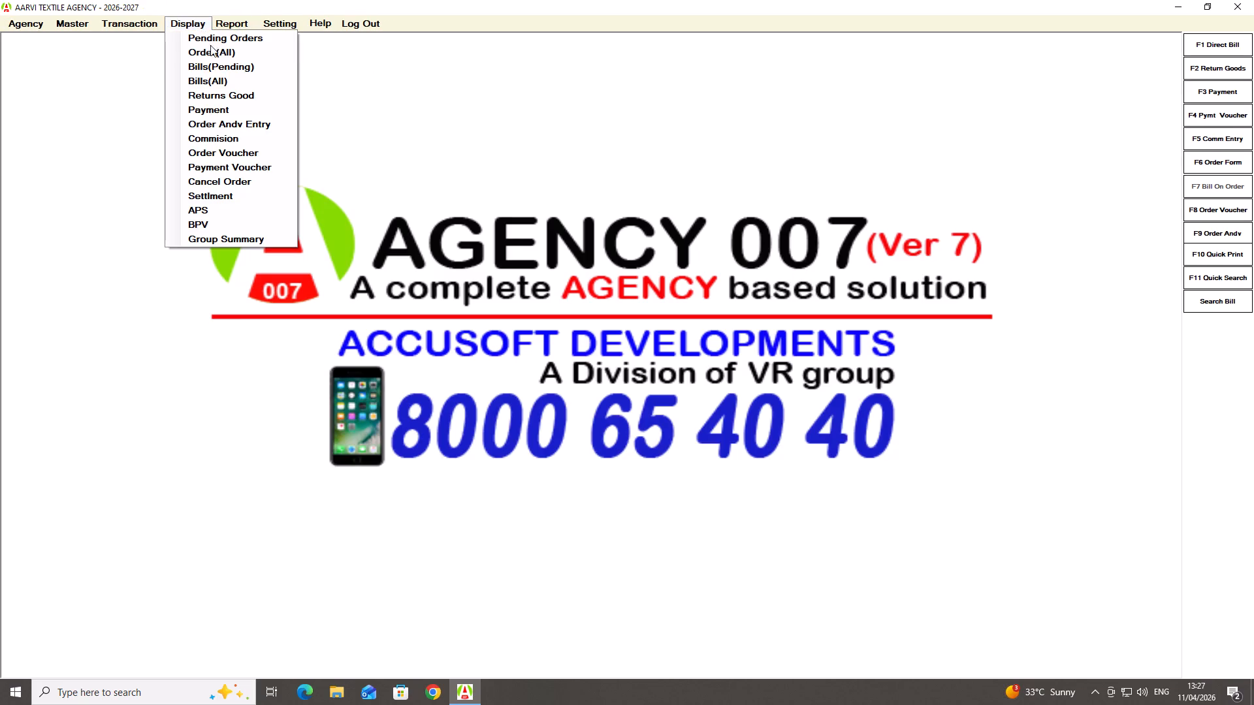
pyautogui.click(230, 65)
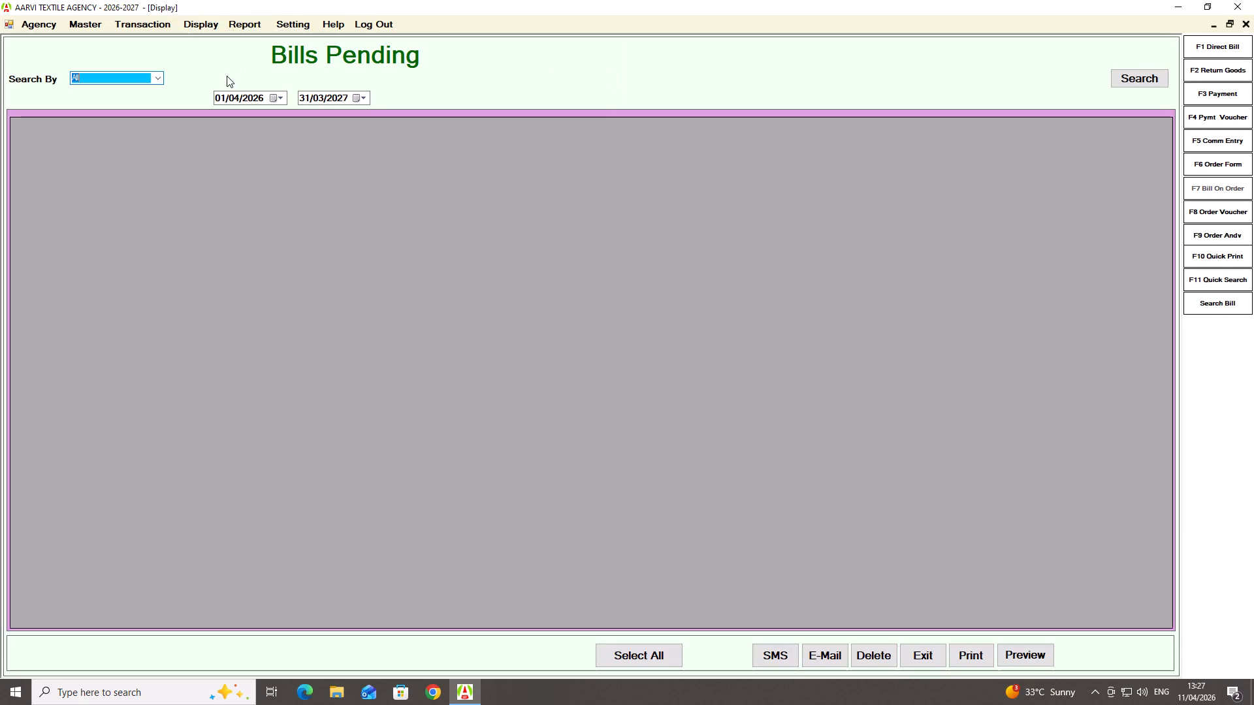
pyautogui.press('Down')
pyautogui.press('Down')
pyautogui.press('Down')
pyautogui.press('Down')
pyautogui.press('Down')
pyautogui.press('Return')
# Search the pending bills for party SAGAR CREATION and supplier RIDDHI FABRICS, and open bill 3127-N for editing.
pyautogui.write('SAGA')
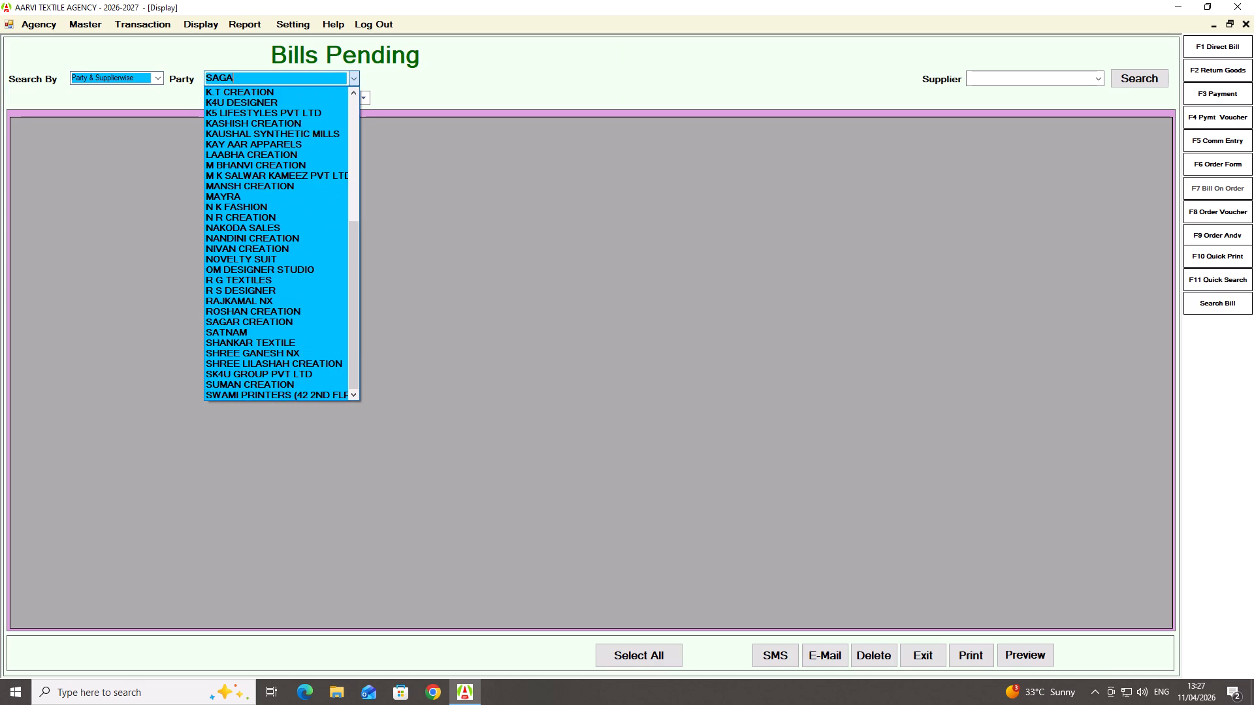
pyautogui.press('Down')
pyautogui.press('Return')
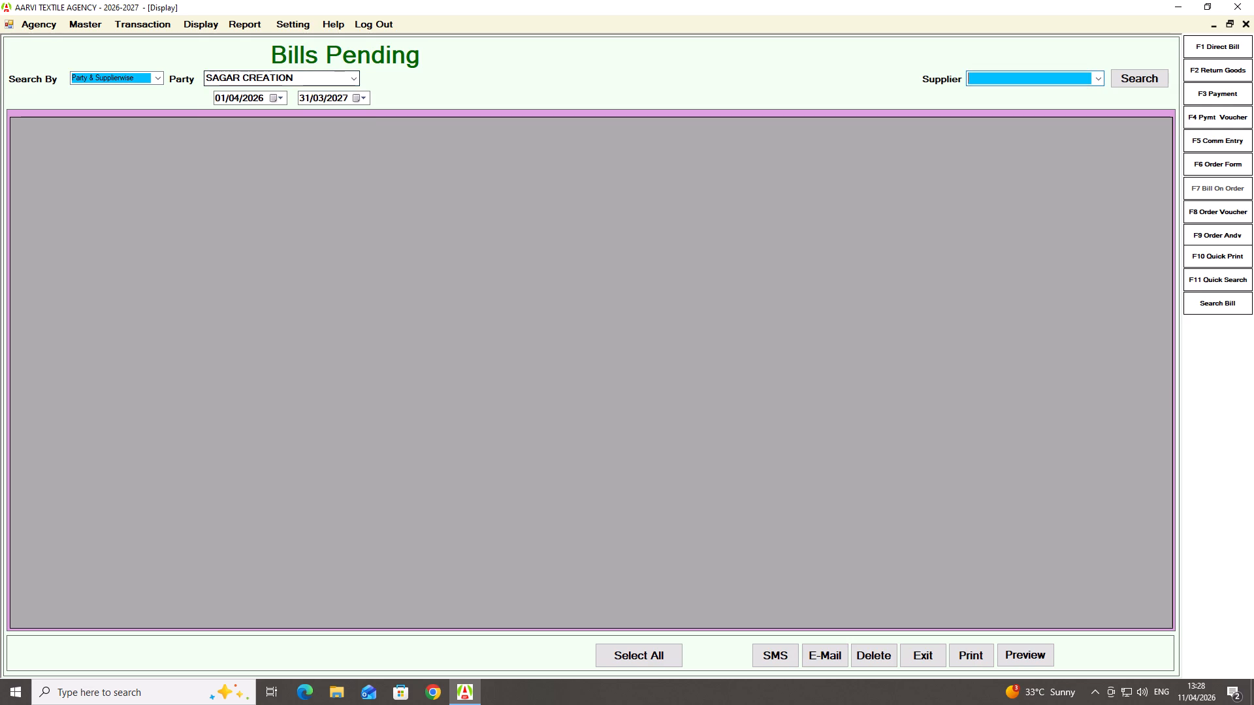
pyautogui.write('RIDD')
pyautogui.press('Down')
pyautogui.press('Return')
pyautogui.press('Return')
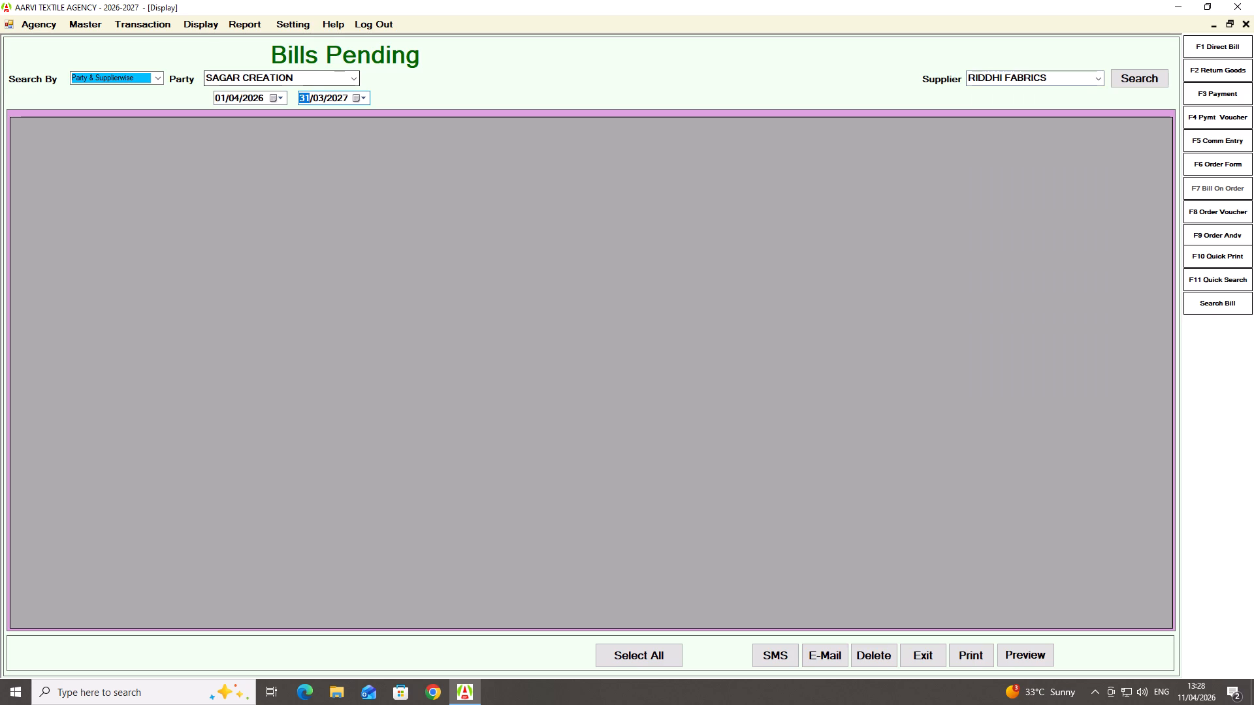
pyautogui.press('Return')
pyautogui.press('Return')
pyautogui.press('Return')
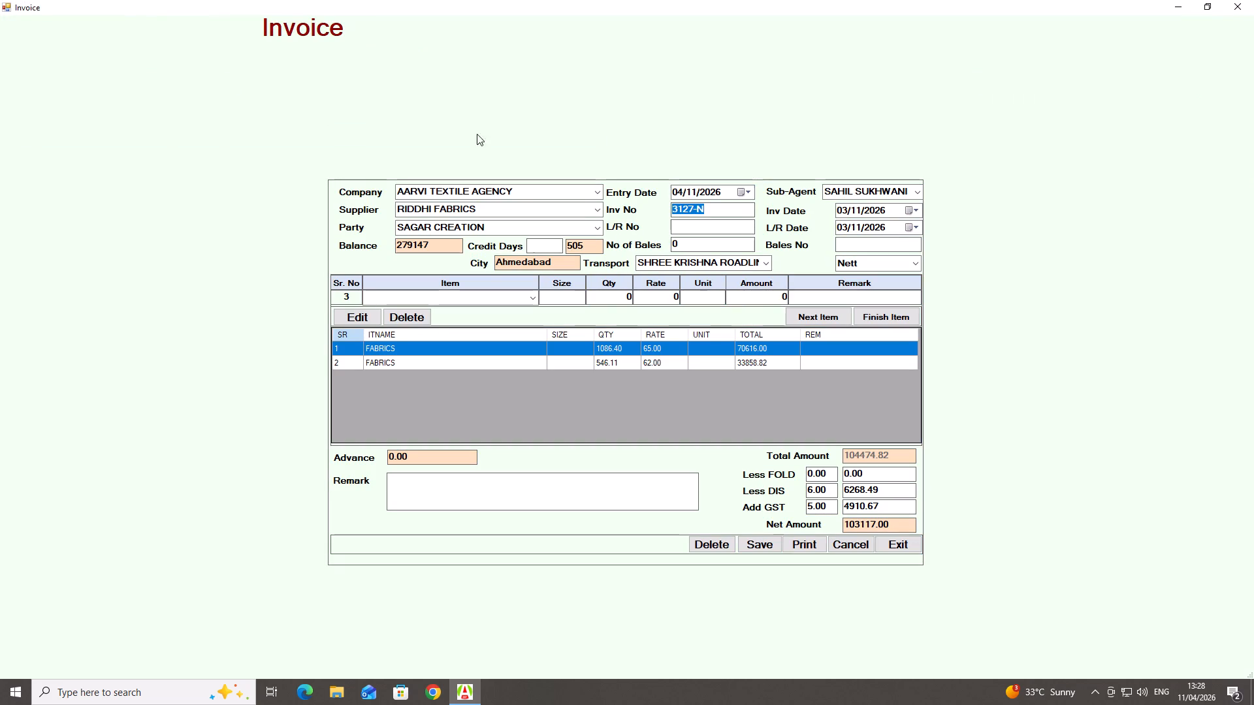
# Set both the invoice date and the L/R date of the RIDDHI FABRICS bill to 03/10/2026.
pyautogui.click(858, 210)
pyautogui.write('10')
pyautogui.press('Return')
pyautogui.press('Return')
pyautogui.press('Return')
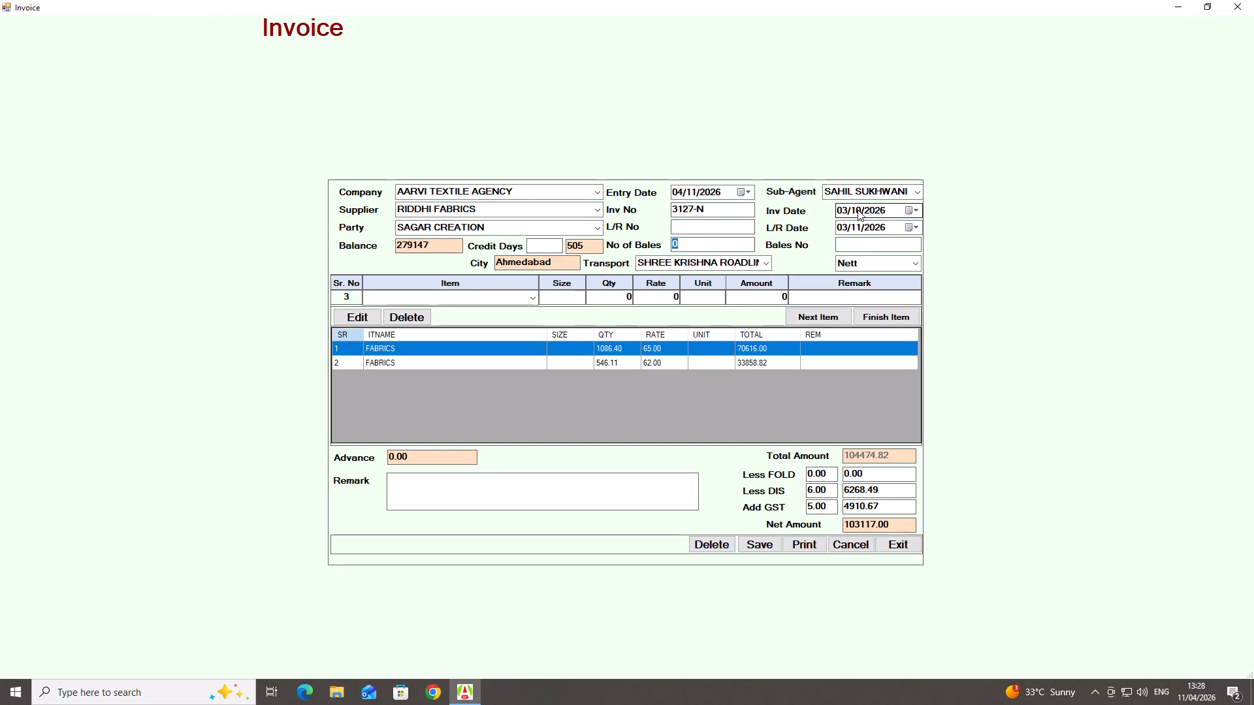
pyautogui.hotkey('shift', 'Tab')
pyautogui.press('Right')
pyautogui.write('10')
# Change the invoice number to 3127-D and save the corrected RIDDHI FABRICS bill.
pyautogui.click(709, 210)
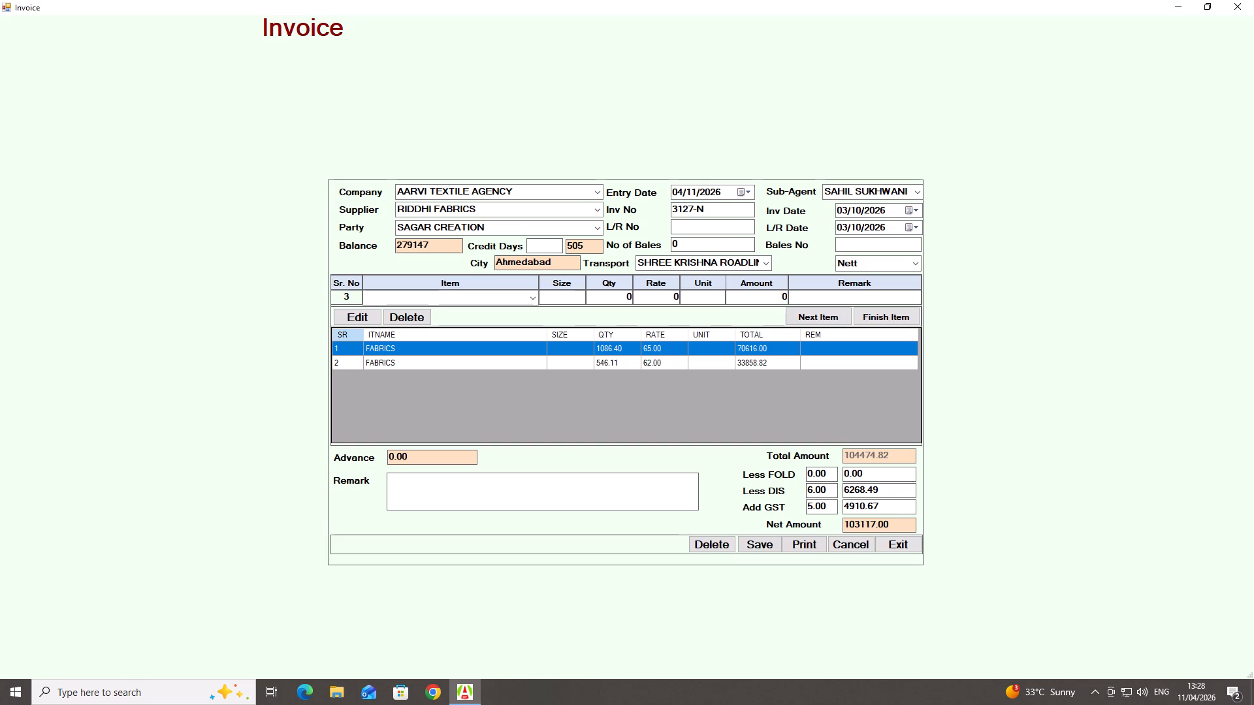
pyautogui.press('BackSpace')
pyautogui.press('f')
pyautogui.press('BackSpace')
pyautogui.press('d')
pyautogui.click(750, 542)
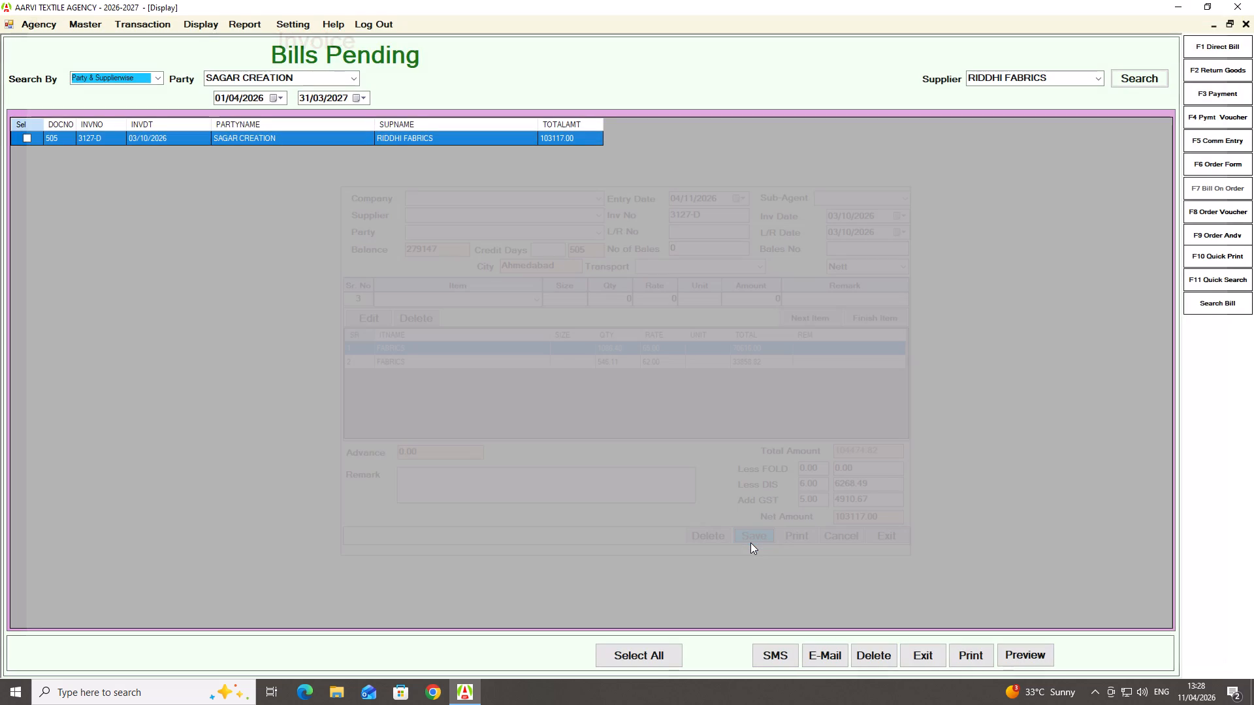
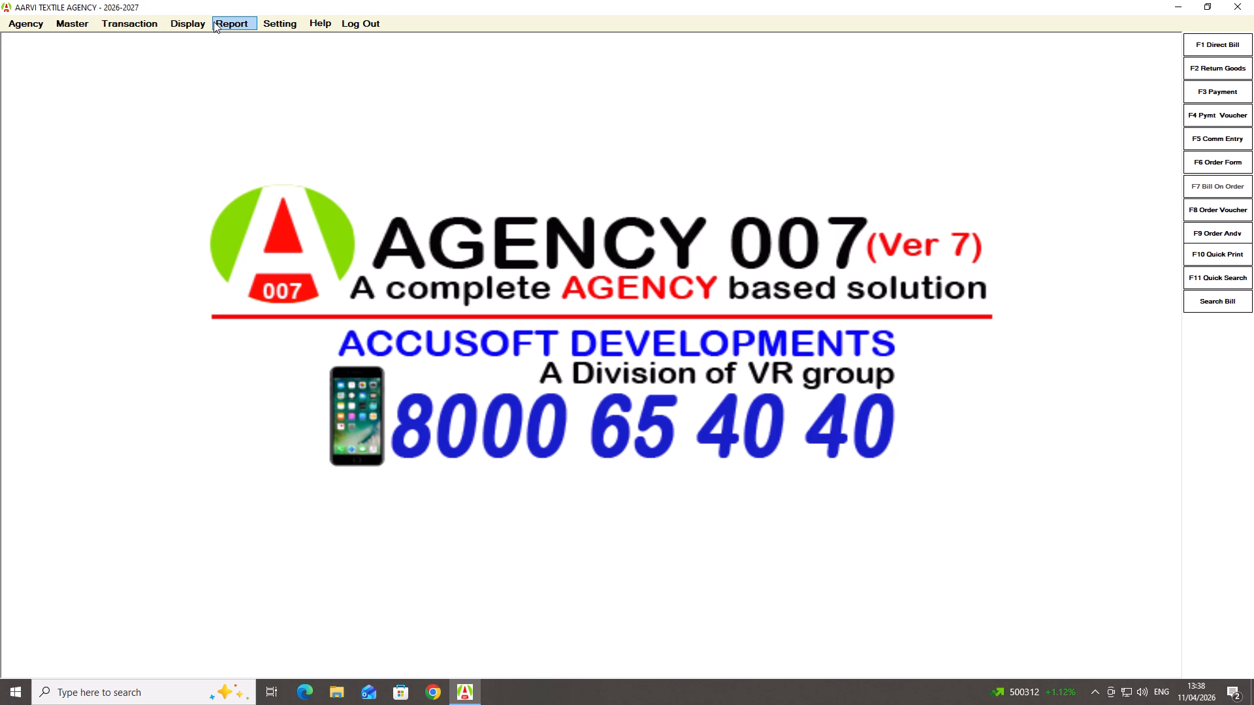
# Start a direct bill from supplier AMBICA TEX to party NANDINI CREATION with invoice number 11684-N.
pyautogui.press('F1')
pyautogui.write('AMBI')
pyautogui.press('Down')
pyautogui.press('Return')
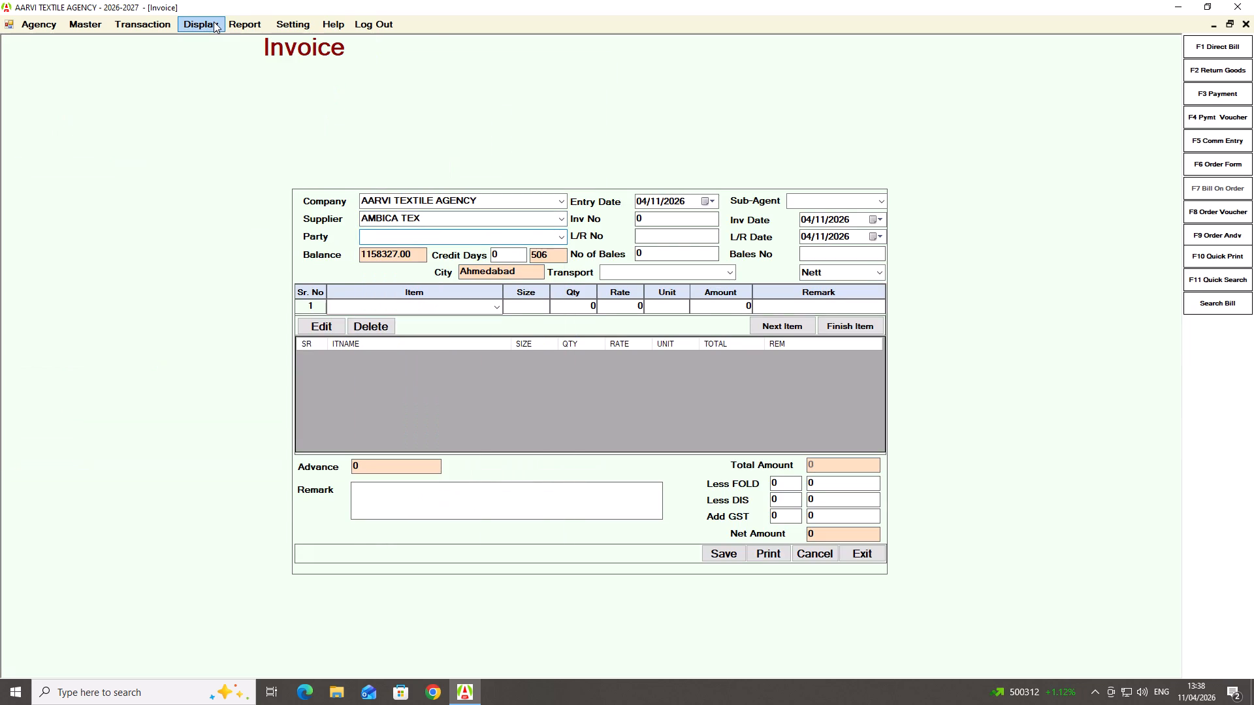
pyautogui.write('NAN')
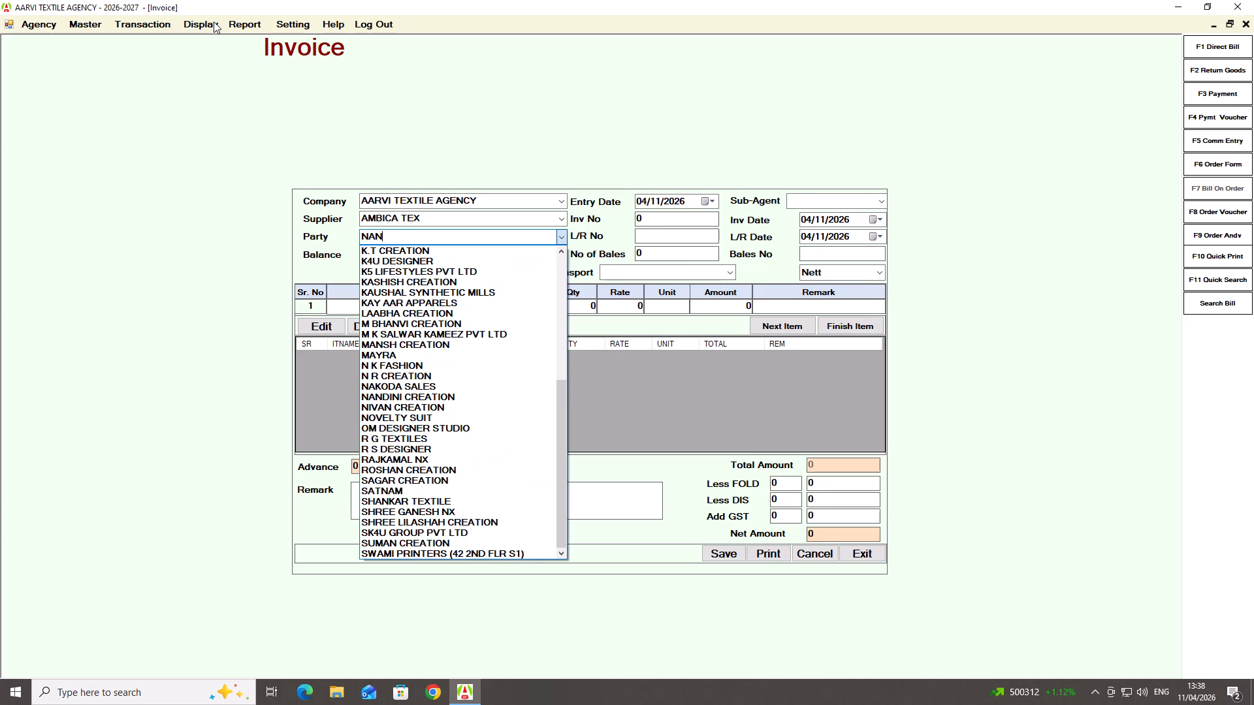
pyautogui.press('Down')
pyautogui.press('Return')
pyautogui.press('Return')
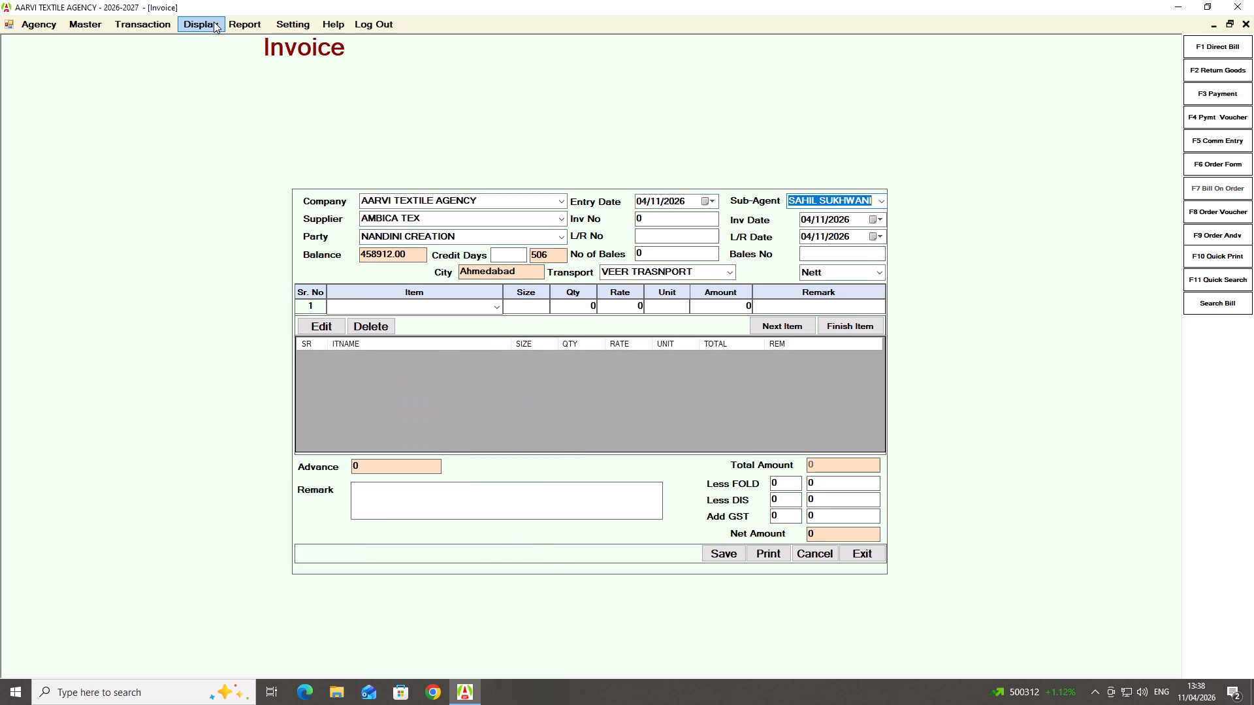
pyautogui.press('Return')
pyautogui.write('11684-')
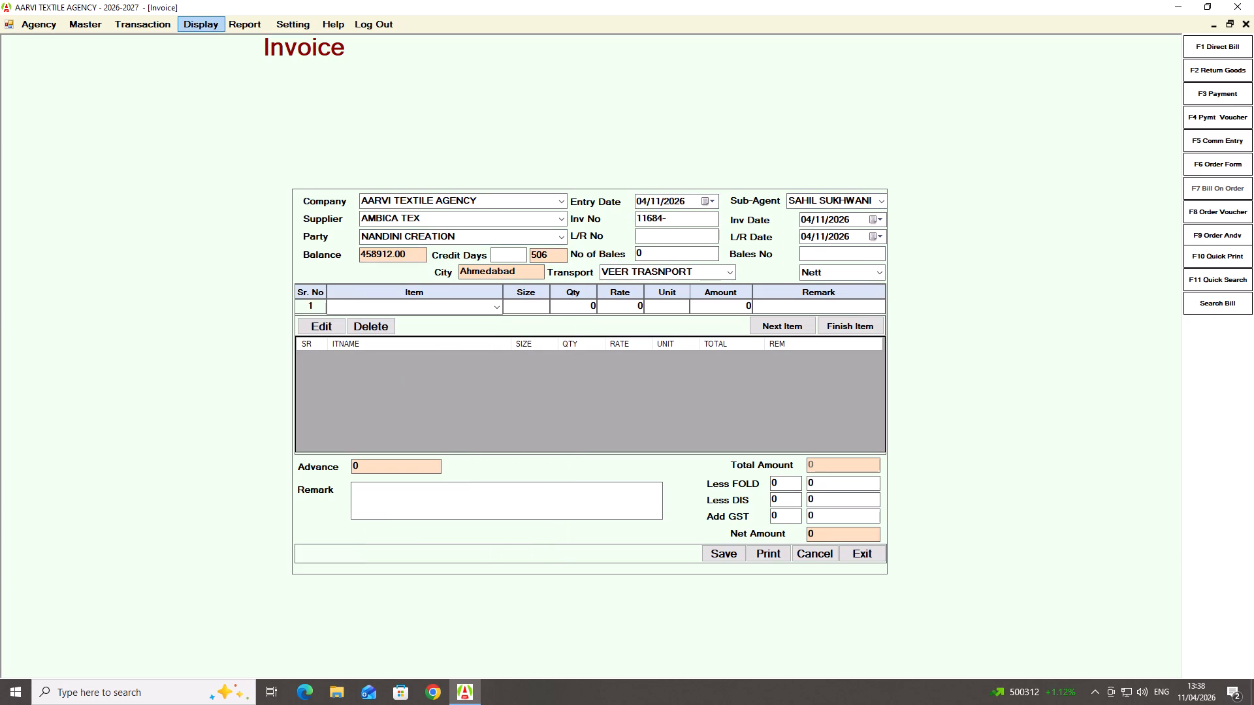
pyautogui.press('n')
pyautogui.press('Return')
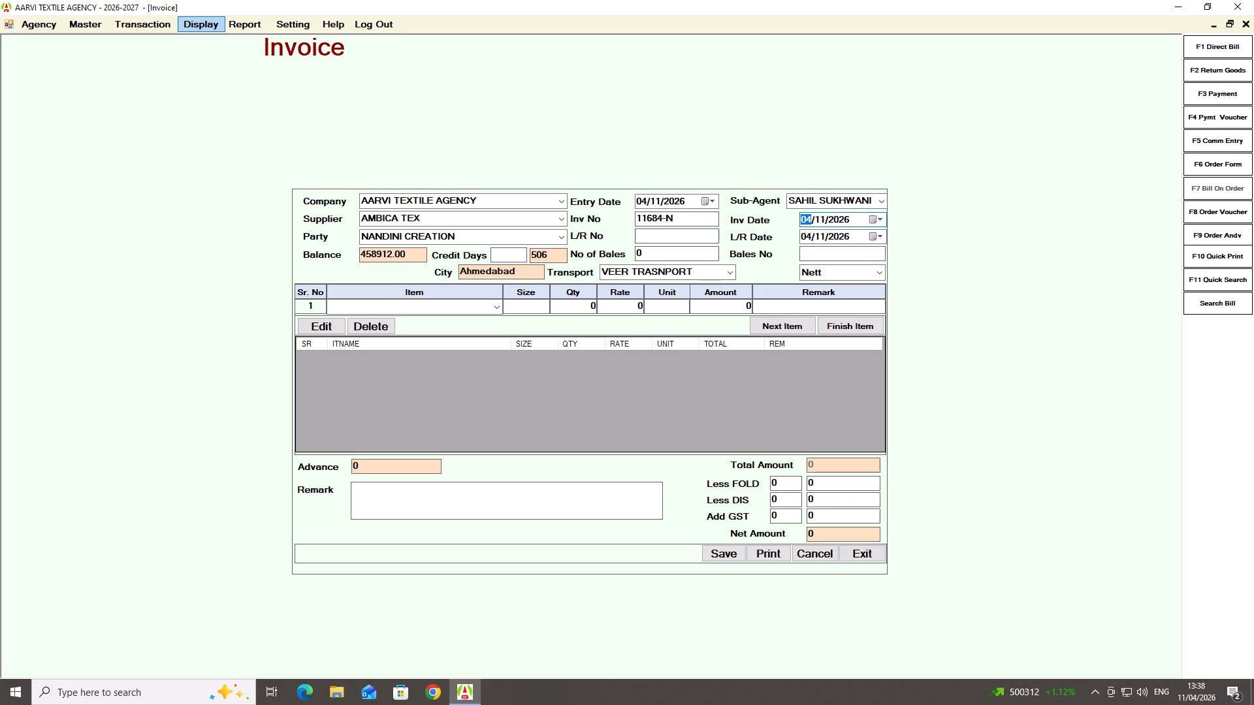
# Set both the invoice date and the L/R date of the AMBICA TEX bill to 12/10/2026, keeping the default transport.
pyautogui.write('12')
pyautogui.press('Right')
pyautogui.press('Down')
pyautogui.press('Left')
pyautogui.press('Return')
pyautogui.press('Return')
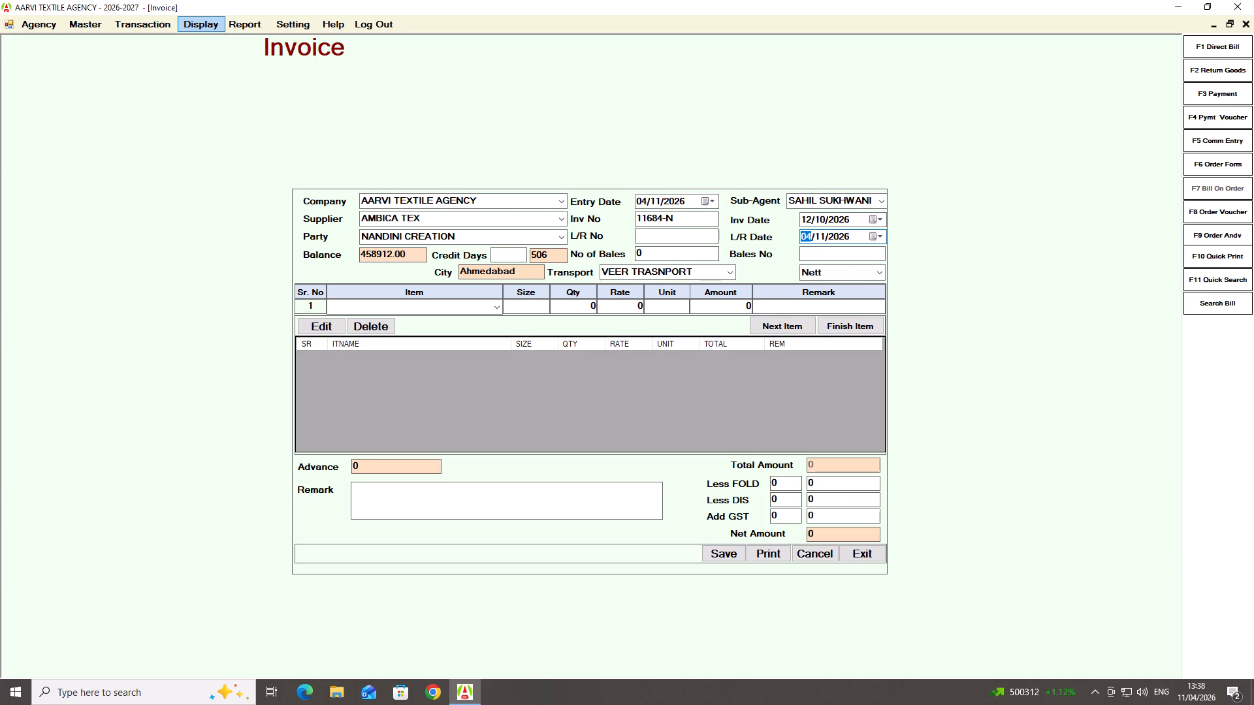
pyautogui.write('12')
pyautogui.press('Right')
pyautogui.press('Down')
pyautogui.press('Left')
pyautogui.press('Return')
pyautogui.press('Return')
pyautogui.press('Return')
pyautogui.press('Return')
pyautogui.press('Return')
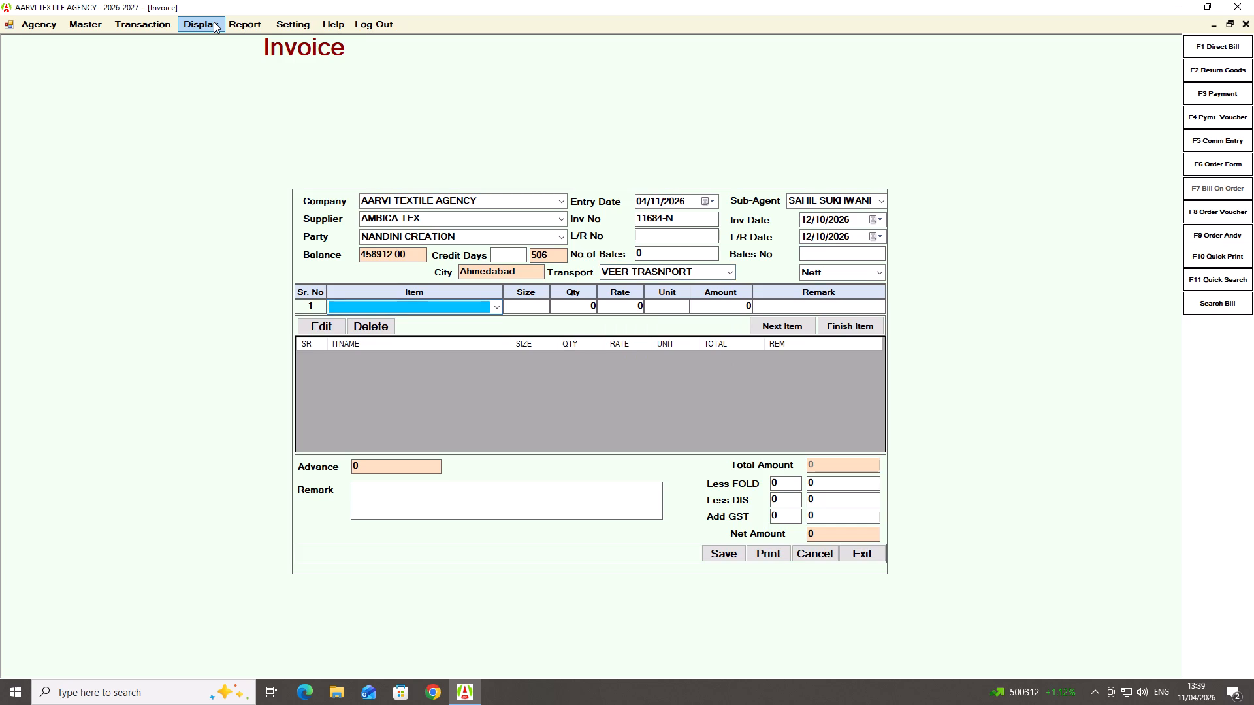
# Enter **DIRECT** as the bill's only item with quantity 754 and rate 85, and finish the item entry.
pyautogui.press('g')
pyautogui.press('BackSpace')
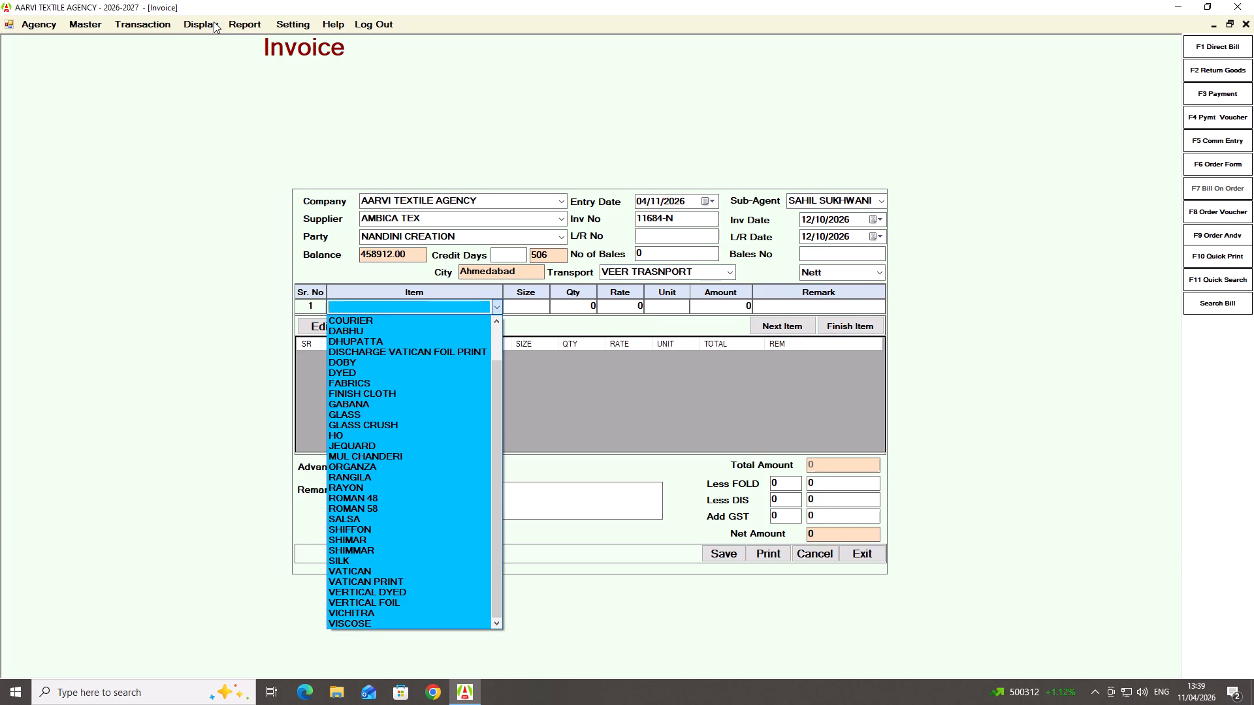
pyautogui.press('Down')
pyautogui.press('Return')
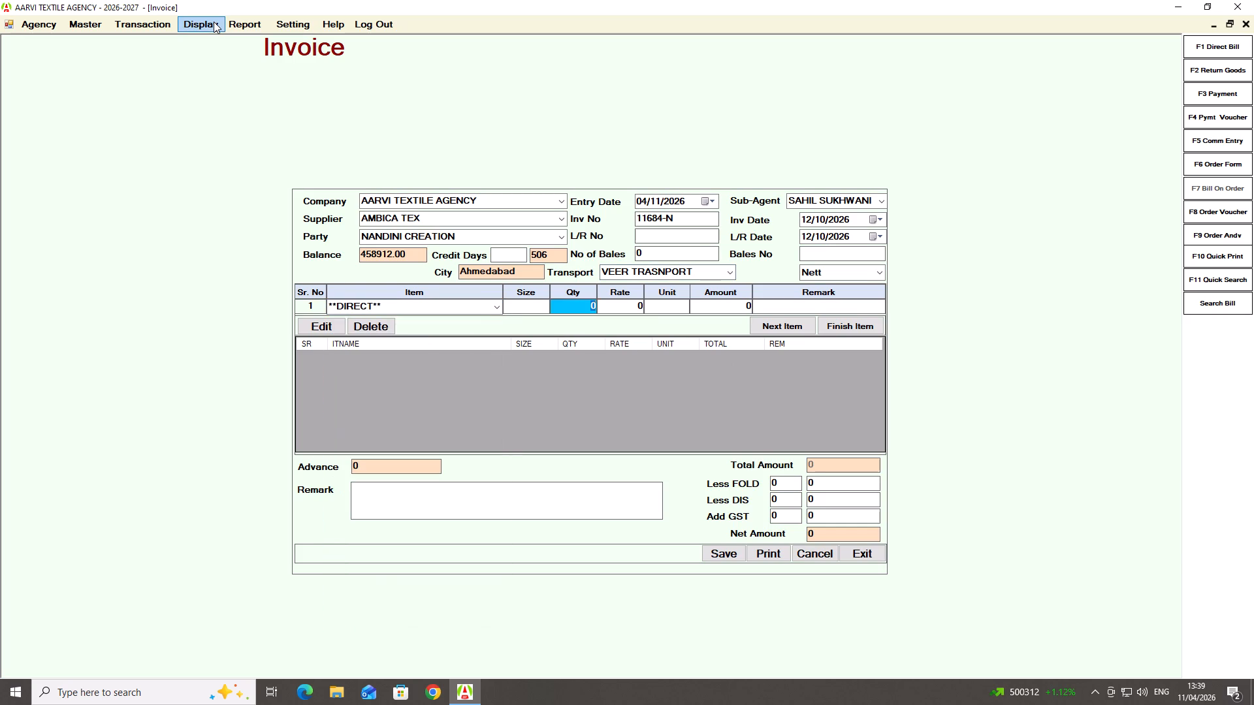
pyautogui.press('Return')
pyautogui.press('Return')
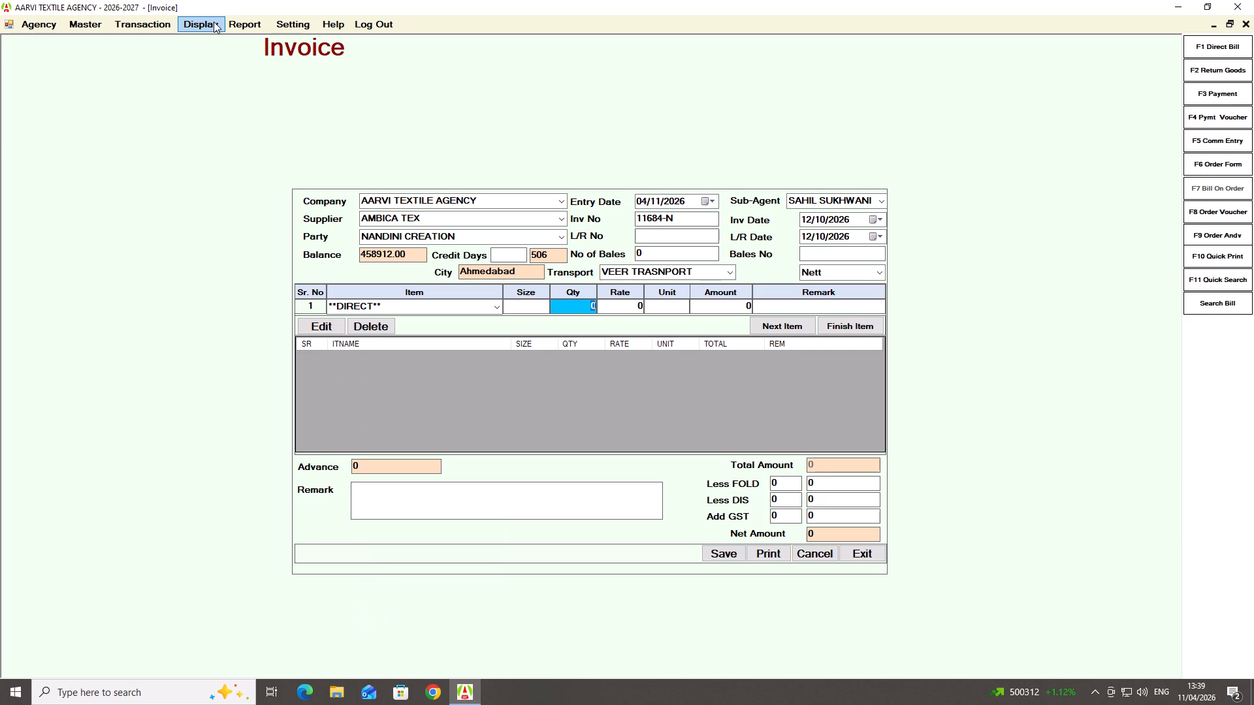
pyautogui.write('754')
pyautogui.press('Return')
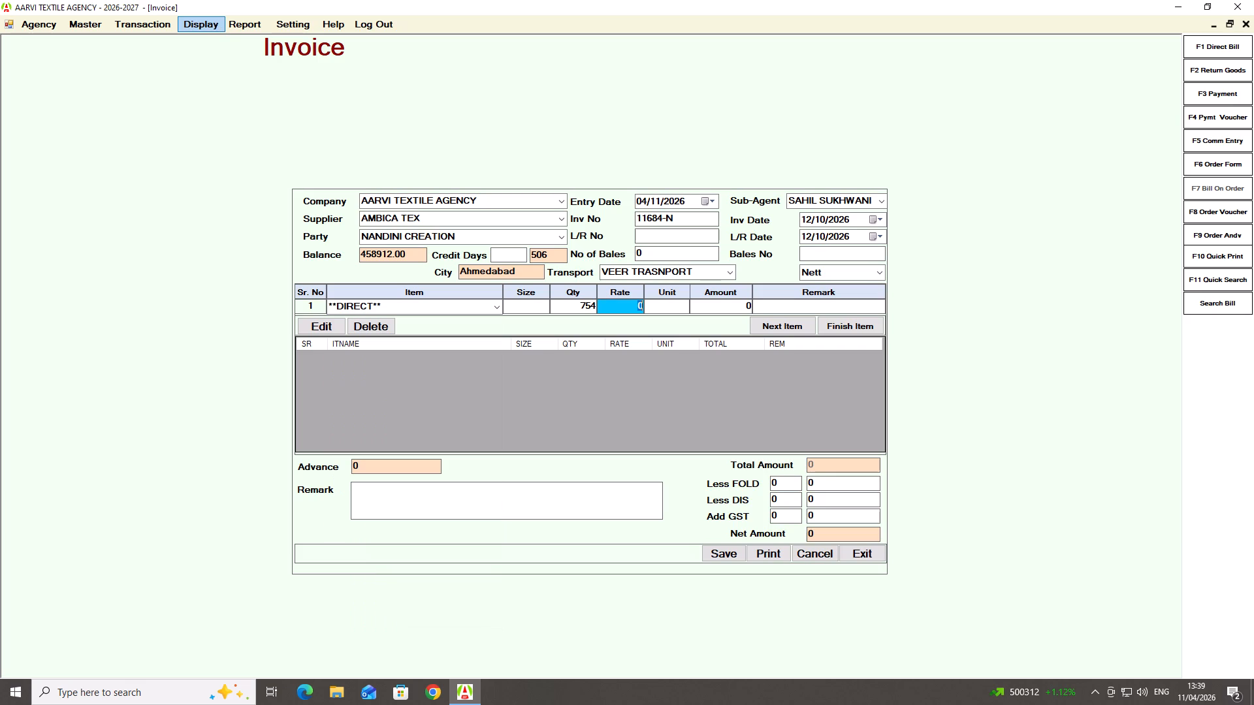
pyautogui.write('85')
pyautogui.press('Return')
pyautogui.press('Return')
pyautogui.press('Return')
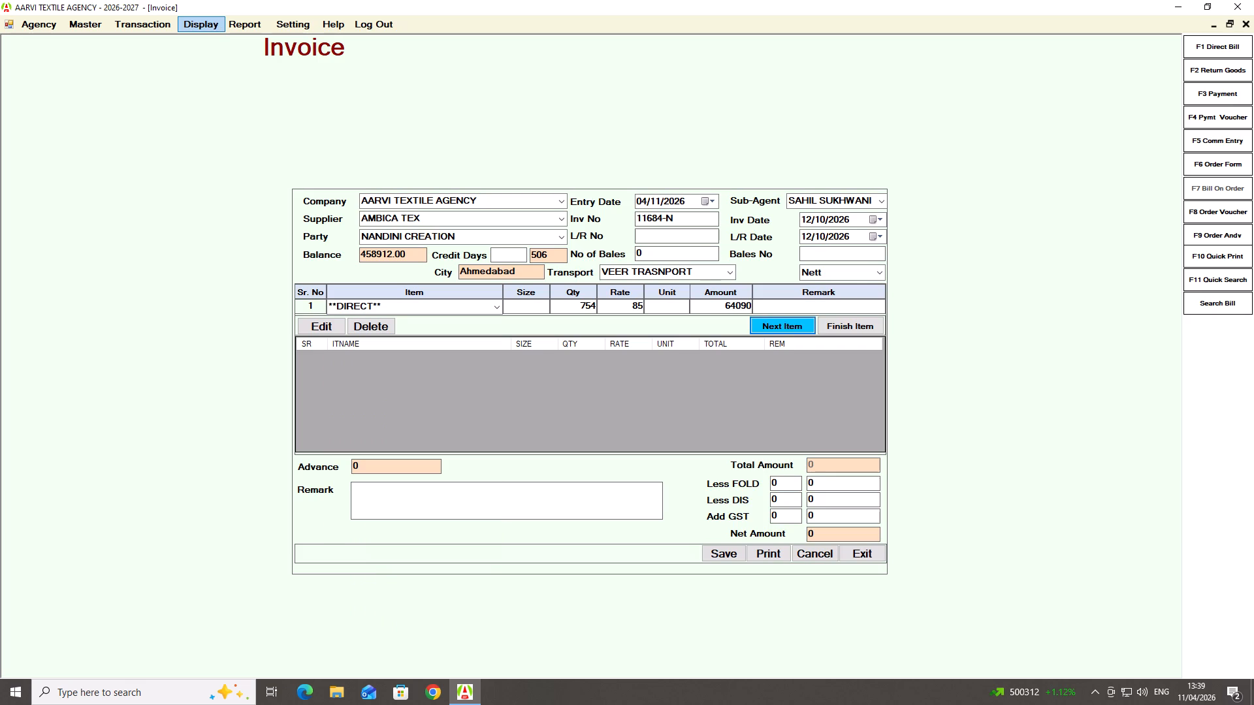
pyautogui.press('Right')
pyautogui.press('Return')
# Add 5% GST with its amount rounded to 3205, and save the AMBICA TEX bill.
pyautogui.press('Return')
pyautogui.press('Return')
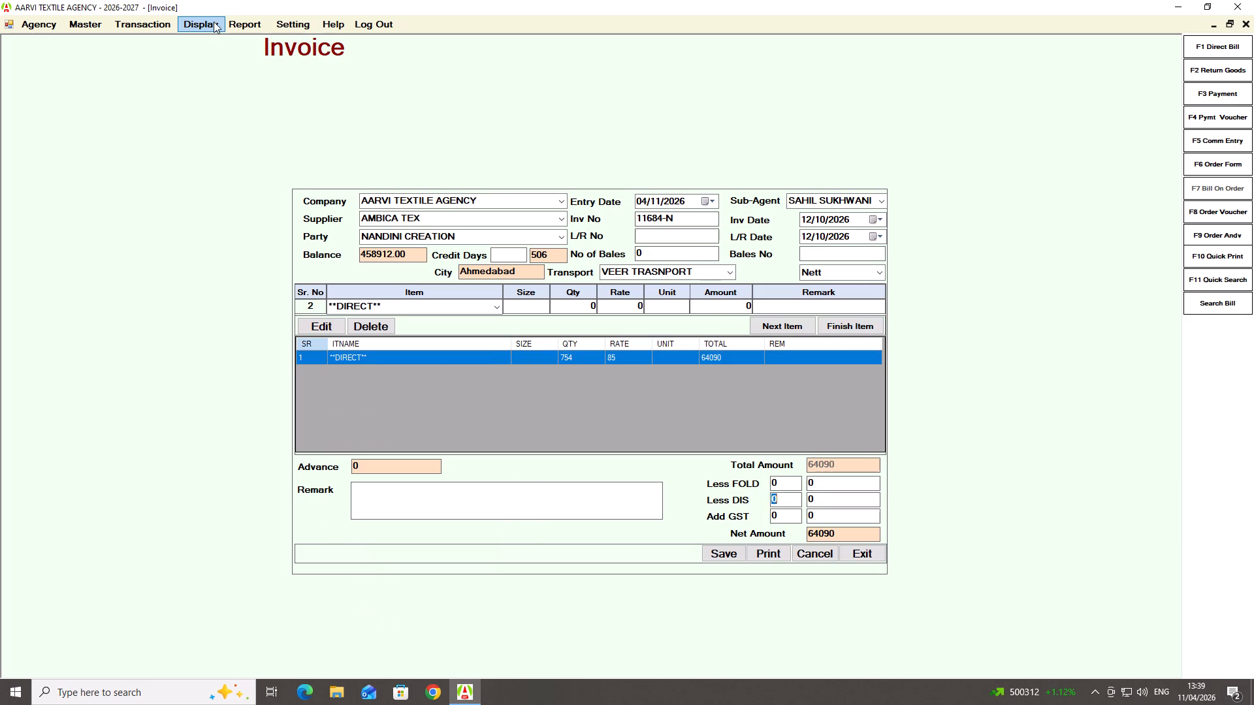
pyautogui.press('Return')
pyautogui.press('Return')
pyautogui.press('5')
pyautogui.press('Return')
pyautogui.press('Right')
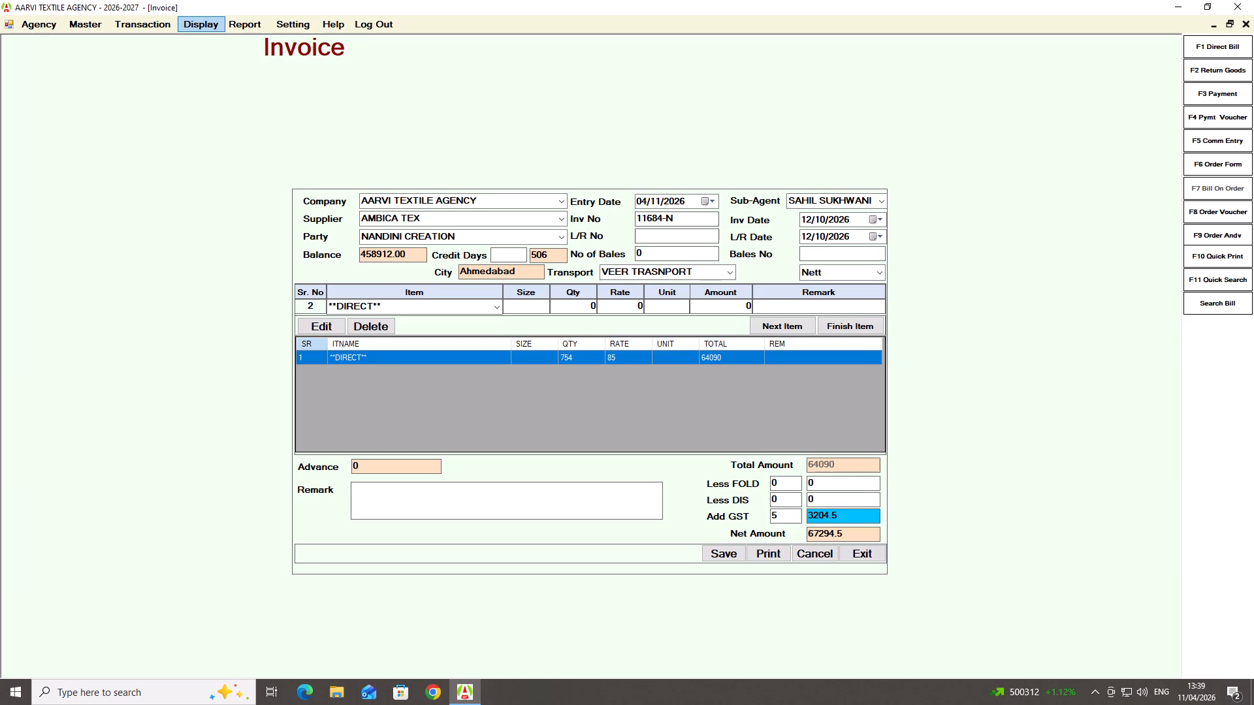
pyautogui.press('BackSpace')
pyautogui.press('BackSpace')
pyautogui.press('BackSpace')
pyautogui.press('5')
pyautogui.press('Return')
pyautogui.press('Return')
pyautogui.press('Return')
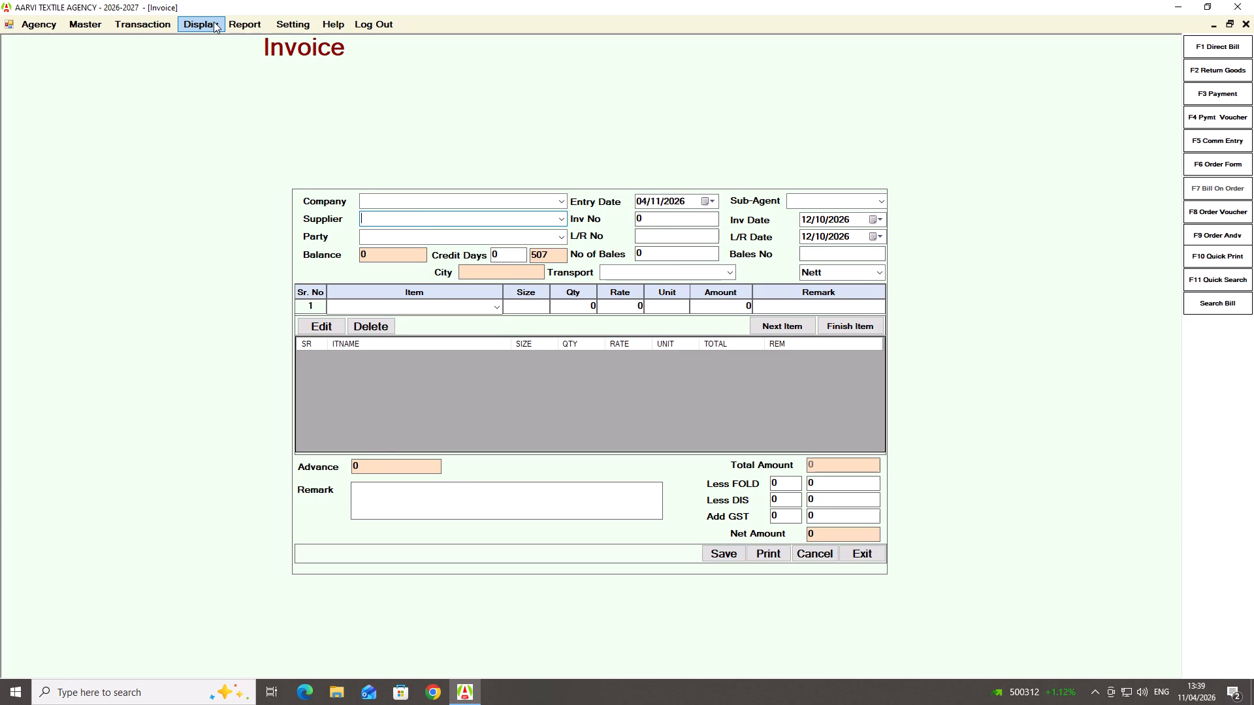
# Start a direct bill from supplier M.I. EXPORTS PVT LTD to party SHREE GANESH NX with invoice number 6700-N.
pyautogui.write('M.I')
pyautogui.press('Down')
pyautogui.press('Return')
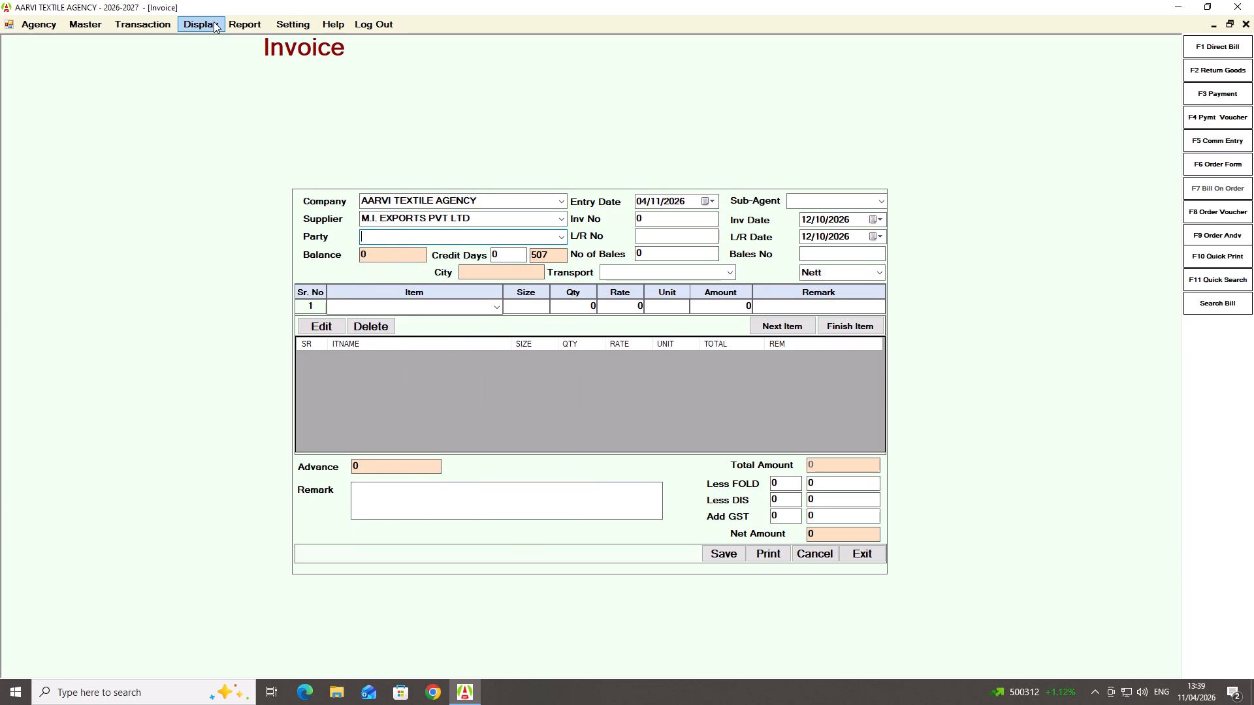
pyautogui.write('SHREE')
pyautogui.press('Down')
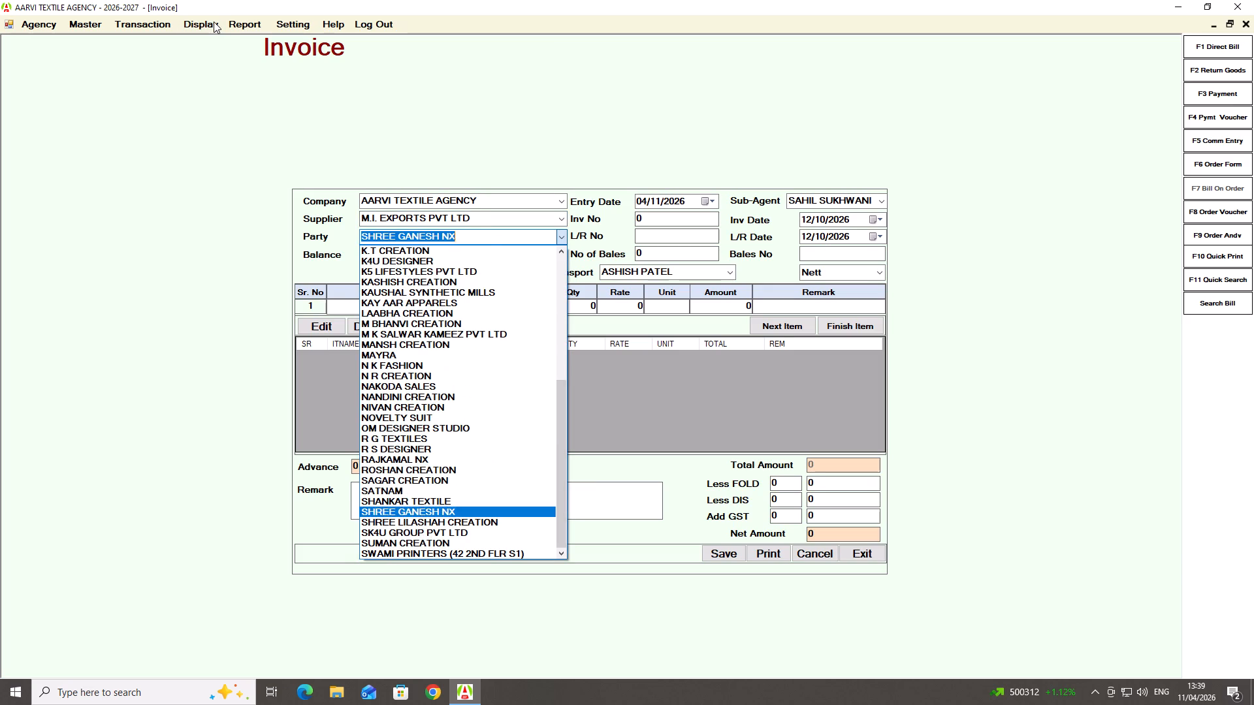
pyautogui.press('Return')
pyautogui.press('Return')
pyautogui.press('Return')
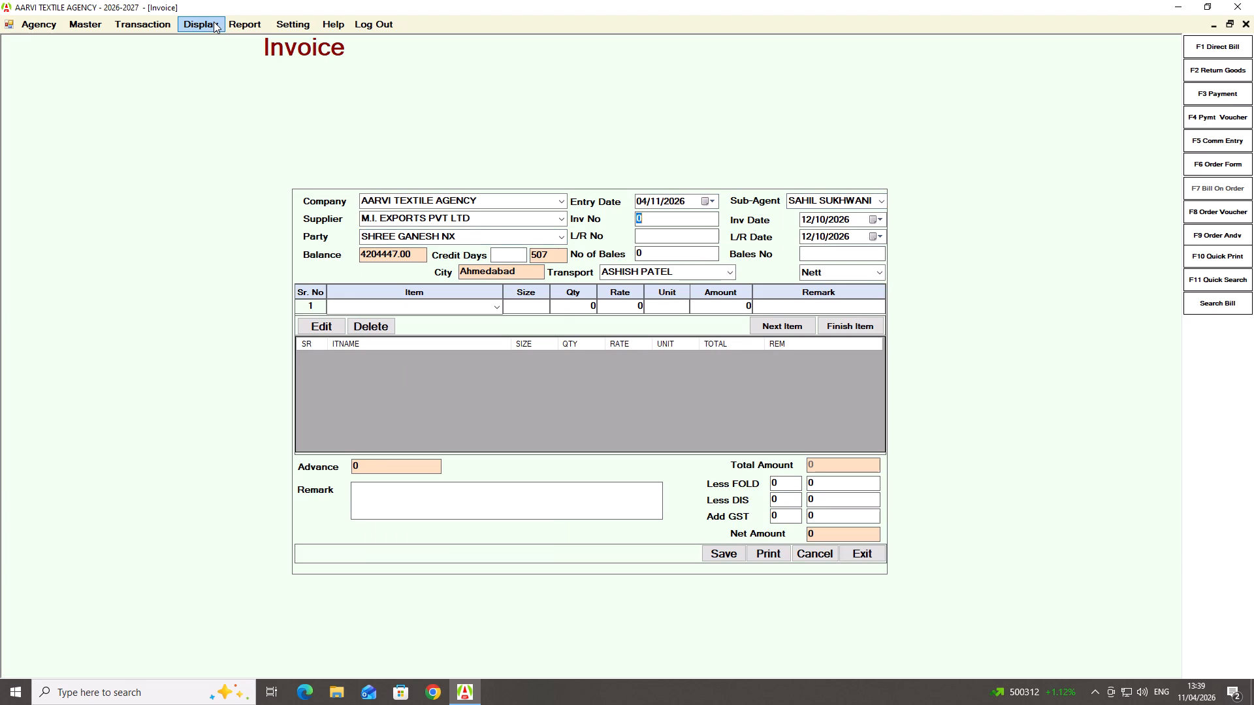
pyautogui.write('6700-')
pyautogui.press('n')
pyautogui.press('Return')
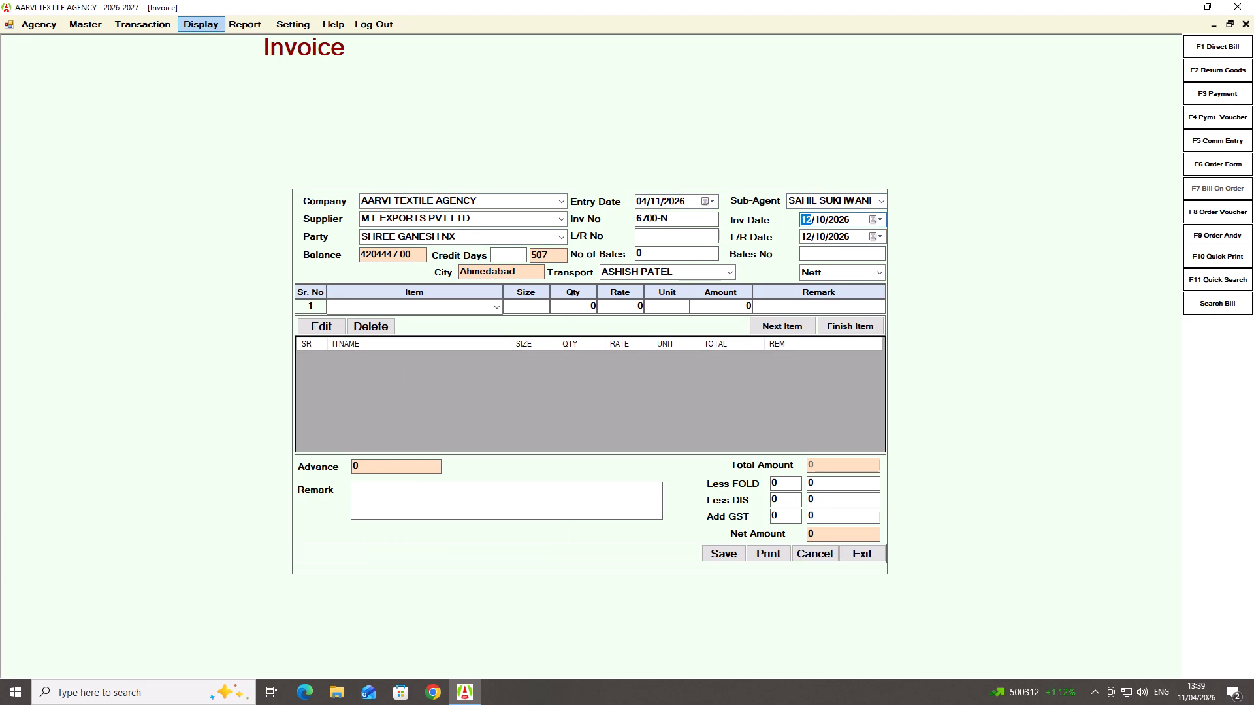
# Set both the invoice date and the L/R date of the M.I. EXPORTS bill to 26/10/2026, keeping the default transport.
pyautogui.write('26')
pyautogui.press('Return')
pyautogui.press('Return')
pyautogui.write('26')
pyautogui.press('Return')
pyautogui.press('Return')
pyautogui.press('Return')
pyautogui.press('Return')
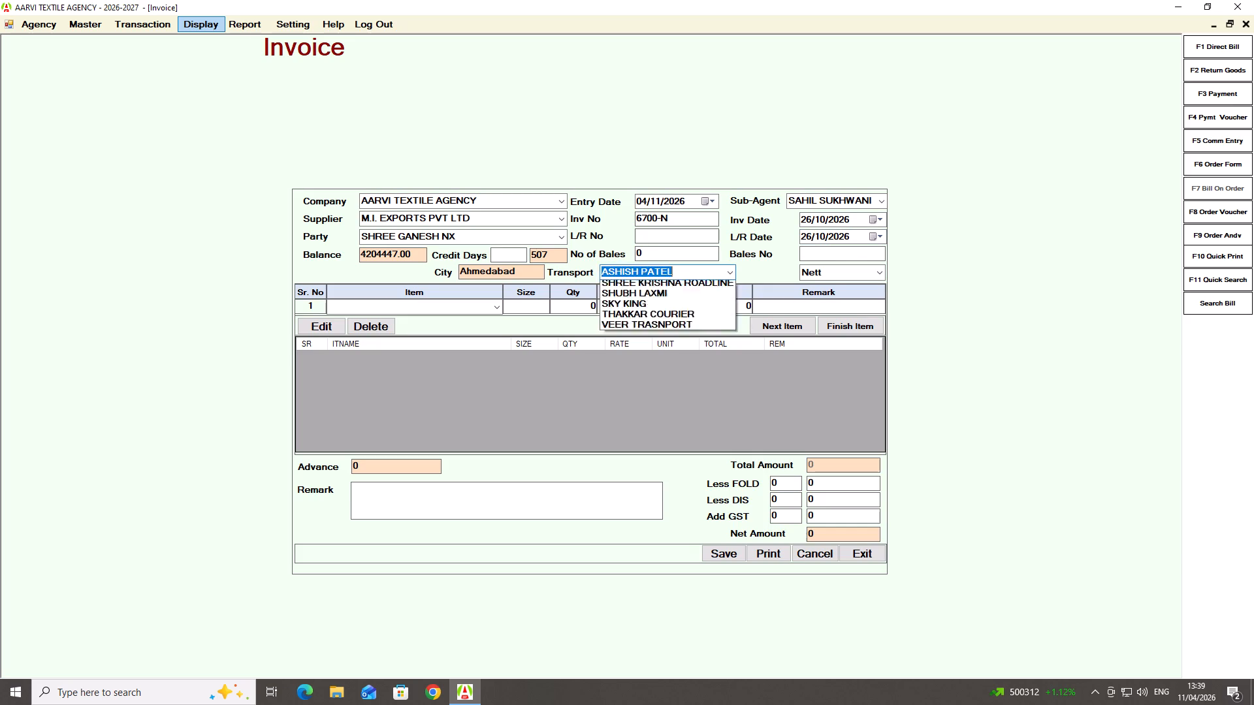
pyautogui.press('Return')
pyautogui.press('Return')
# Enter FABRICS as the bill's only item with quantity 786.67 and rate 85, and finish the item entry.
pyautogui.write('FAB')
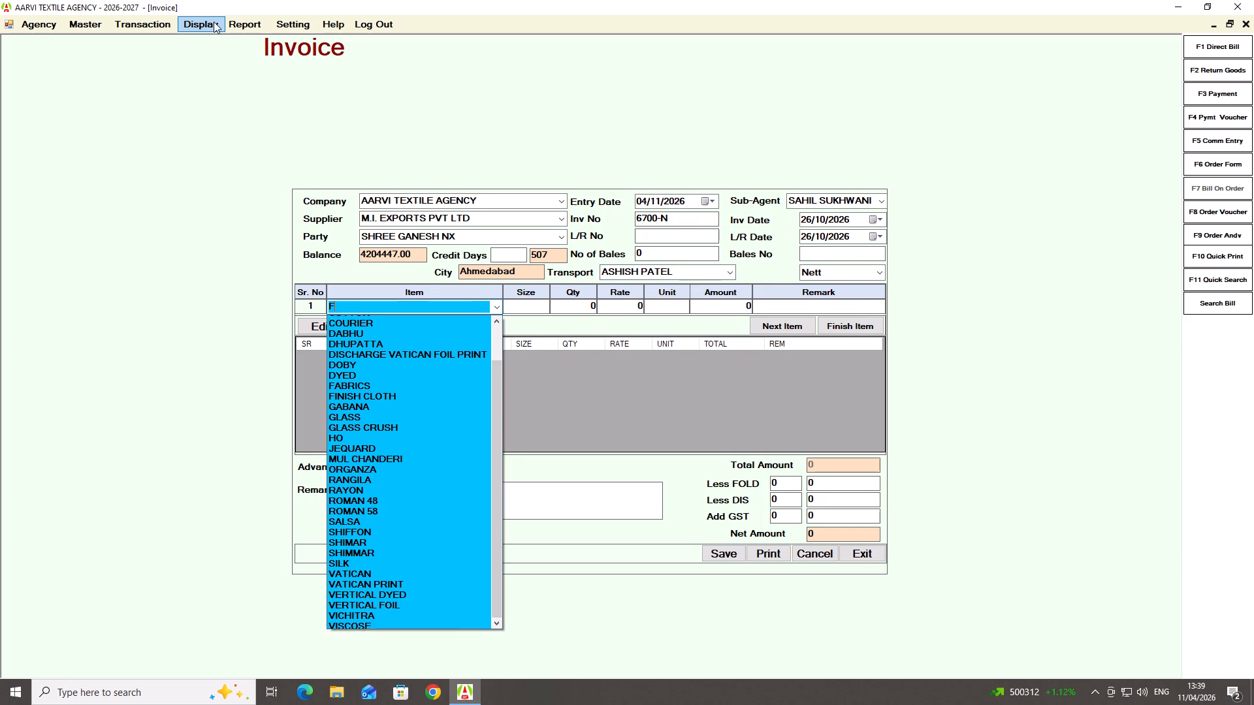
pyautogui.press('Down')
pyautogui.press('Return')
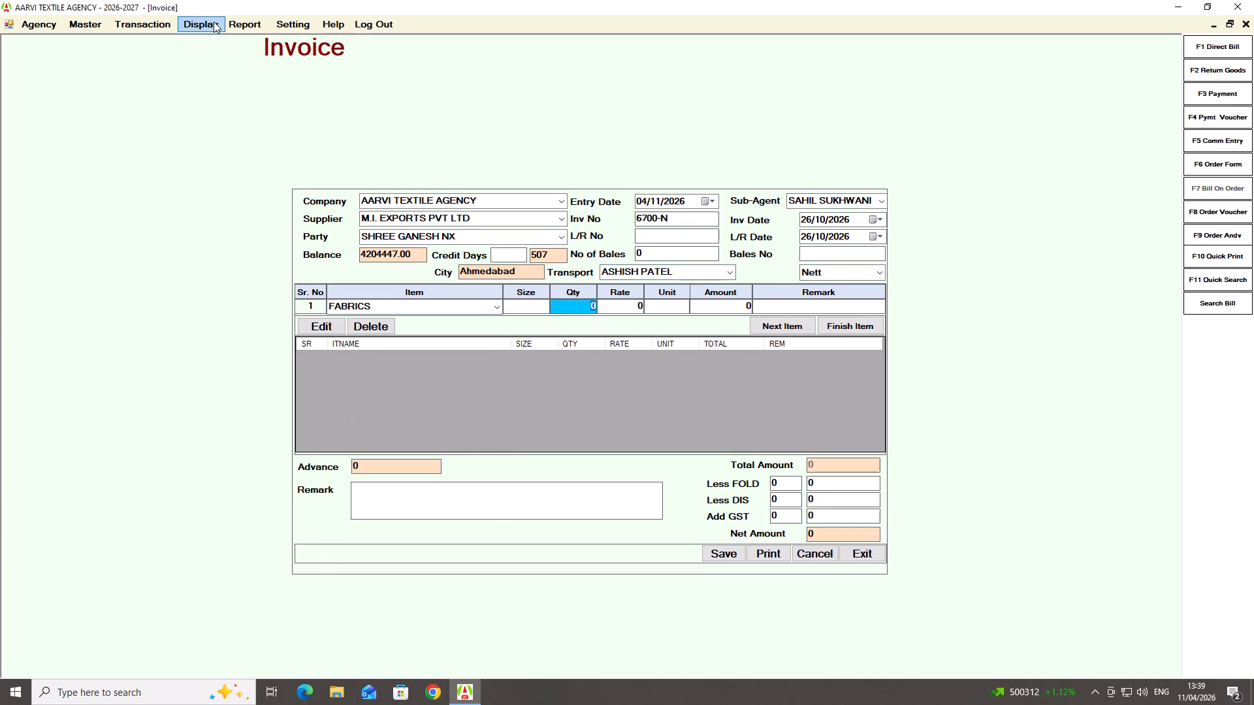
pyautogui.write('811')
pyautogui.press('BackSpace')
pyautogui.press('BackSpace')
pyautogui.press('BackSpace')
pyautogui.press('BackSpace')
pyautogui.press('BackSpace')
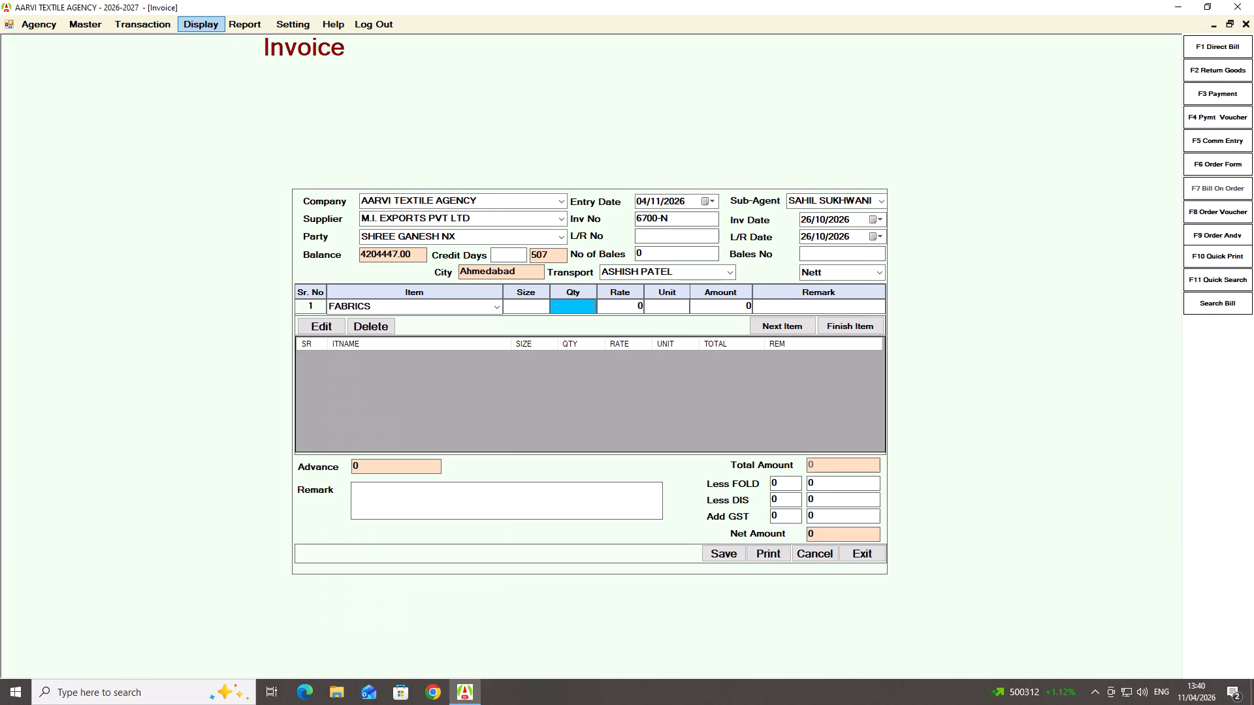
pyautogui.write('786')
pyautogui.write('.67')
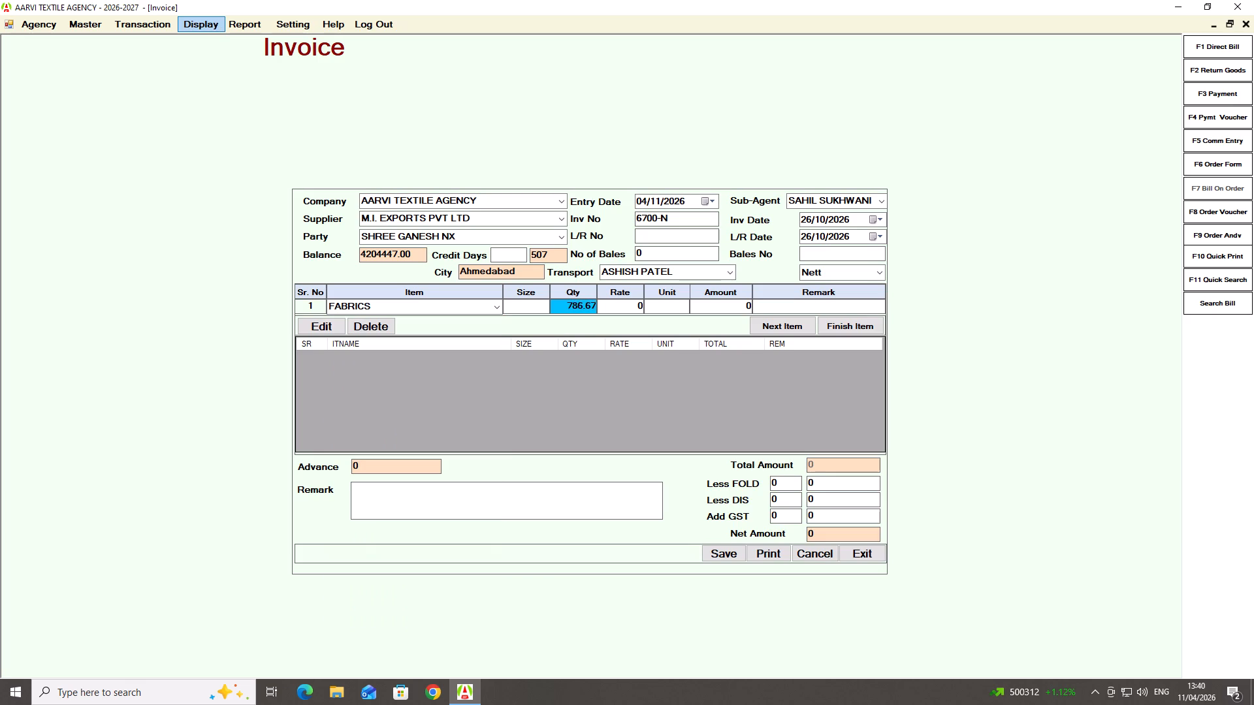
pyautogui.press('Return')
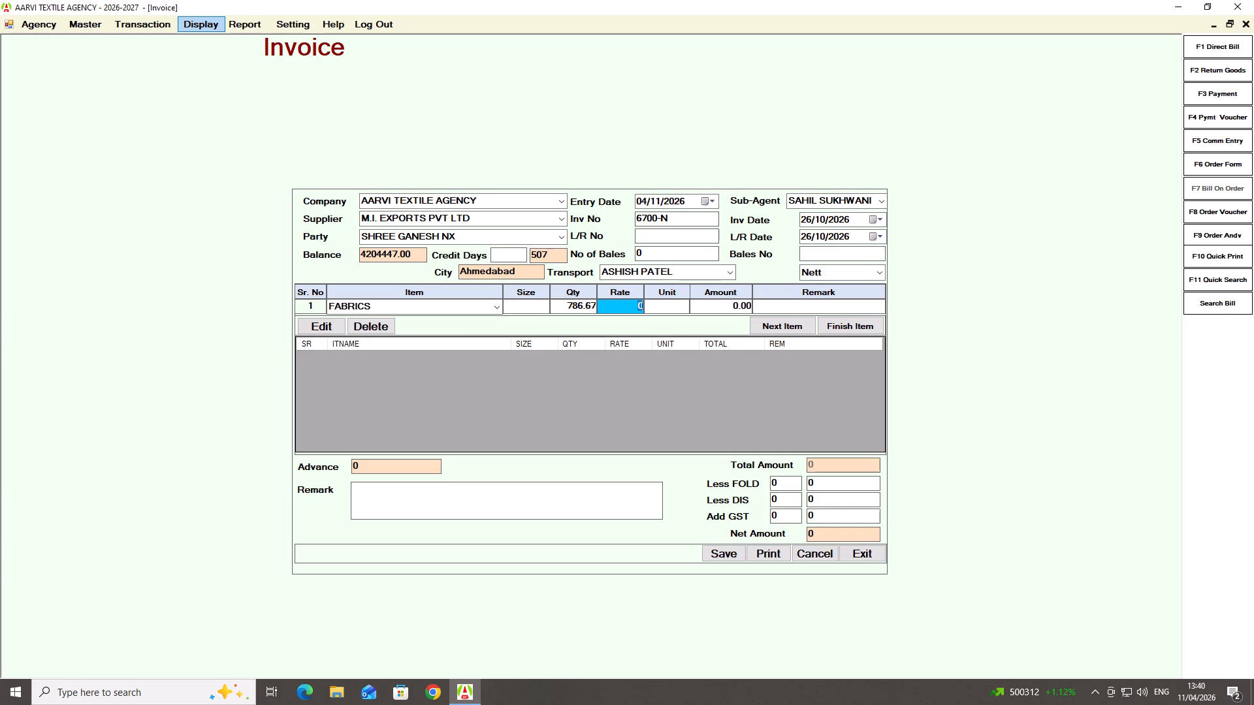
pyautogui.write('85')
pyautogui.press('Return')
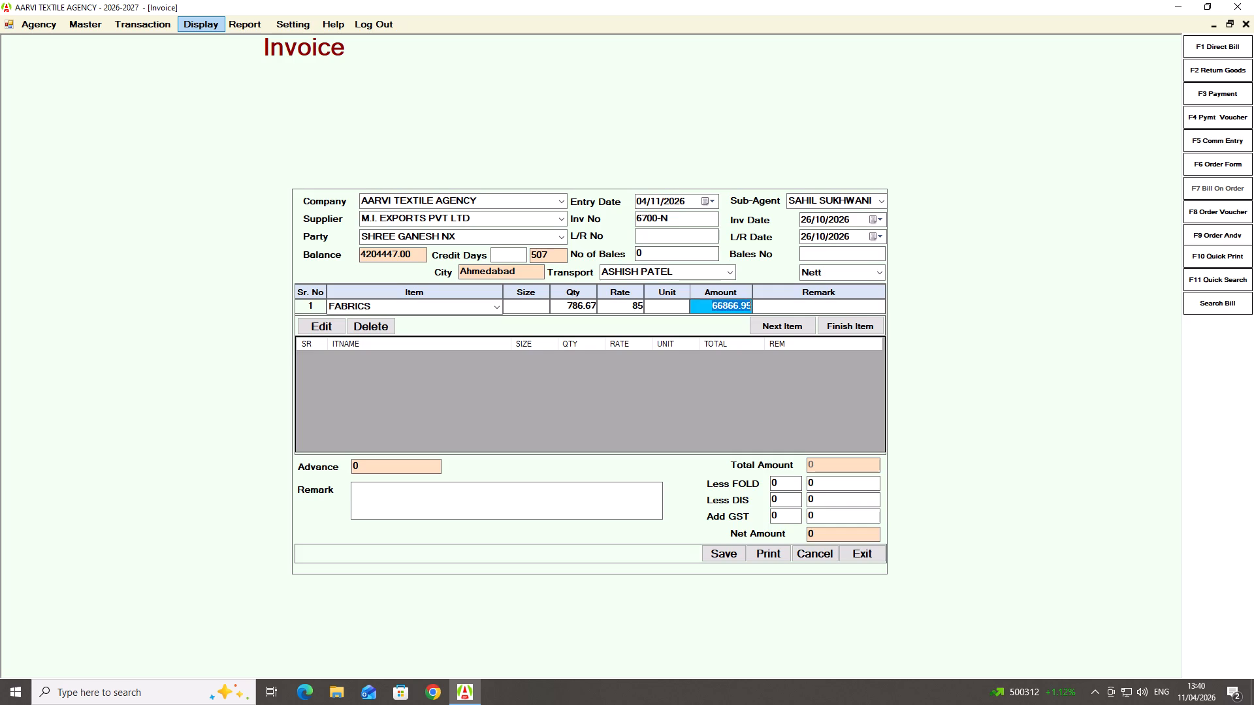
pyautogui.press('Return')
pyautogui.press('Return')
pyautogui.press('Right')
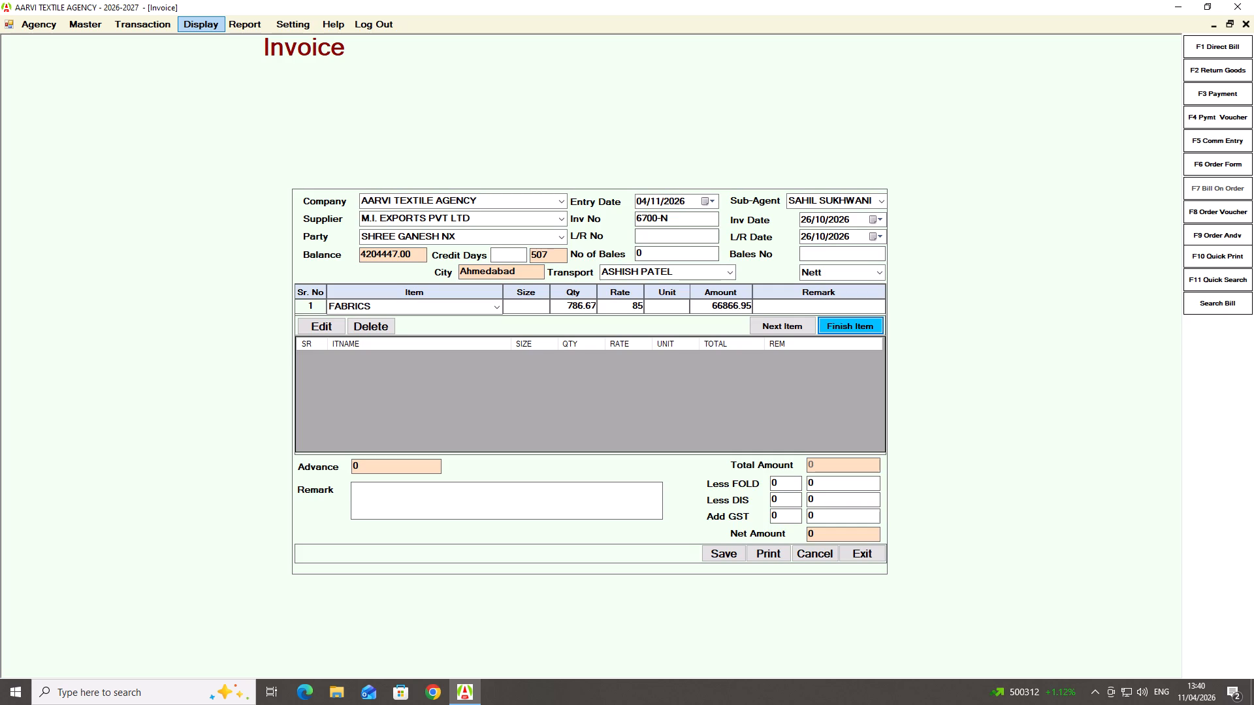
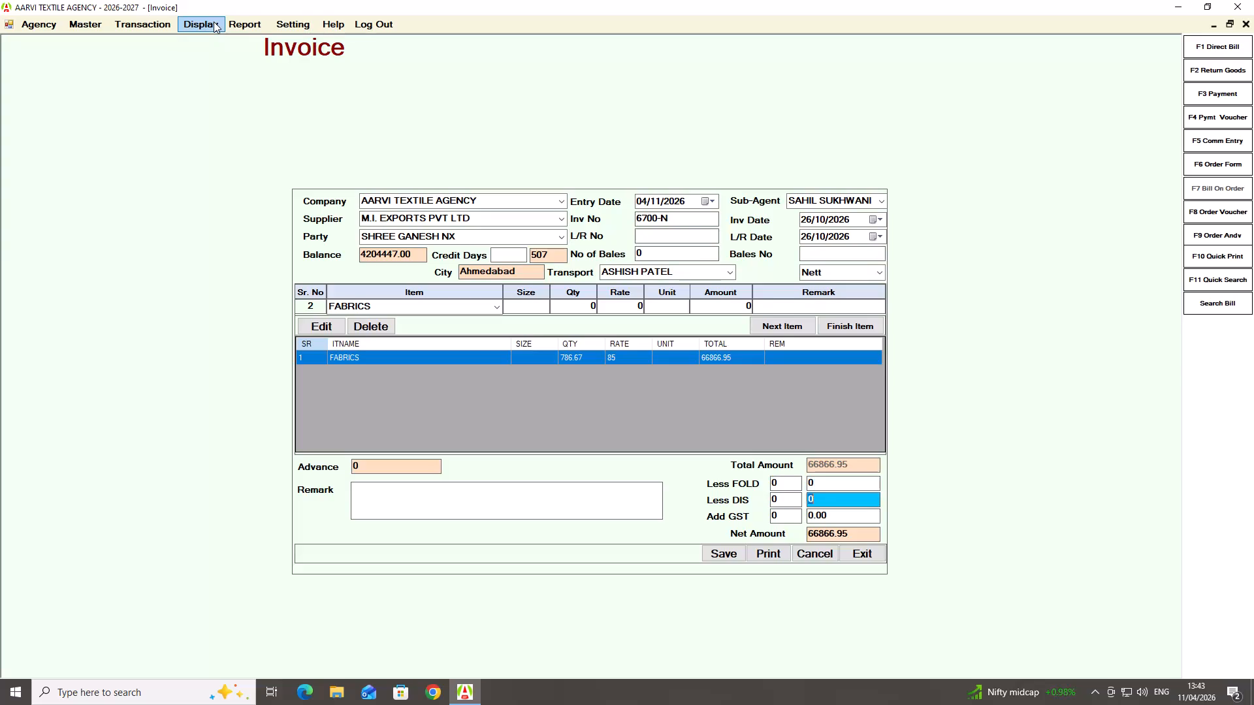
# Add 5% GST with its amount adjusted to 3343.05, and save the M.I. EXPORTS bill 6700-N.
pyautogui.press('Return')
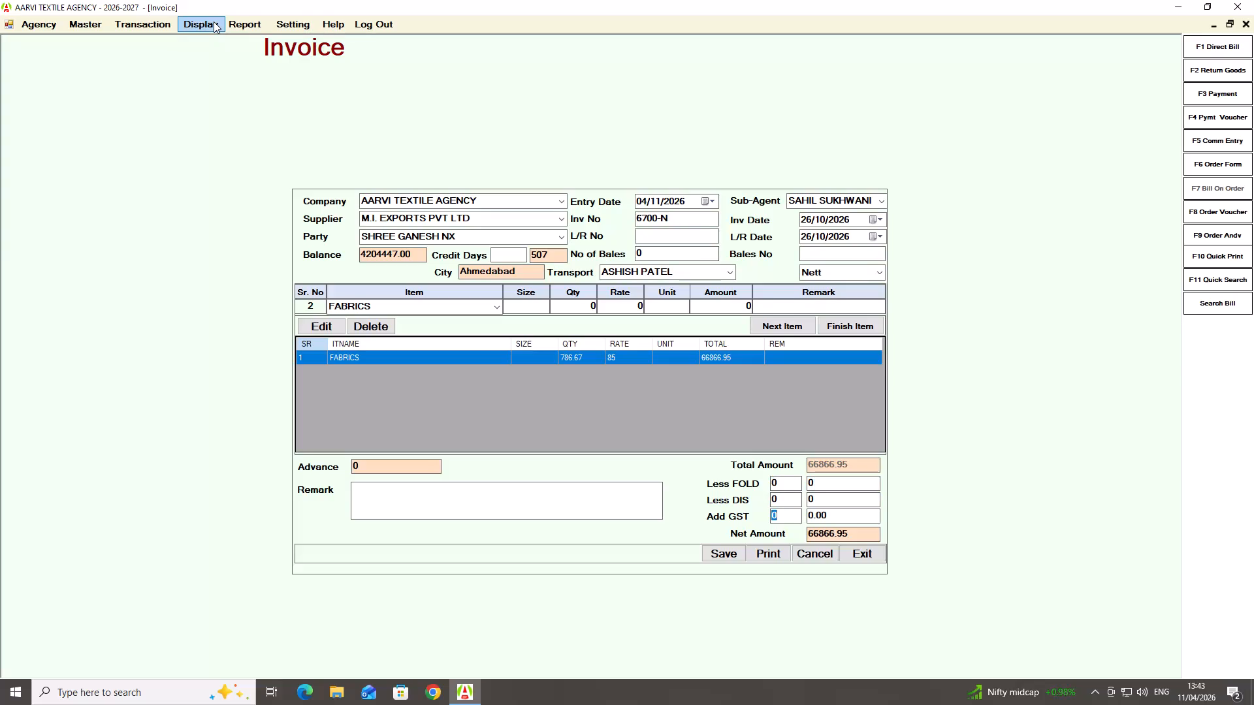
pyautogui.write('56')
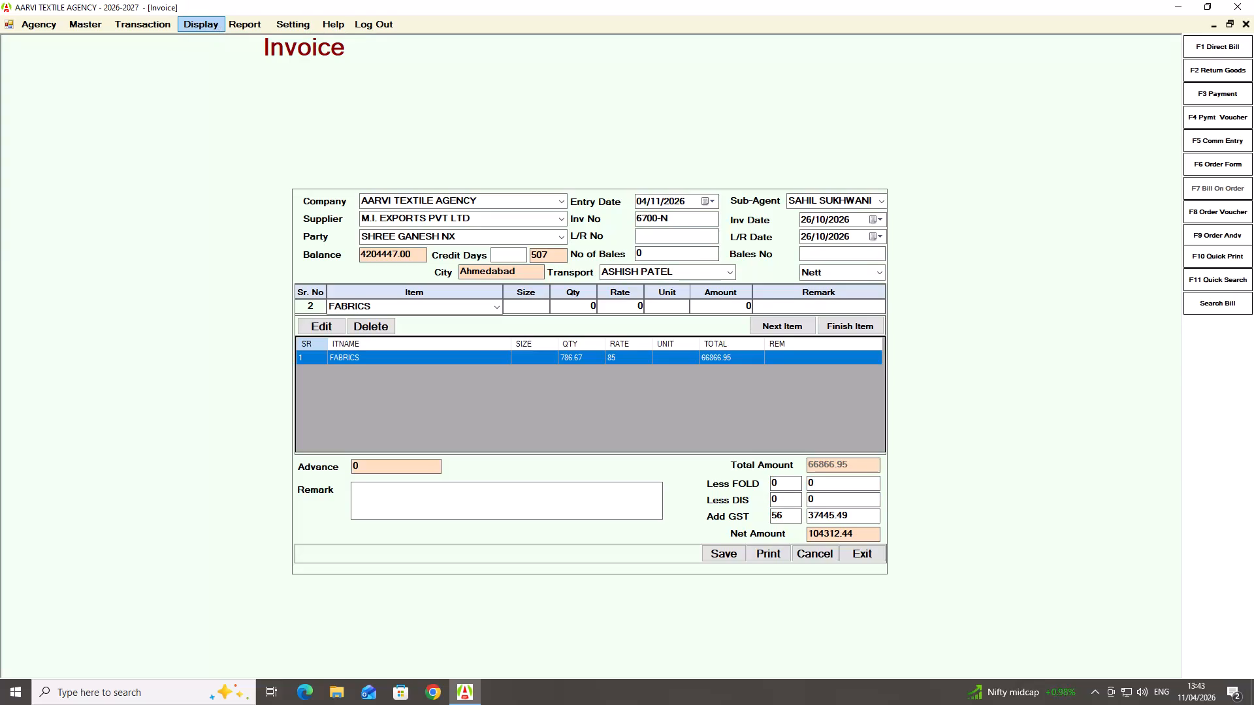
pyautogui.press('BackSpace')
pyautogui.press('Return')
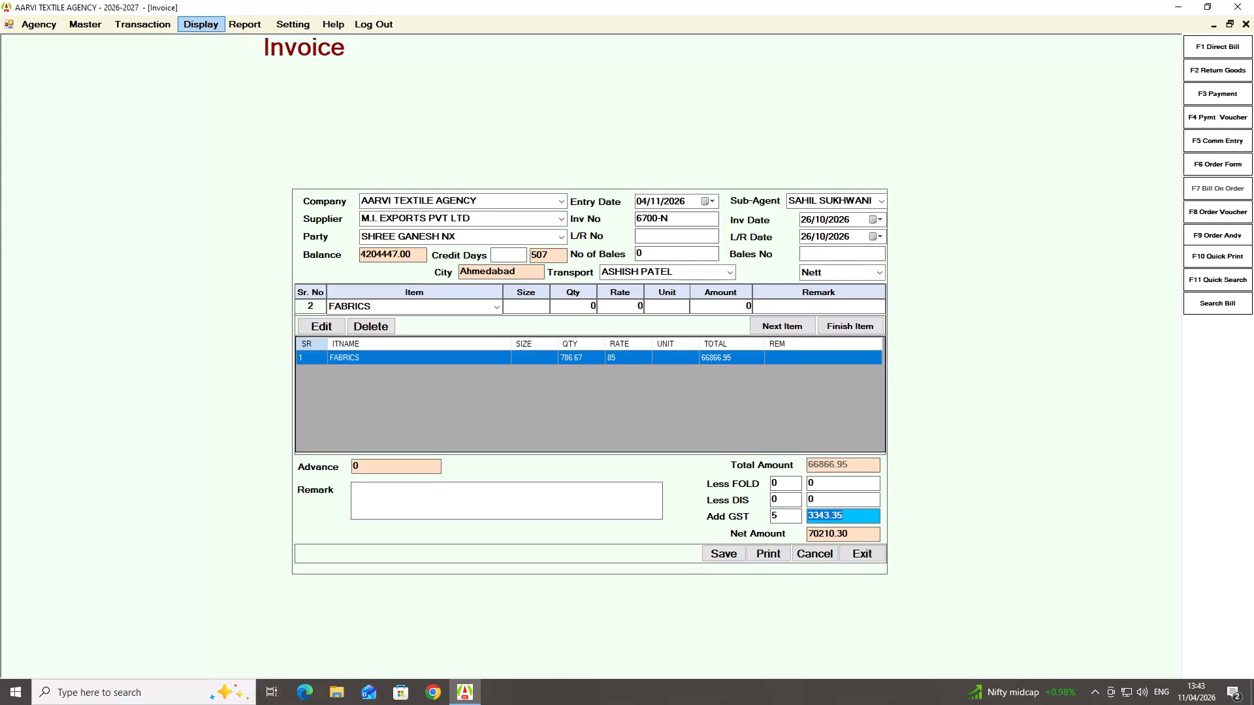
pyautogui.press('Right')
pyautogui.press('BackSpace')
pyautogui.press('BackSpace')
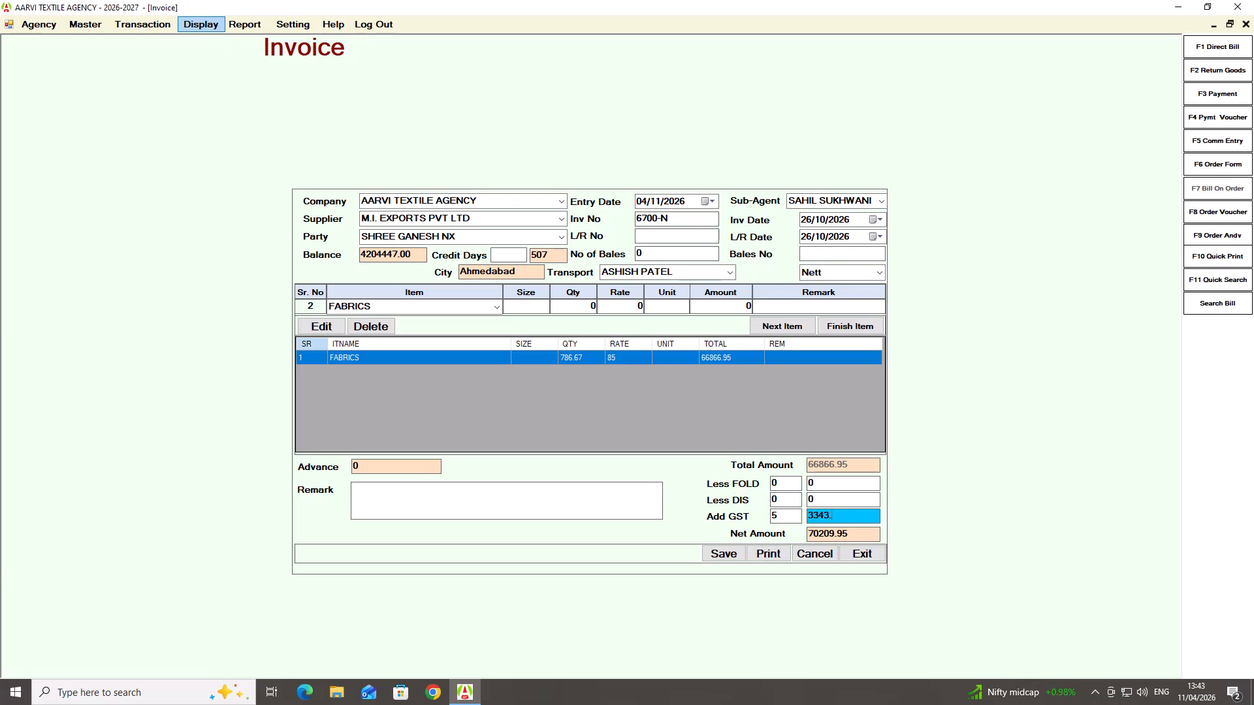
pyautogui.write('05')
pyautogui.press('Return')
pyautogui.press('Return')
pyautogui.press('Return')
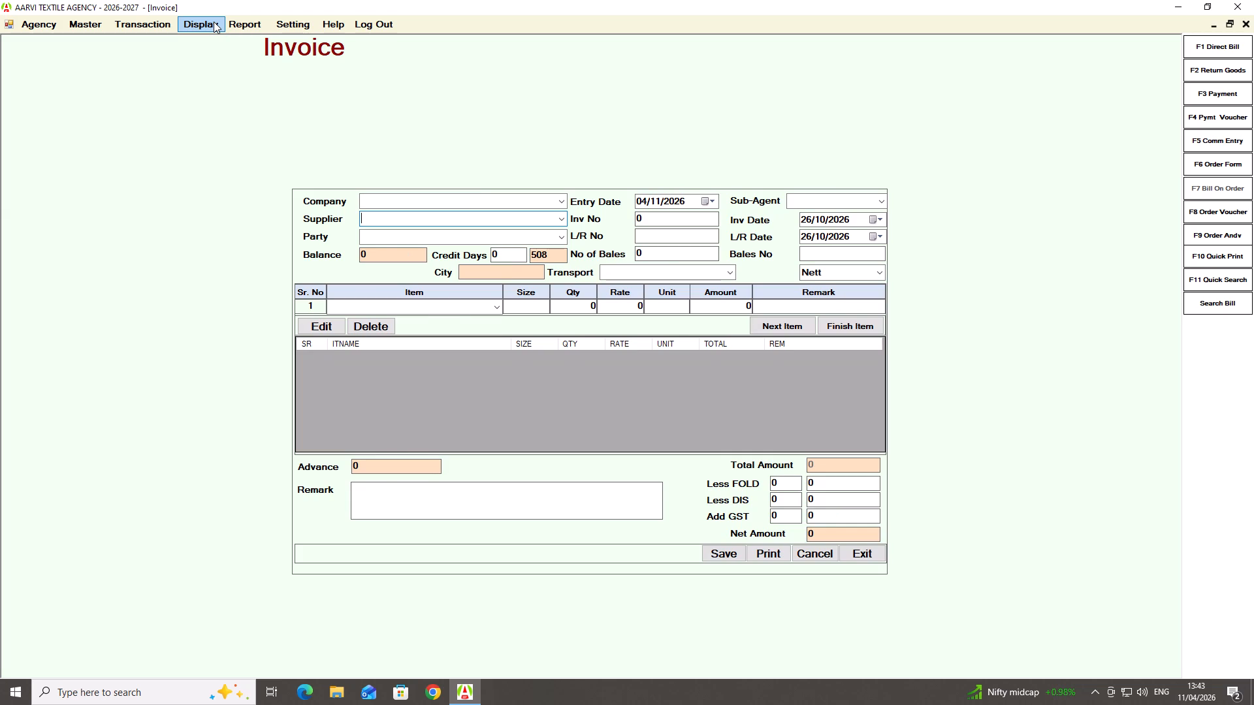
# Start a direct bill from supplier M.I. EXPORTS PVT LTD to party SHREE GANESH NX with invoice number 6699-N.
pyautogui.press('m')
pyautogui.write('.I')
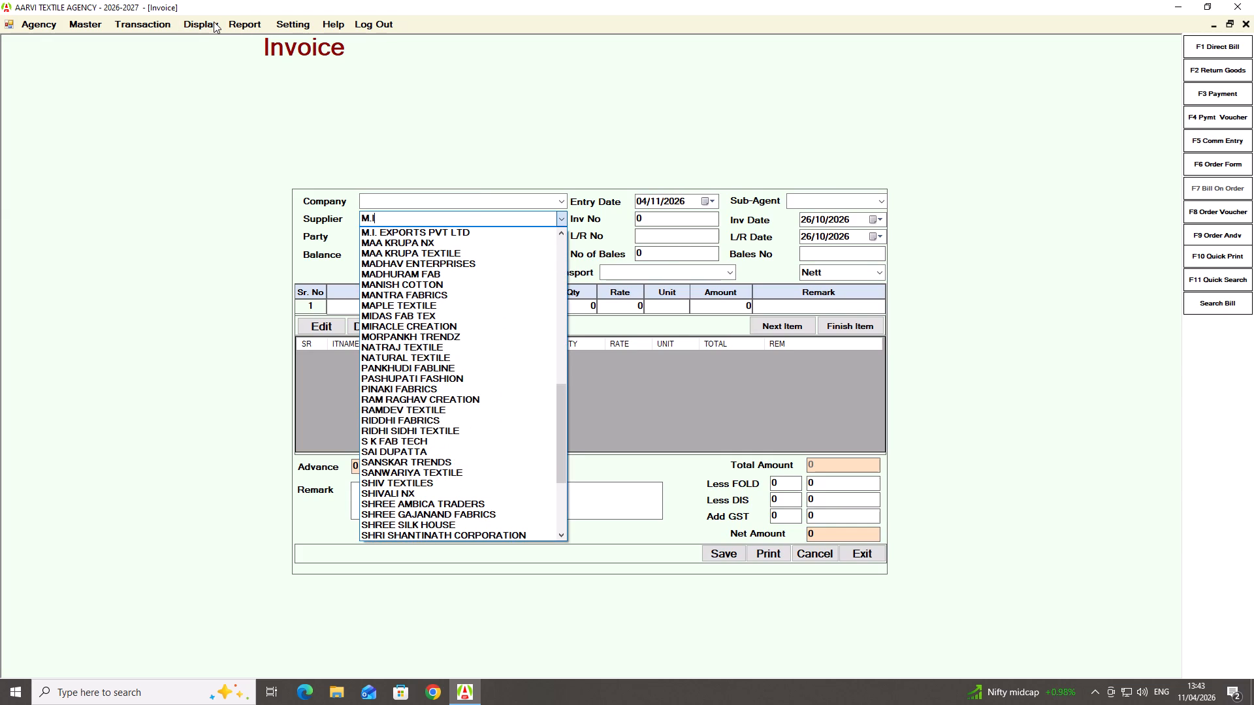
pyautogui.press('Down')
pyautogui.press('Return')
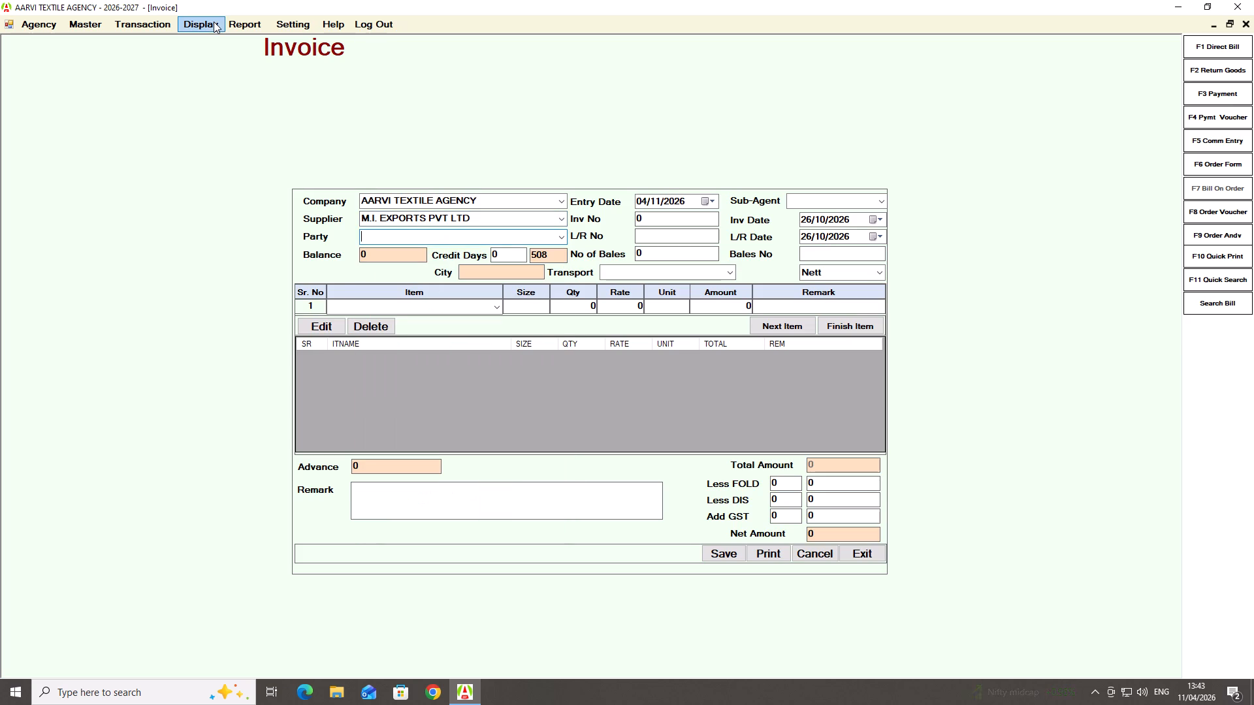
pyautogui.write('SHREE')
pyautogui.press('Down')
pyautogui.press('Return')
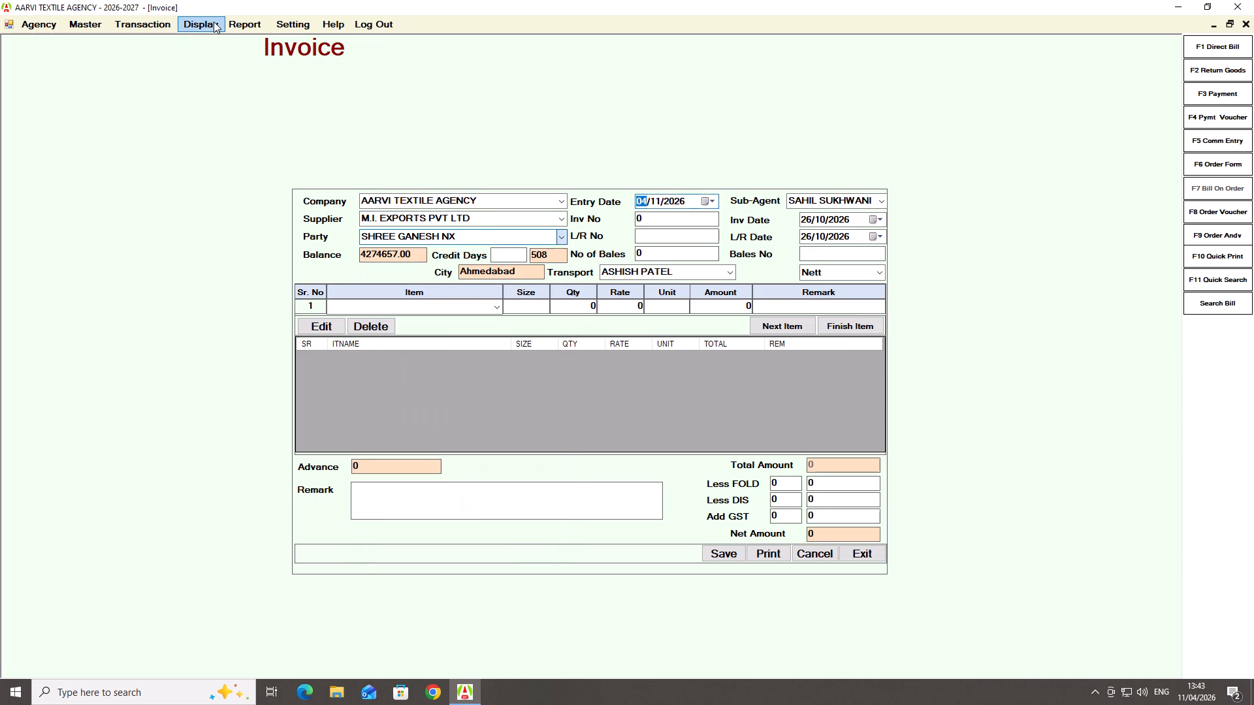
pyautogui.press('Return')
pyautogui.press('Return')
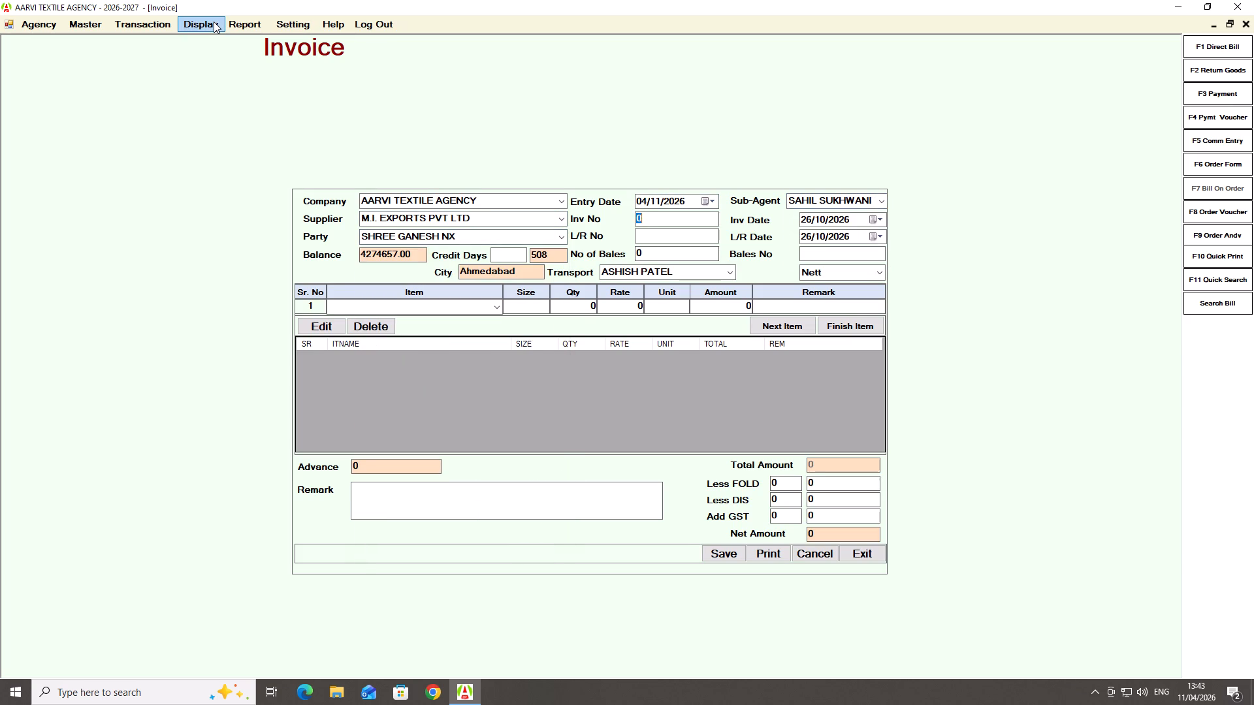
pyautogui.write('6699-')
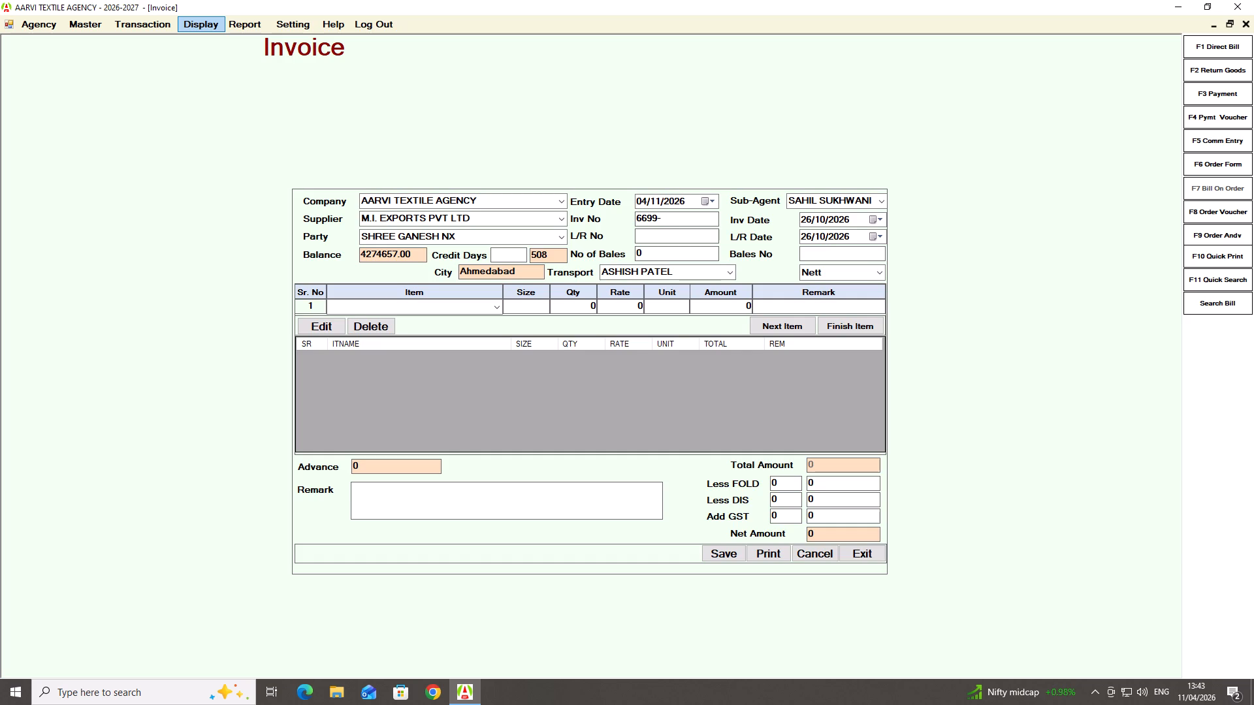
pyautogui.press('n')
pyautogui.press('Return')
# Set the invoice date to 26/10/2026, keeping the L/R date, default transport and Nett terms.
pyautogui.write('26')
pyautogui.press('Return')
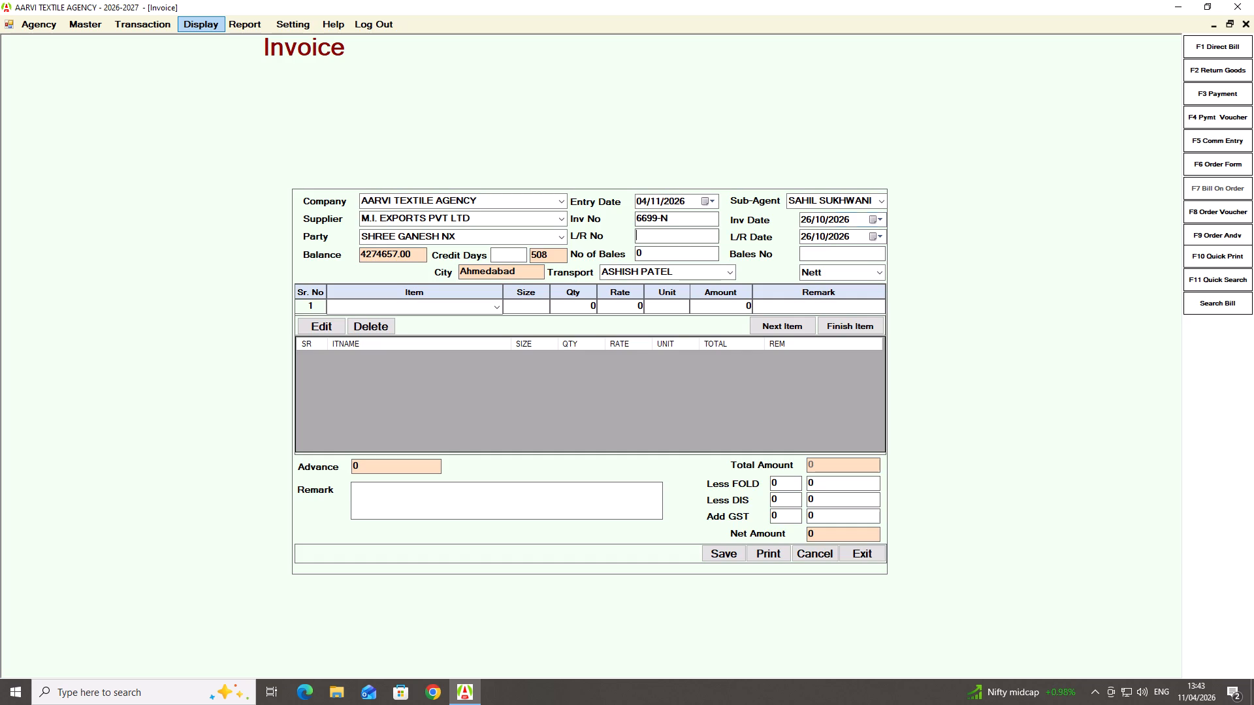
pyautogui.press('Return')
pyautogui.press('Return')
pyautogui.press('Return')
pyautogui.press('Return')
pyautogui.press('Return')
pyautogui.press('Return')
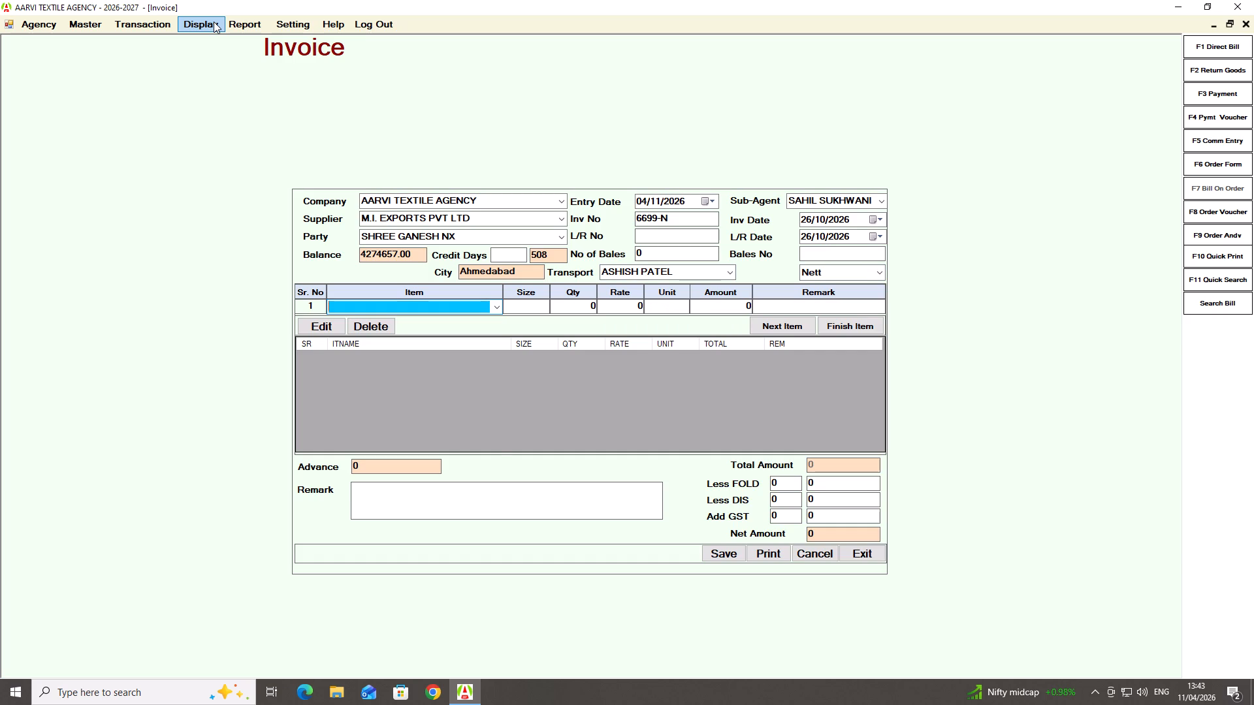
# Enter FABRICS as the bill's only item with quantity 777.94 and rate 85, and finish the item entry.
pyautogui.write('FAB')
pyautogui.press('Down')
pyautogui.press('Return')
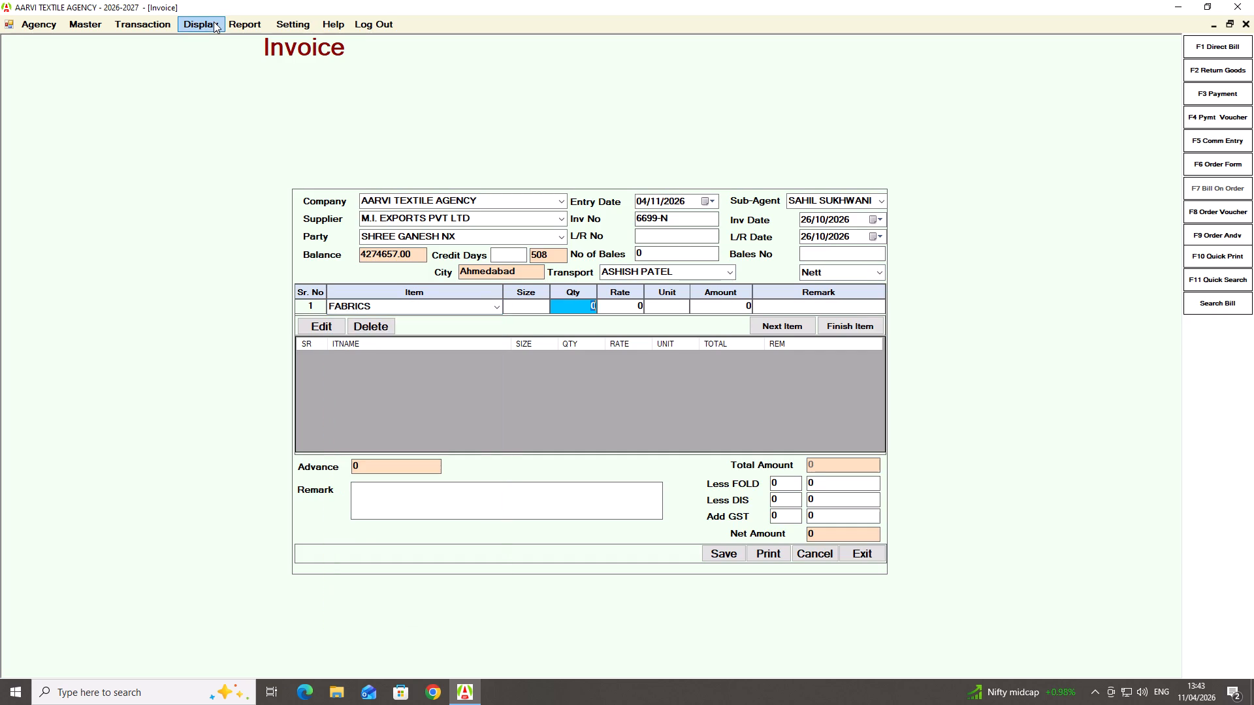
pyautogui.write('777.94')
pyautogui.press('Return')
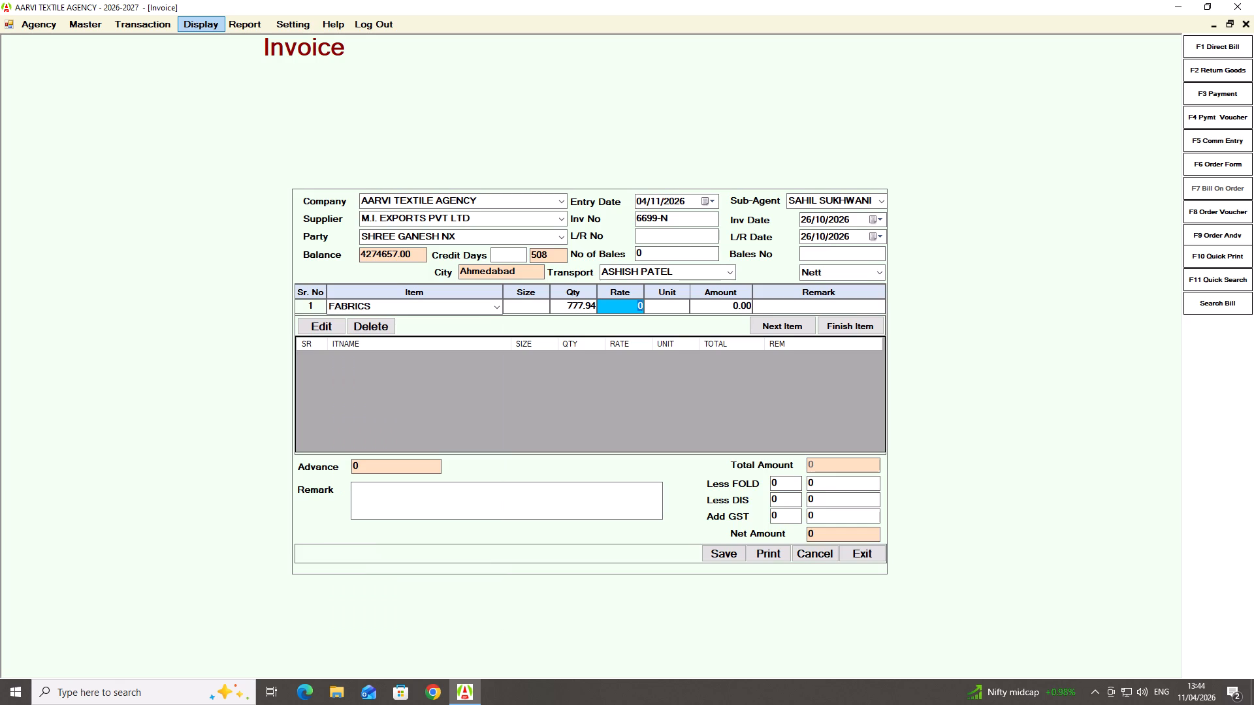
pyautogui.write('85')
pyautogui.press('Return')
pyautogui.press('Return')
pyautogui.press('Return')
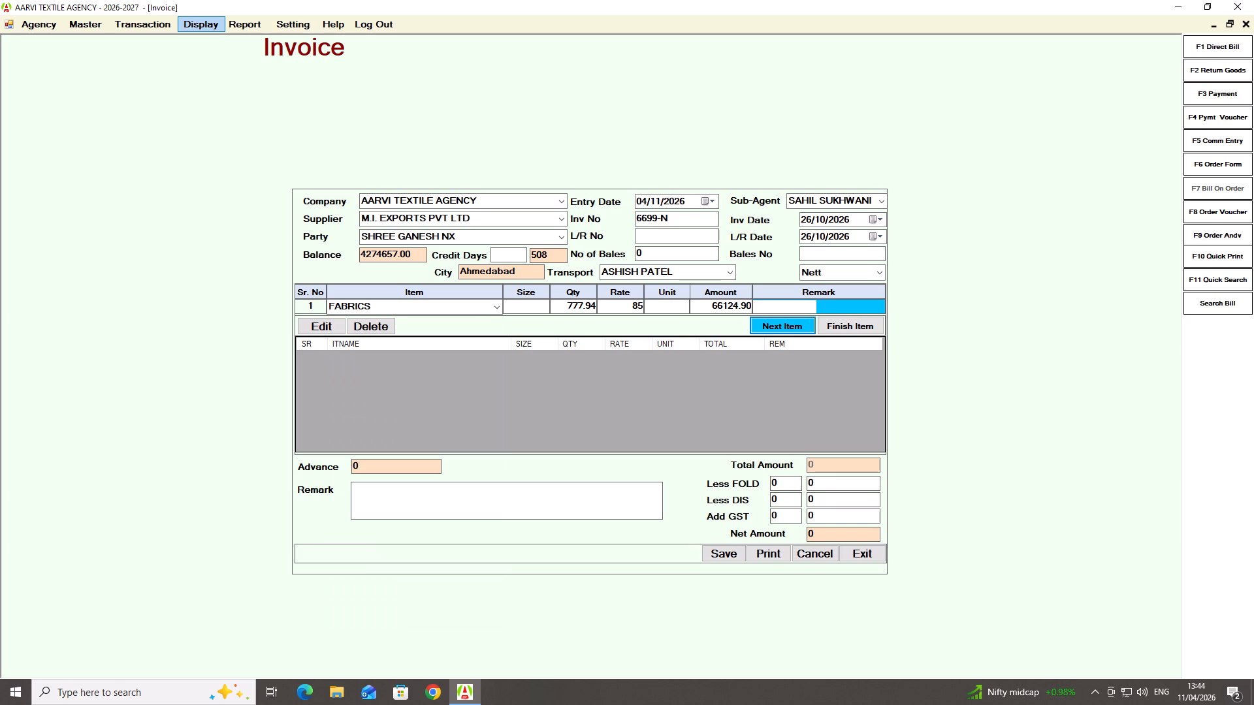
pyautogui.press('Right')
pyautogui.press('Return')
# Skip the fold and discount deductions, add 5% GST with its amount adjusted to 3306.1, and save the bill.
pyautogui.press('Return')
pyautogui.press('Return')
pyautogui.press('Return')
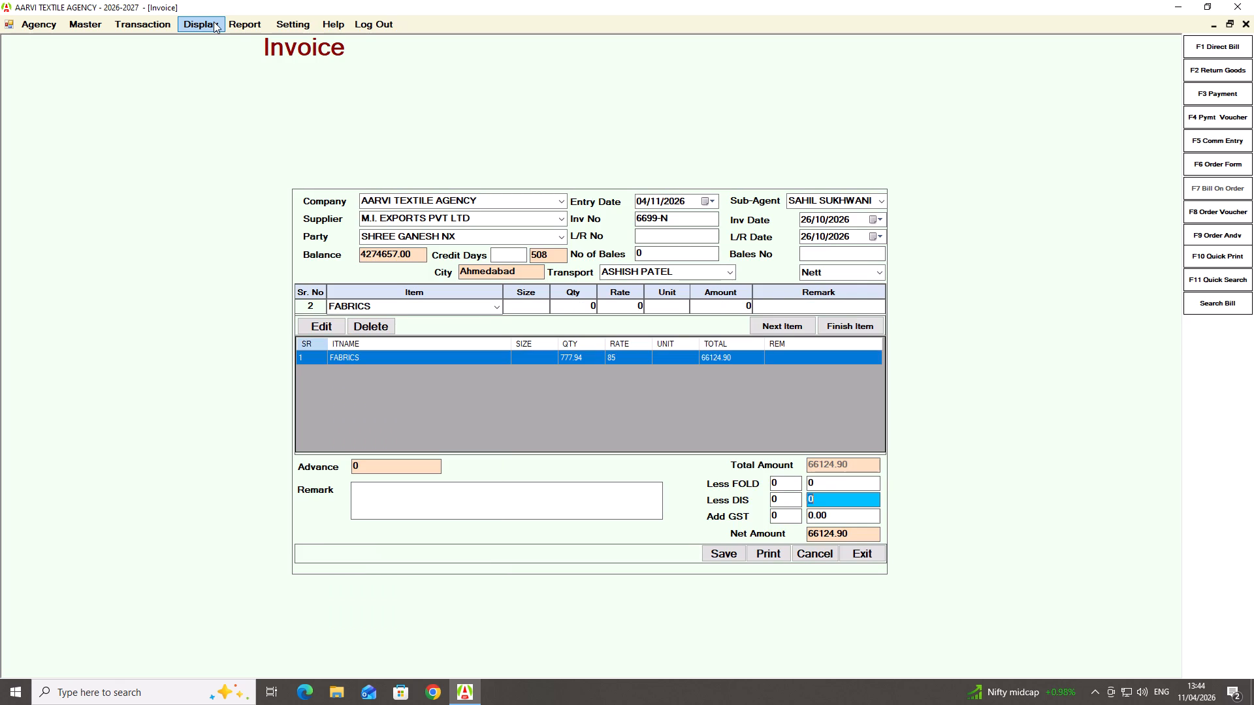
pyautogui.press('Return')
pyautogui.press('5')
pyautogui.press('Return')
pyautogui.press('Right')
pyautogui.press('BackSpace')
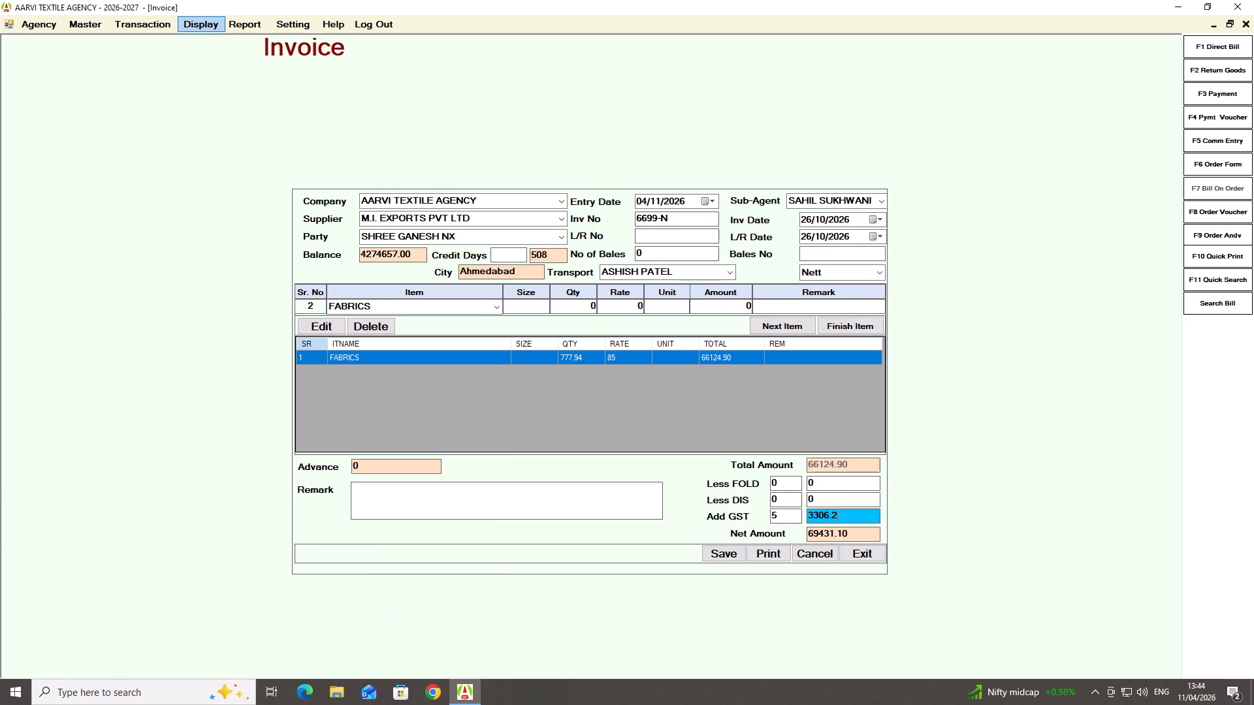
pyautogui.press('BackSpace')
pyautogui.press('1')
pyautogui.press('Return')
pyautogui.press('Return')
pyautogui.press('Return')
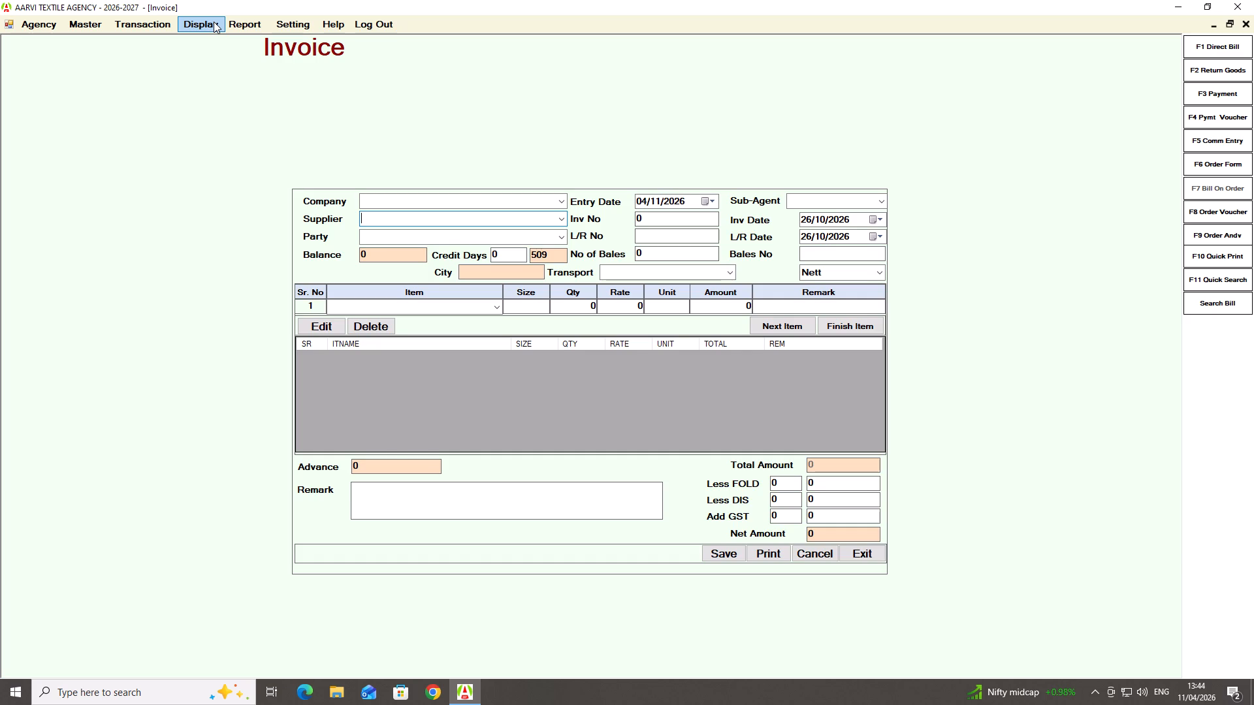
# Start a direct bill from supplier RIDDHI FABRICS to party SHREE GANESH NX with invoice number 3151-N.
pyautogui.write('RIDD')
pyautogui.press('Down')
pyautogui.press('Return')
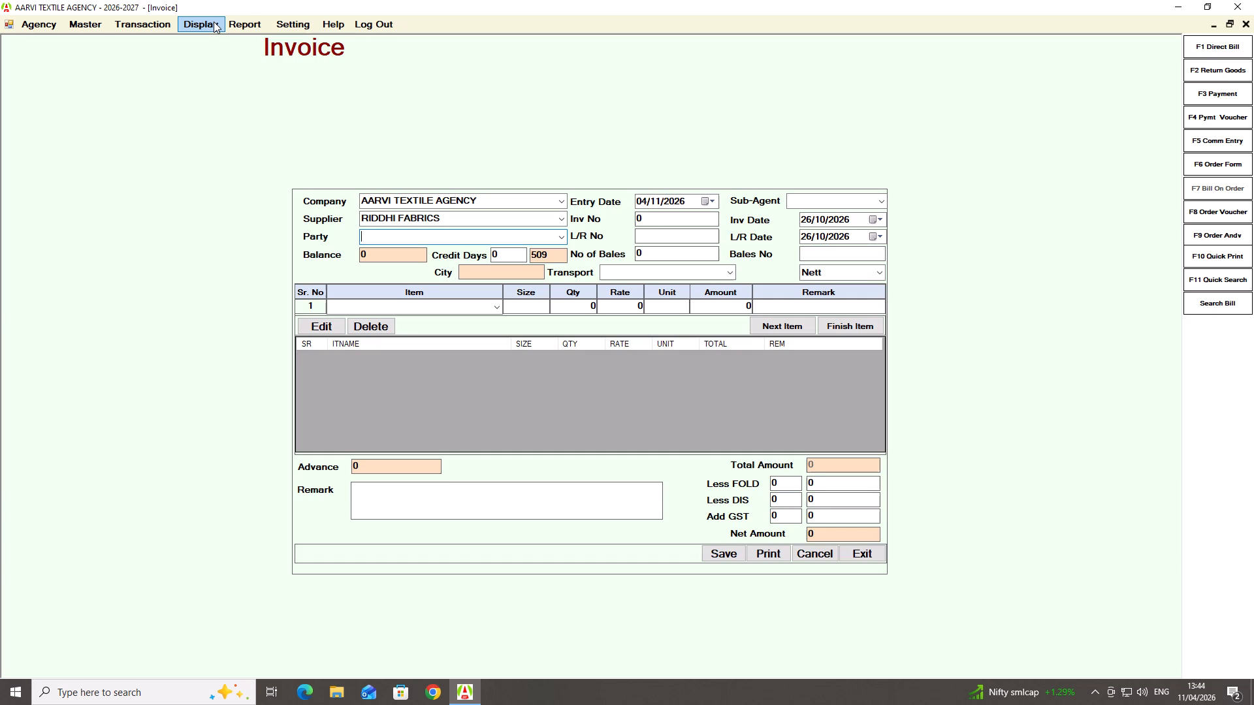
pyautogui.write('SHREE')
pyautogui.press('Down')
pyautogui.press('Return')
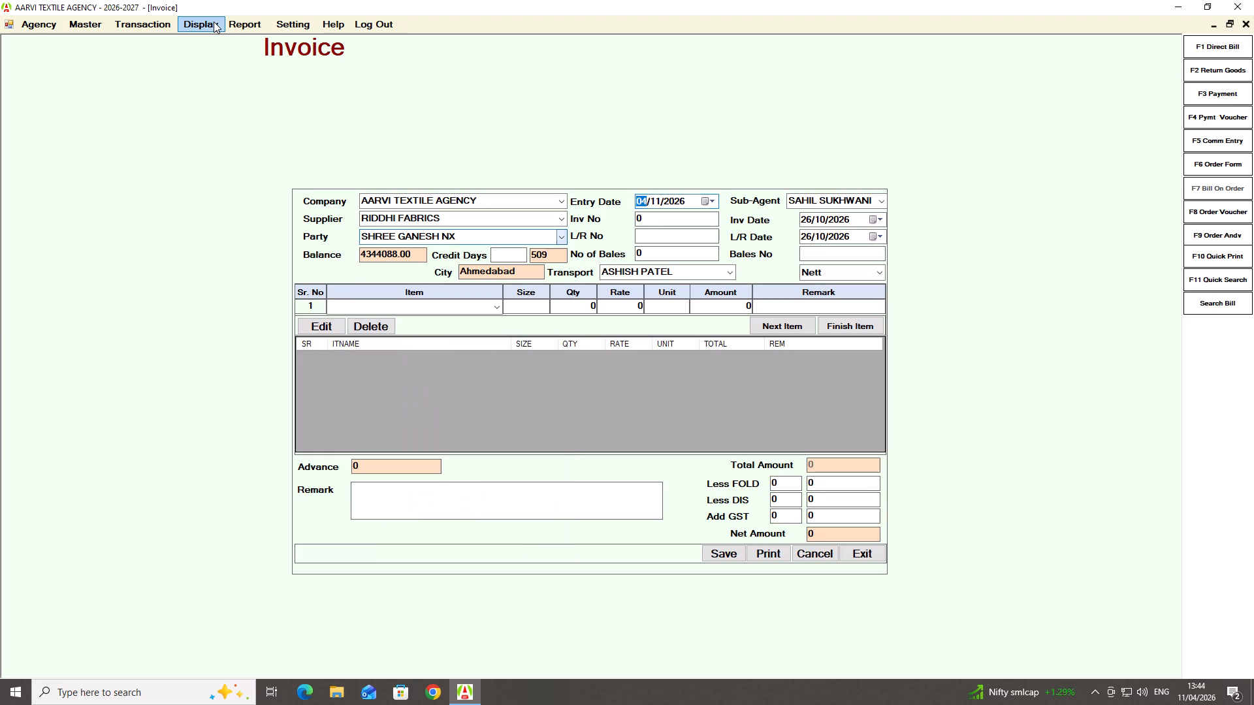
pyautogui.press('Return')
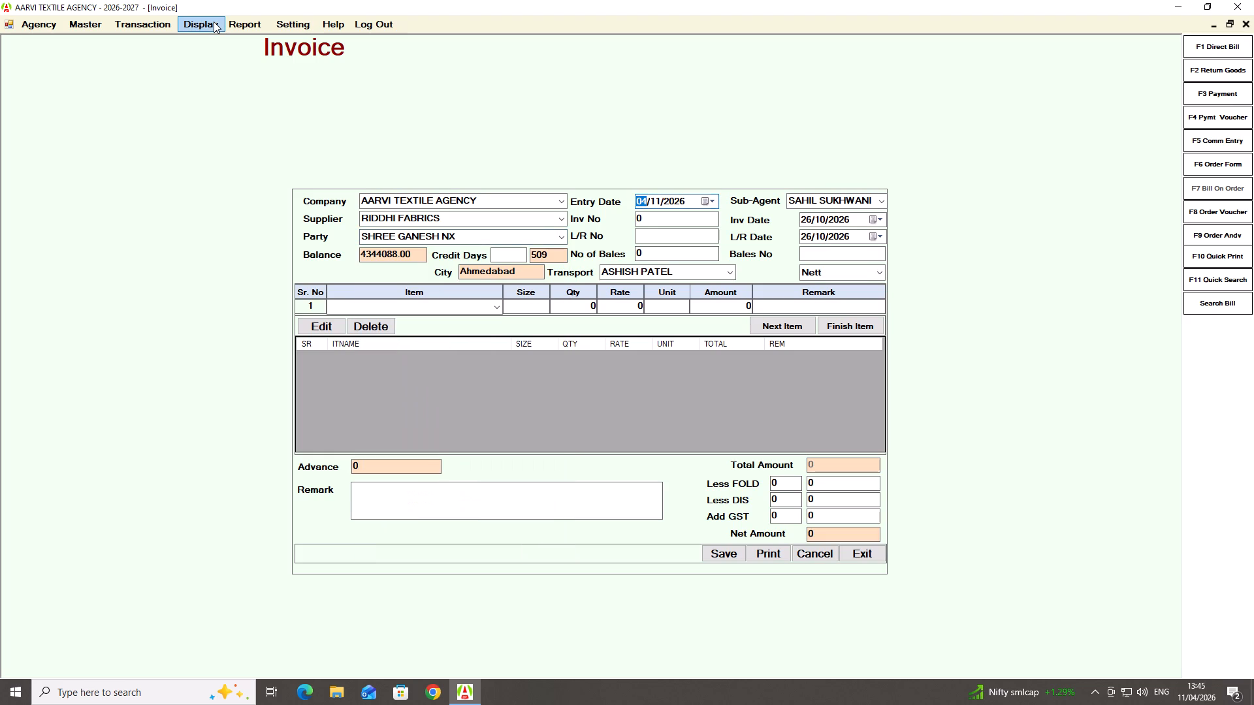
pyautogui.press('Return')
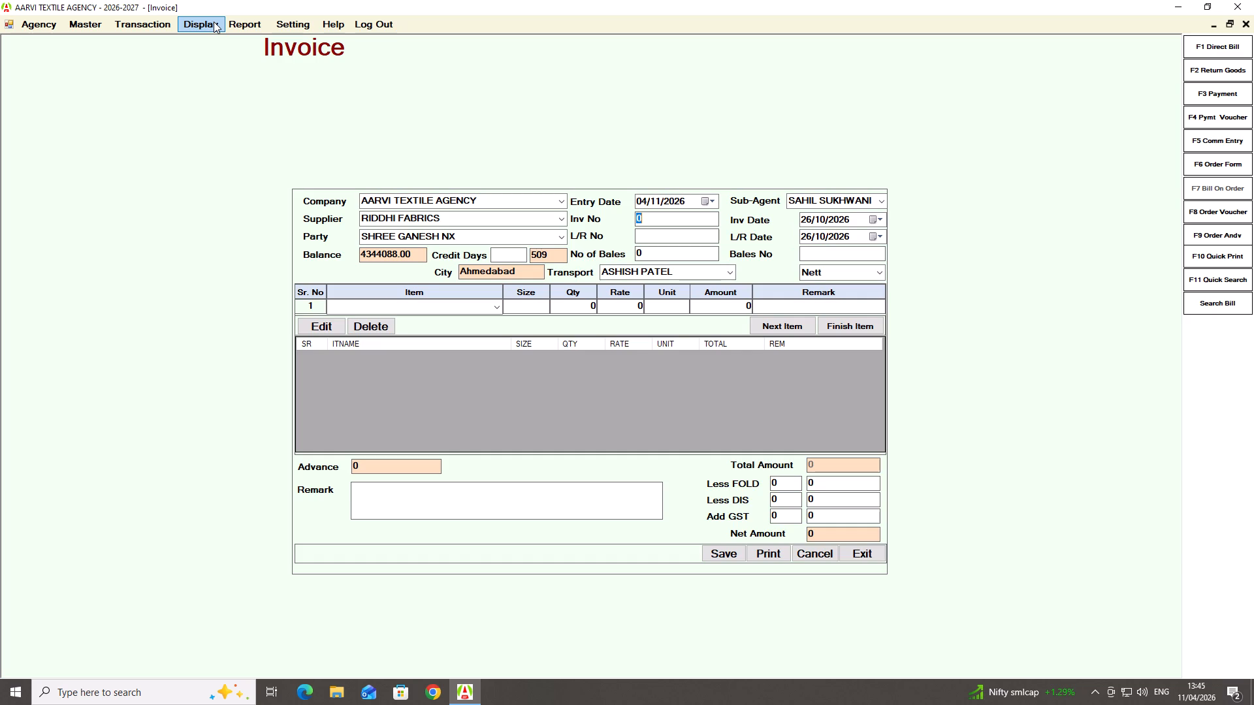
pyautogui.write('3151-')
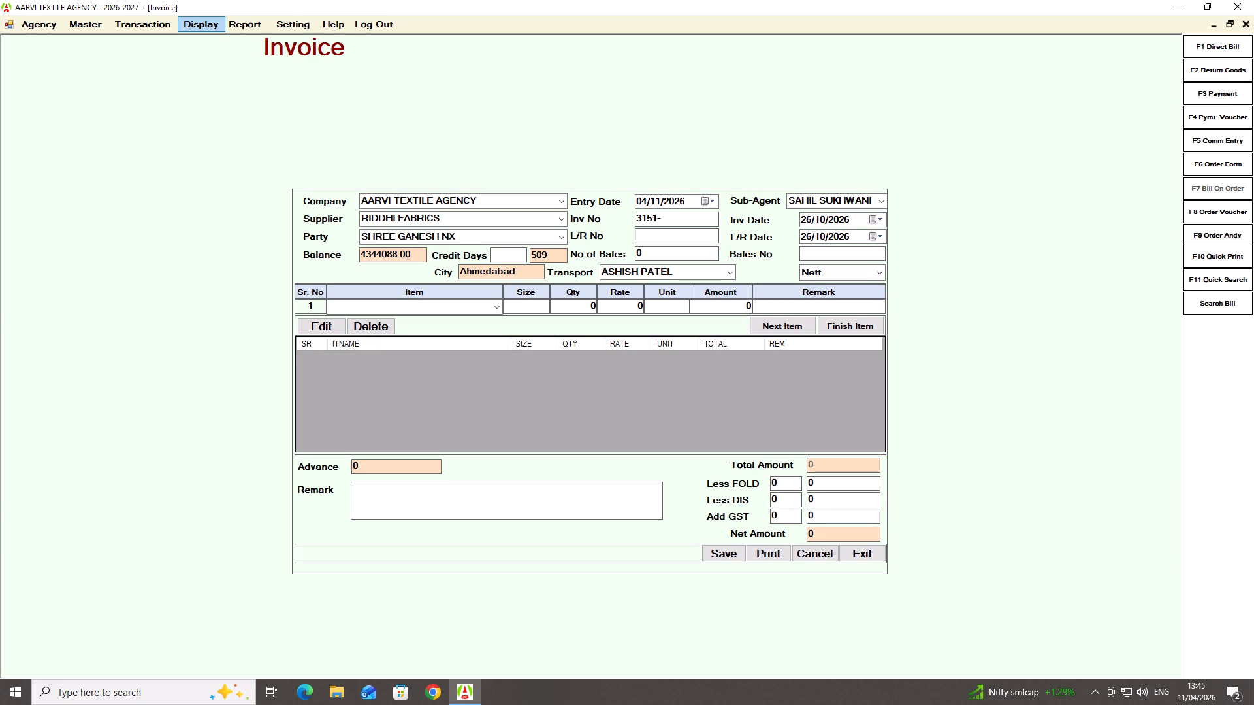
pyautogui.press('n')
pyautogui.press('Return')
# Set both the invoice date and the L/R date of the RIDDHI FABRICS bill to 05/10/2026, keeping the default transport and Nett terms.
pyautogui.press('5')
pyautogui.press('Return')
pyautogui.press('Return')
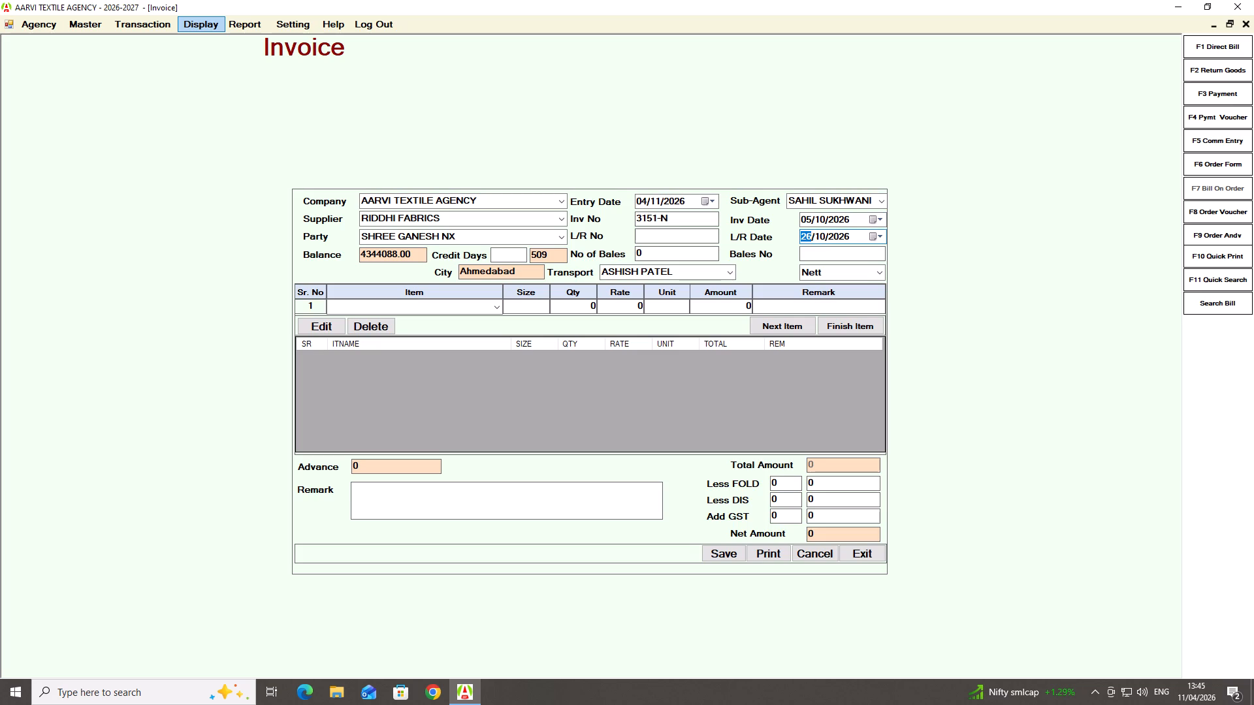
pyautogui.press('5')
pyautogui.press('Return')
pyautogui.press('Return')
pyautogui.press('Return')
pyautogui.press('Return')
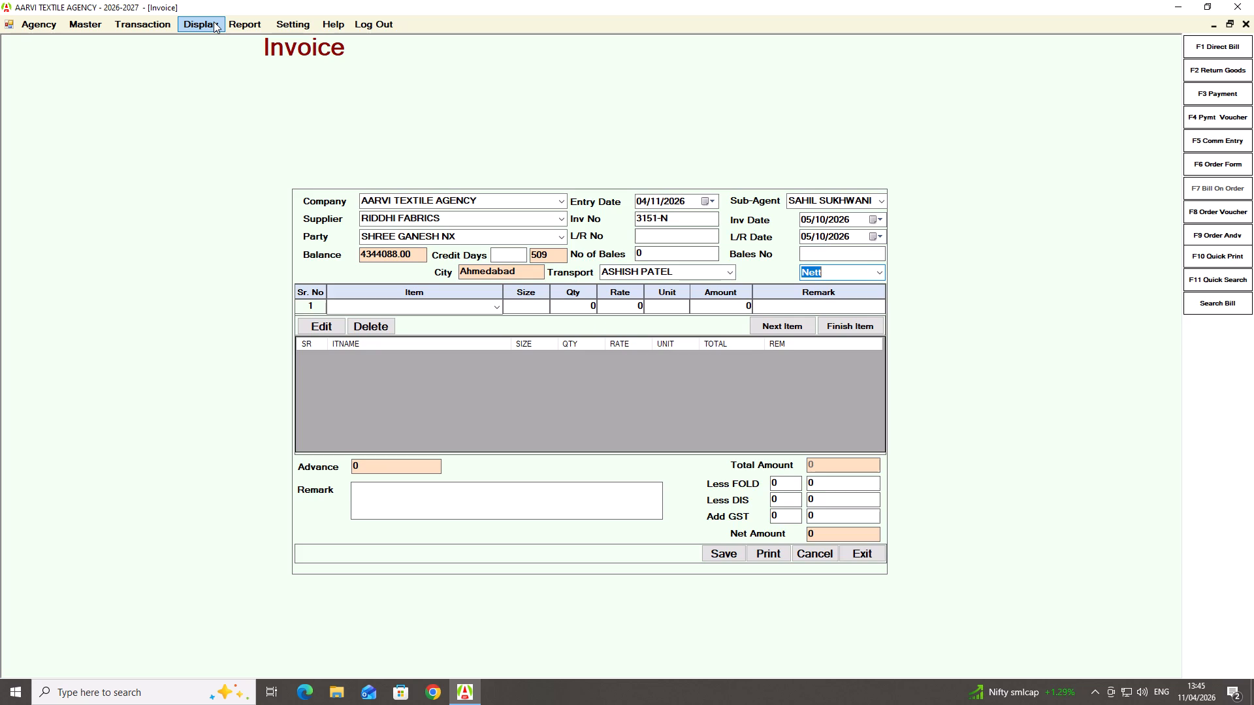
pyautogui.press('Return')
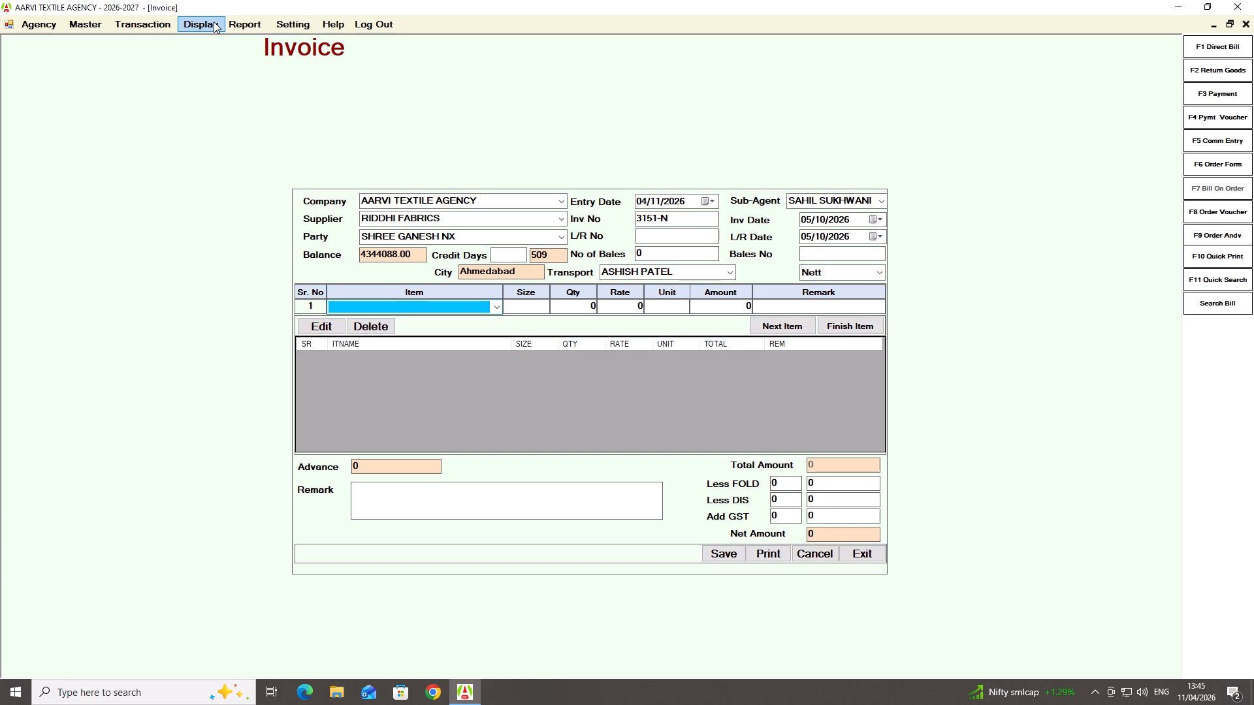
# Enter **DIRECT** as the RIDDHI FABRICS bill's only item with quantity 1940.49 and rate 93, and finish the item entry.
pyautogui.press('Down')
pyautogui.press('Return')
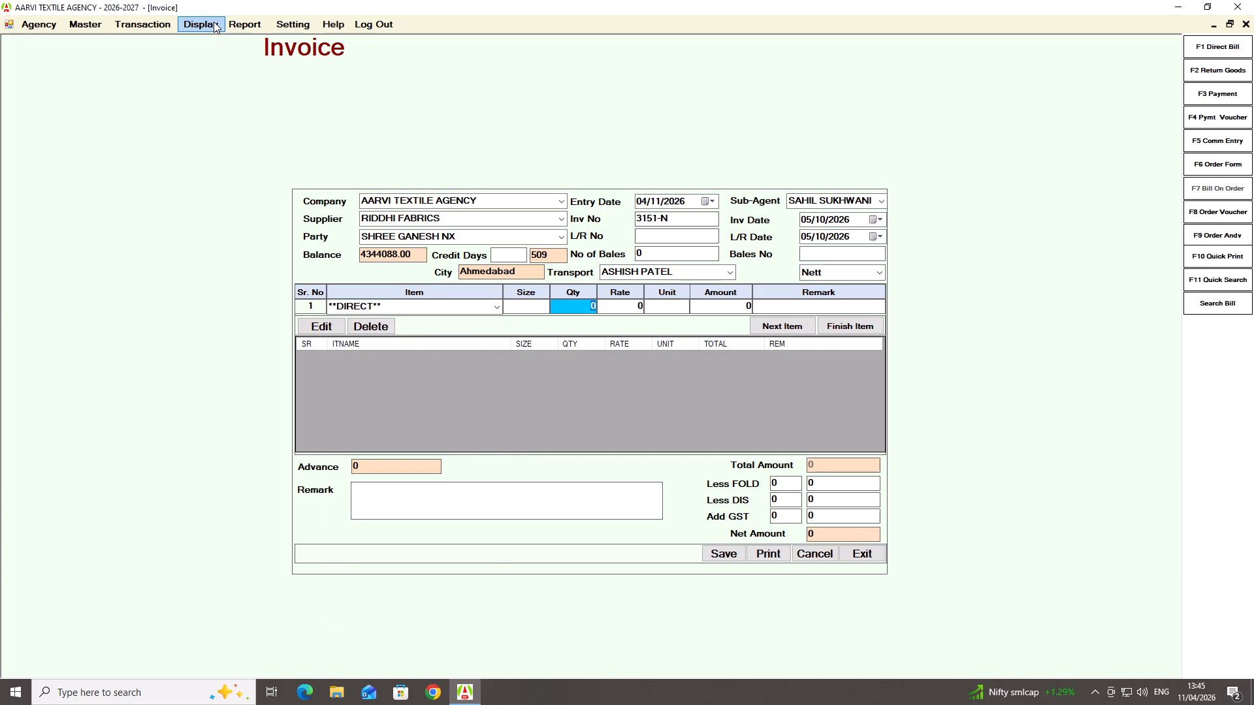
pyautogui.write('1940.49')
pyautogui.press('Return')
pyautogui.write('93')
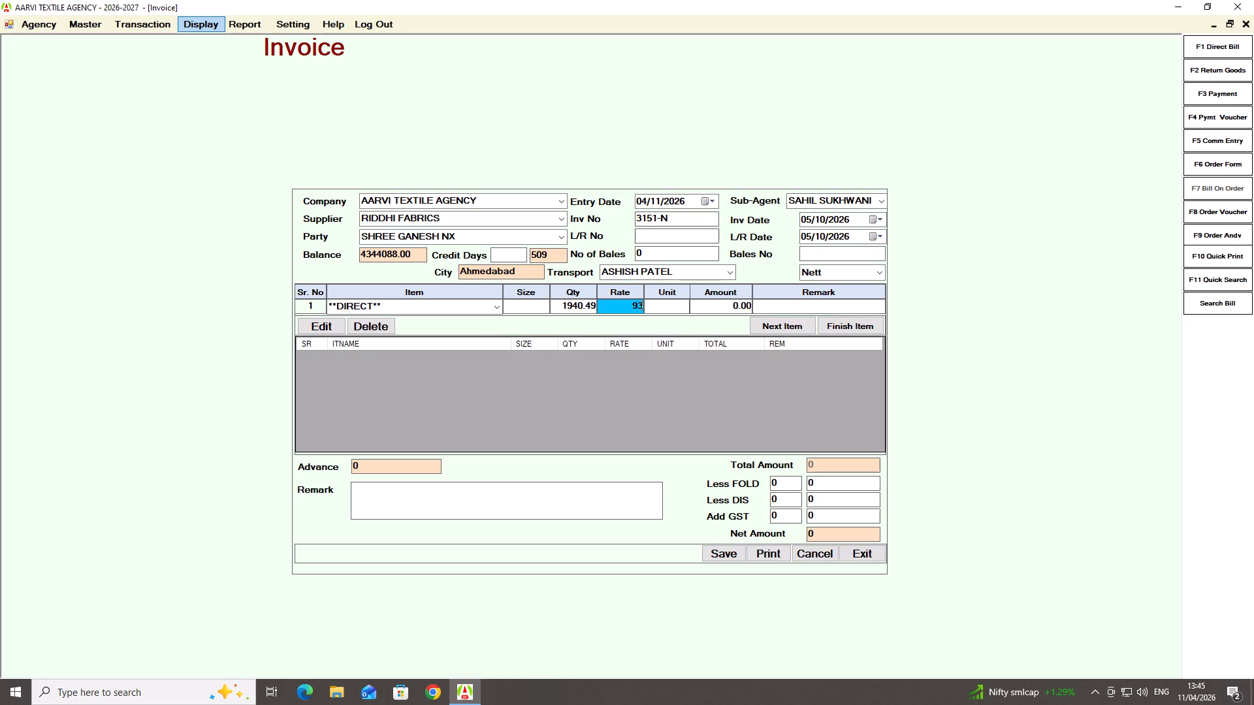
pyautogui.press('Return')
pyautogui.press('Return')
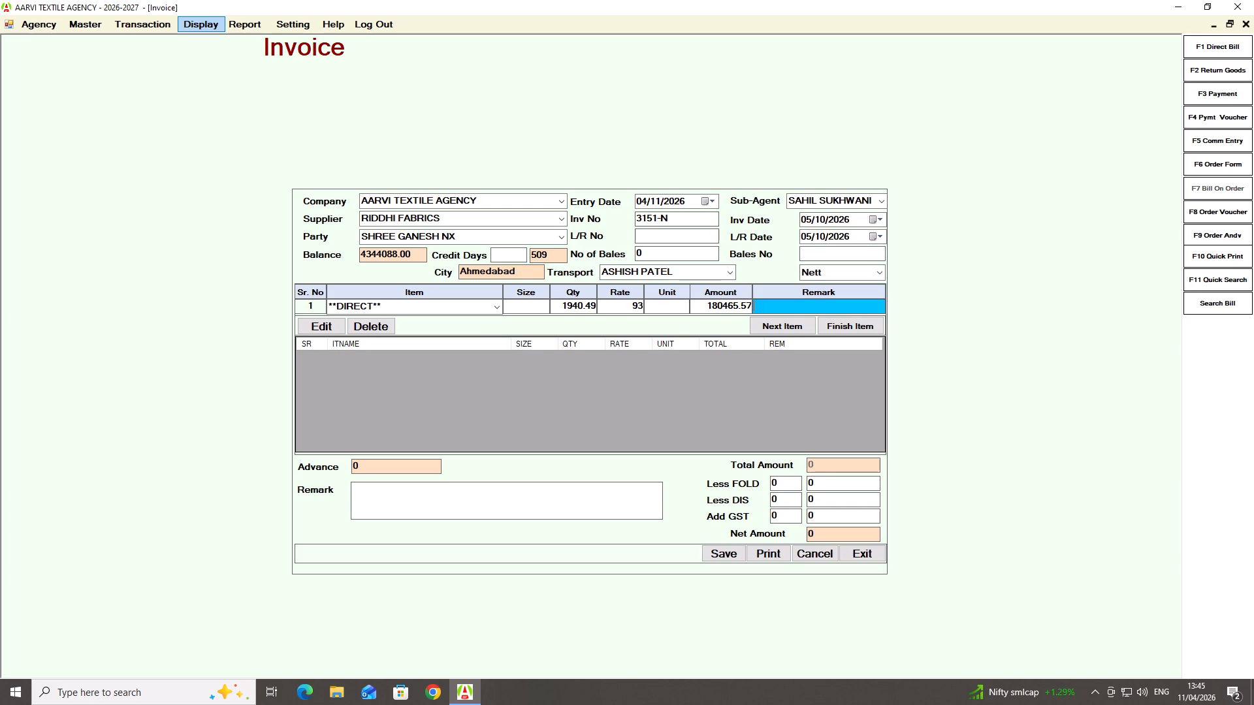
pyautogui.press('Return')
pyautogui.press('Right')
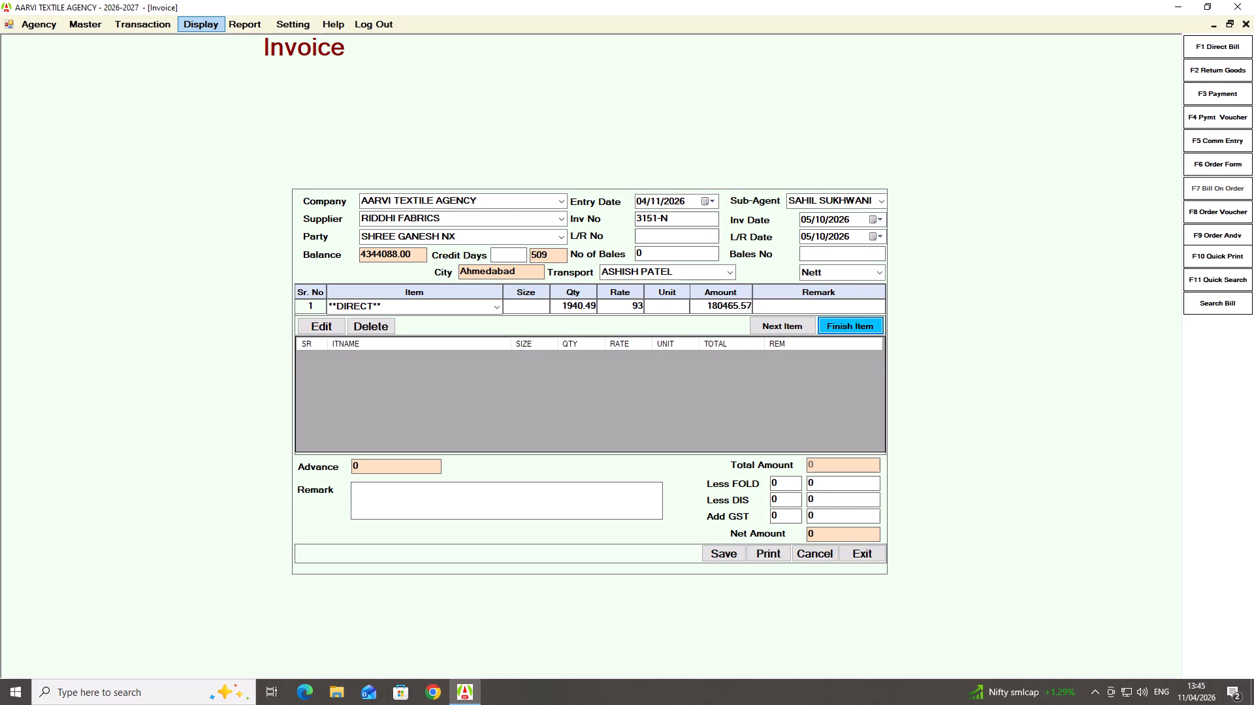
pyautogui.press('Return')
# Skip the fold and discount deductions, add 5% GST with its amount adjusted to 9023.43, and save the bill.
pyautogui.press('Return')
pyautogui.press('Return')
pyautogui.press('Return')
pyautogui.press('Return')
pyautogui.press('5')
pyautogui.press('Return')
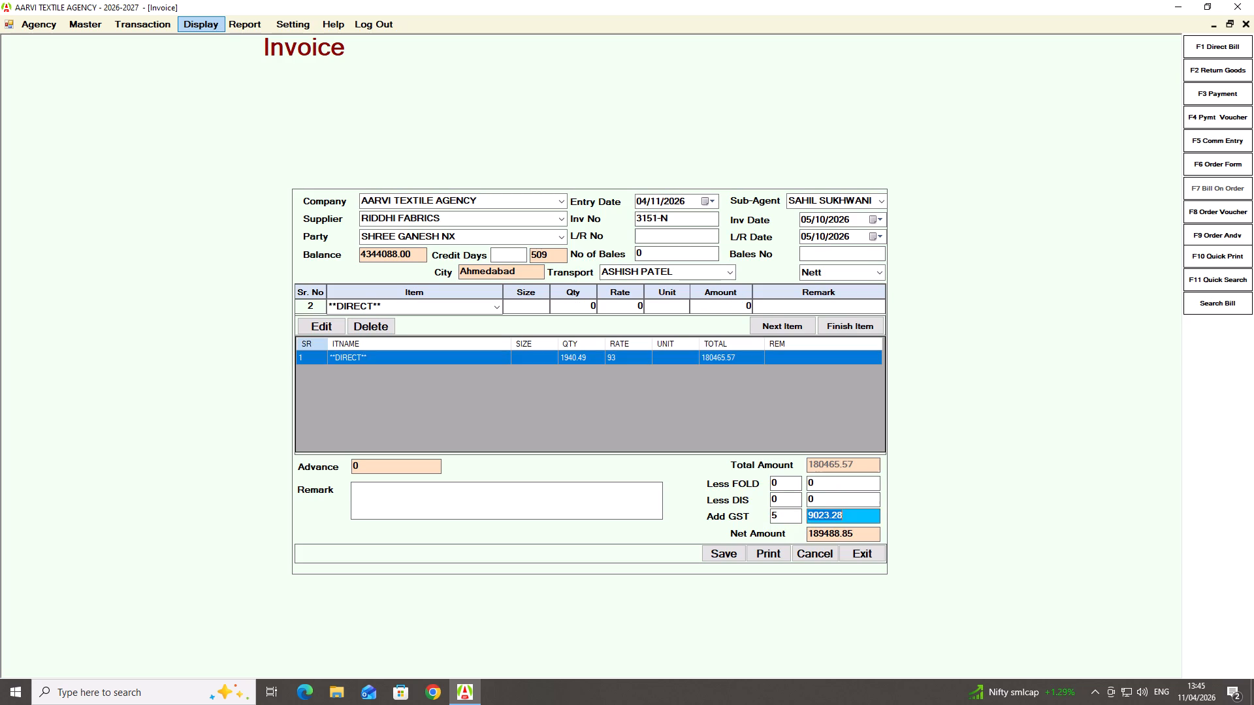
pyautogui.press('Right')
pyautogui.press('BackSpace')
pyautogui.press('BackSpace')
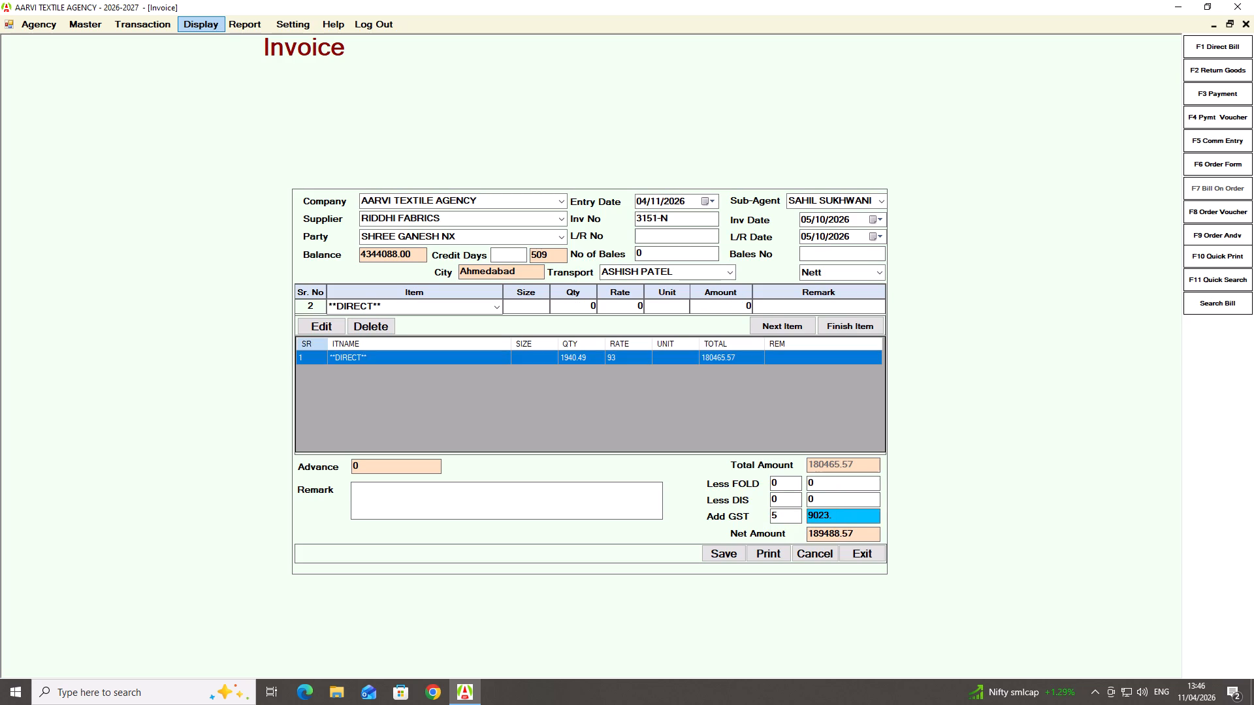
pyautogui.write('43')
pyautogui.press('Return')
pyautogui.press('Return')
pyautogui.press('Return')
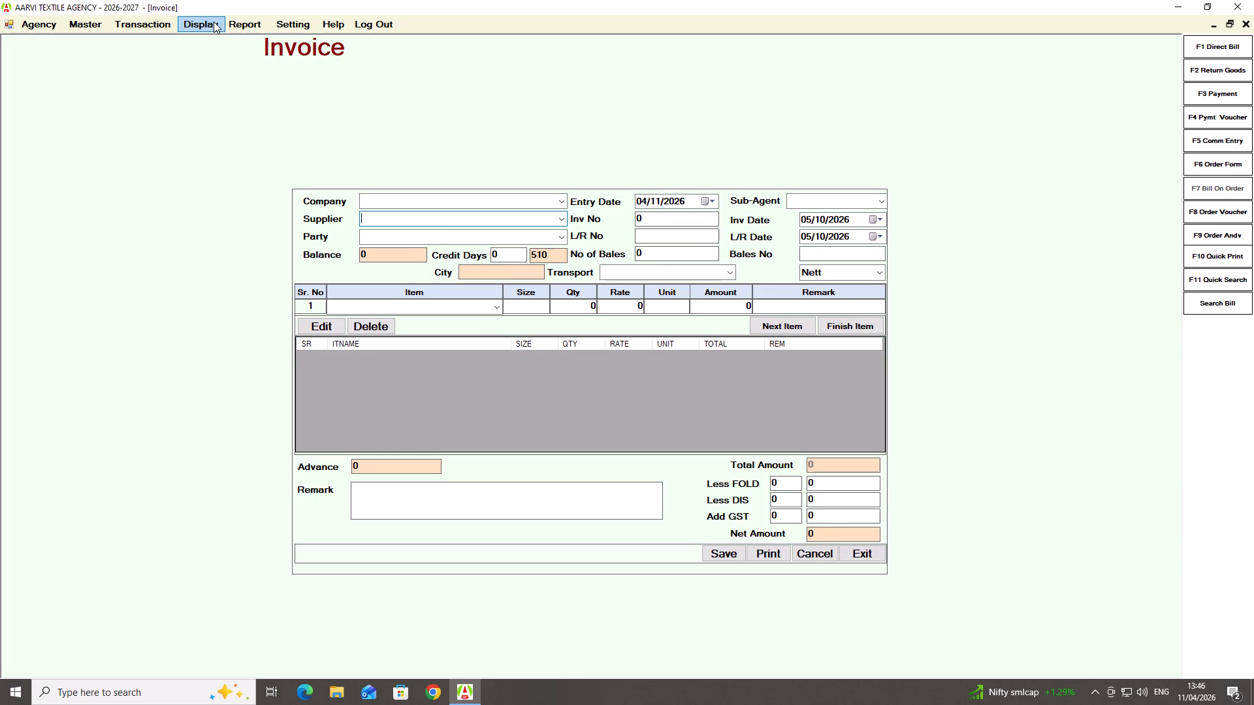
# Start a direct bill from supplier SOMNATH TEXTILE to party SK4U GROUP PVT LTD with invoice number 1818-N.
pyautogui.write('SOM')
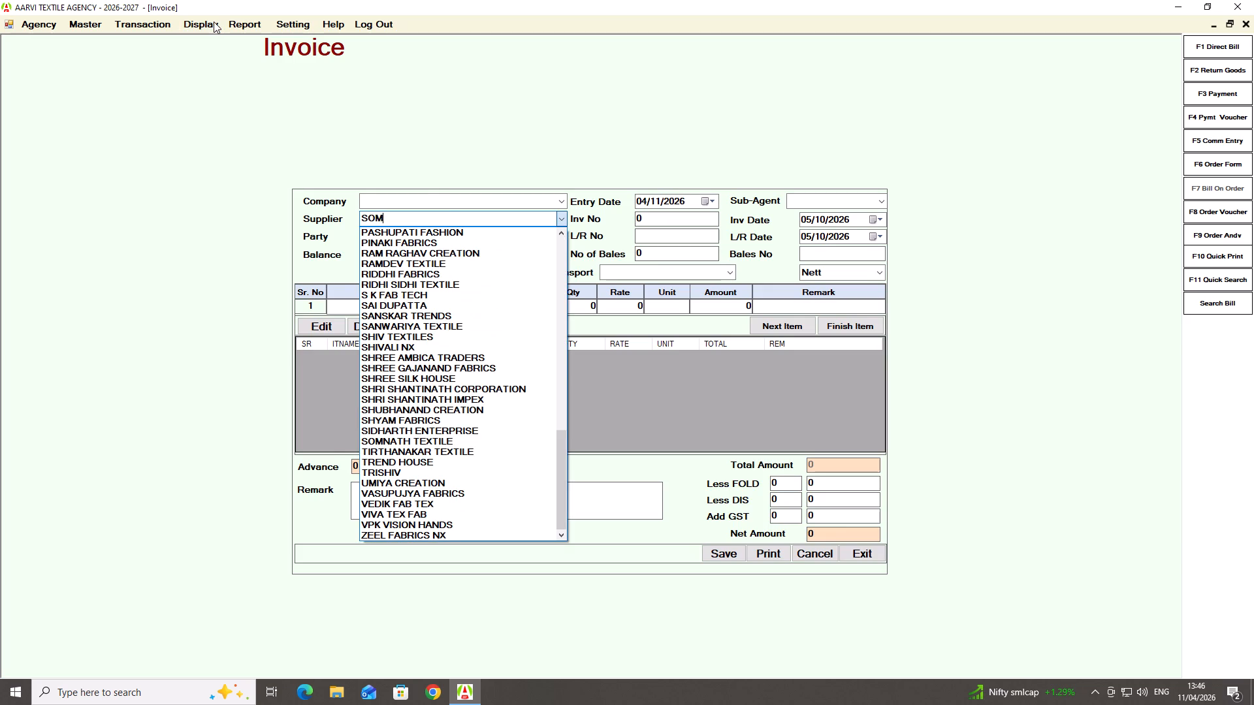
pyautogui.press('Down')
pyautogui.press('Return')
pyautogui.write('SK')
pyautogui.press('Down')
pyautogui.press('Return')
pyautogui.press('Return')
pyautogui.press('Return')
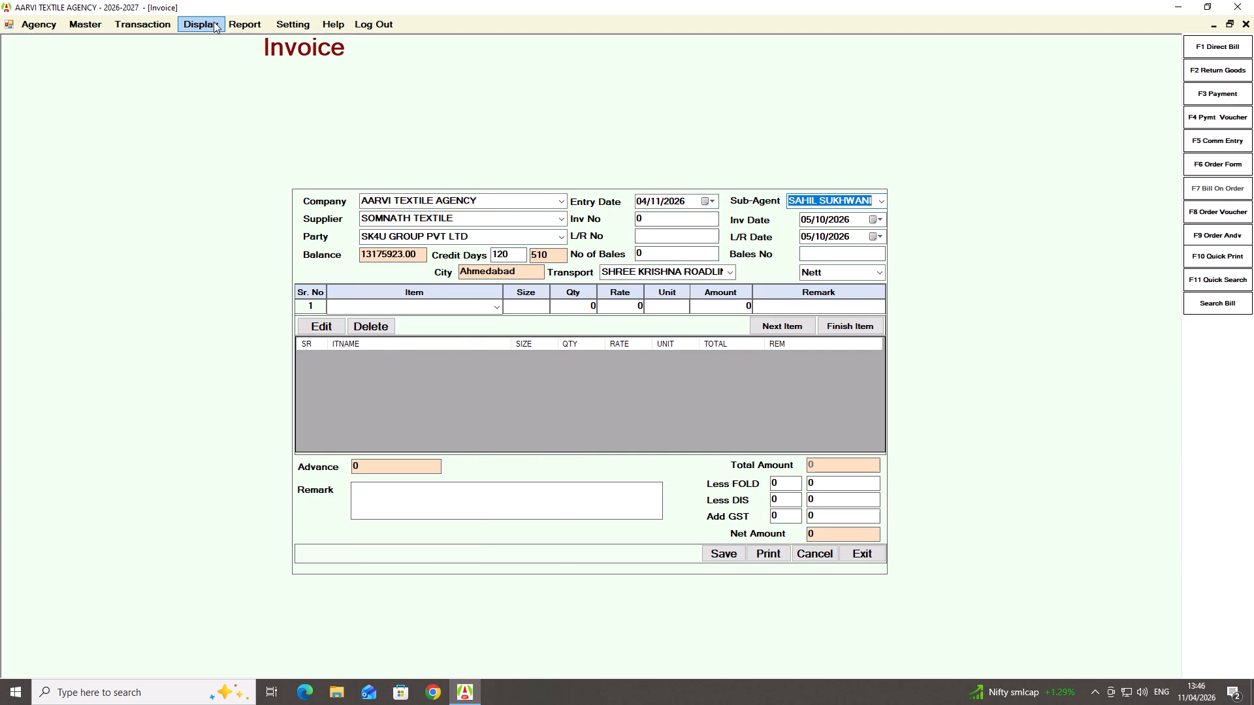
pyautogui.write('1818-')
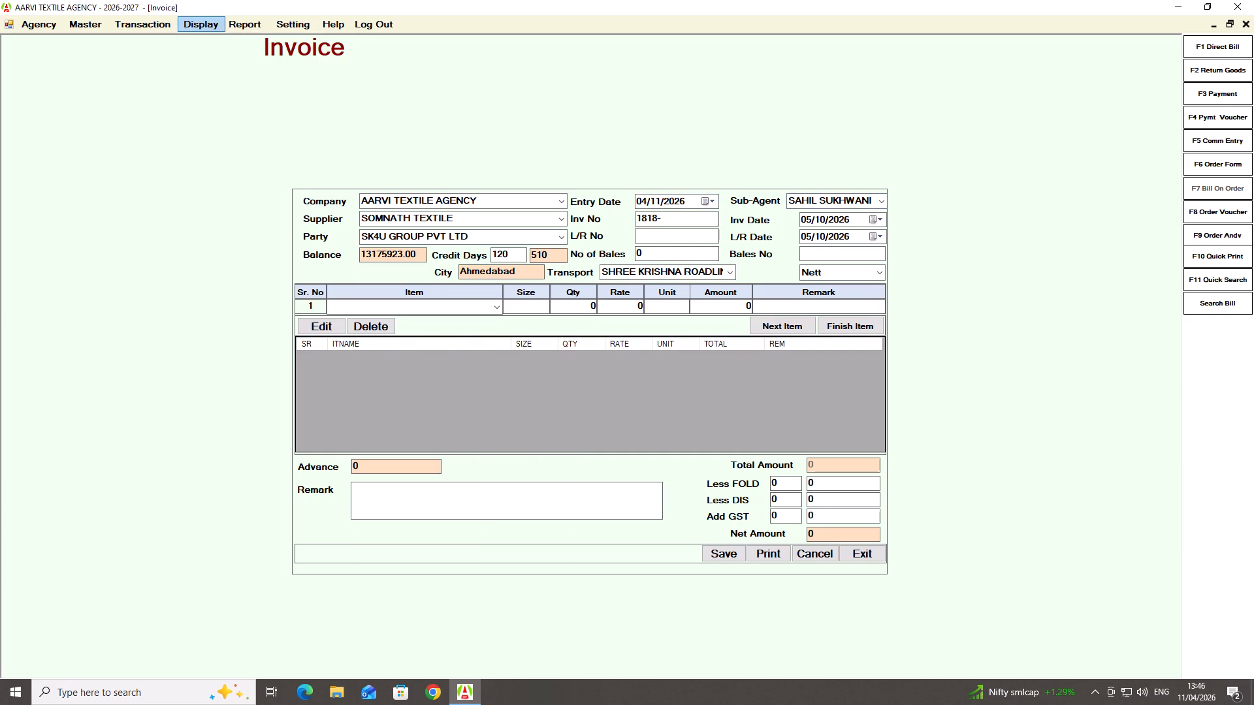
pyautogui.press('n')
pyautogui.press('Return')
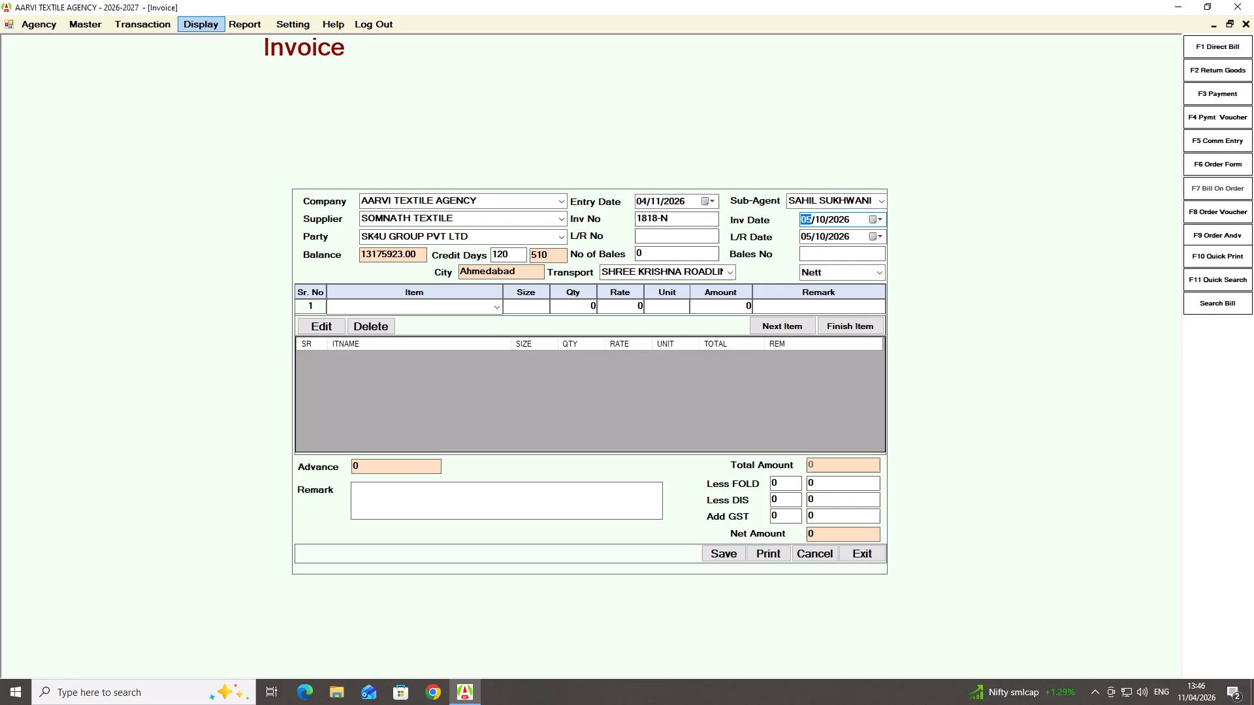
# Set both the invoice date and the L/R date of bill 1818-N to 17/10/2026, keeping the default transport and Nett terms.
pyautogui.write('17')
pyautogui.press('Return')
pyautogui.press('Return')
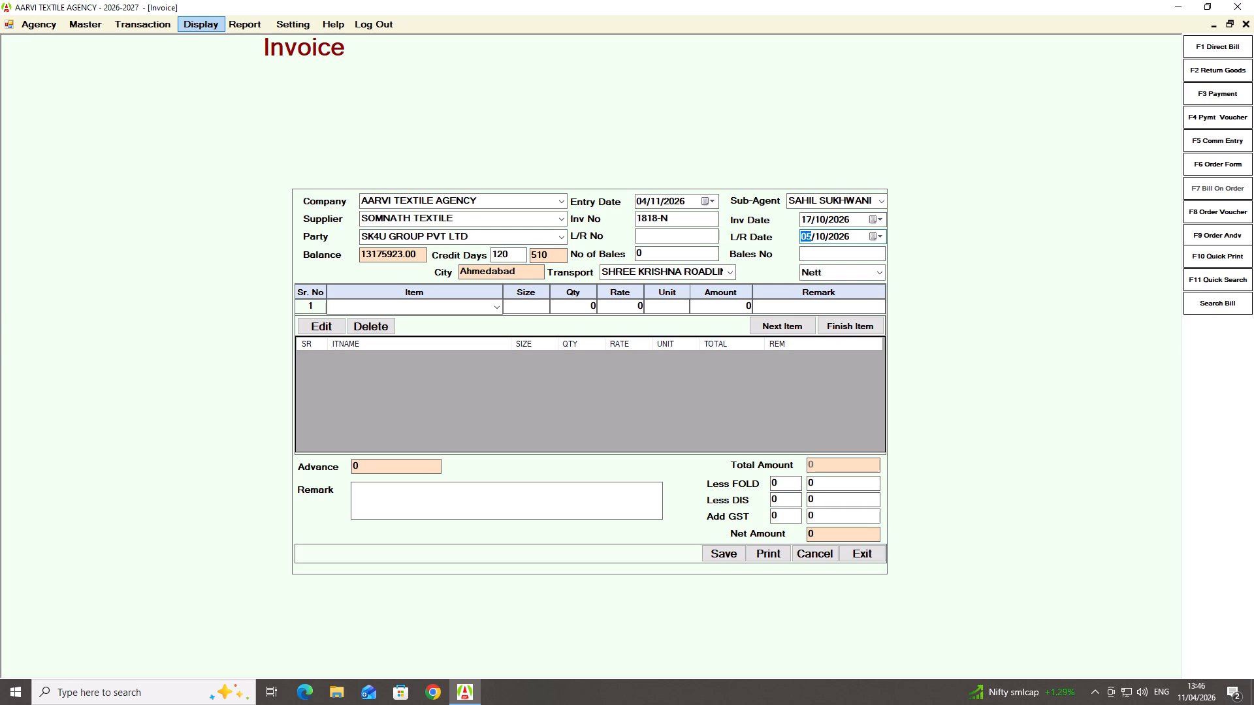
pyautogui.write('17')
pyautogui.press('Return')
pyautogui.press('Return')
pyautogui.press('Return')
pyautogui.press('Return')
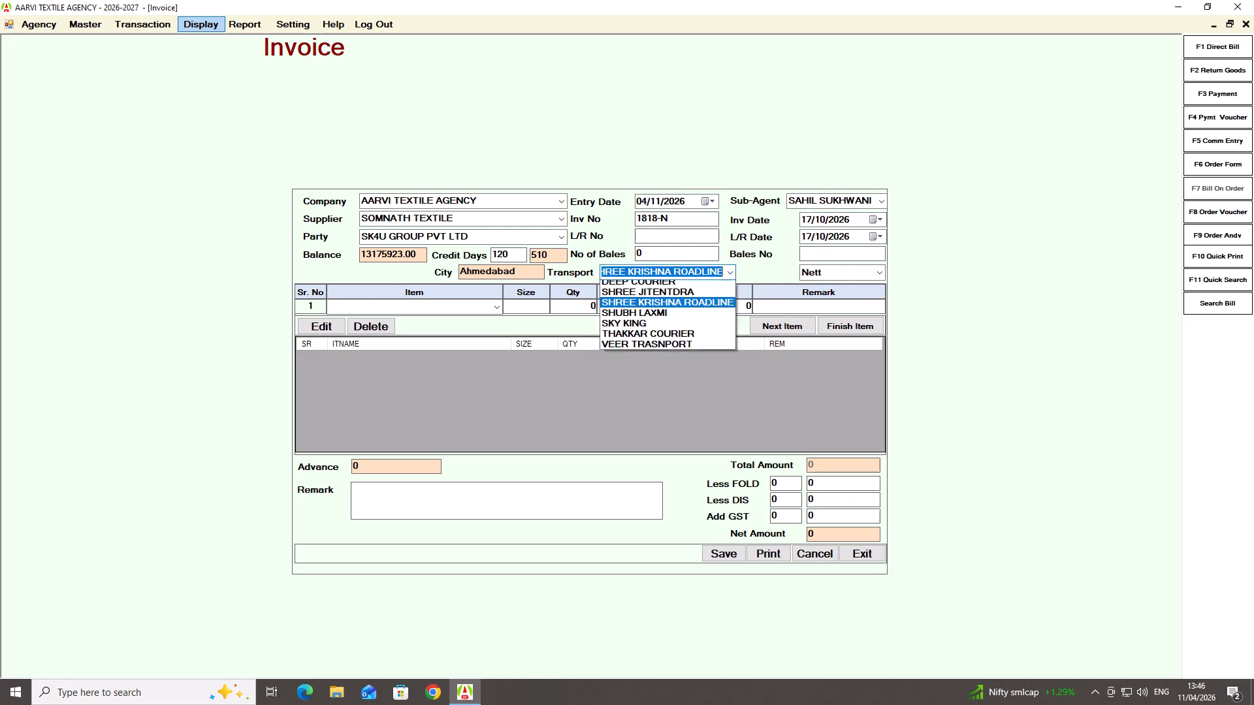
pyautogui.press('Return')
# Enter FABRICS as the bill's only item with quantity 3731.25 and rate 55, and finish the item entry.
pyautogui.write('FAB')
pyautogui.press('Down')
pyautogui.press('Return')
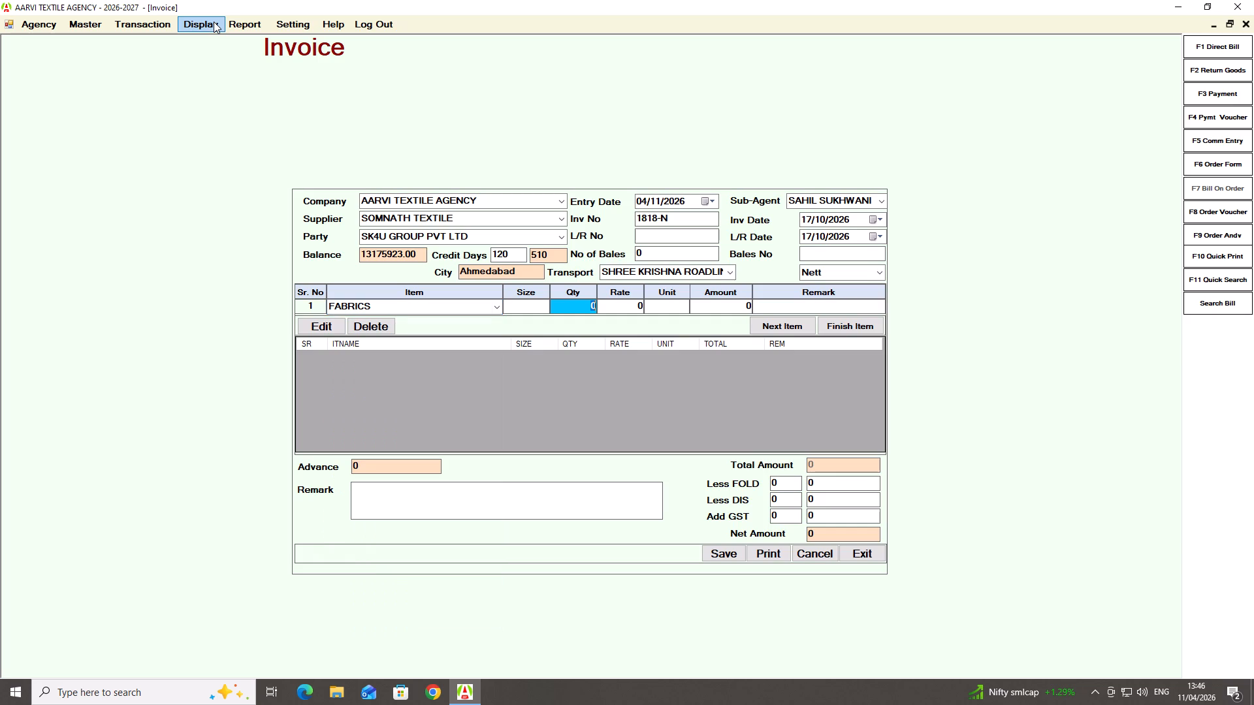
pyautogui.write('3731.25')
pyautogui.press('Return')
pyautogui.write('55')
pyautogui.press('Return')
pyautogui.press('Return')
pyautogui.press('Return')
pyautogui.press('Right')
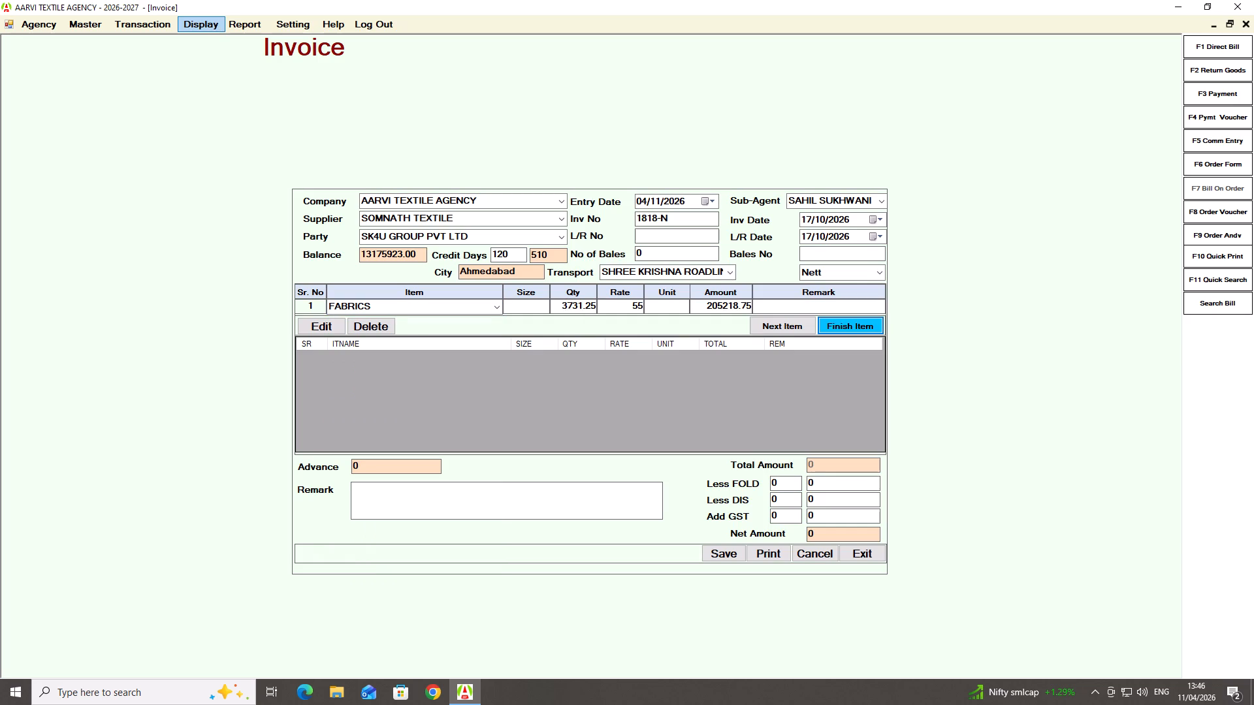
pyautogui.press('Return')
# Leave the fold and discount deductions at zero and add 5% GST to bill 1818-N.
pyautogui.press('Return')
pyautogui.press('Return')
pyautogui.press('Return')
pyautogui.press('Return')
pyautogui.press('5')
pyautogui.press('Return')
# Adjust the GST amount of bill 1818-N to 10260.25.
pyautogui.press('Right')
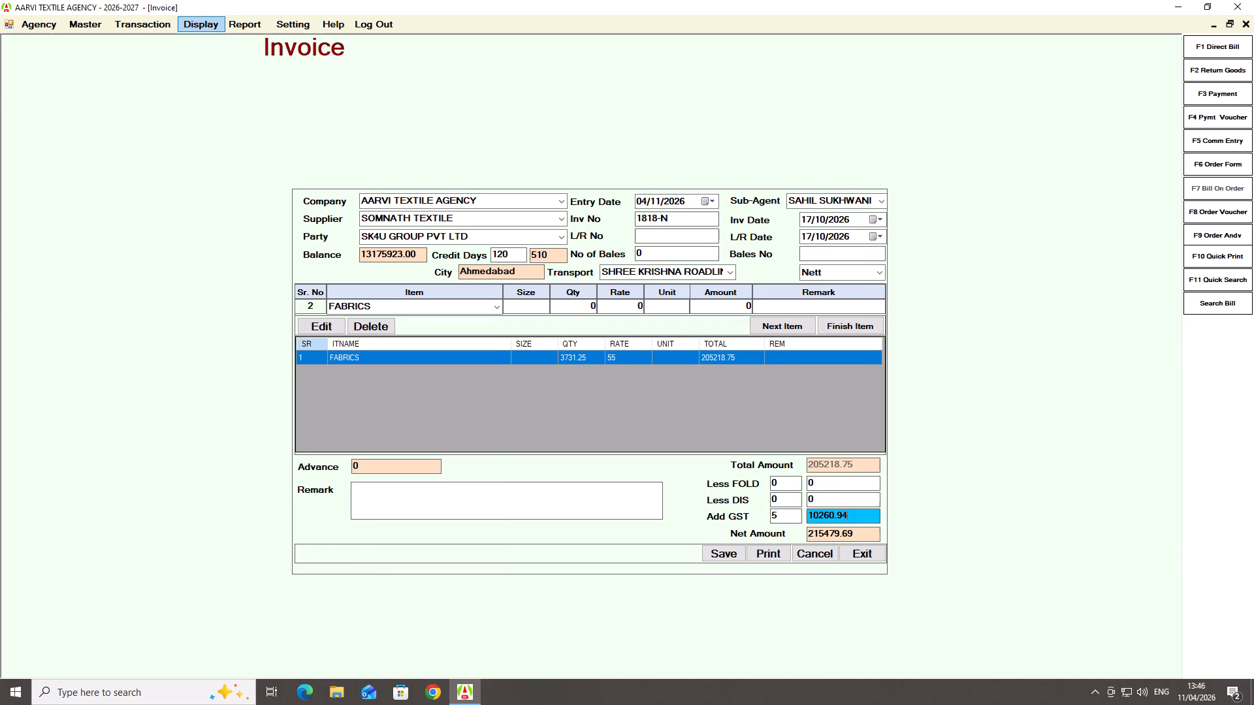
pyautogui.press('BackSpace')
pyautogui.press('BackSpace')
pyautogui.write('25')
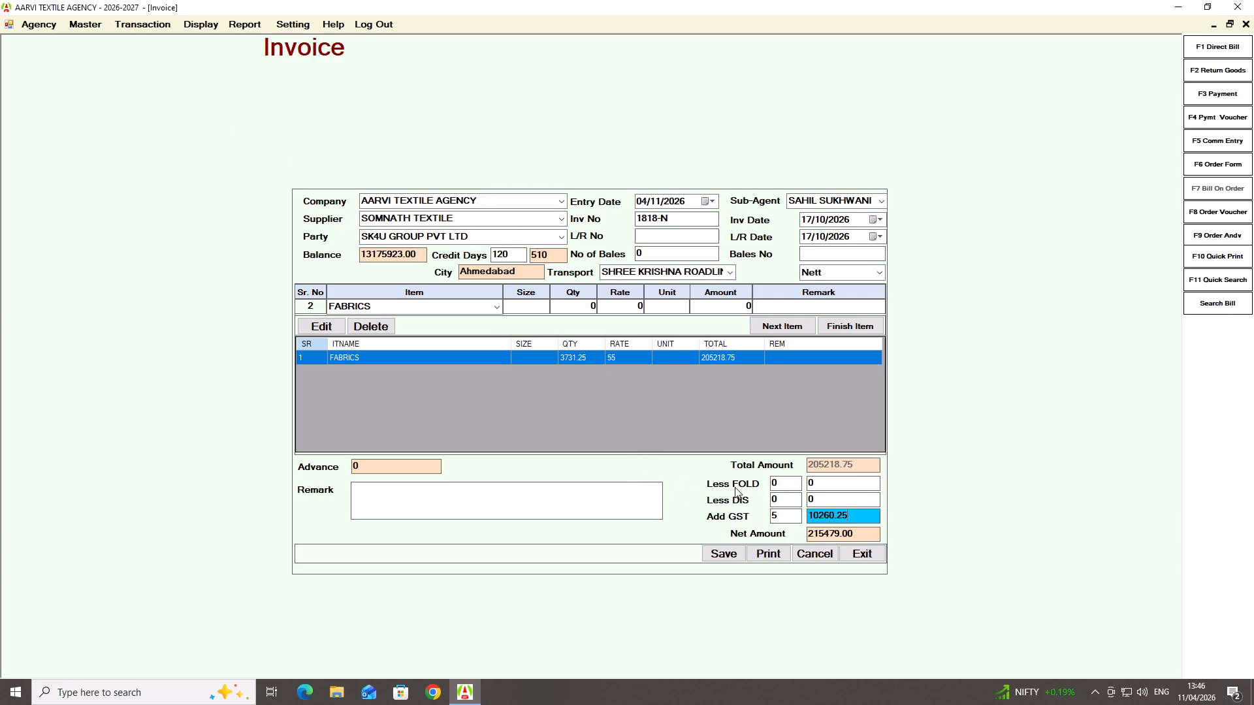
# Set the fold deduction of bill 1818-N to 3%, accepting its calculated amount.
pyautogui.click(788, 484)
pyautogui.press('BackSpace')
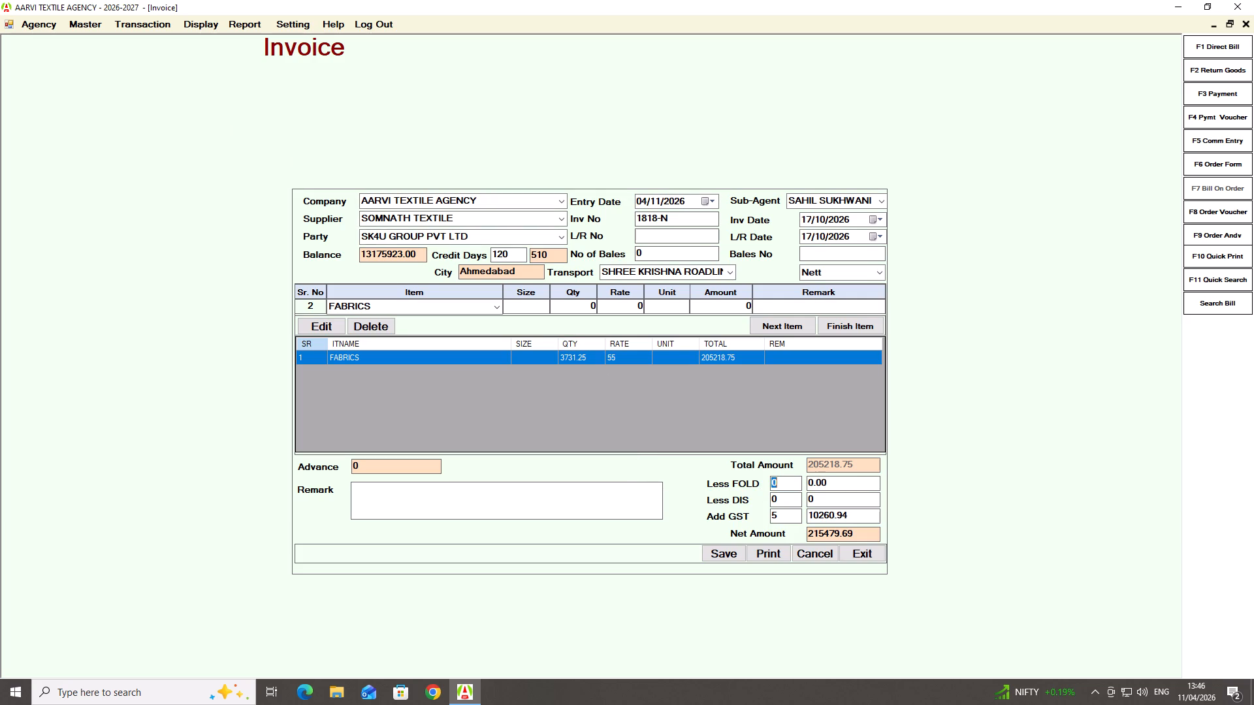
pyautogui.press('3')
pyautogui.press('Return')
pyautogui.press('Return')
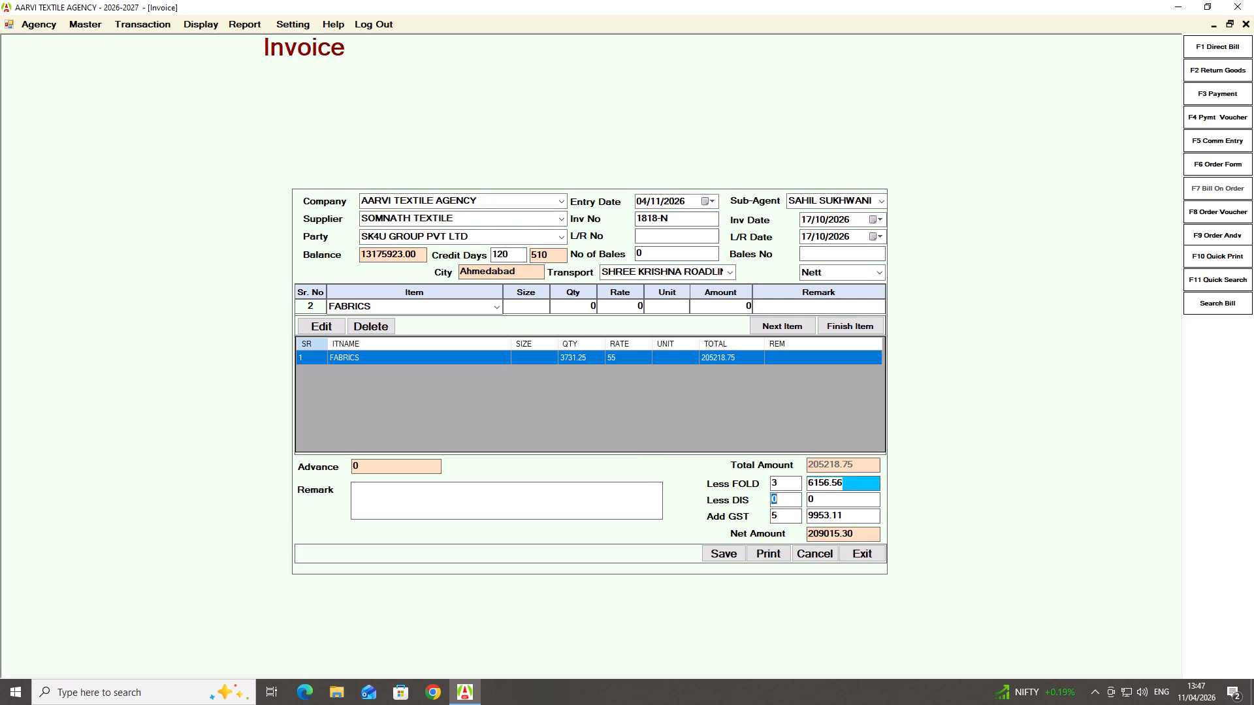
# Skip the discount, keep GST at 5% with its amount adjusted to 9952.81, and save the bill.
pyautogui.press('Return')
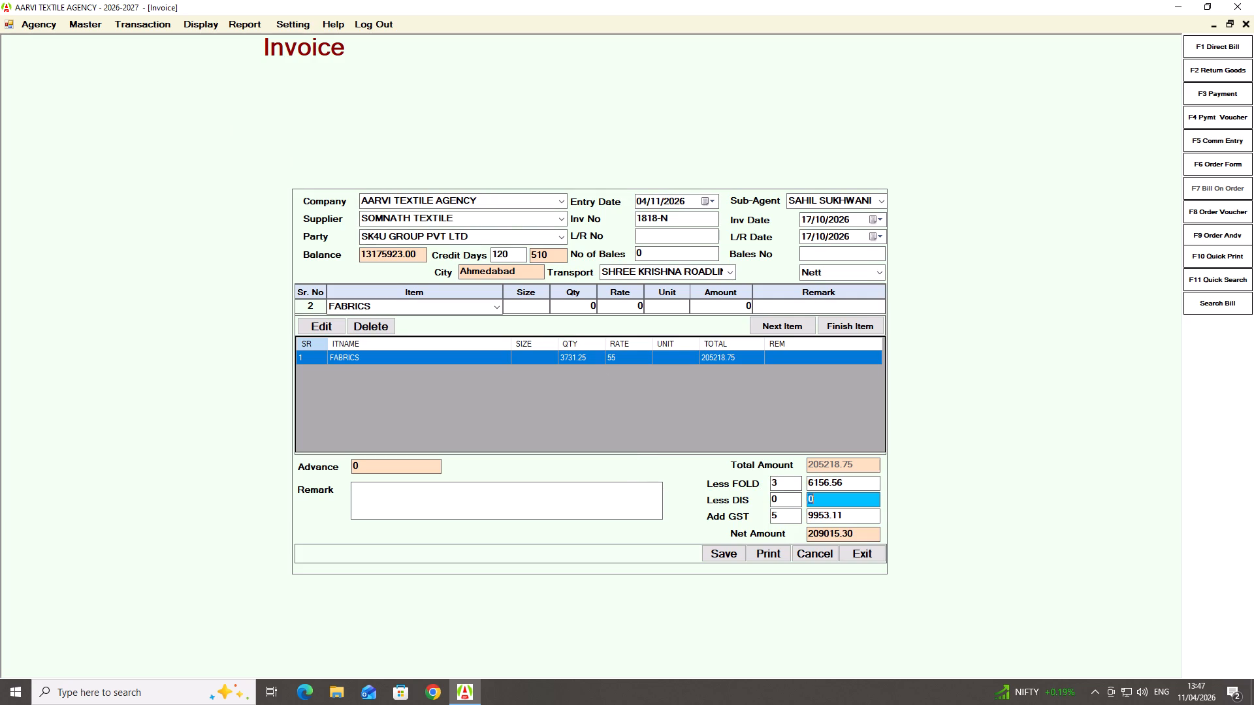
pyautogui.press('Return')
pyautogui.press('Return')
pyautogui.press('Right')
pyautogui.press('BackSpace')
pyautogui.press('BackSpace')
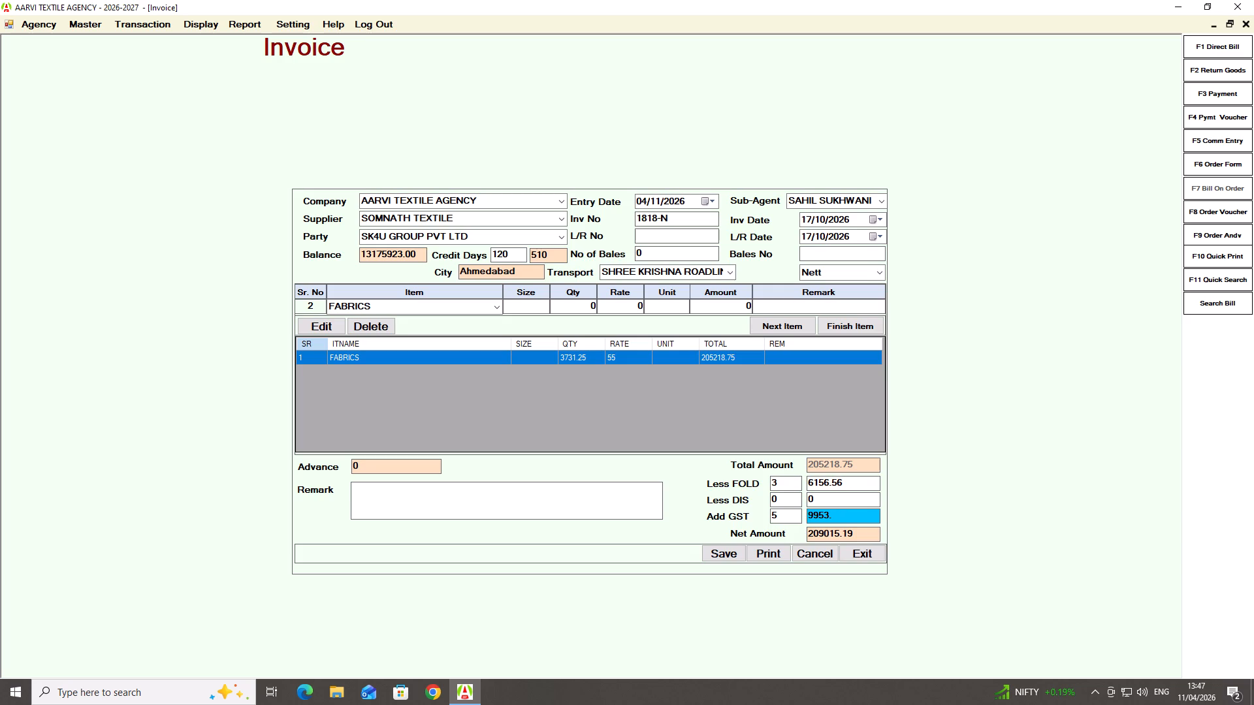
pyautogui.press('BackSpace')
pyautogui.press('BackSpace')
pyautogui.press('2')
pyautogui.press('.')
pyautogui.write('81')
pyautogui.press('Return')
pyautogui.press('Return')
pyautogui.press('Return')
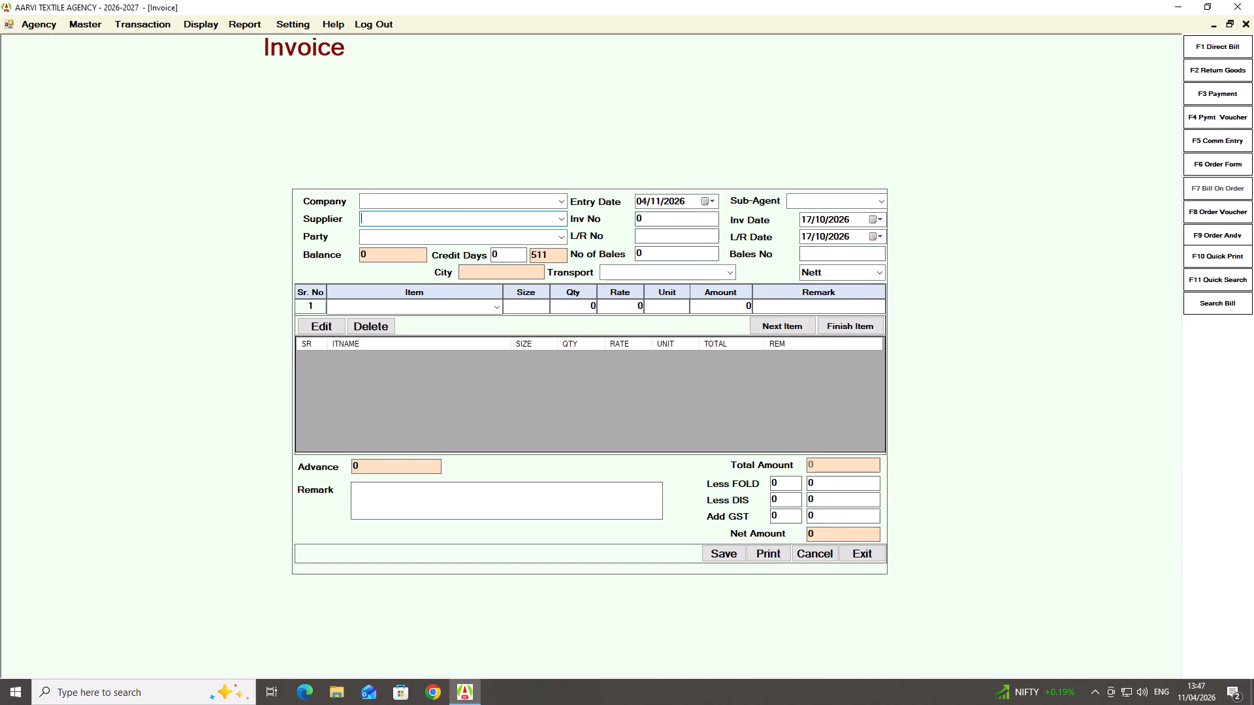
# Start another direct bill from supplier SOMNATH TEXTILE to party SK4U GROUP PVT LTD with invoice number 1825-N.
pyautogui.write('SOM')
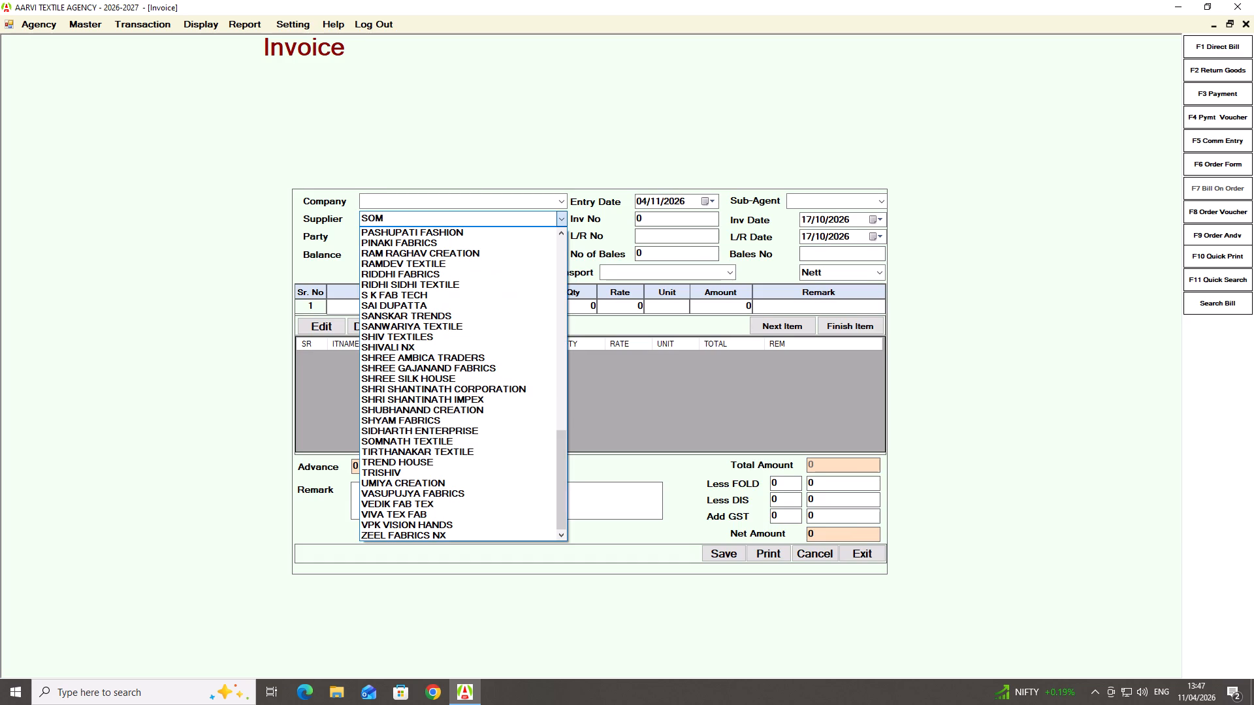
pyautogui.press('Down')
pyautogui.press('Return')
pyautogui.write('SK')
pyautogui.press('Down')
pyautogui.press('Return')
pyautogui.press('Return')
pyautogui.press('Return')
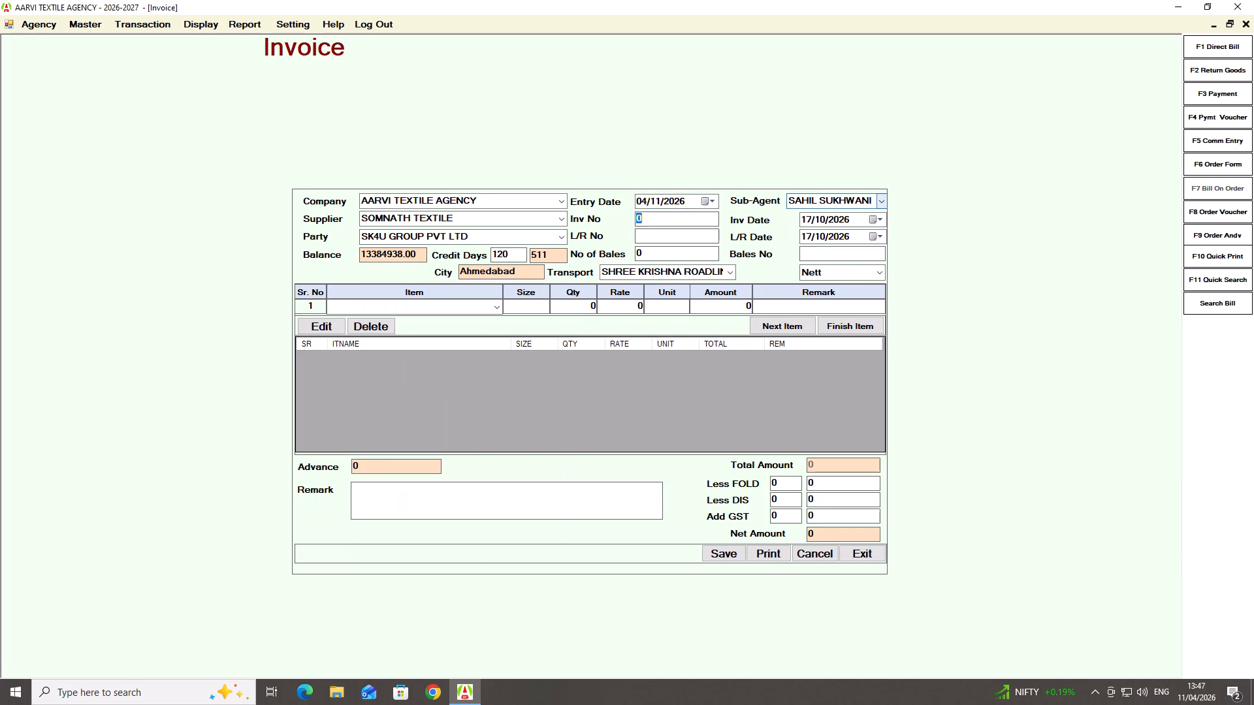
pyautogui.write('1825-')
pyautogui.press('n')
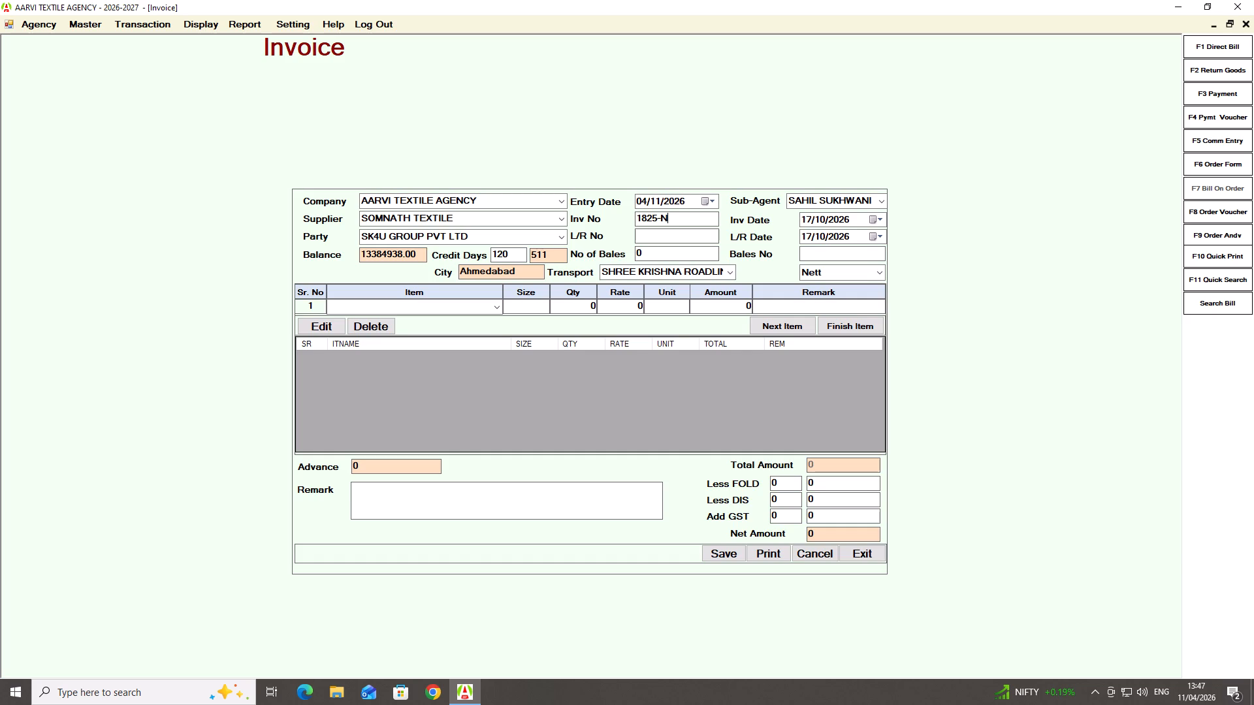
pyautogui.press('Return')
# Set both the invoice date and the L/R date of bill 1825-N to 19/10/2026, keeping the default transport and Nett terms.
pyautogui.press('1')
pyautogui.press('9')
pyautogui.press('Return')
pyautogui.press('Return')
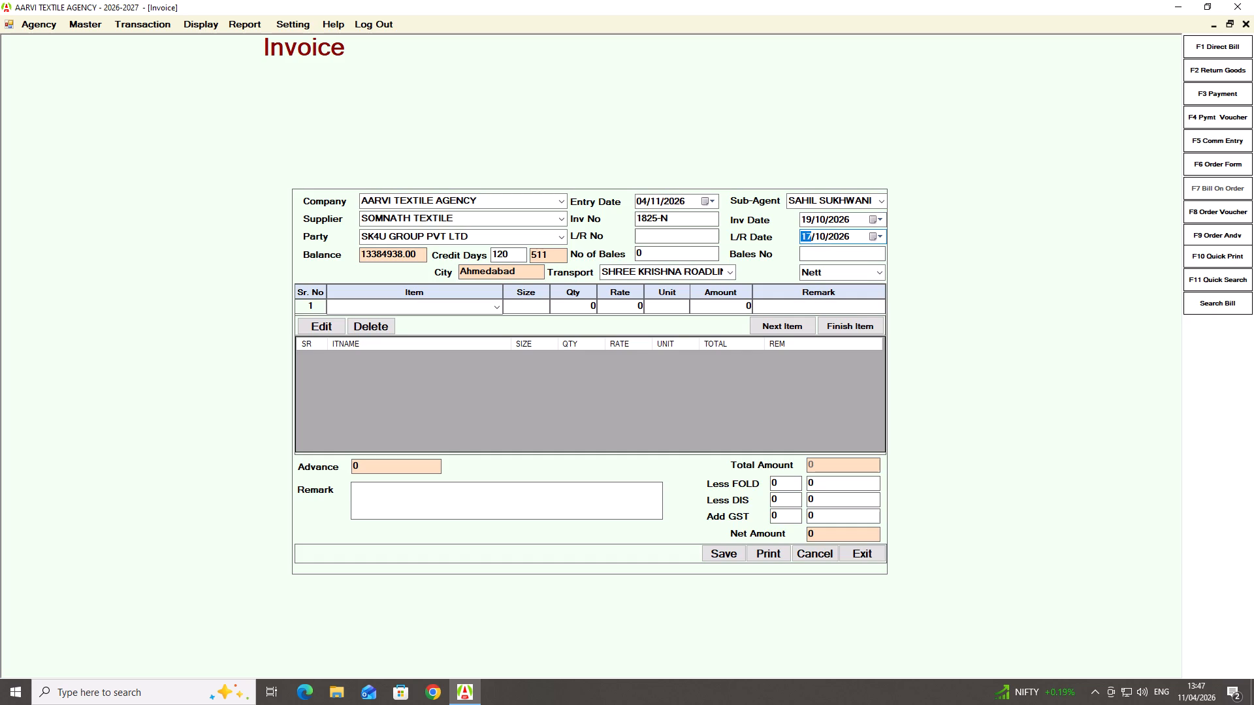
pyautogui.write('19')
pyautogui.press('Return')
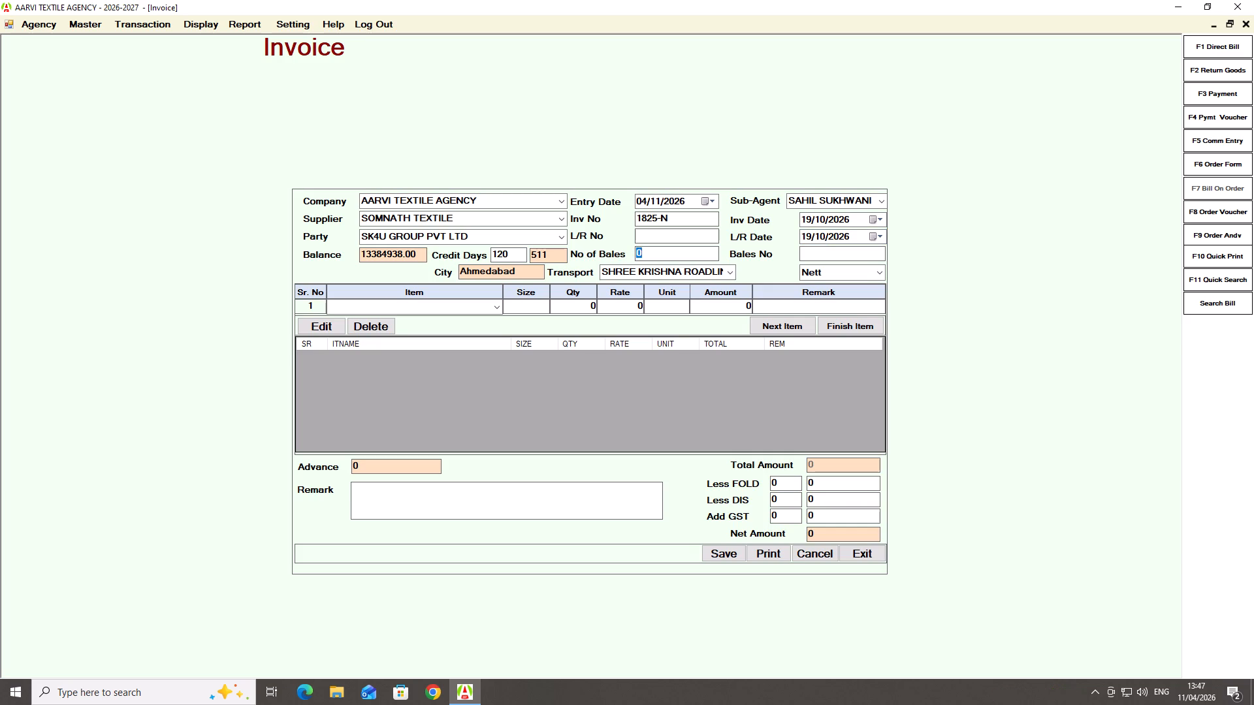
pyautogui.press('Return')
pyautogui.press('Return')
pyautogui.press('Return')
pyautogui.press('Return')
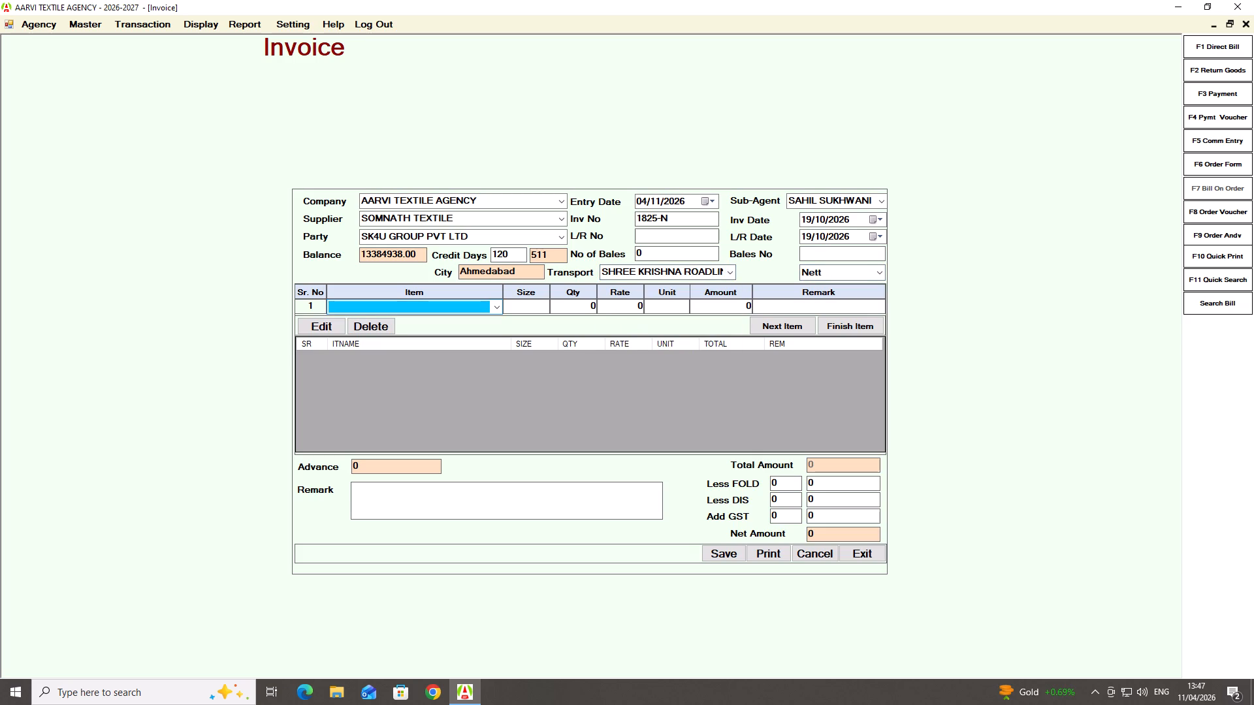
# Add FABRICS as the only item of bill 1825-N with quantity 1918.5 at rate 55, and finish the item entry.
pyautogui.write('FAB')
pyautogui.press('Down')
pyautogui.press('Return')
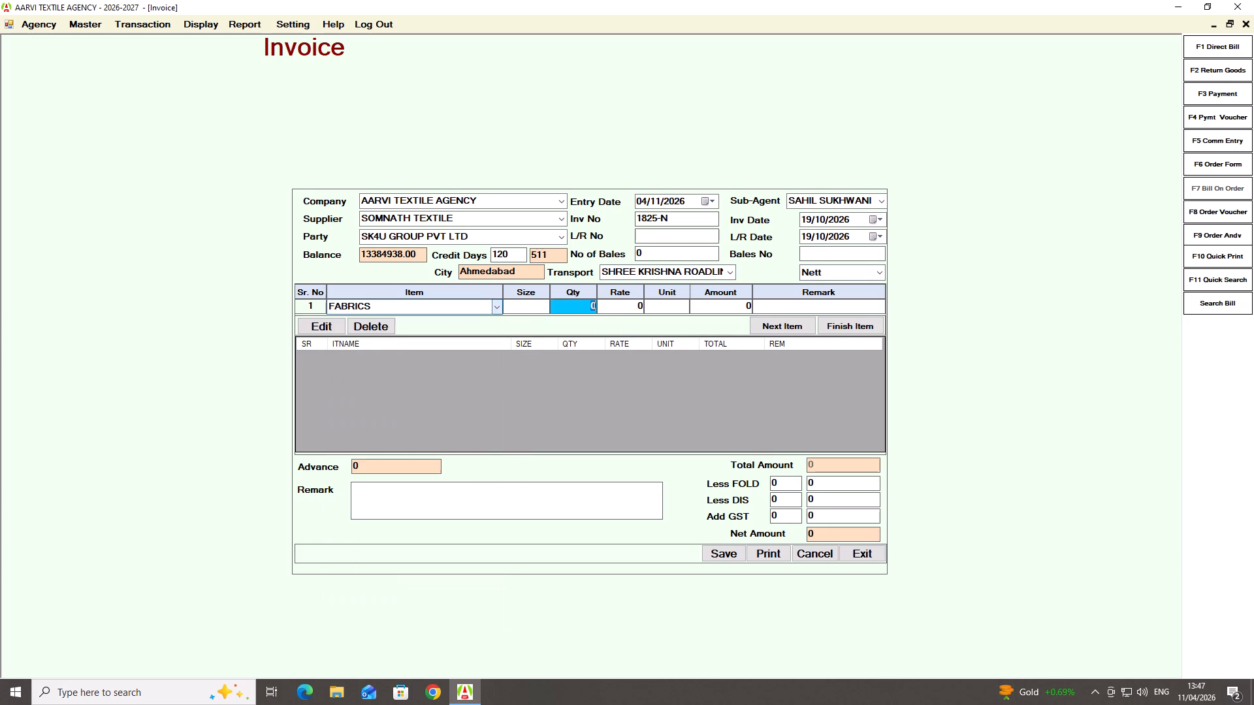
pyautogui.press('Return')
pyautogui.write('1918.')
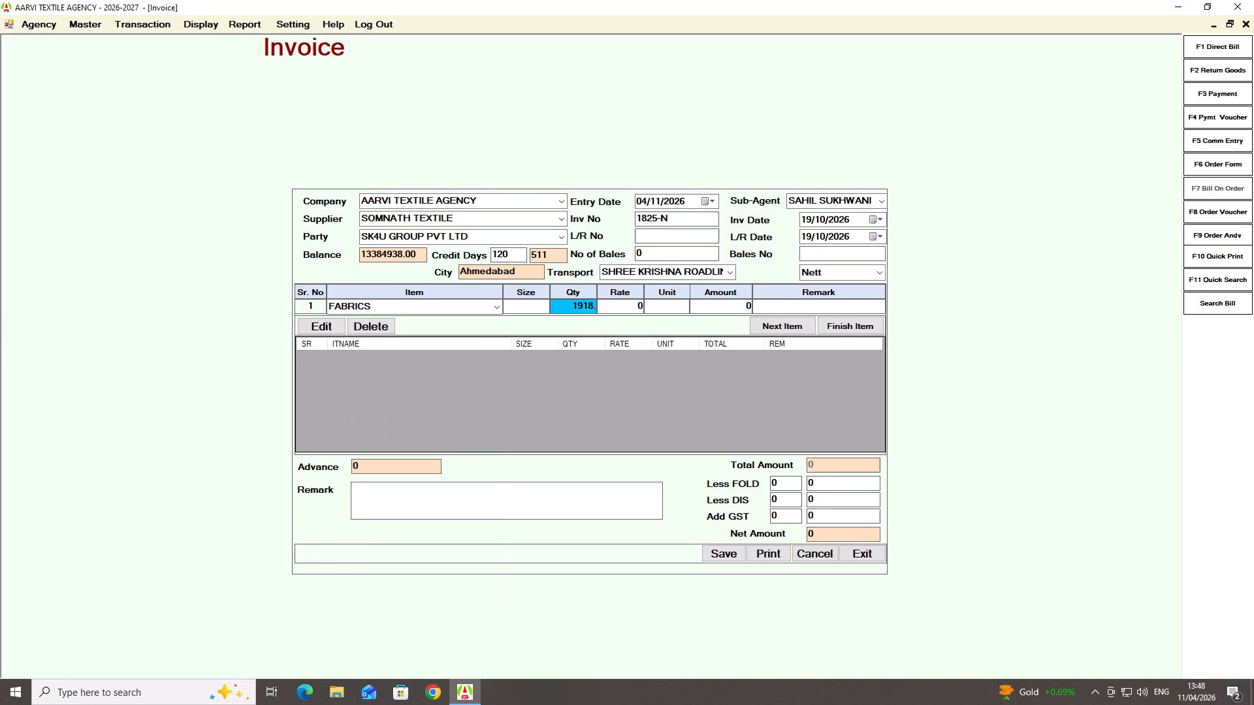
pyautogui.press('5')
pyautogui.press('Return')
pyautogui.write('55')
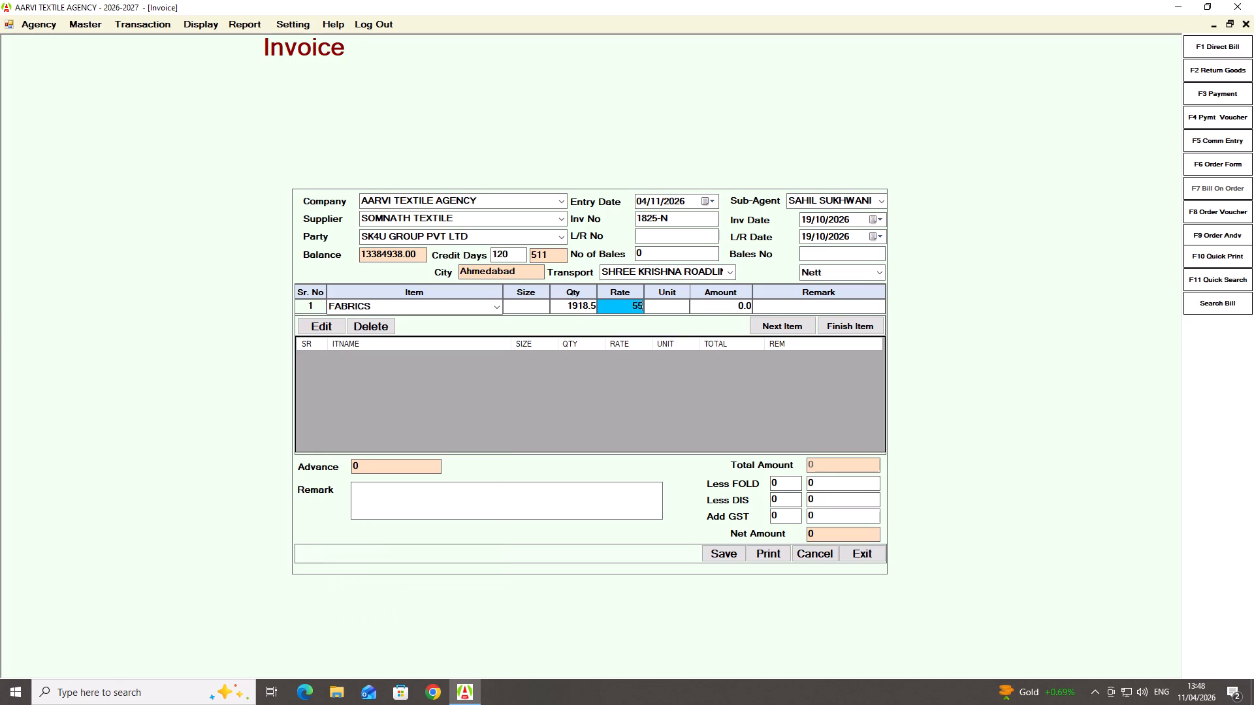
pyautogui.press('Return')
pyautogui.press('Return')
pyautogui.press('Return')
pyautogui.press('Right')
pyautogui.press('Return')
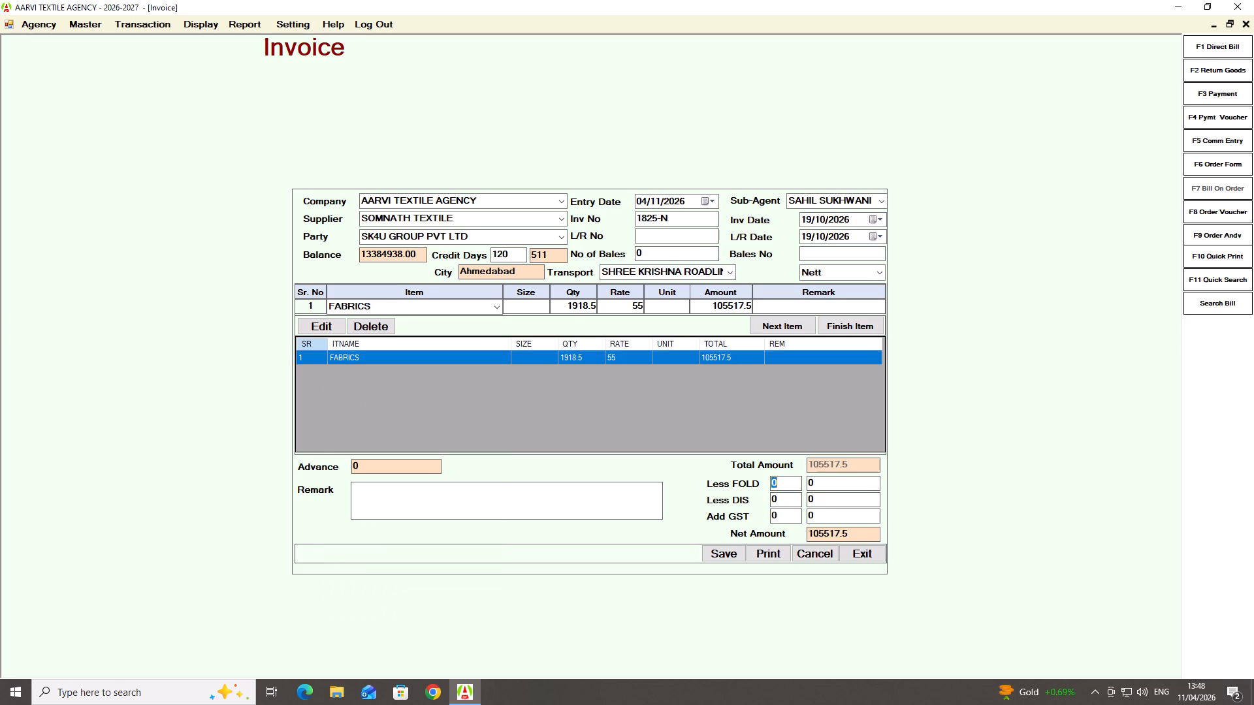
# Set the fold deduction of bill 1825-N to 3%, accepting its calculated amount.
pyautogui.press('2')
pyautogui.press('Return')
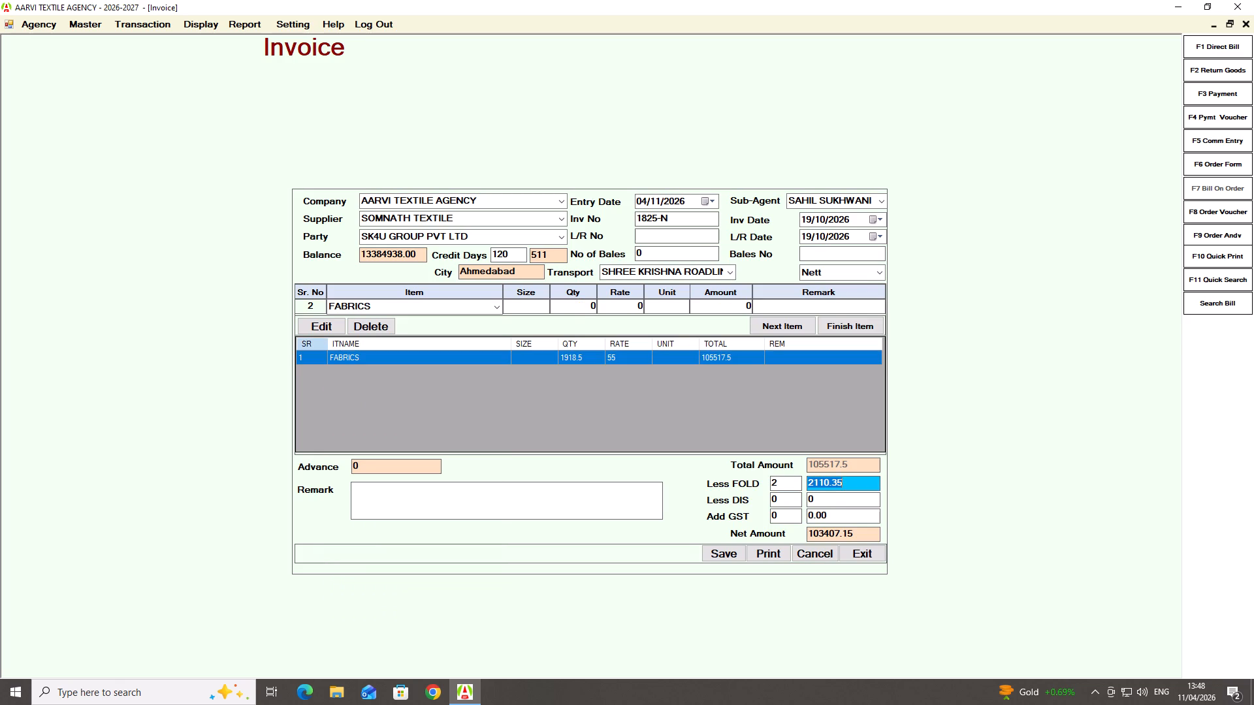
pyautogui.hotkey('shift', 'Tab')
pyautogui.press('BackSpace')
pyautogui.press('3')
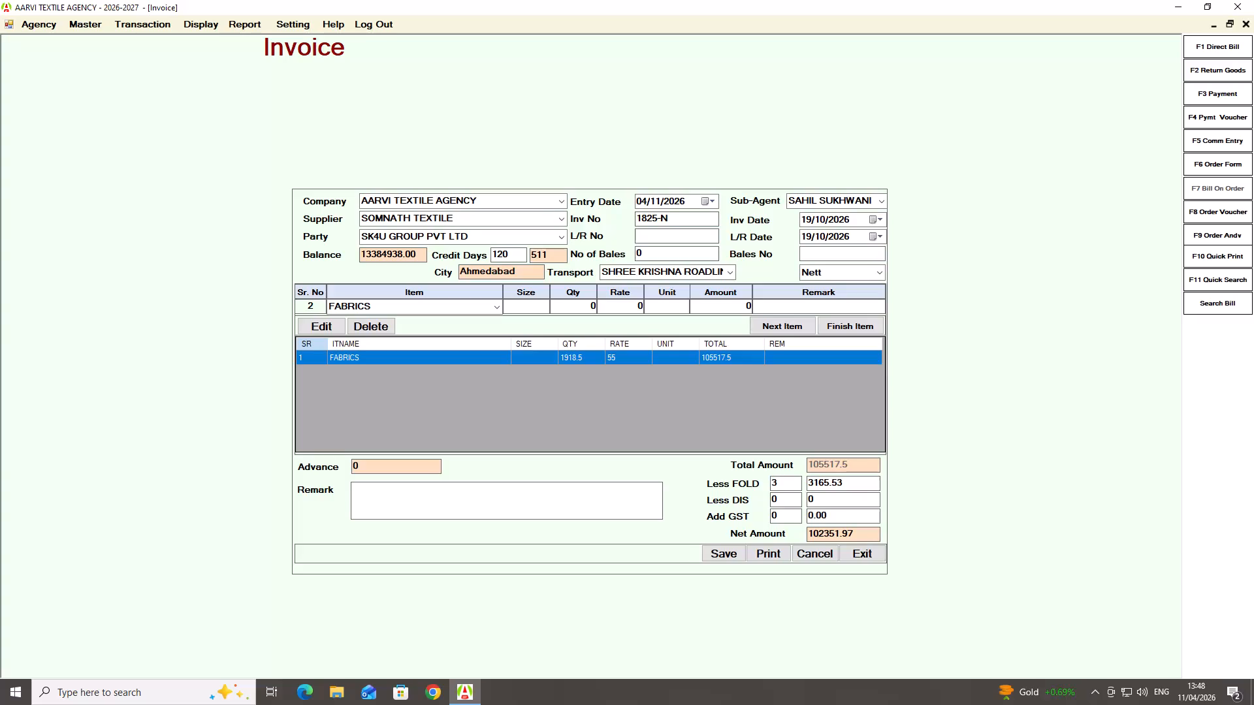
pyautogui.press('Return')
pyautogui.press('Return')
# Skip the discount and set GST to 5% on bill 1825-N, recalculating the GST amount after clearing it.
pyautogui.press('Return')
pyautogui.press('Return')
pyautogui.press('5')
pyautogui.press('Return')
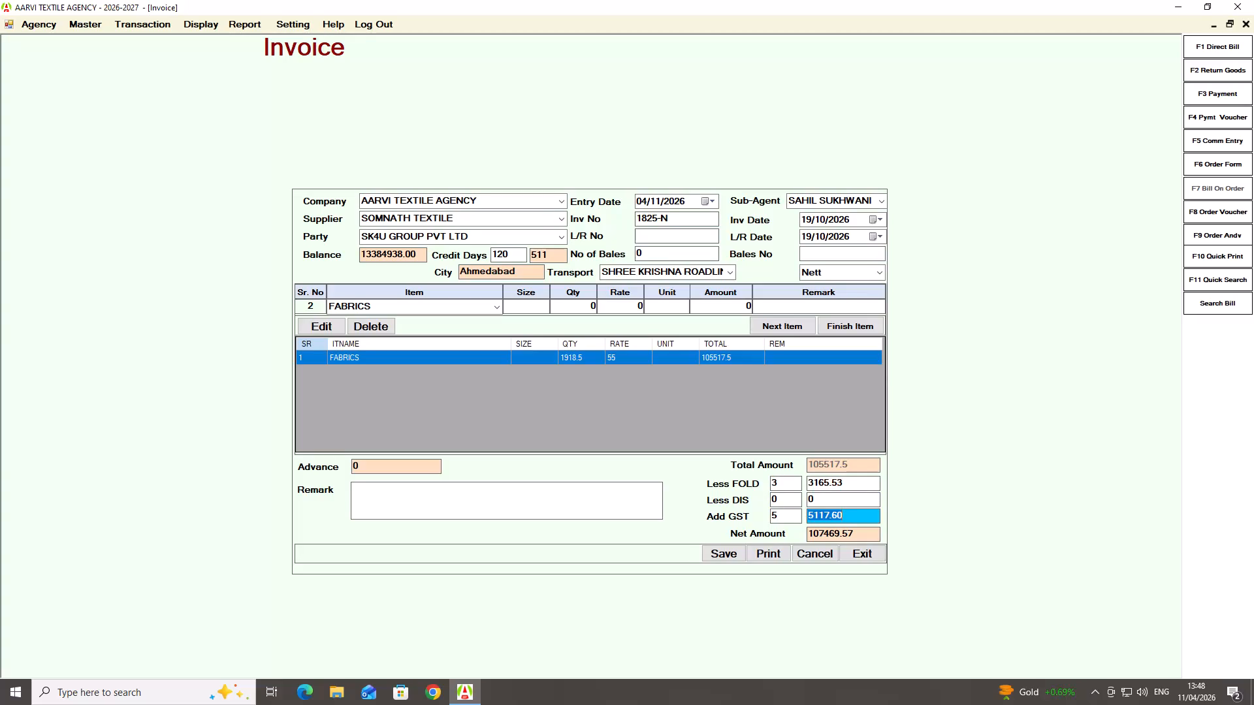
pyautogui.press('BackSpace')
pyautogui.press('BackSpace')
pyautogui.hotkey('shift', 'Tab')
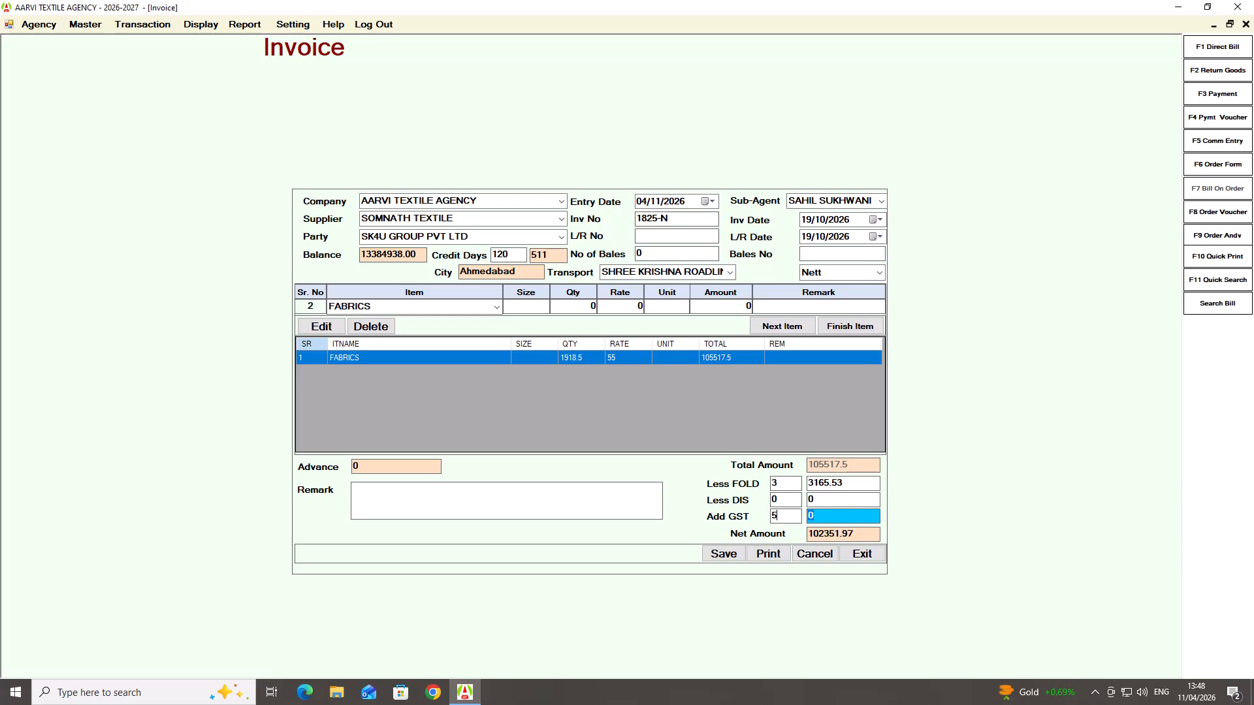
pyautogui.press('Return')
# Change the GST amount of bill 1825-N to 5117.03.
pyautogui.press('Right')
pyautogui.press('BackSpace')
pyautogui.press('BackSpace')
pyautogui.write('.0')
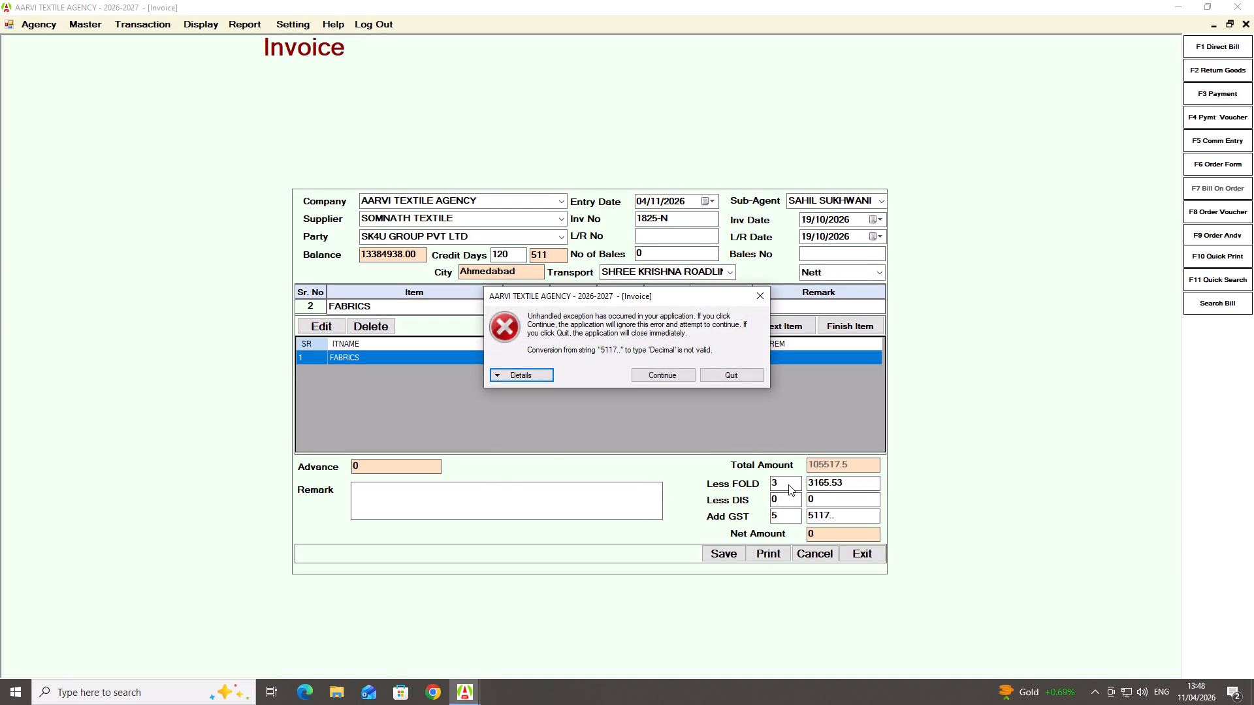
pyautogui.press('Return')
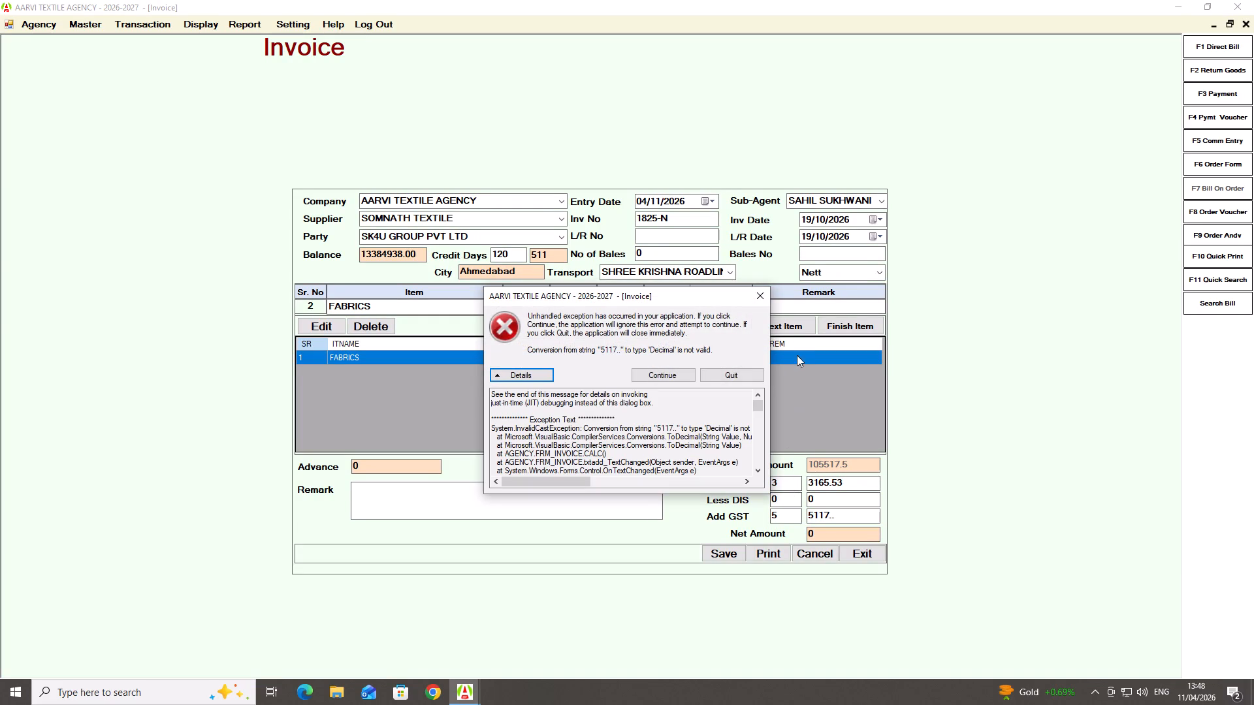
pyautogui.click(765, 304)
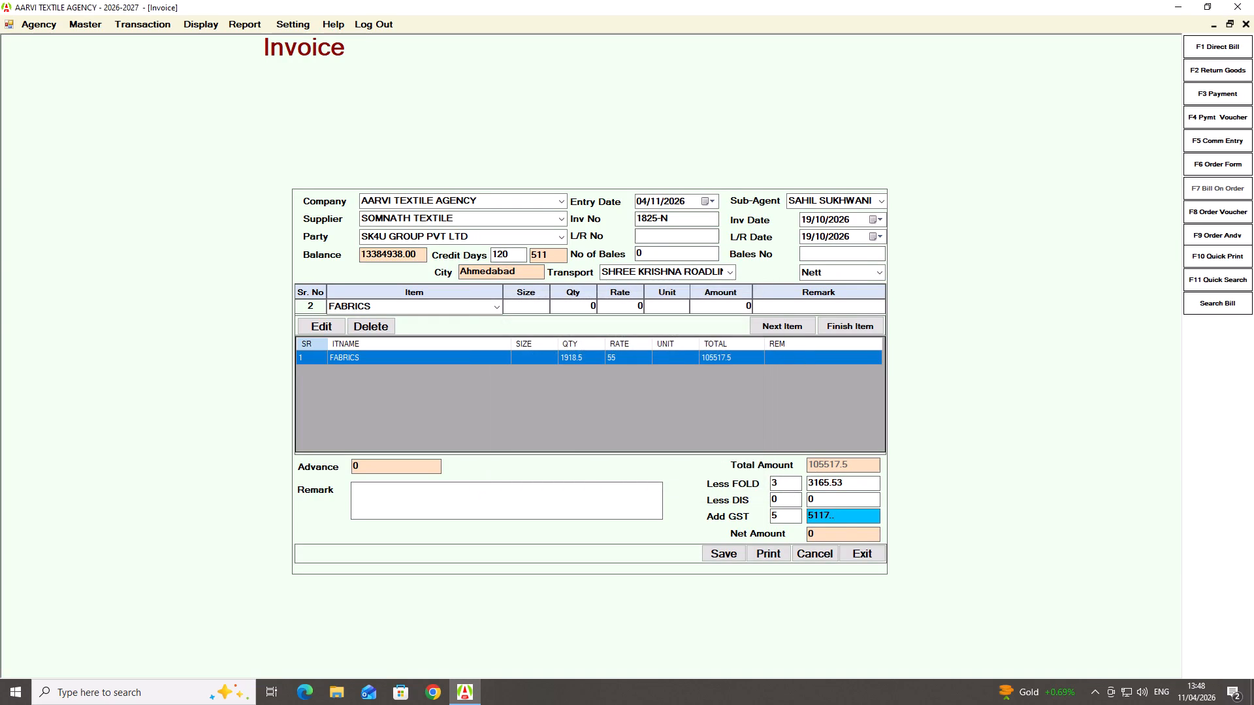
pyautogui.press('BackSpace')
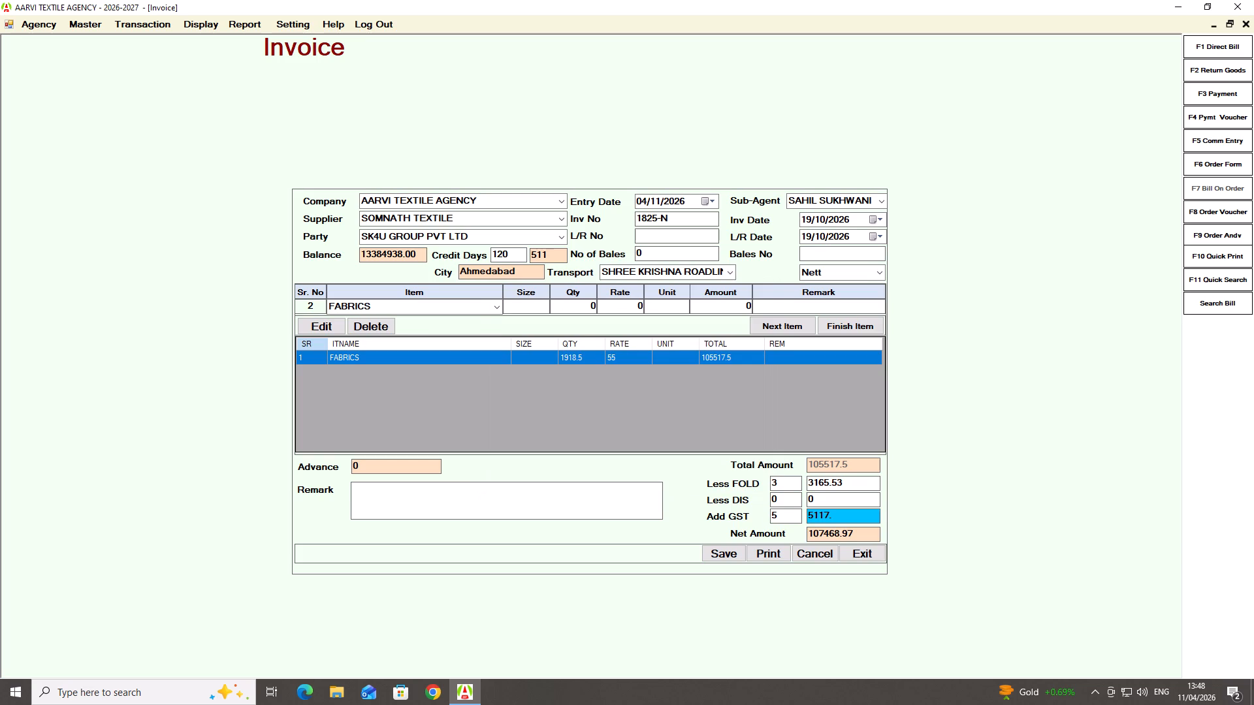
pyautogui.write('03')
# Correct the GST amount of bill 1825-N to 5118.03 and save the bill.
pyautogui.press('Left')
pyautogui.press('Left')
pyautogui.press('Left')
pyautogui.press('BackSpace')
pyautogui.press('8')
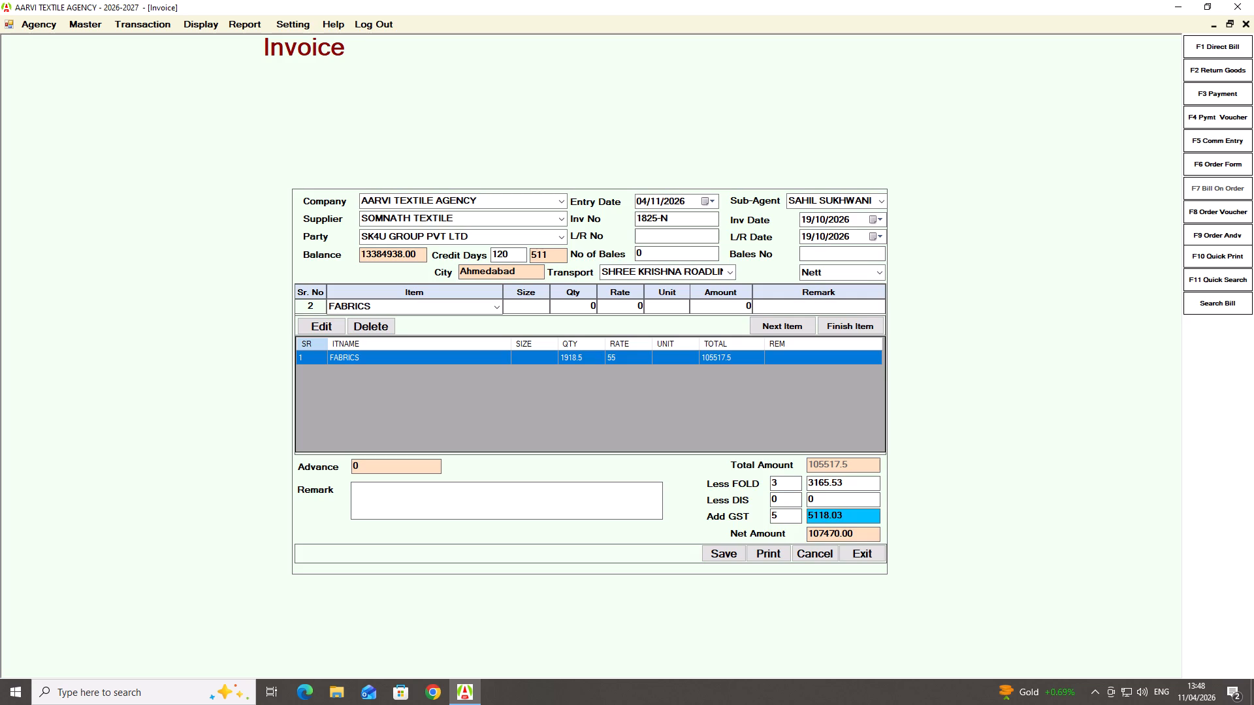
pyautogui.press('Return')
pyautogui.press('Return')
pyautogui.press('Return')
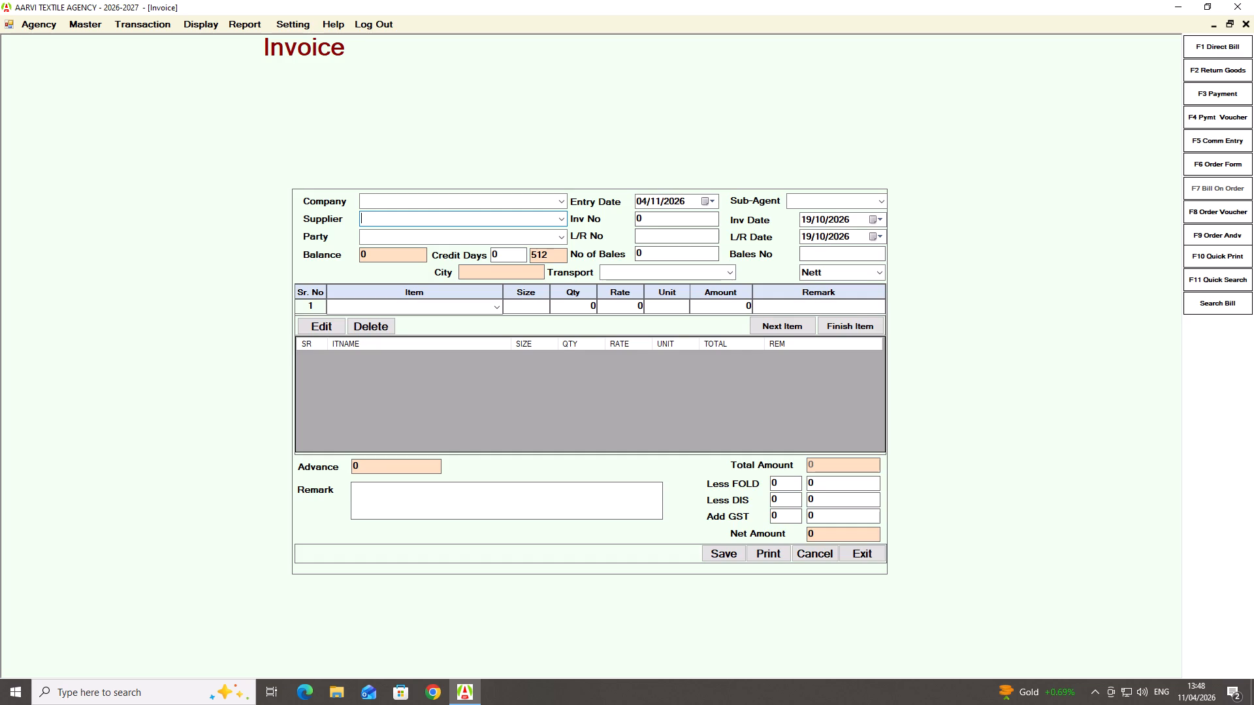
# Start another direct bill from supplier SOMNATH TEXTILE to party SK4U GROUP PVT LTD with invoice number 1798-N.
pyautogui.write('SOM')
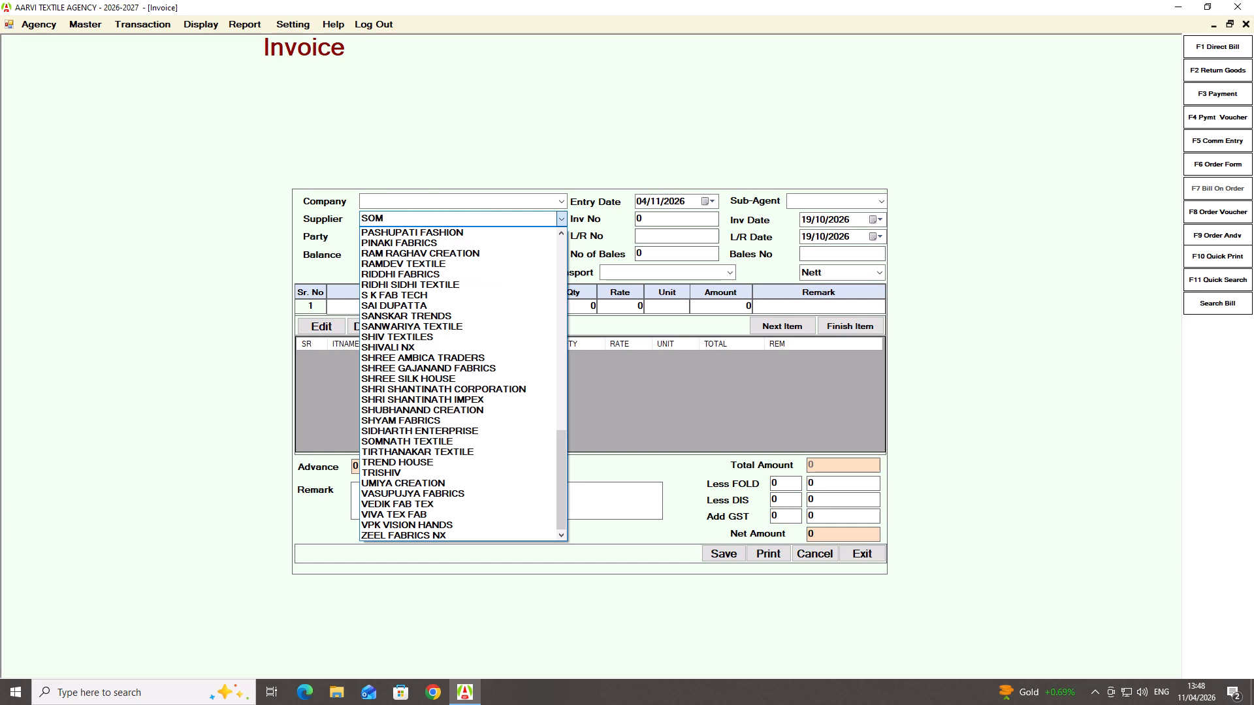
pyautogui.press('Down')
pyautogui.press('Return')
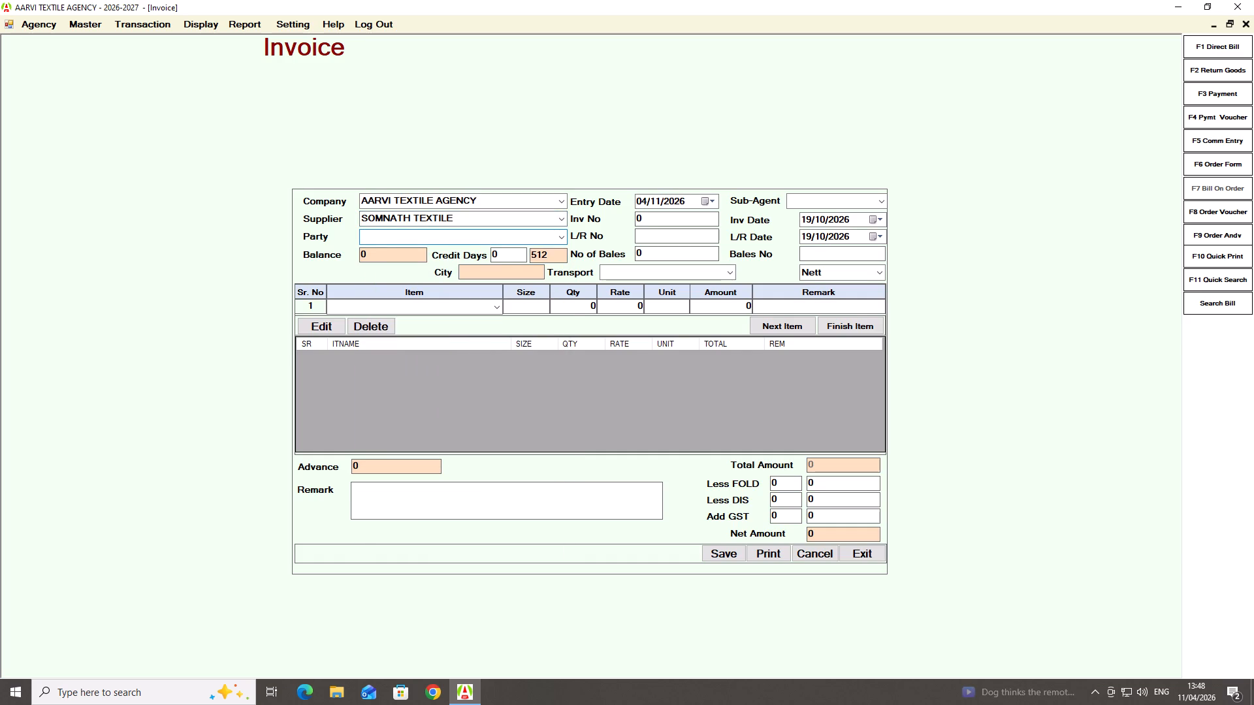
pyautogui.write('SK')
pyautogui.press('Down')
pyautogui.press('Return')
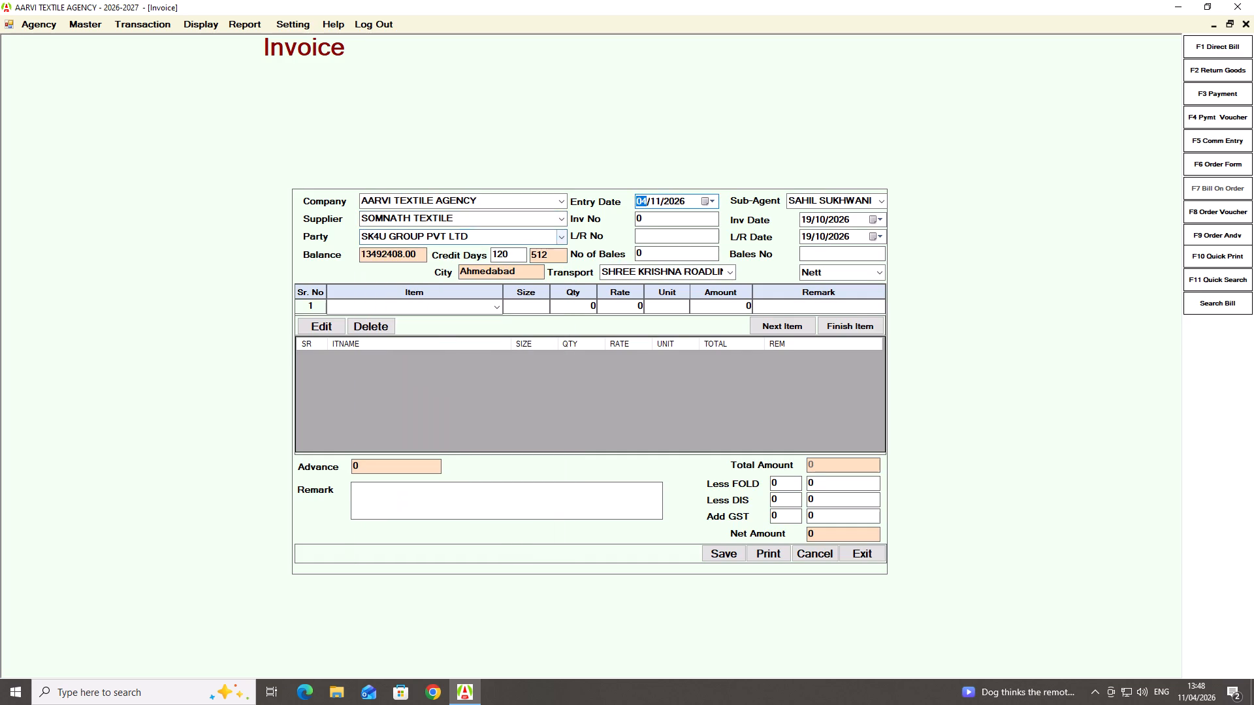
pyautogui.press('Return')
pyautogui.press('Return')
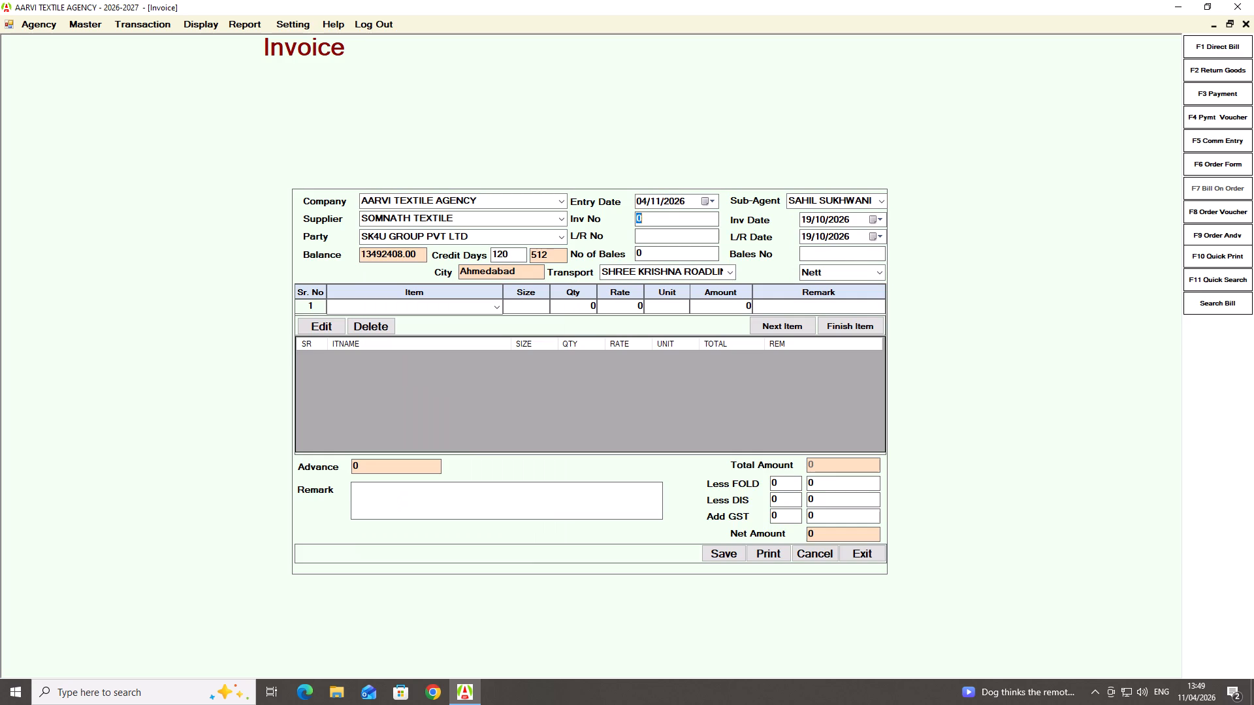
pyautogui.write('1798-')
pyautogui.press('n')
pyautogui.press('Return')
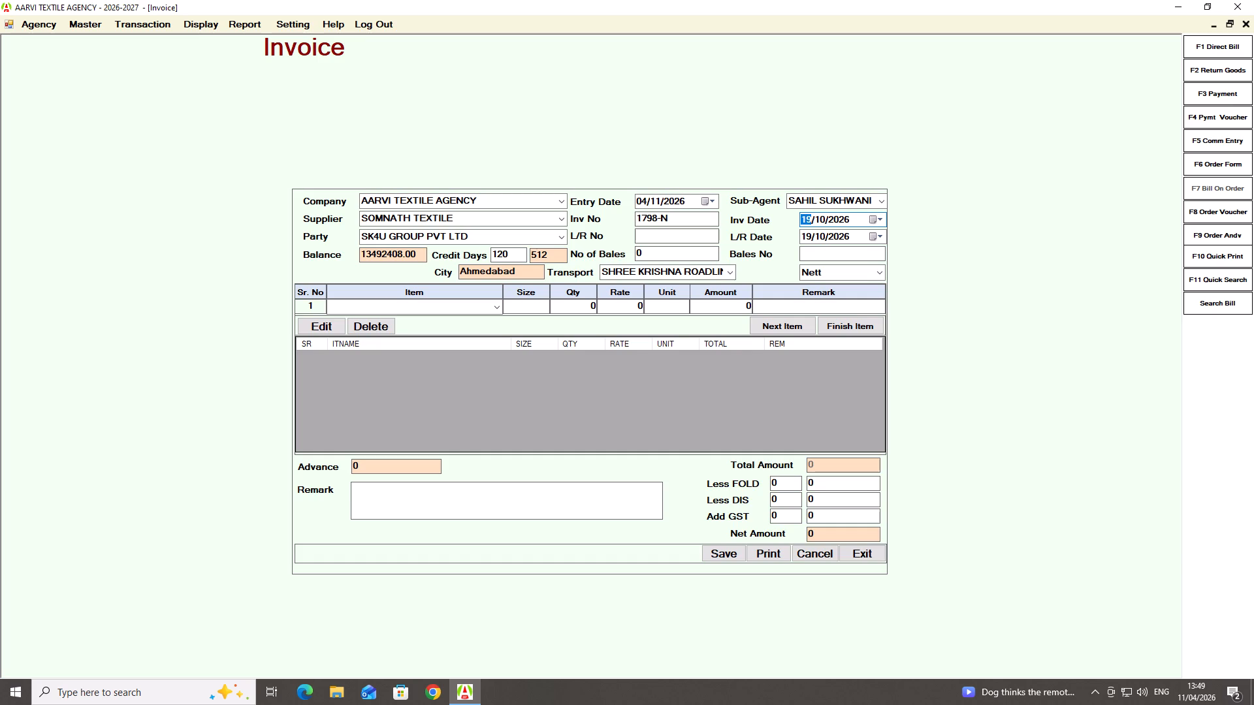
# Set both the invoice date and the L/R date of bill 1798-N to 17/10/2026, keeping the default transport and Nett terms.
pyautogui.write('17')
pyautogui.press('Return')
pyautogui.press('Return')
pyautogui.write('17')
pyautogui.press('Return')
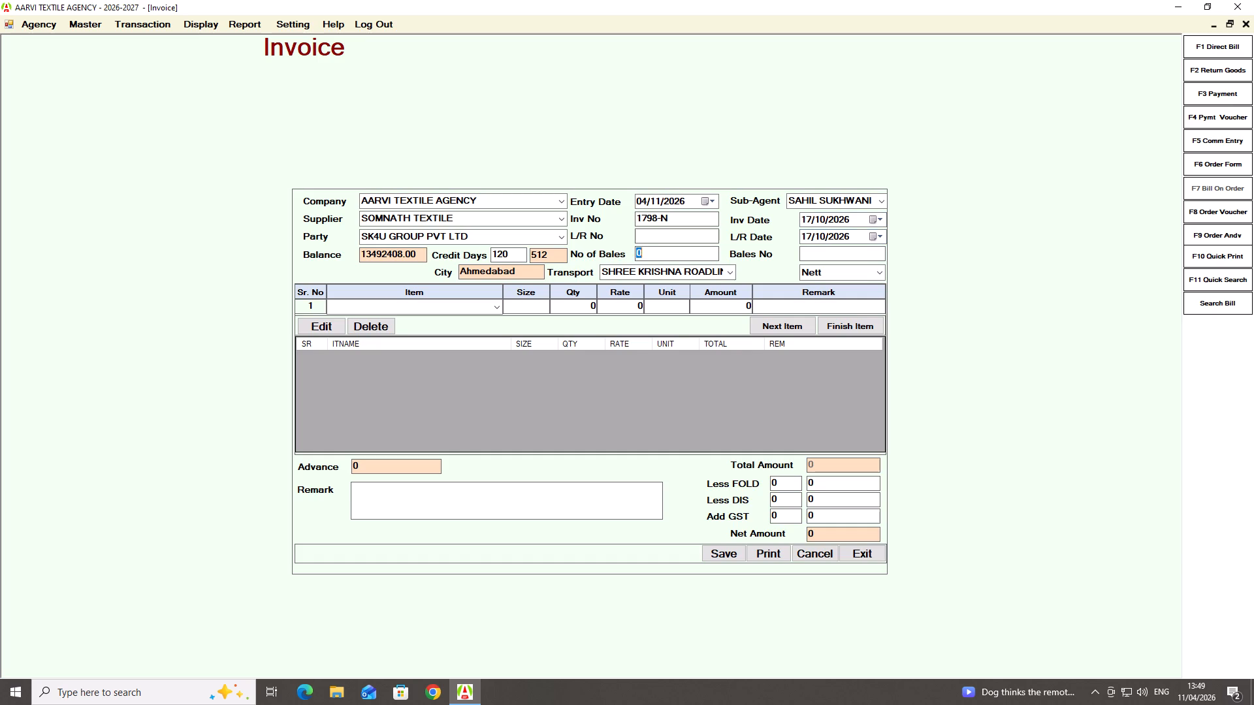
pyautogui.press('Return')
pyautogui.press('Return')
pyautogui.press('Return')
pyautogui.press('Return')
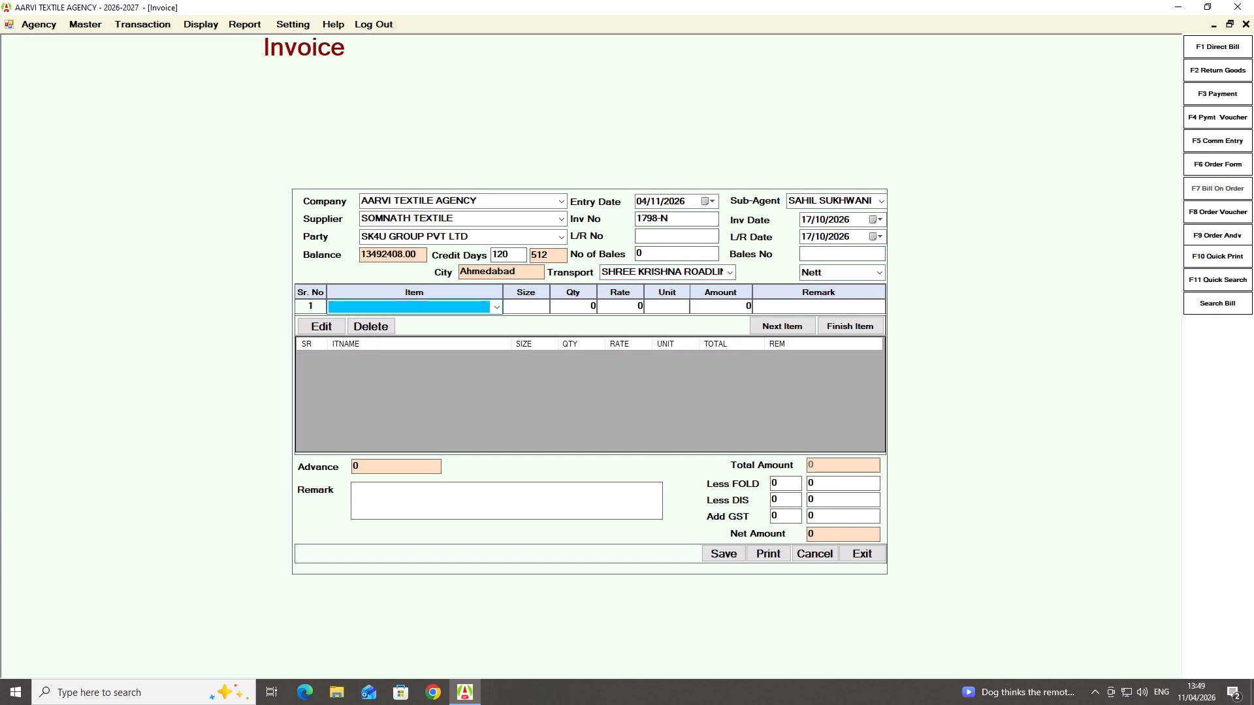
# Add FABRICS as the only item of bill 1798-N with quantity 2150.75 at rate 55, and finish the item entry.
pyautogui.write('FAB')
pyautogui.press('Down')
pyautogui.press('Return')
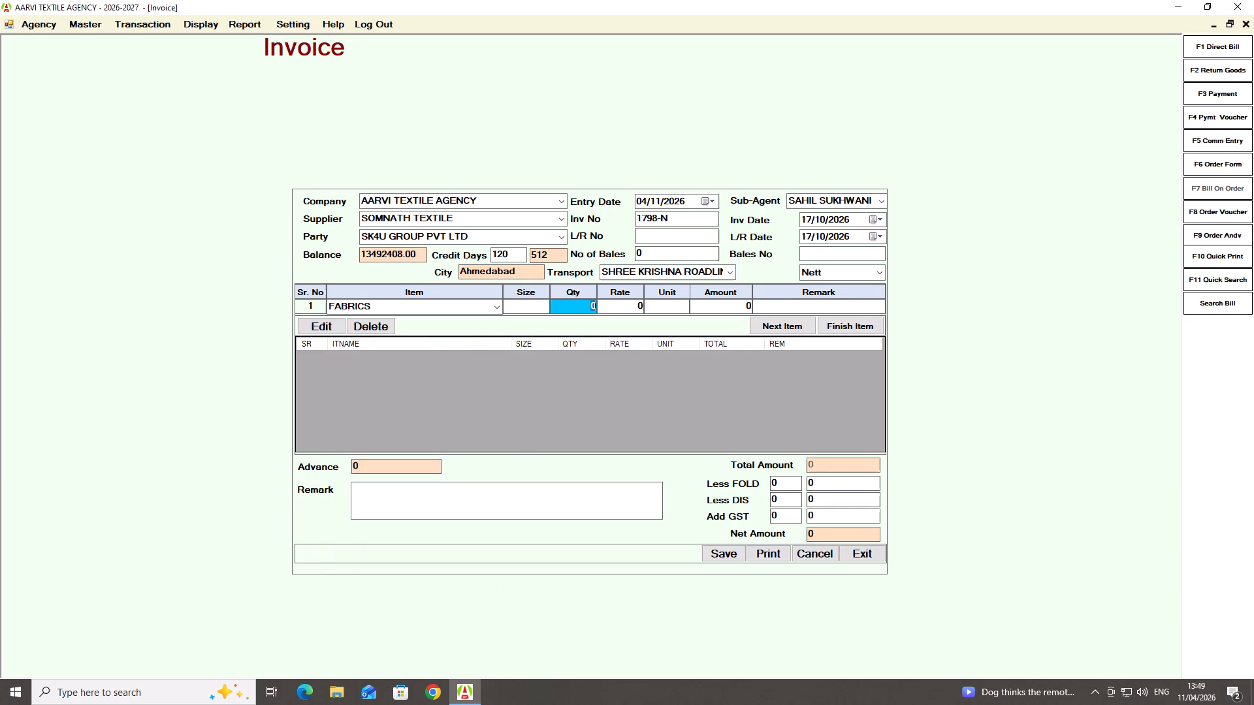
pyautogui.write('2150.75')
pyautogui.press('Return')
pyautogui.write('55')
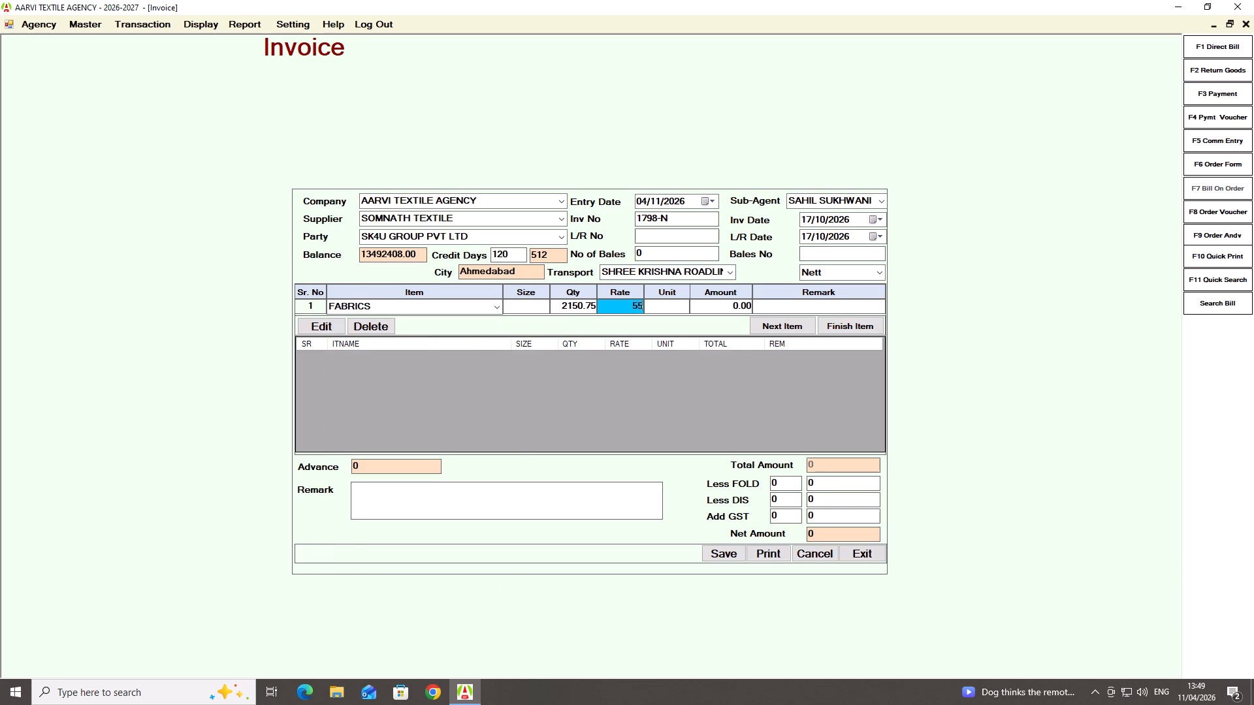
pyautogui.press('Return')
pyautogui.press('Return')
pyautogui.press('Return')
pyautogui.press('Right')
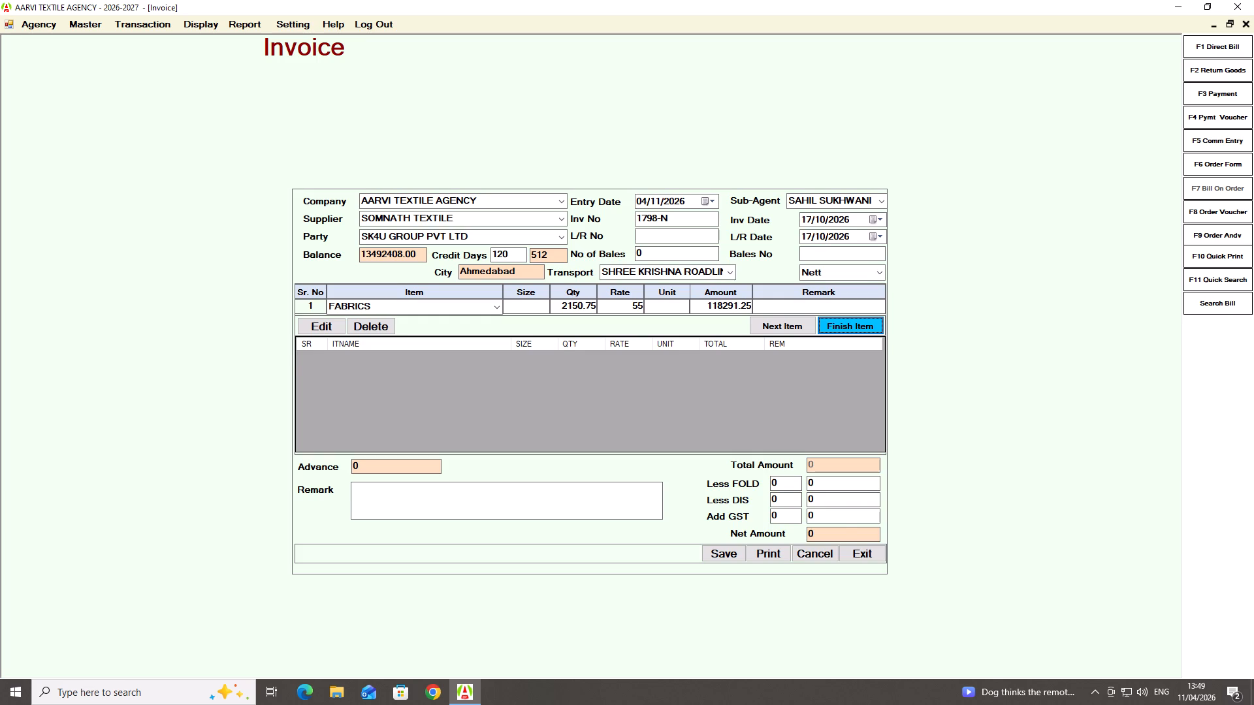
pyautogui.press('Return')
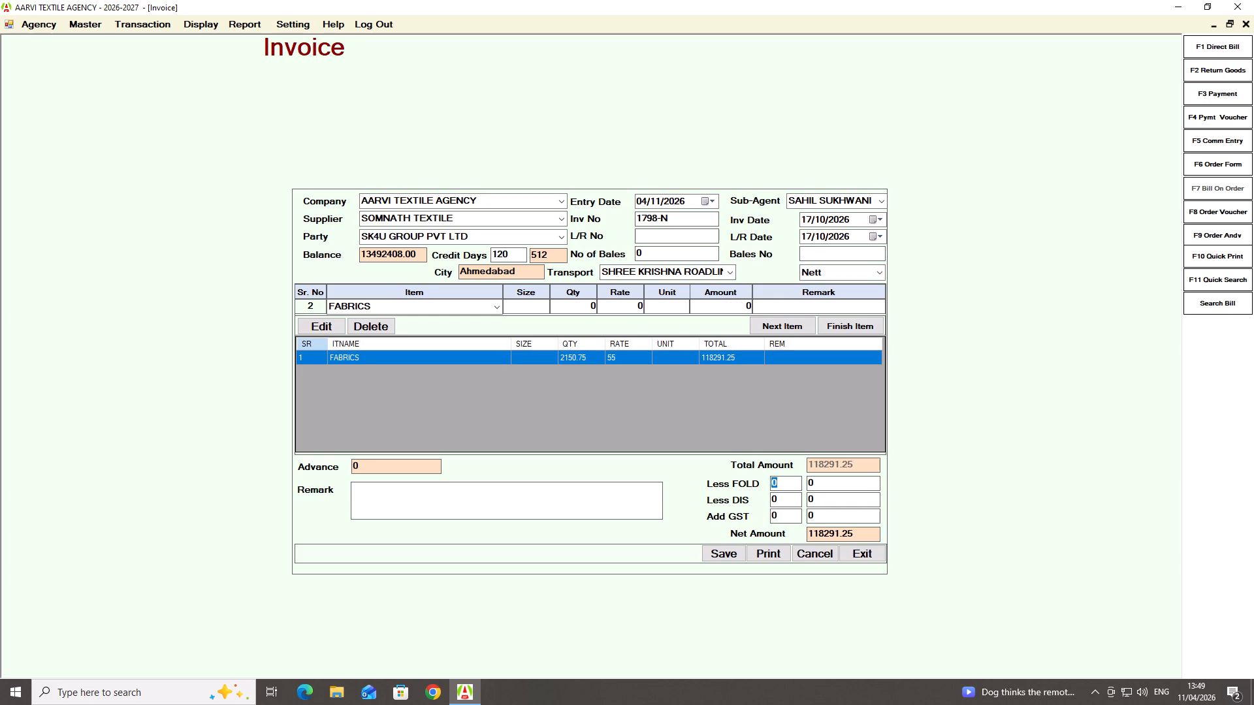
# Set the fold deduction of bill 1798-N to 3%, accepting its calculated amount.
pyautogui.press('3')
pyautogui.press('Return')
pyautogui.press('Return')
# Add 5% GST to bill 1798-N, adjust the GST amount to 5737.49, and save the bill without a remark.
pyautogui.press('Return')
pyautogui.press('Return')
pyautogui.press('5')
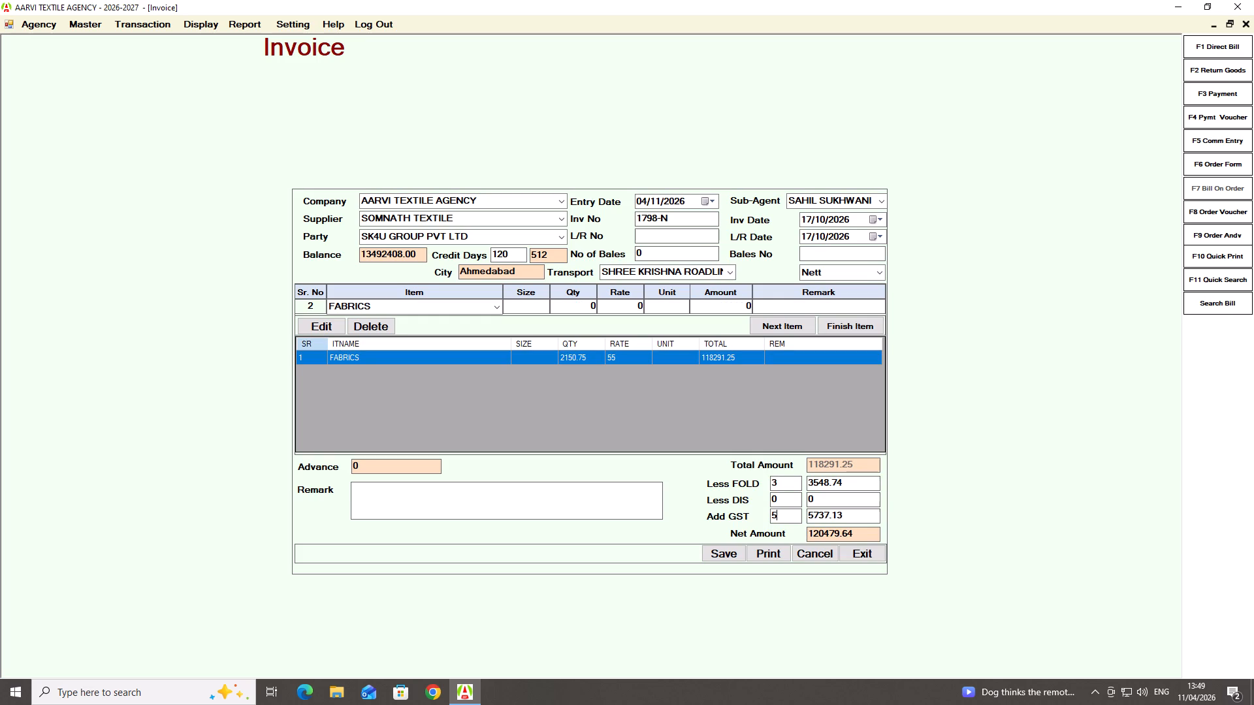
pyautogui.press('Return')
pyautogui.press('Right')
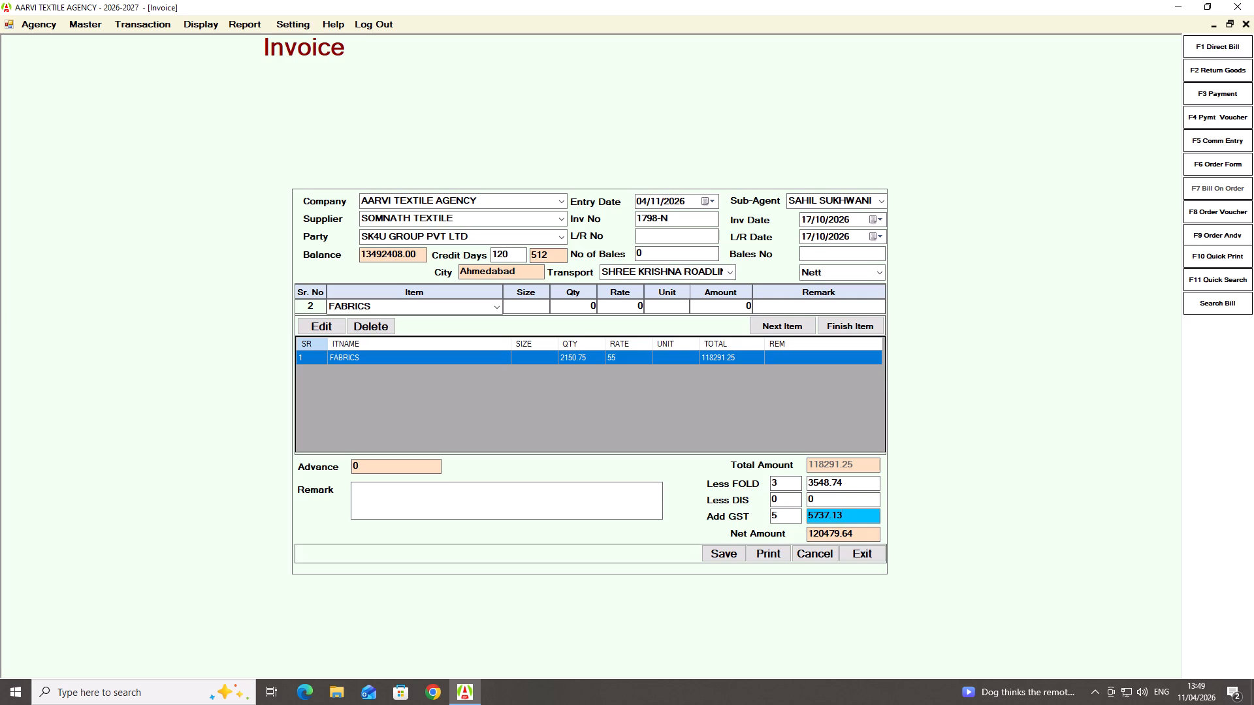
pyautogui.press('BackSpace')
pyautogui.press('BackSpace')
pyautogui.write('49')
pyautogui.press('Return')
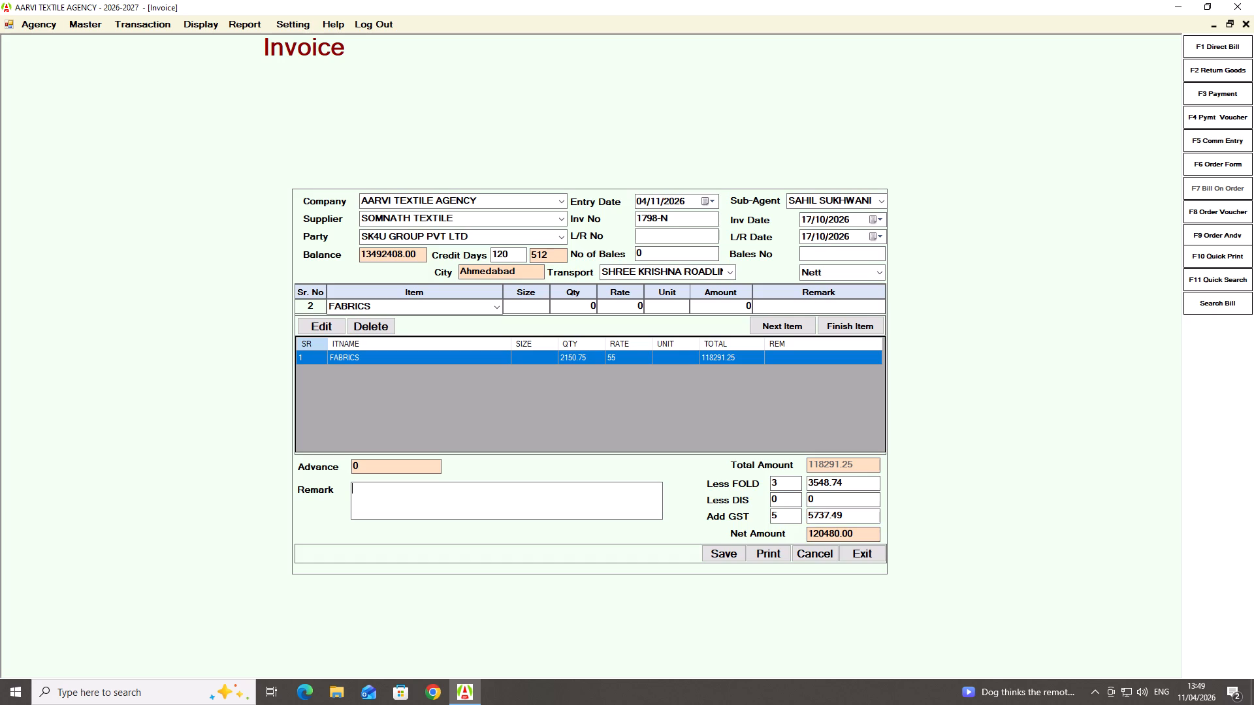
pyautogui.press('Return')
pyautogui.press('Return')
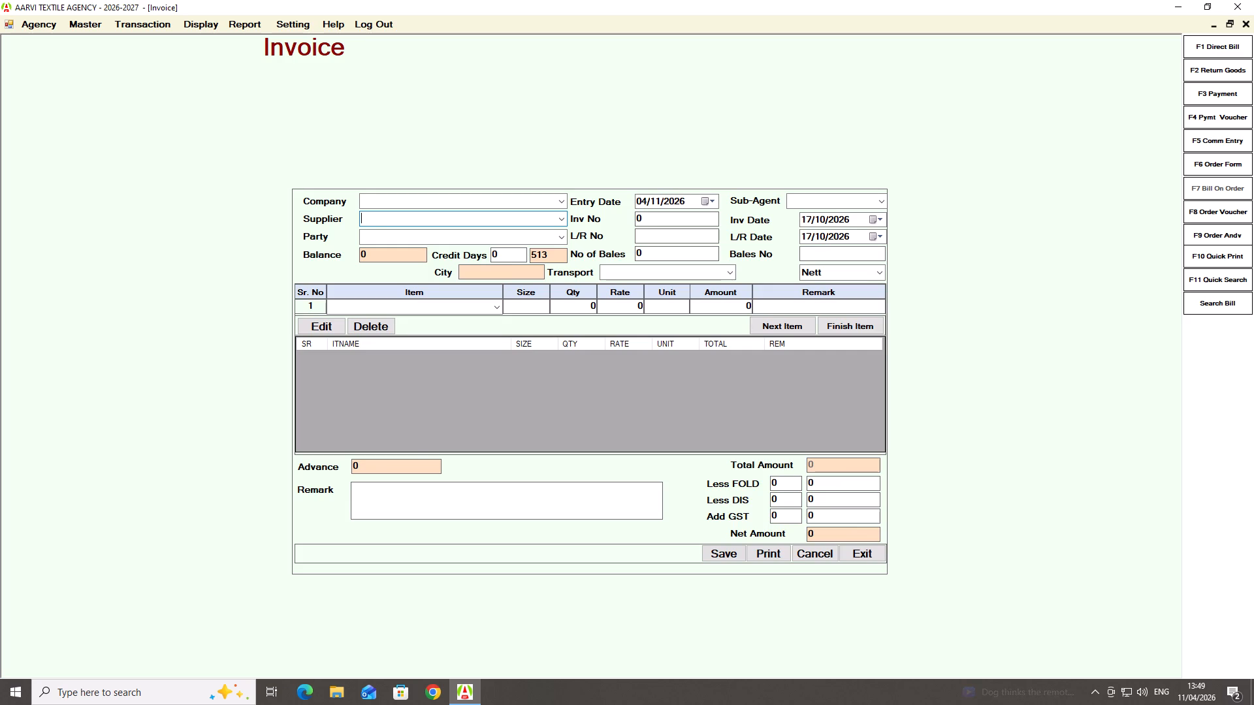
# Start a direct bill from supplier GOPAL FASHION to party K P ARCADE with the default sub-agent and invoice number 1180-N.
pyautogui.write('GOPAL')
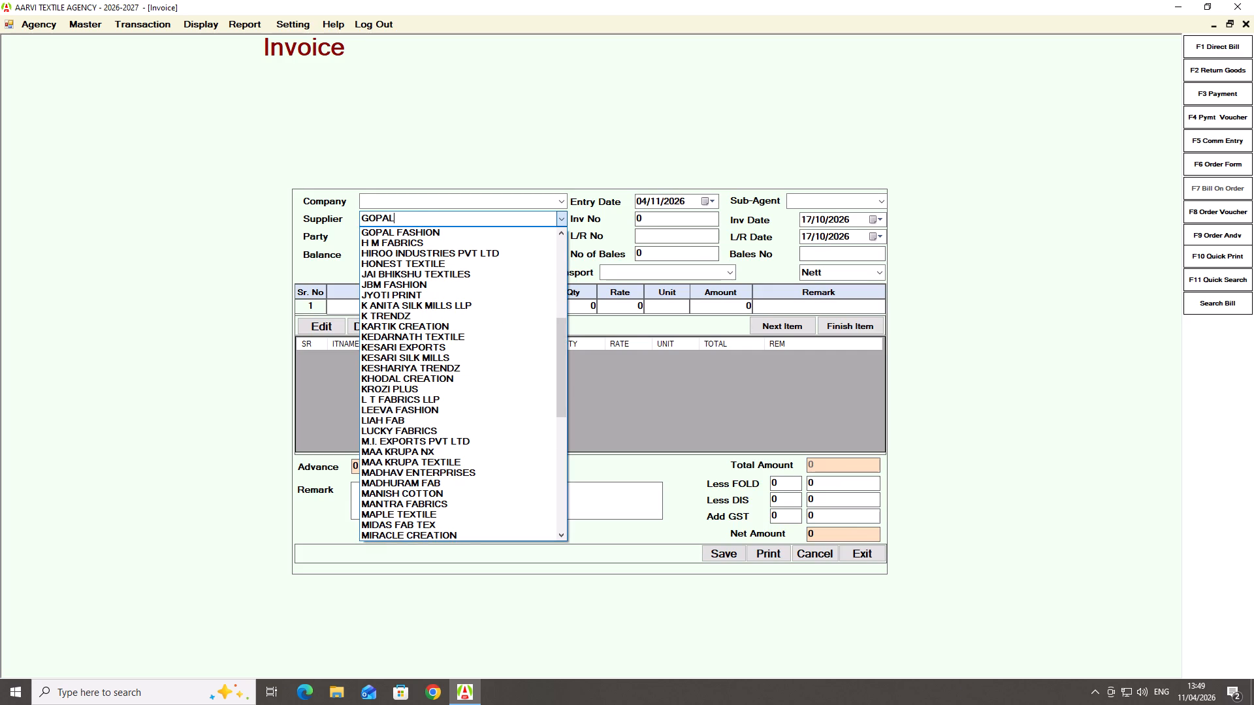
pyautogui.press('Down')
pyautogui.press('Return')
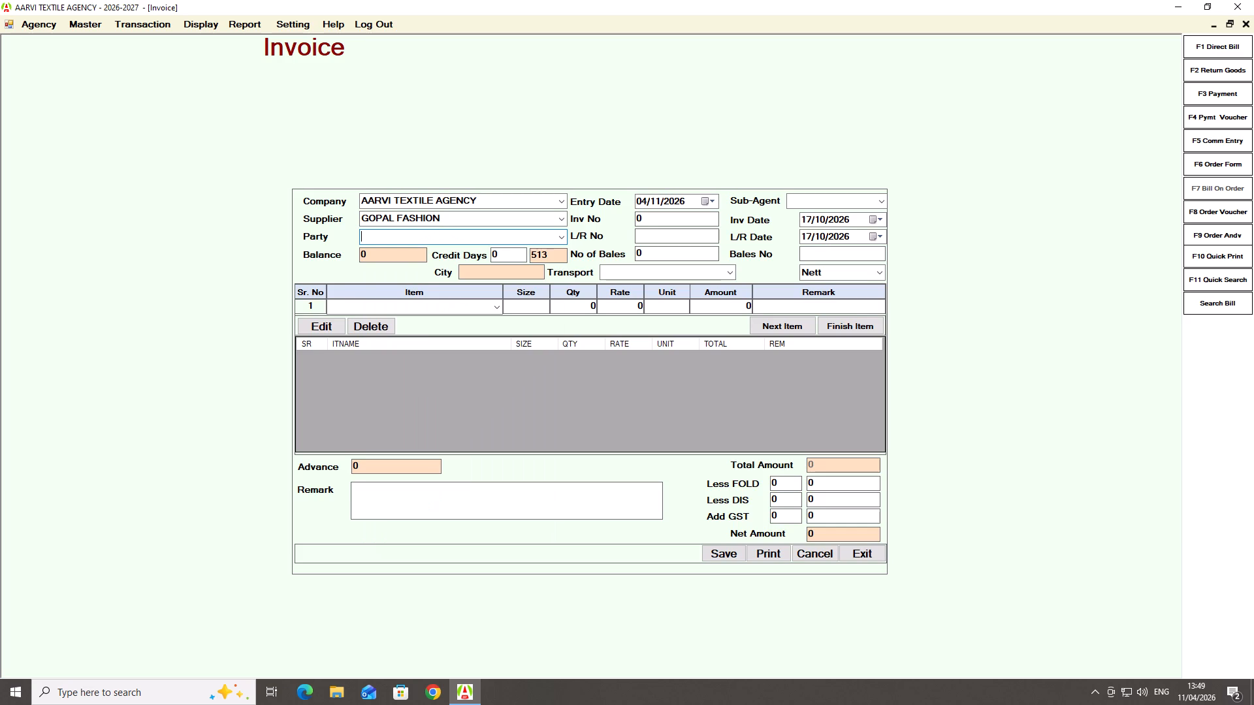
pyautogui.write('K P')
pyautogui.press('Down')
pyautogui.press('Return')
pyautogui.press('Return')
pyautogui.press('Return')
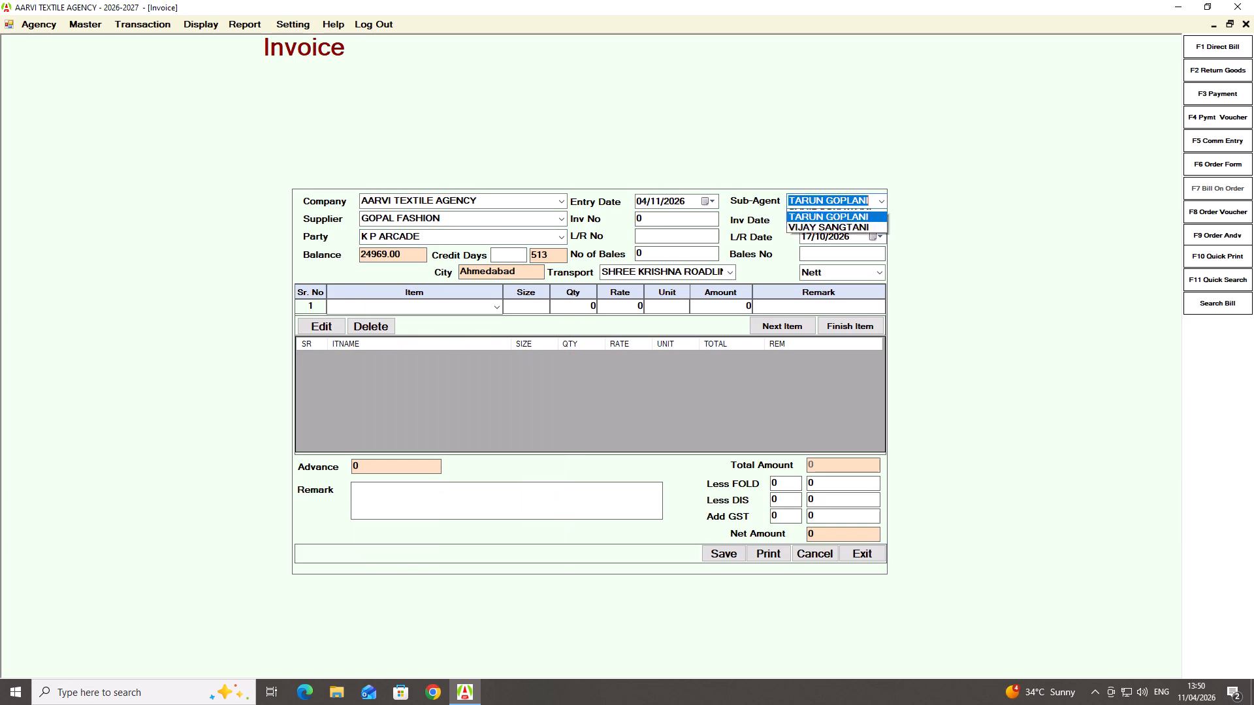
pyautogui.write('1180-')
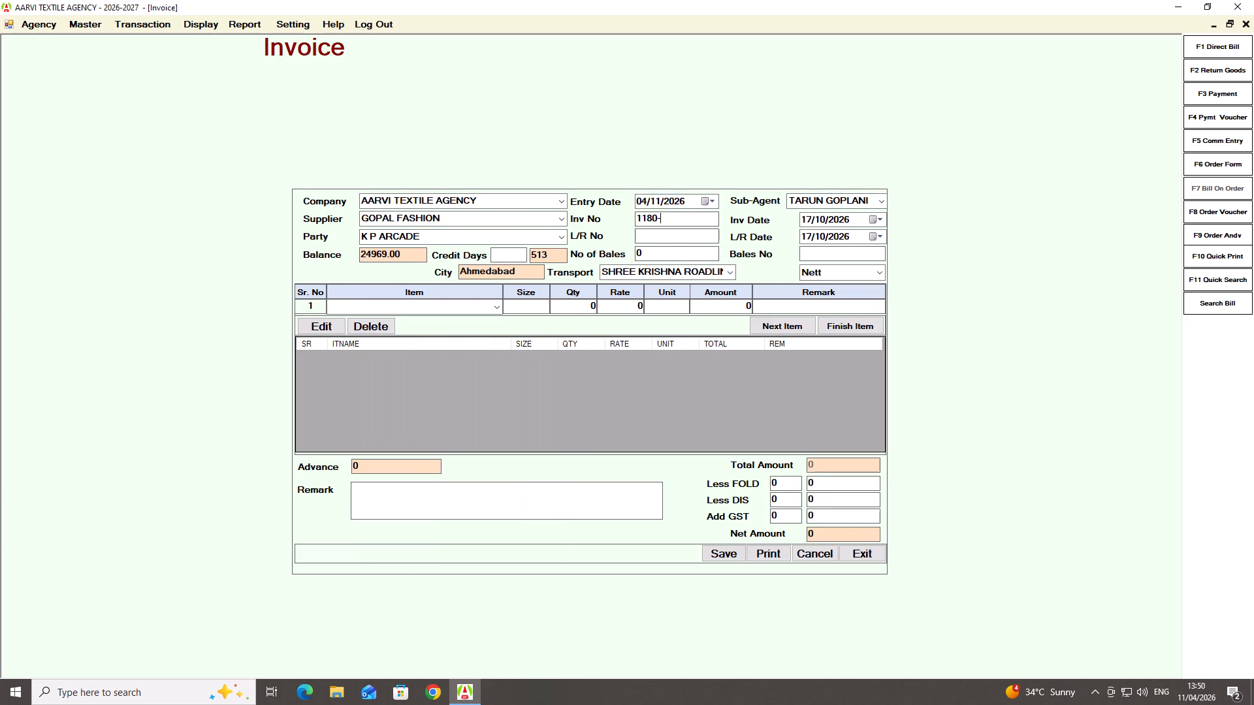
pyautogui.press('n')
pyautogui.press('Return')
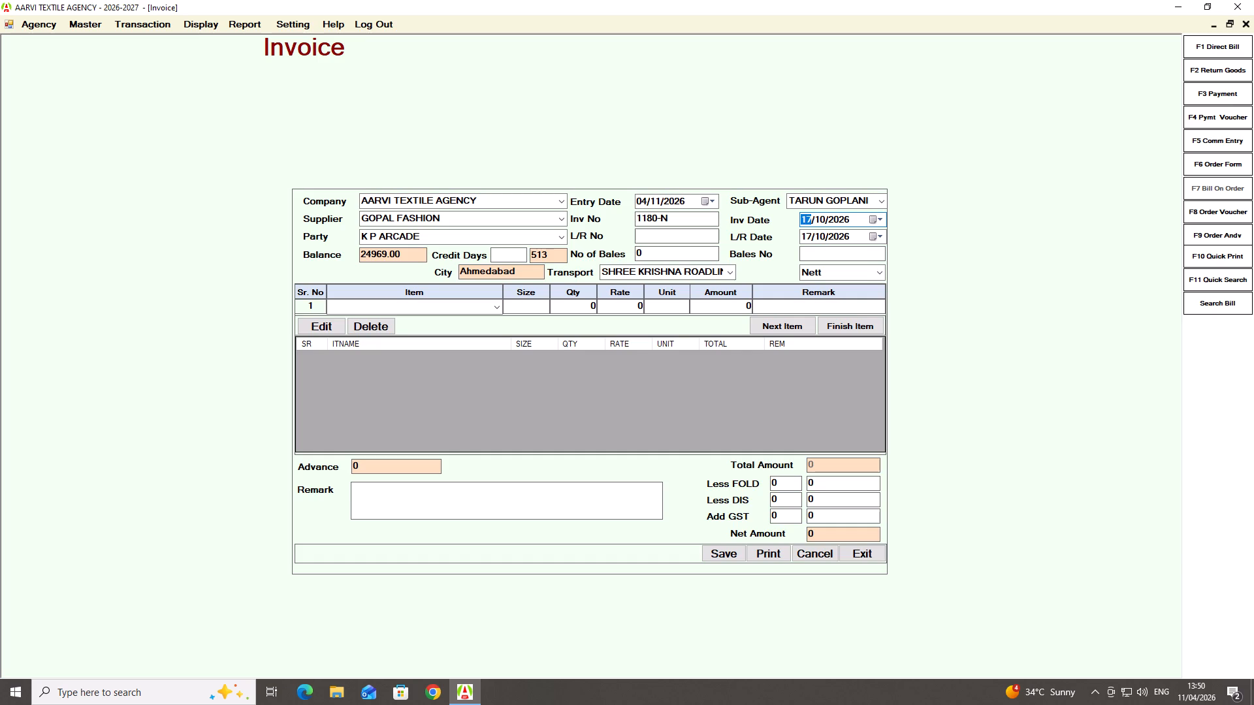
# Set both the invoice date and the L/R date of bill 1180-N to 14/10/2026, keeping the default transport and Nett terms.
pyautogui.write('14')
pyautogui.press('Return')
pyautogui.press('Return')
pyautogui.write('14')
pyautogui.press('Return')
pyautogui.press('Return')
pyautogui.press('Return')
pyautogui.press('Return')
pyautogui.press('Return')
pyautogui.press('Return')
# Add FABRICS as the only item of bill 1180-N with quantity 3 at rate 110, and finish the item entry.
pyautogui.write('FAB')
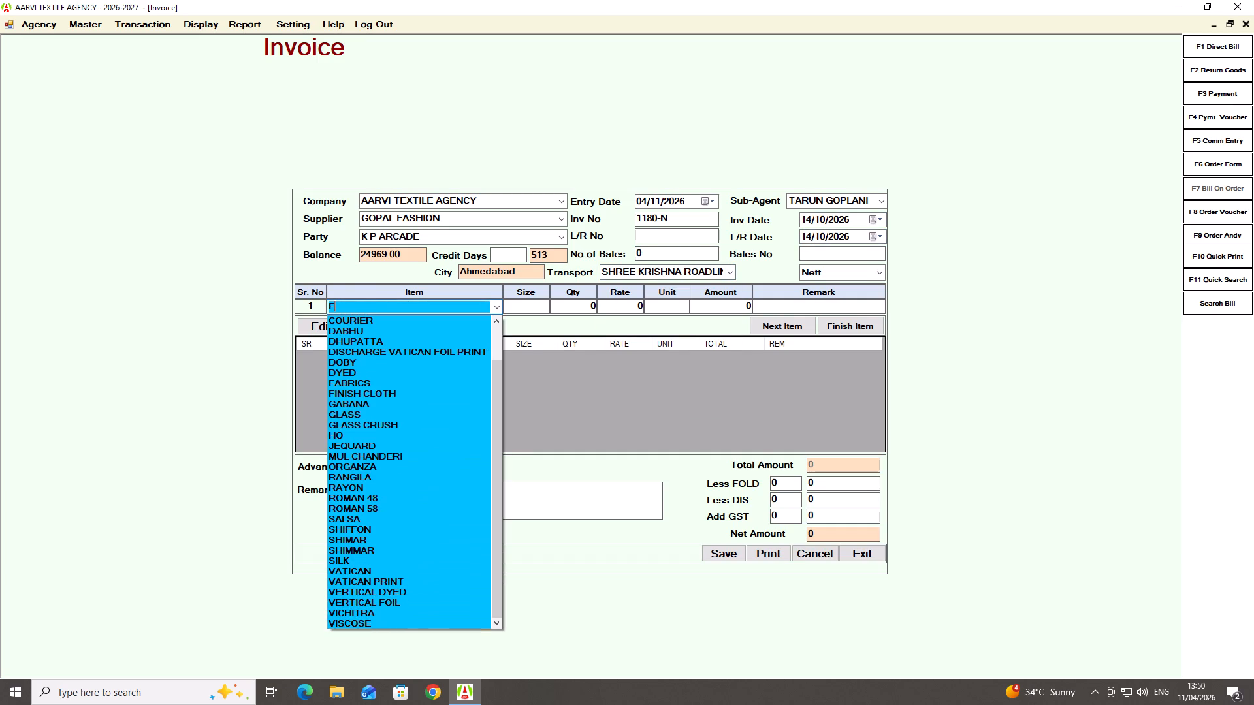
pyautogui.press('Down')
pyautogui.press('Return')
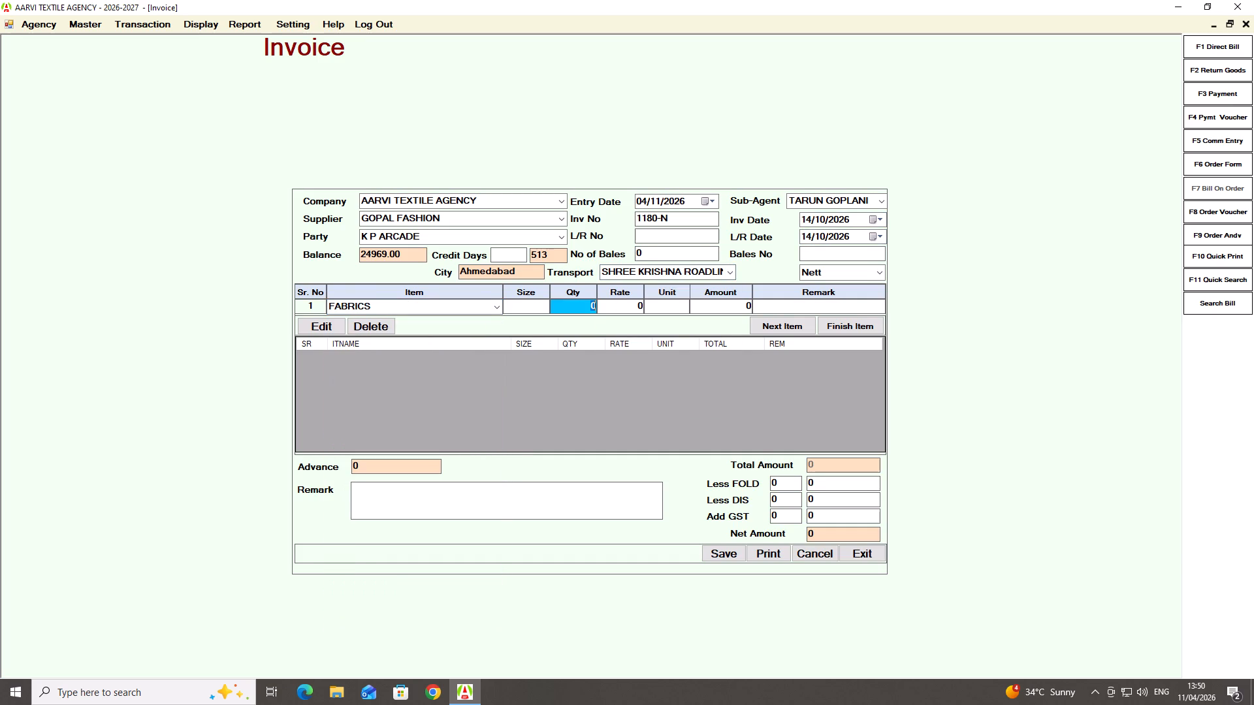
pyautogui.press('3')
pyautogui.press('Return')
pyautogui.write('110')
pyautogui.press('Return')
pyautogui.press('Return')
pyautogui.press('Return')
pyautogui.press('Right')
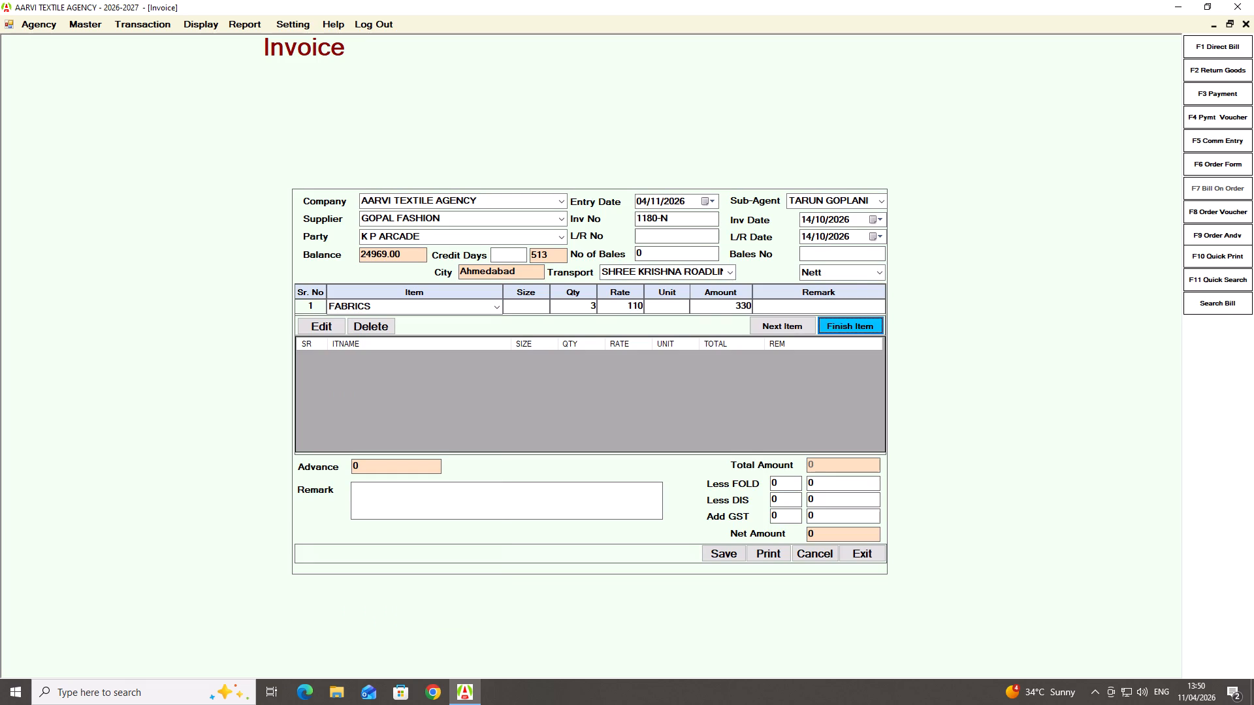
pyautogui.press('Return')
# Add 5% GST to bill 1180-N without fold or discount, round the GST amount to 17, and save the bill.
pyautogui.press('Return')
pyautogui.press('Return')
pyautogui.press('Return')
pyautogui.press('Return')
pyautogui.press('5')
pyautogui.press('Return')
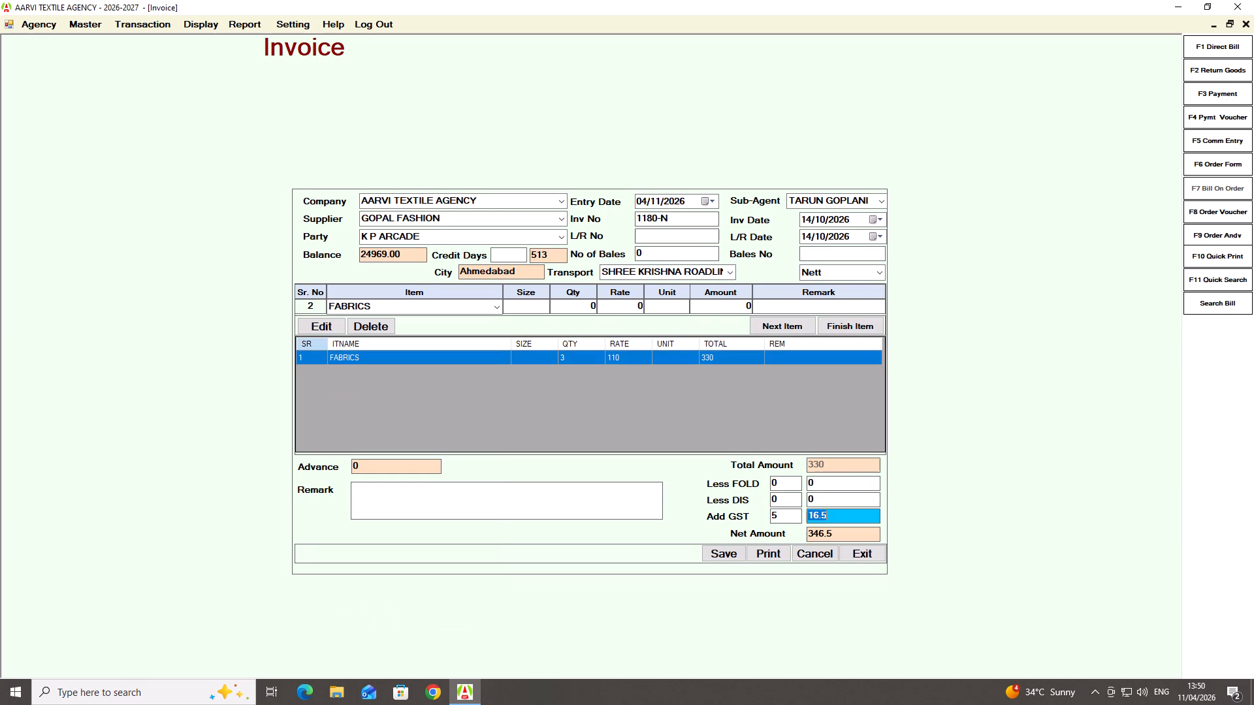
pyautogui.press('Right')
pyautogui.press('BackSpace')
pyautogui.press('BackSpace')
pyautogui.press('BackSpace')
pyautogui.press('7')
pyautogui.press('Return')
pyautogui.press('Return')
pyautogui.press('Return')
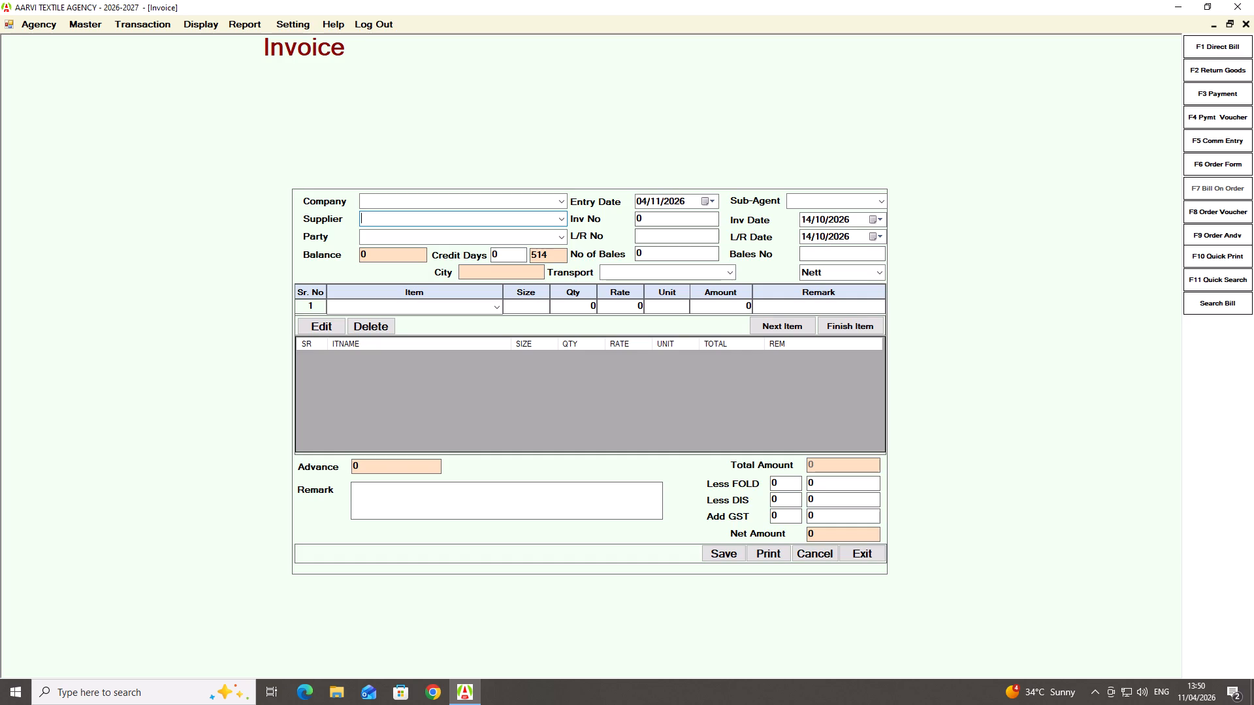
# Start a direct bill from supplier KHODAL CREATION to party RAJKAMAL NX with the default sub-agent and invoice number 1352-N.
pyautogui.write('KHOD')
pyautogui.press('Down')
pyautogui.press('Return')
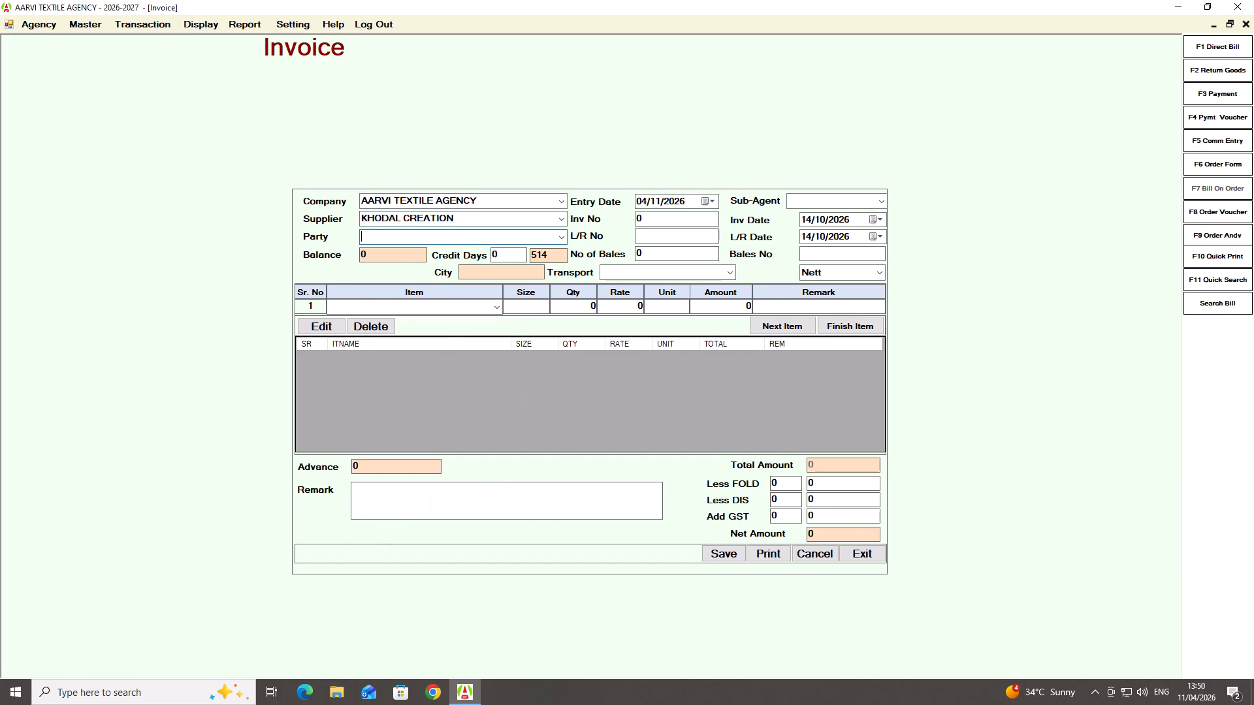
pyautogui.write('RAJ')
pyautogui.press('Down')
pyautogui.press('Return')
pyautogui.press('Return')
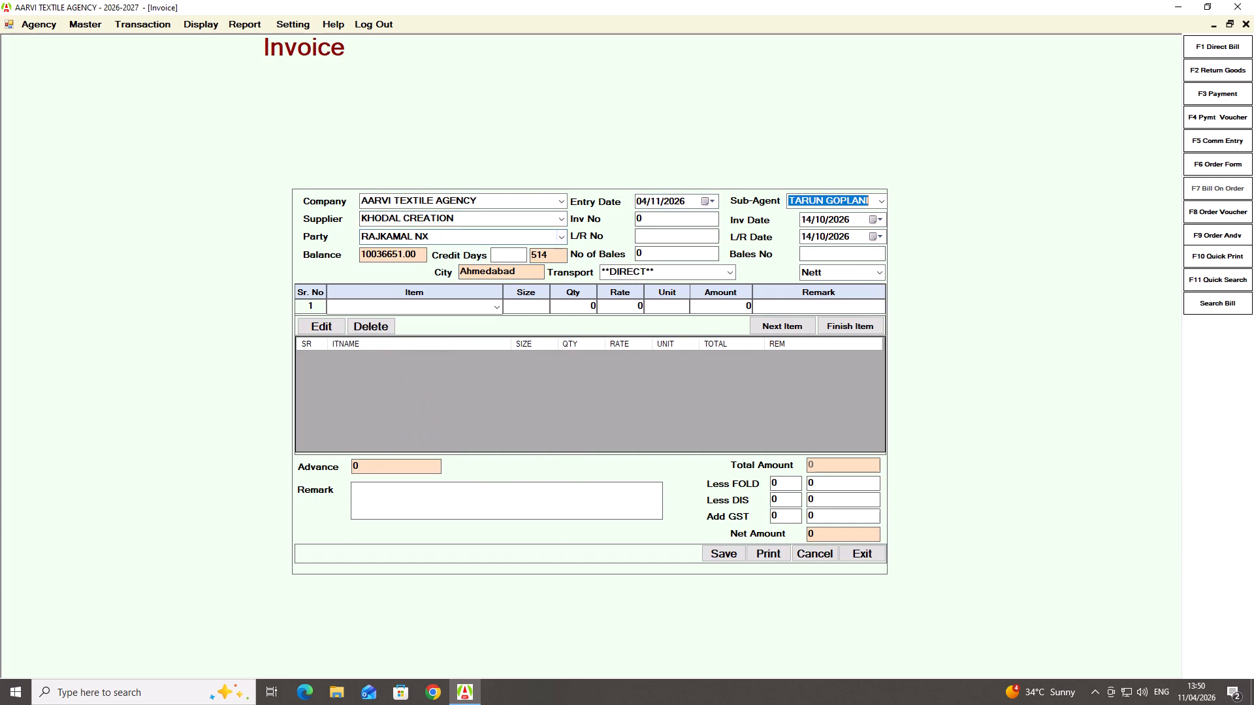
pyautogui.press('Return')
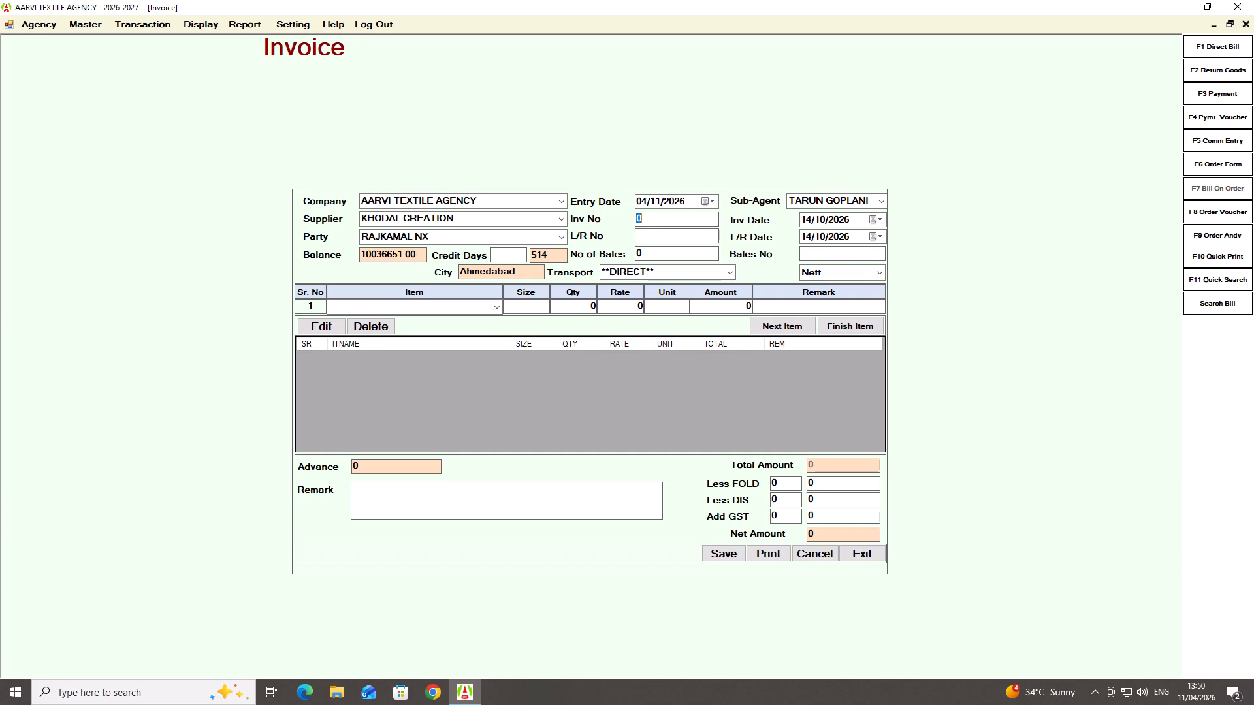
pyautogui.write('1352-')
pyautogui.press('n')
pyautogui.press('Return')
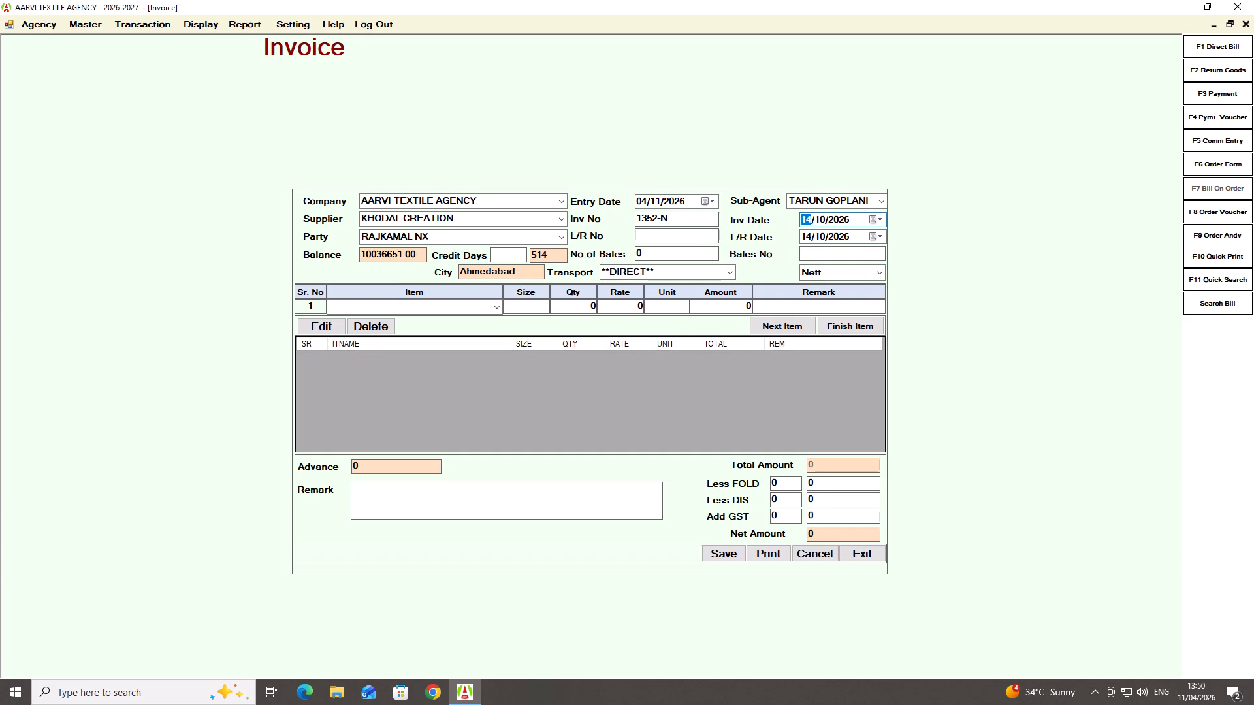
# Set both the invoice date and the L/R date of bill 1352-N to 24/10/2026, keeping the **DIRECT** transport and Nett terms.
pyautogui.write('24')
pyautogui.press('Return')
pyautogui.press('Return')
pyautogui.write('24')
pyautogui.press('Return')
pyautogui.press('Return')
pyautogui.press('Return')
pyautogui.press('Return')
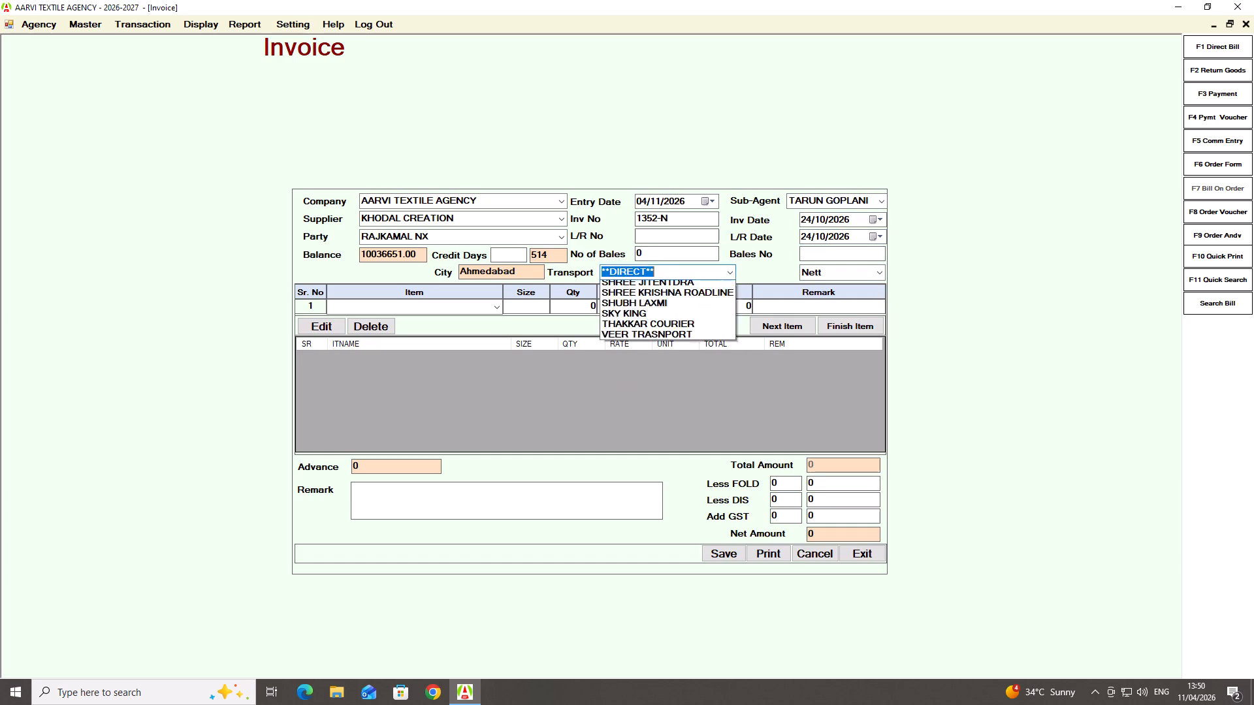
pyautogui.press('Return')
# Choose FABRICS as the first item of bill 1352-N.
pyautogui.write('FAB')
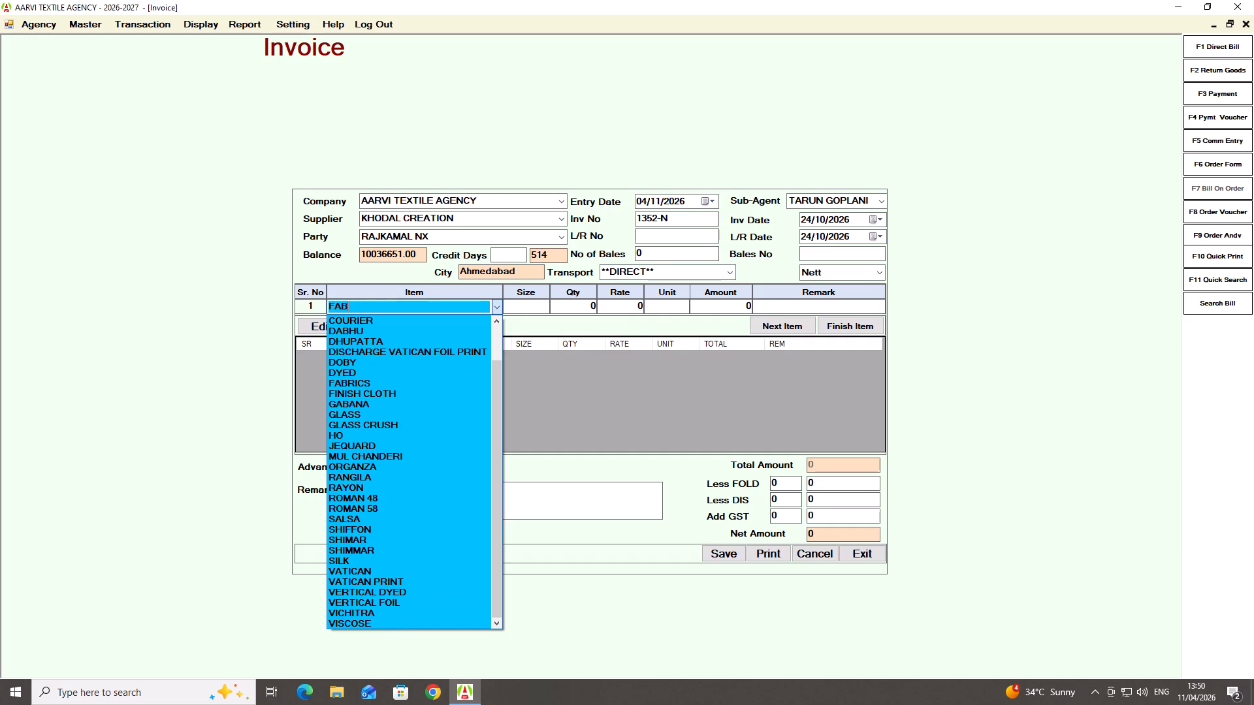
pyautogui.press('Down')
pyautogui.press('Return')
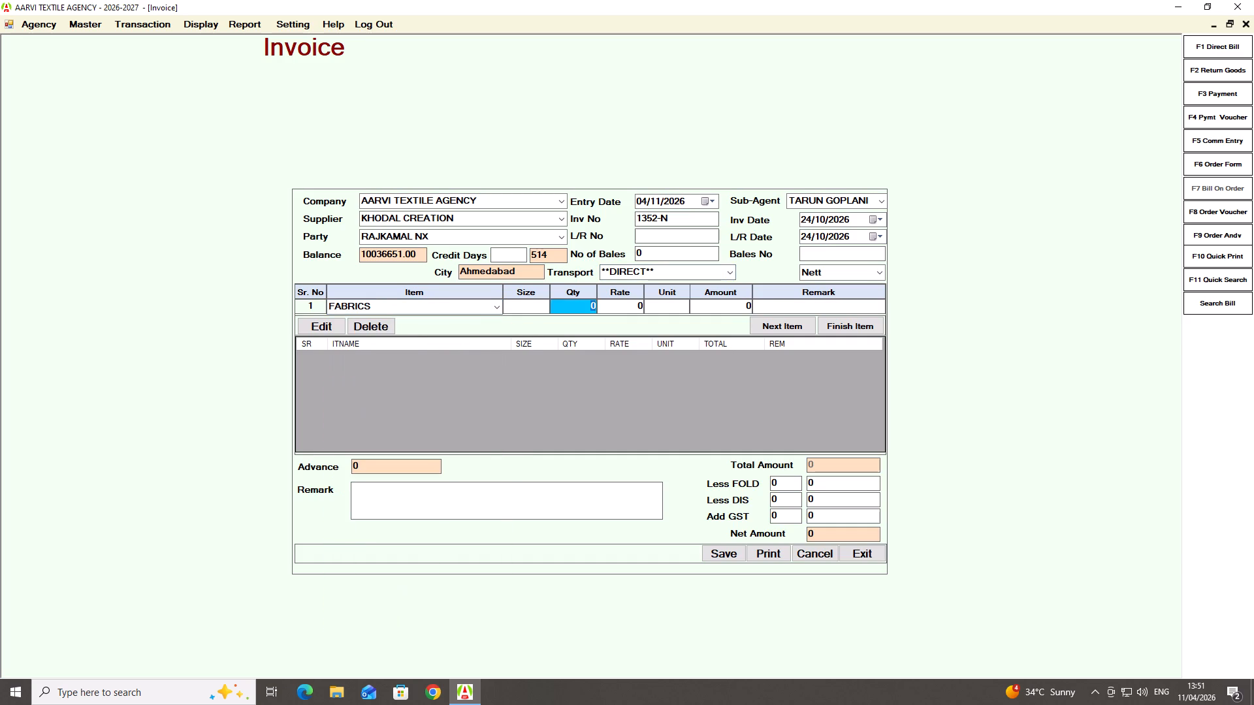
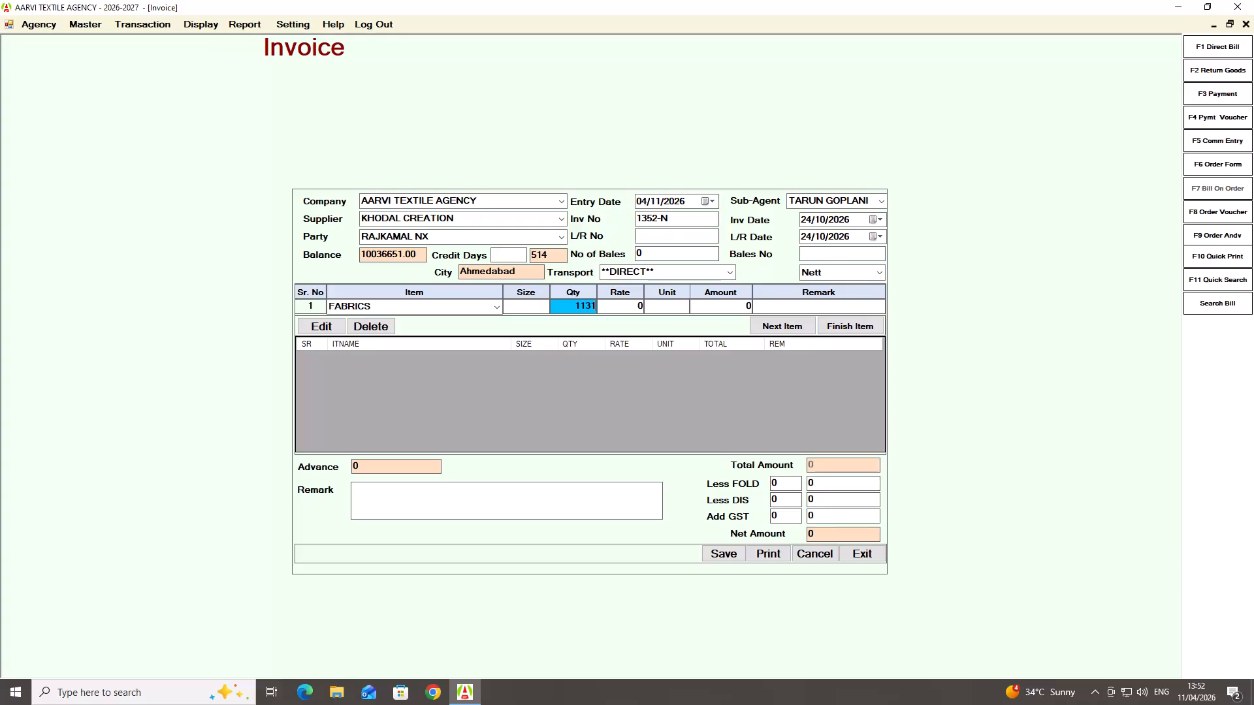
# Add the first FABRICS item of bill 1352-N with quantity 1131.69 at rate 43.
pyautogui.write('69')
pyautogui.press('Return')
pyautogui.write('43')
pyautogui.press('Return')
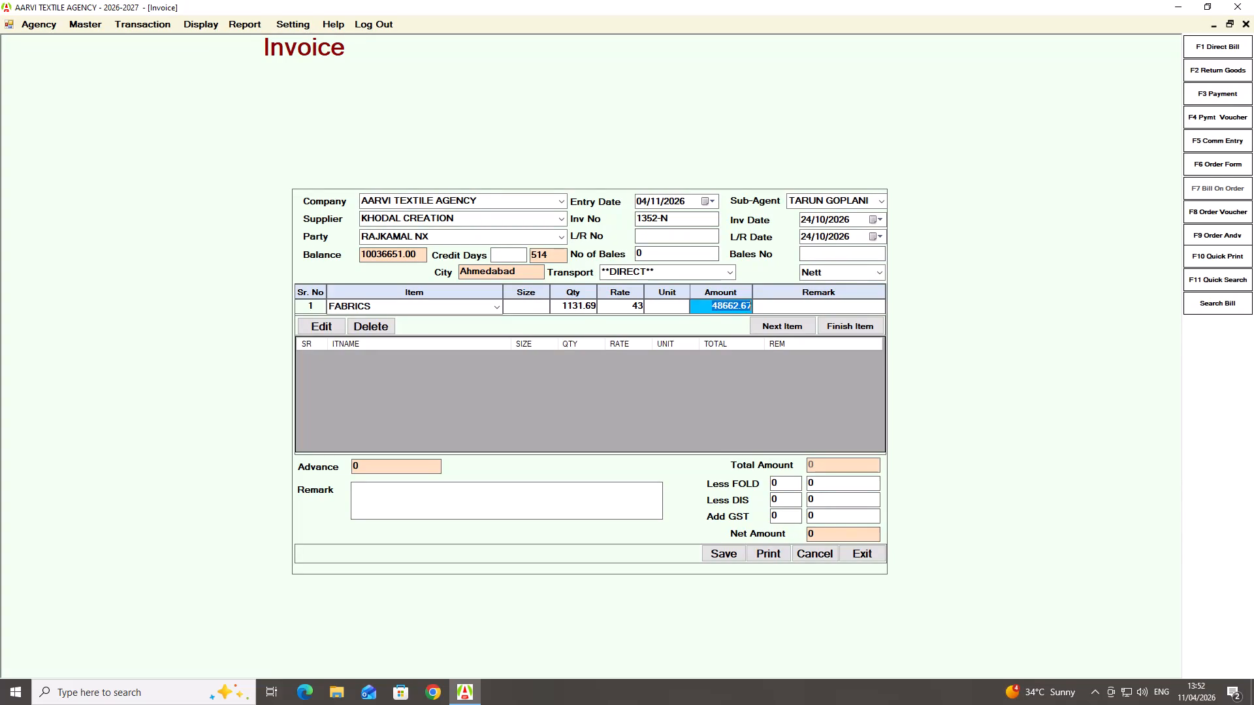
pyautogui.press('Return')
pyautogui.press('Return')
pyautogui.press('Return')
# Add a second FABRICS item to bill 1352-N with quantity 1977.66 at rate 41 and finish the item list.
pyautogui.press('Return')
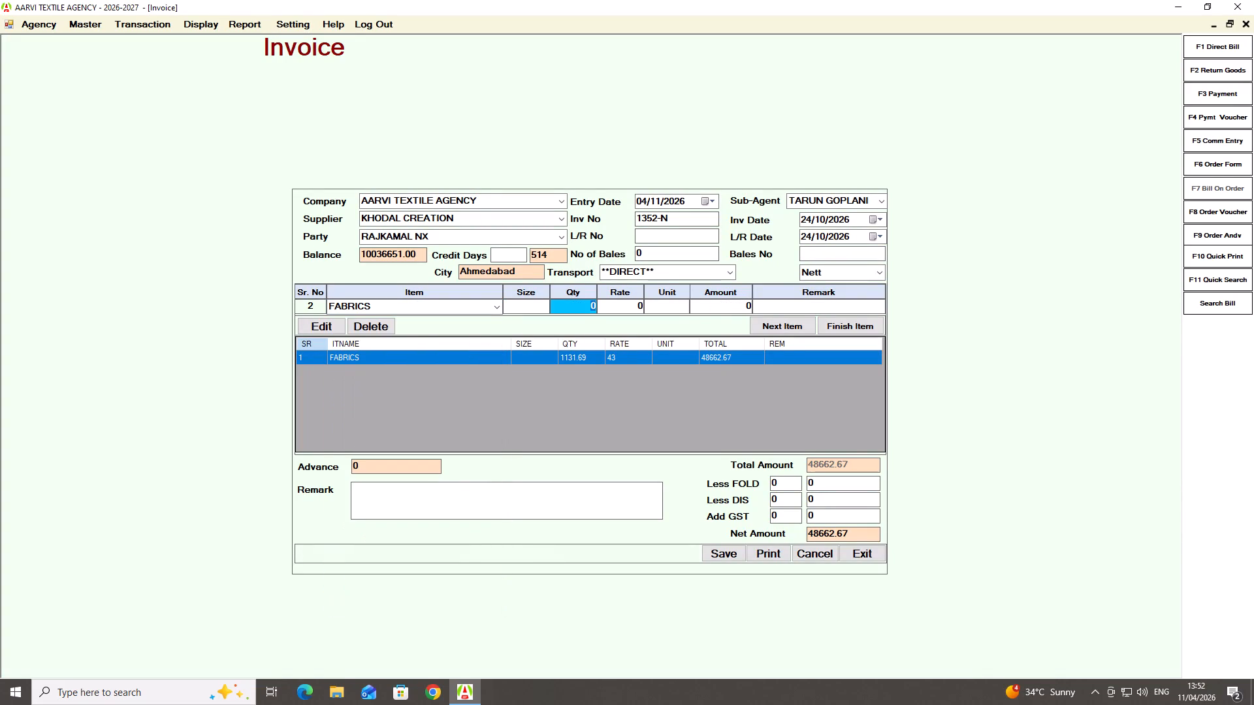
pyautogui.write('1977.66')
pyautogui.press('Return')
pyautogui.write('41')
pyautogui.press('Return')
pyautogui.press('Return')
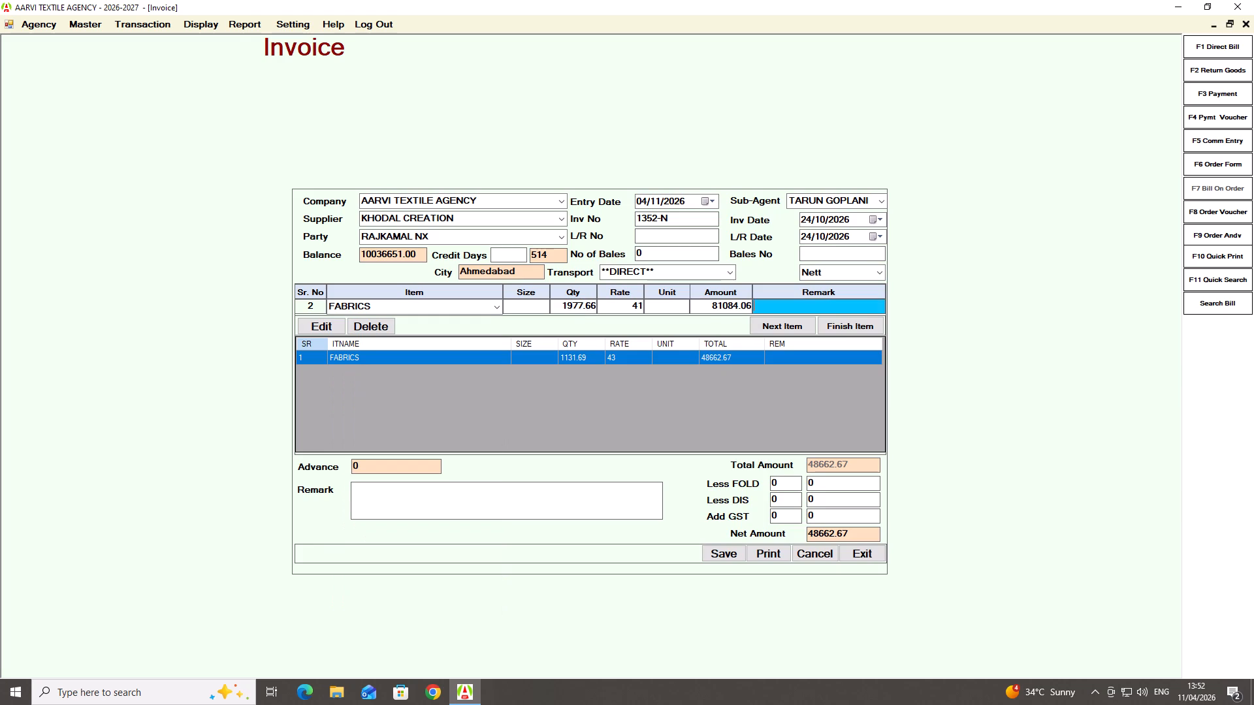
pyautogui.press('Return')
pyautogui.press('Right')
pyautogui.press('Return')
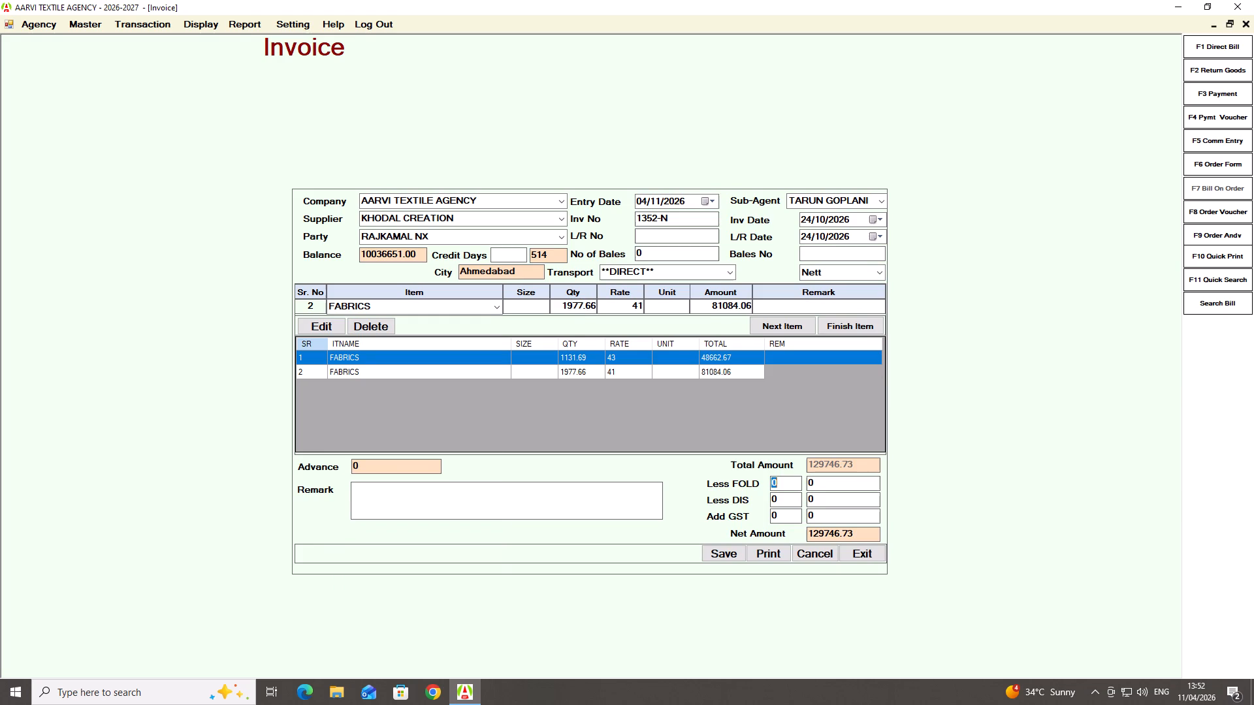
# Add 5% GST to bill 1352-N without fold or discount, adjust the GST amount to 6487.27, and save the bill.
pyautogui.press('Return')
pyautogui.press('Return')
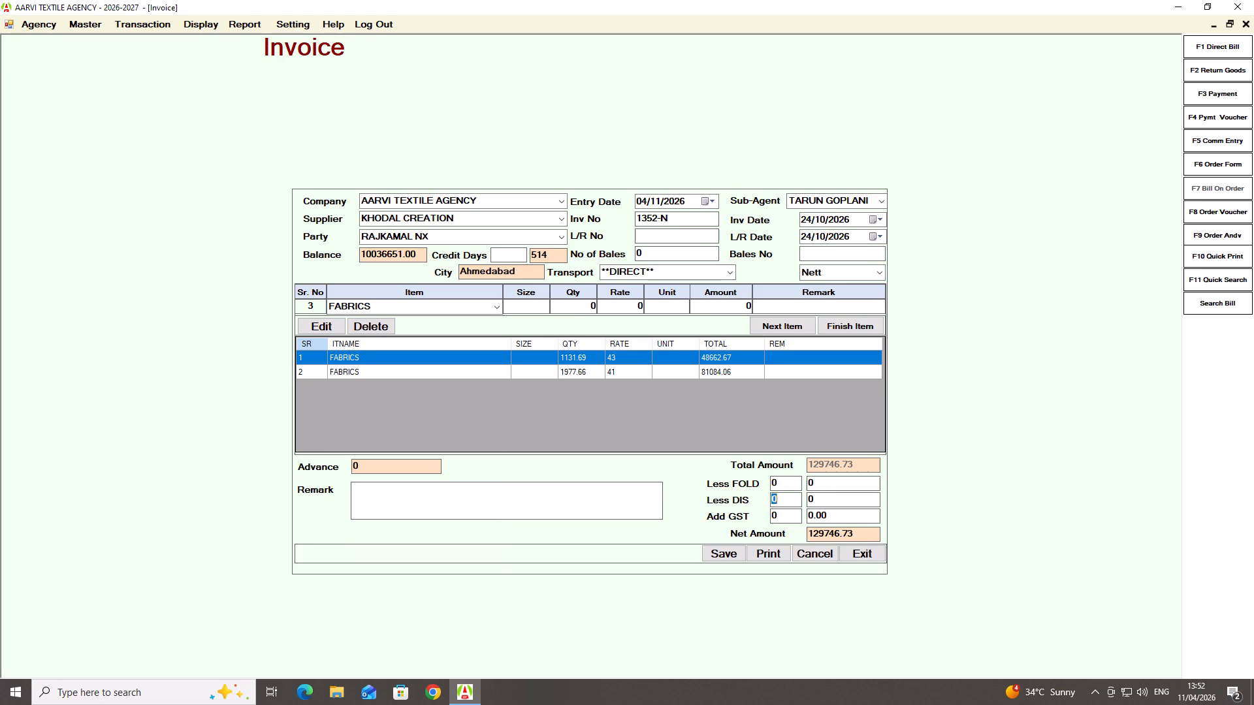
pyautogui.press('Return')
pyautogui.press('Return')
pyautogui.press('5')
pyautogui.press('Return')
pyautogui.press('Right')
pyautogui.press('BackSpace')
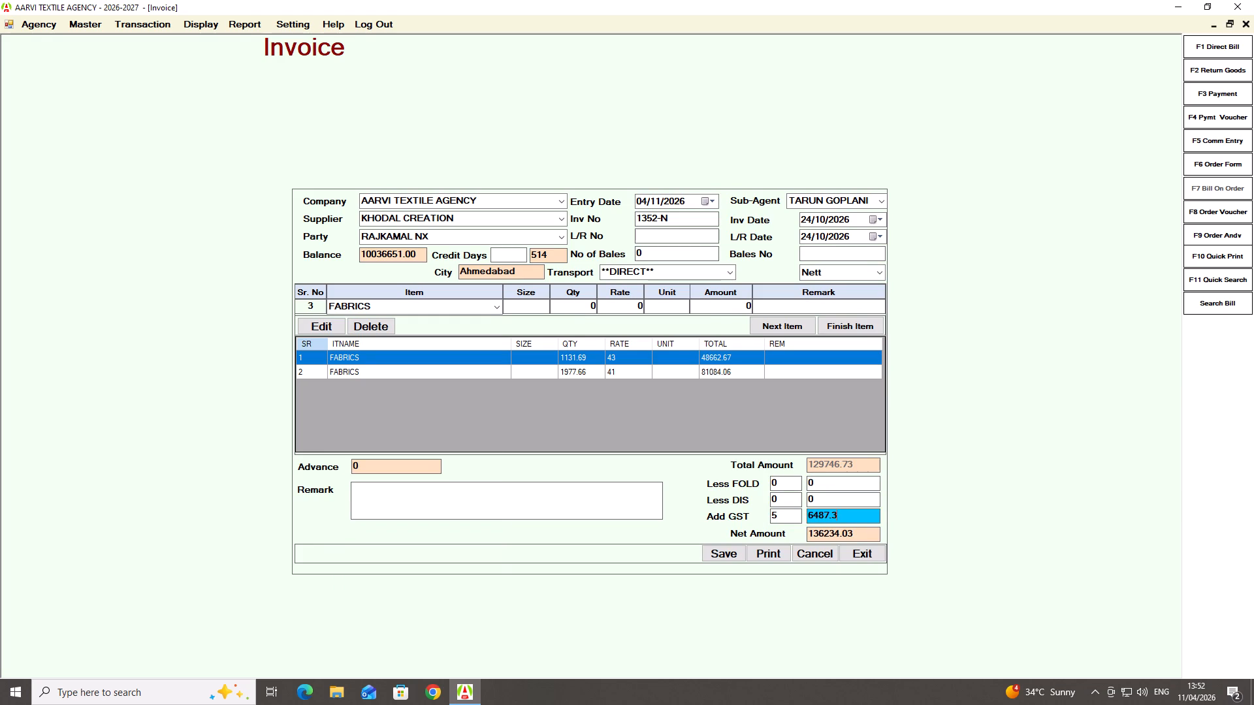
pyautogui.press('BackSpace')
pyautogui.write('27')
pyautogui.press('Return')
pyautogui.press('Return')
pyautogui.press('Return')
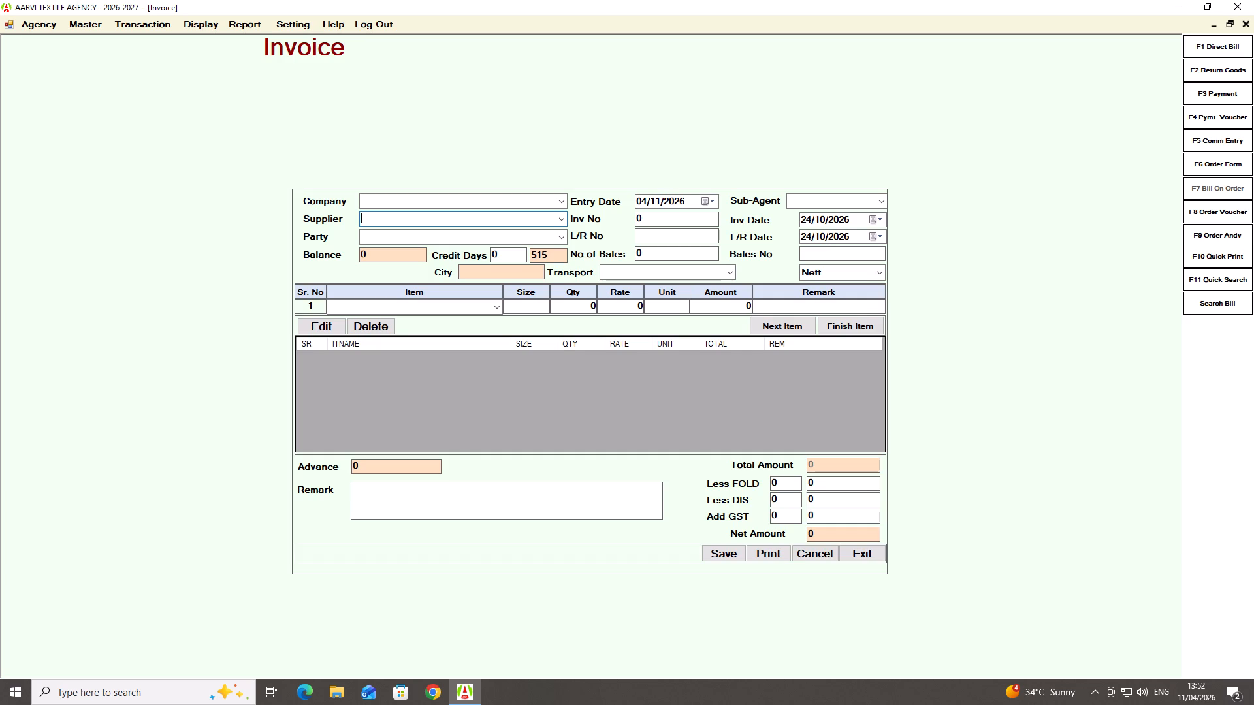
# Start a direct bill from supplier KHODAL CREATION to party RAJKAMAL NX with the default sub-agent and invoice number 1318-N.
pyautogui.write('KHO')
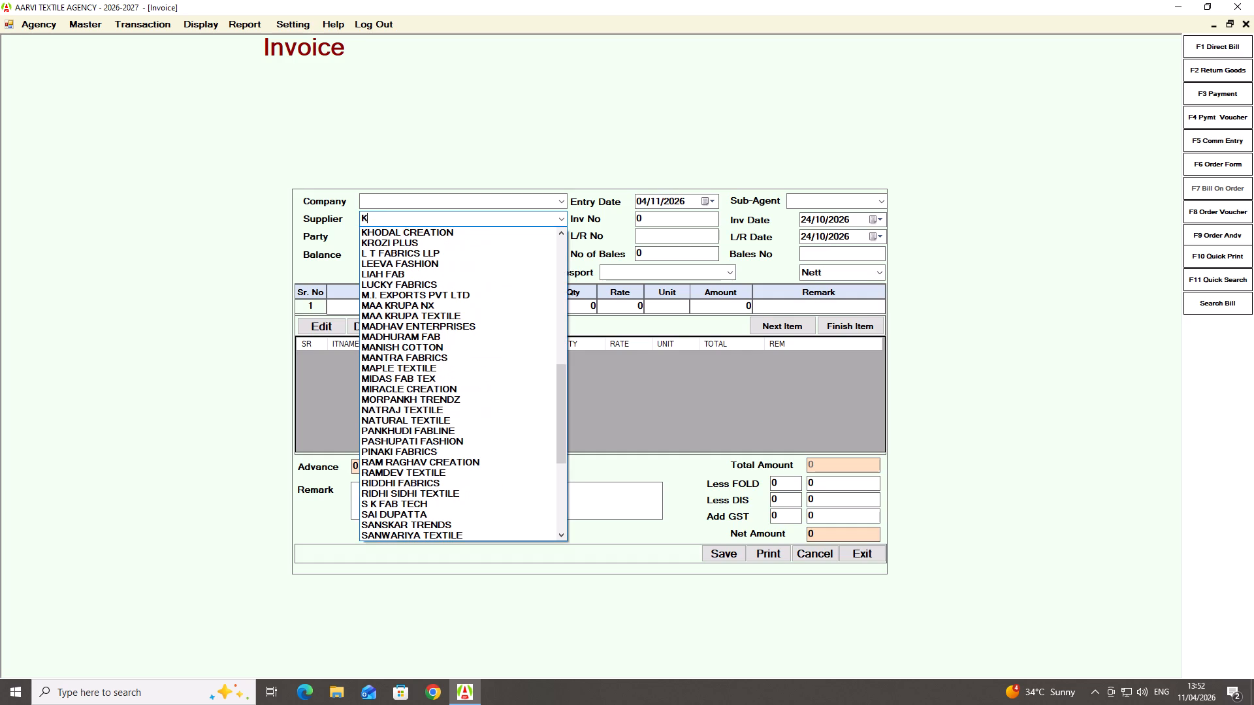
pyautogui.press('Down')
pyautogui.press('Return')
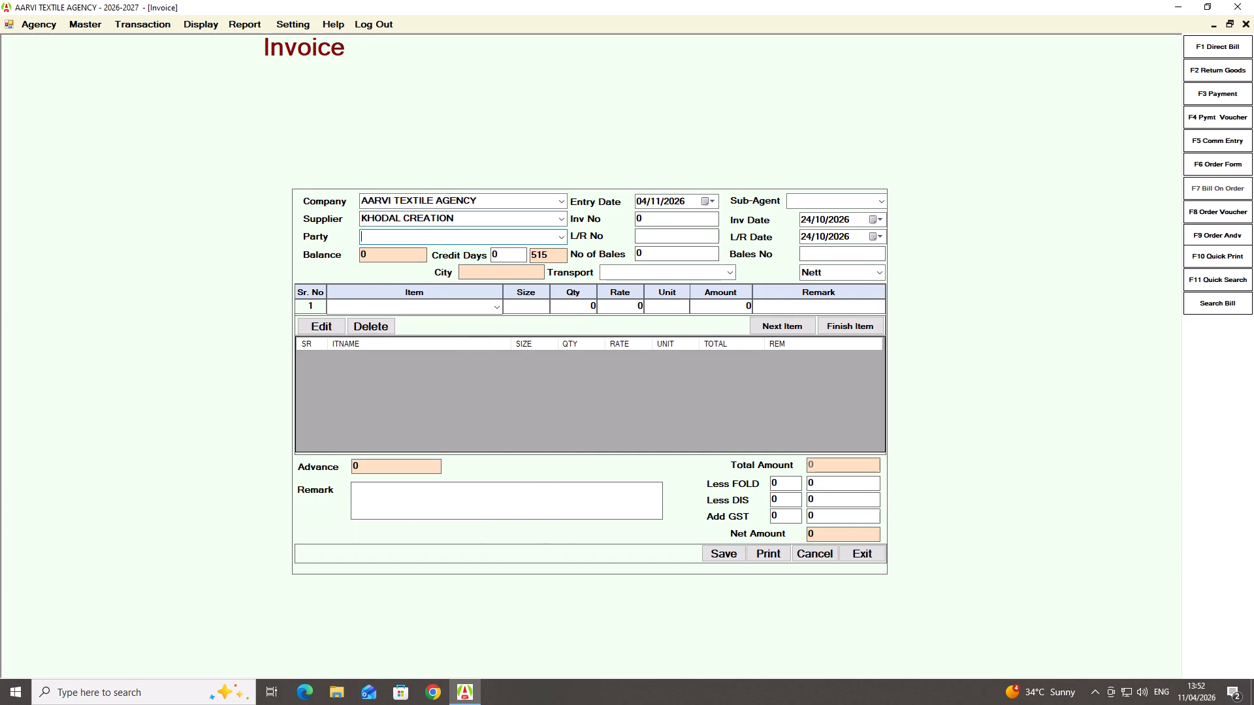
pyautogui.write('RAJ')
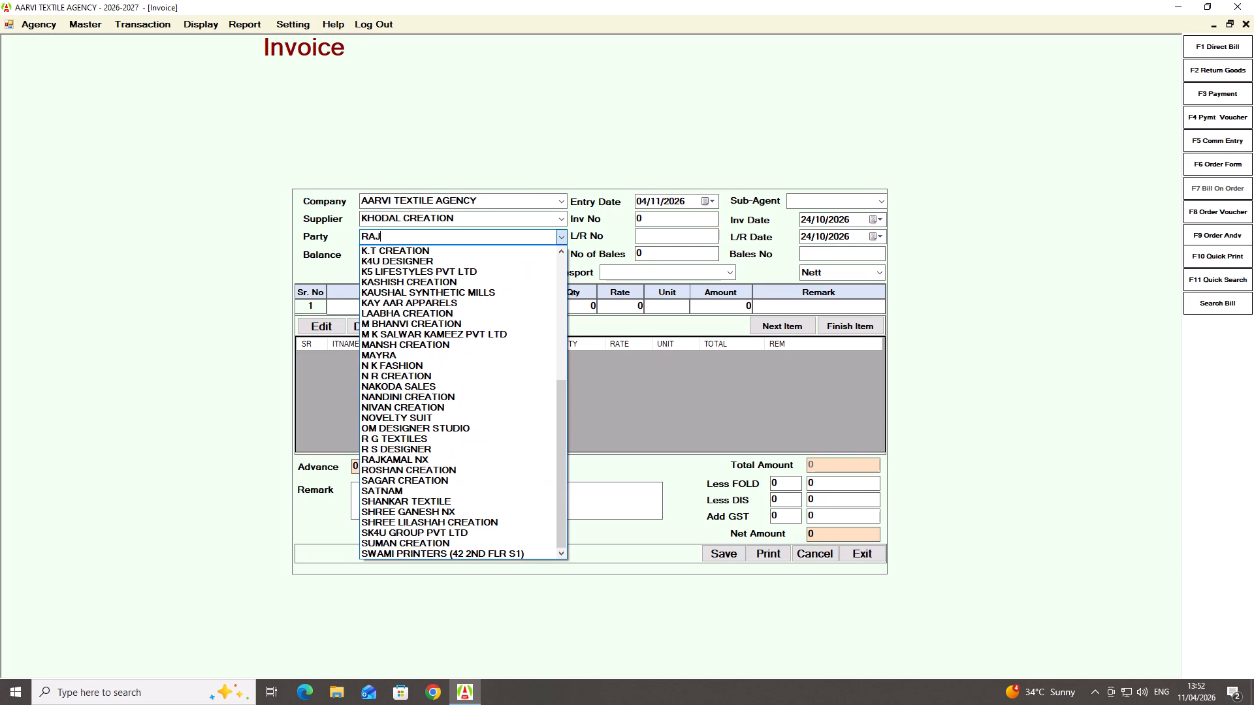
pyautogui.press('Down')
pyautogui.press('Return')
pyautogui.press('Return')
pyautogui.press('Return')
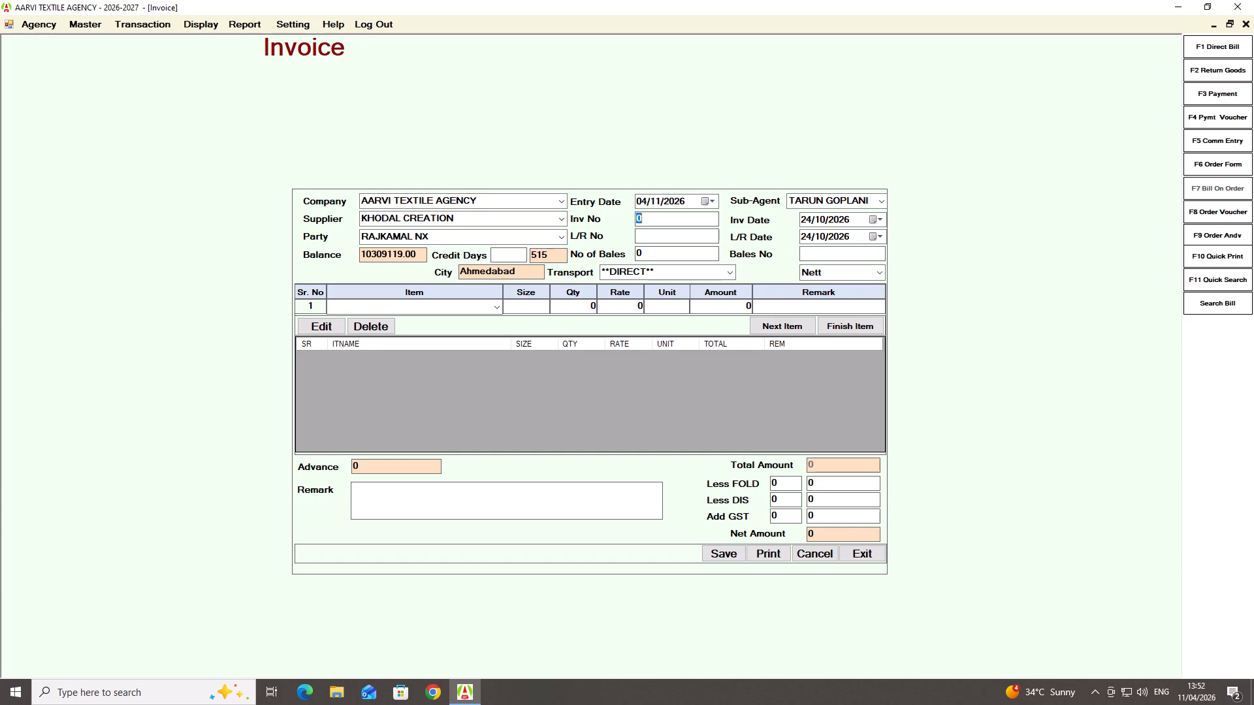
pyautogui.write('1318-')
pyautogui.press('n')
pyautogui.press('Return')
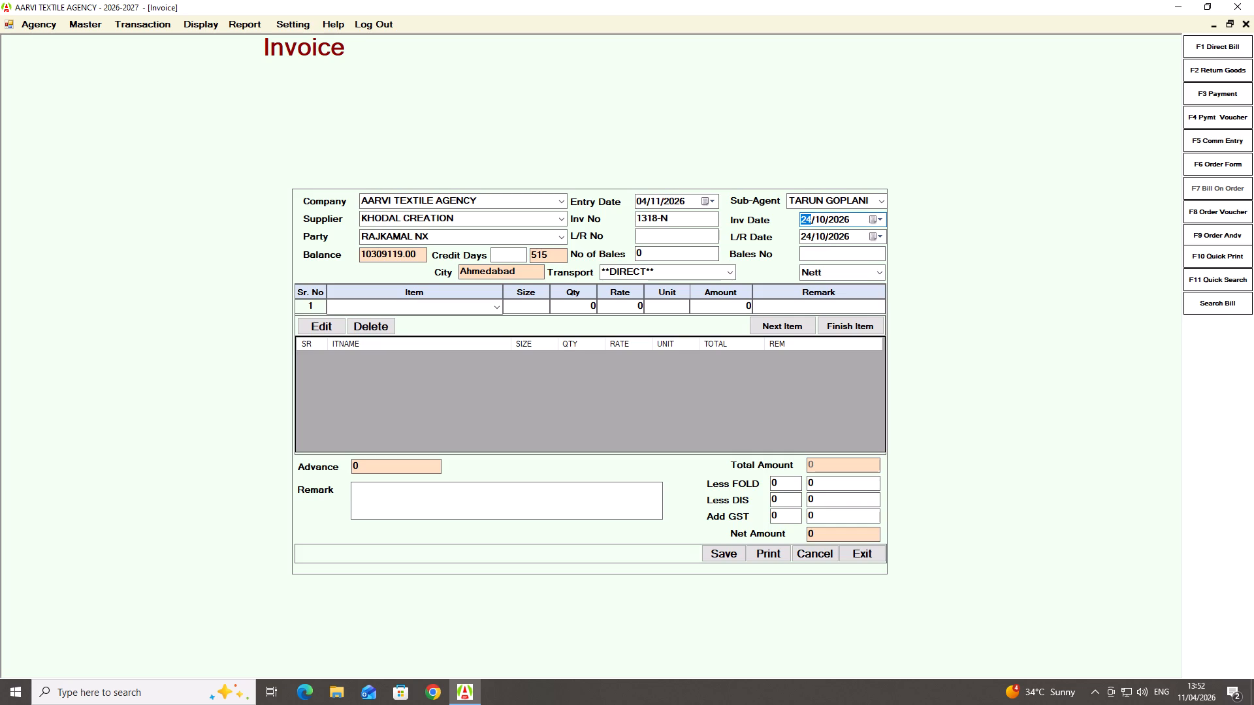
# Set both the invoice date and the L/R date of bill 1318-N to 21/10/2026, keeping the **DIRECT** transport and Nett terms.
pyautogui.write('21')
pyautogui.press('Return')
pyautogui.press('Return')
pyautogui.write('21')
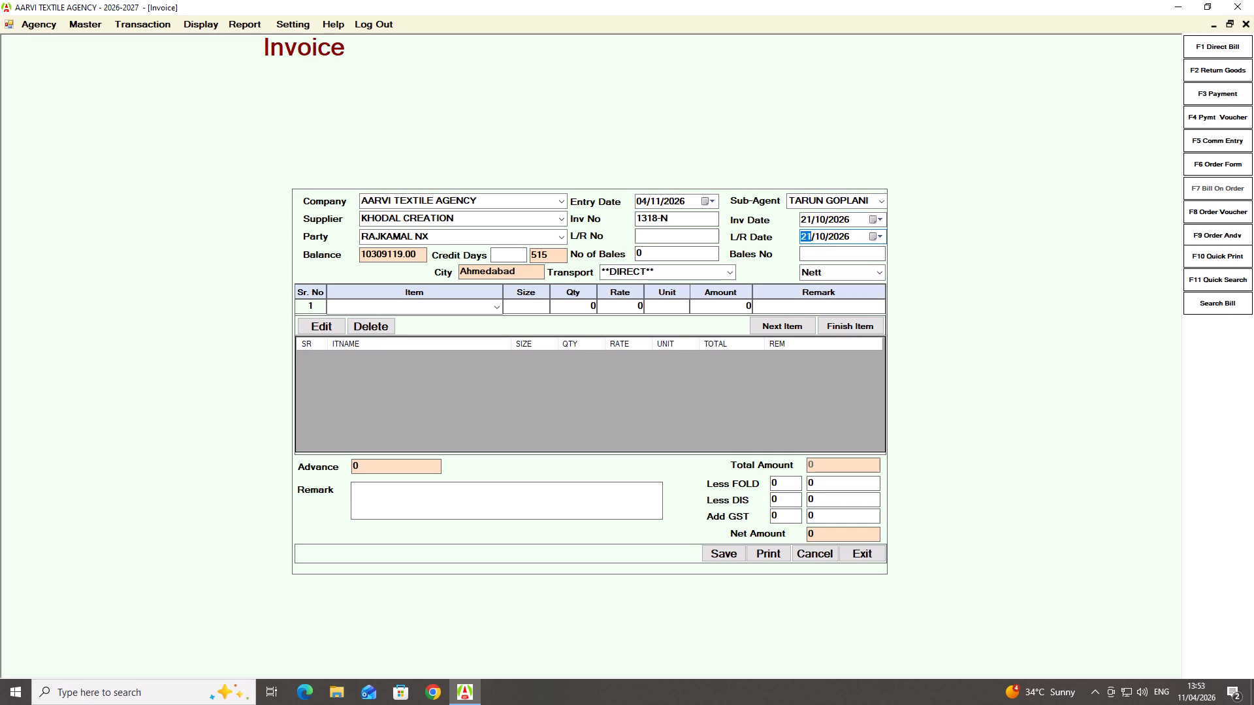
pyautogui.press('Return')
pyautogui.press('Return')
pyautogui.press('Return')
pyautogui.press('Return')
pyautogui.press('Return')
pyautogui.press('Return')
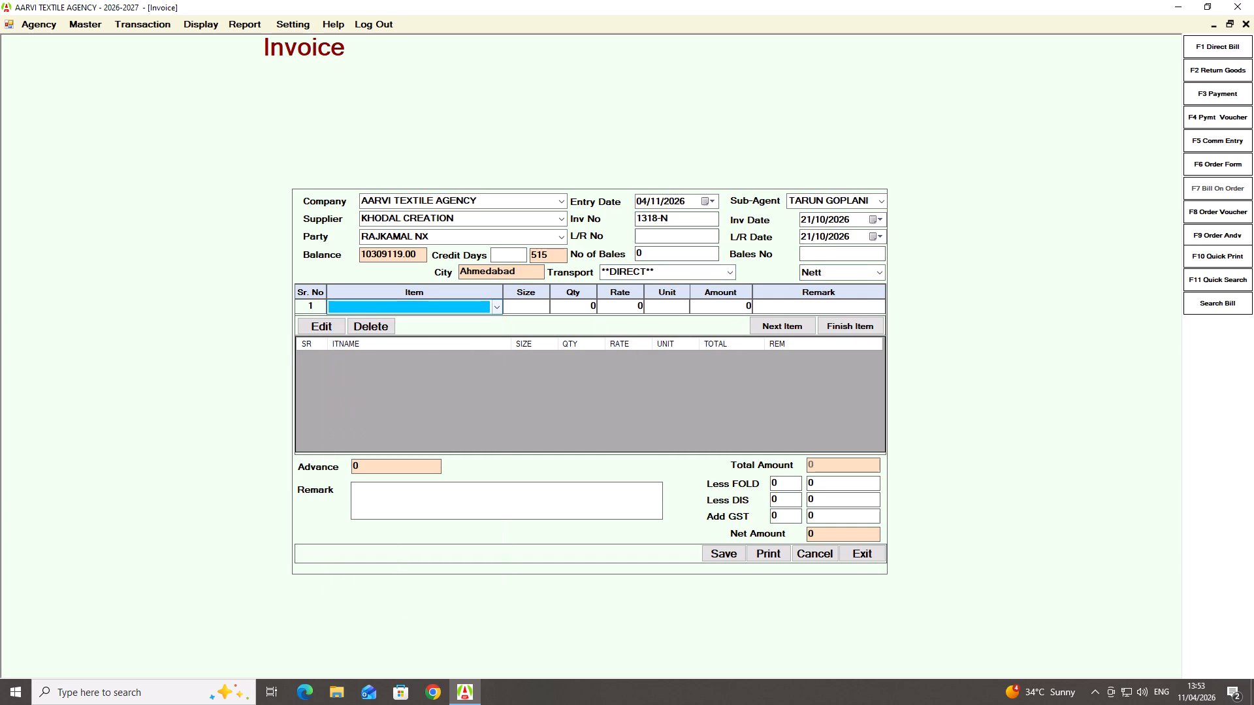
# Add FABRICS as the only item of bill 1318-N with quantity 8586.44 at rate 43 and finish the item list.
pyautogui.write('FAB')
pyautogui.press('Down')
pyautogui.press('Return')
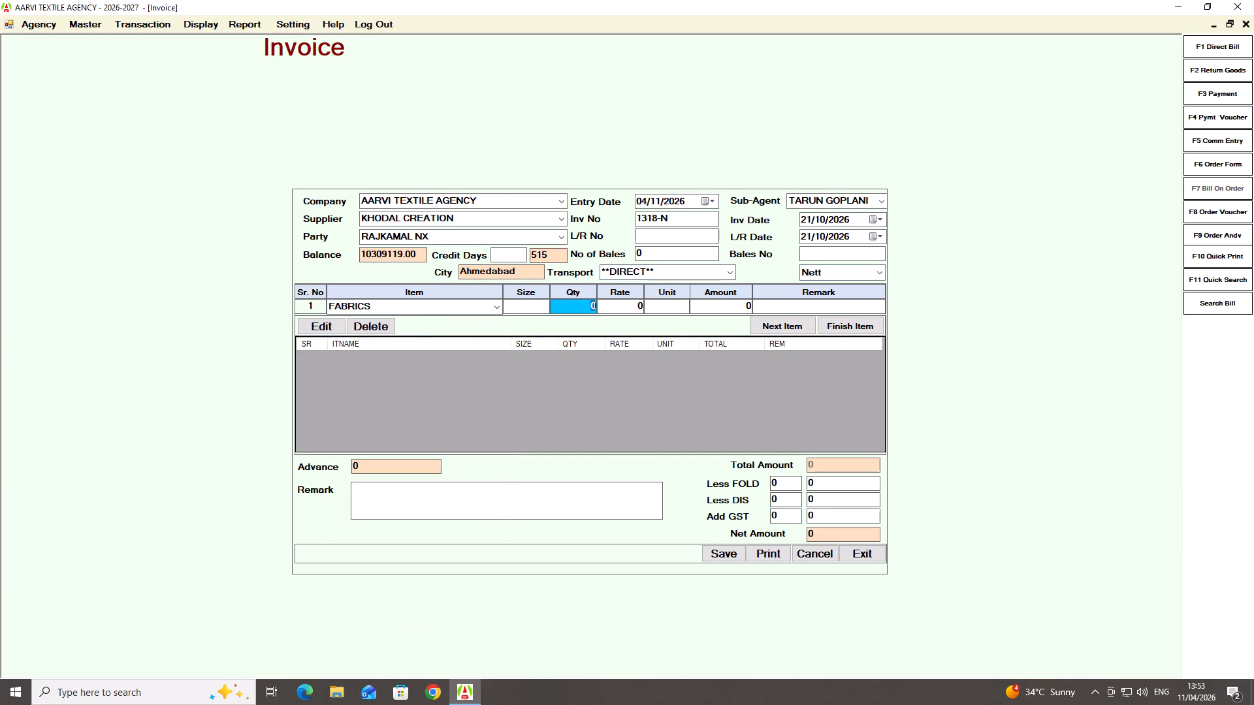
pyautogui.write('8586.44')
pyautogui.press('Return')
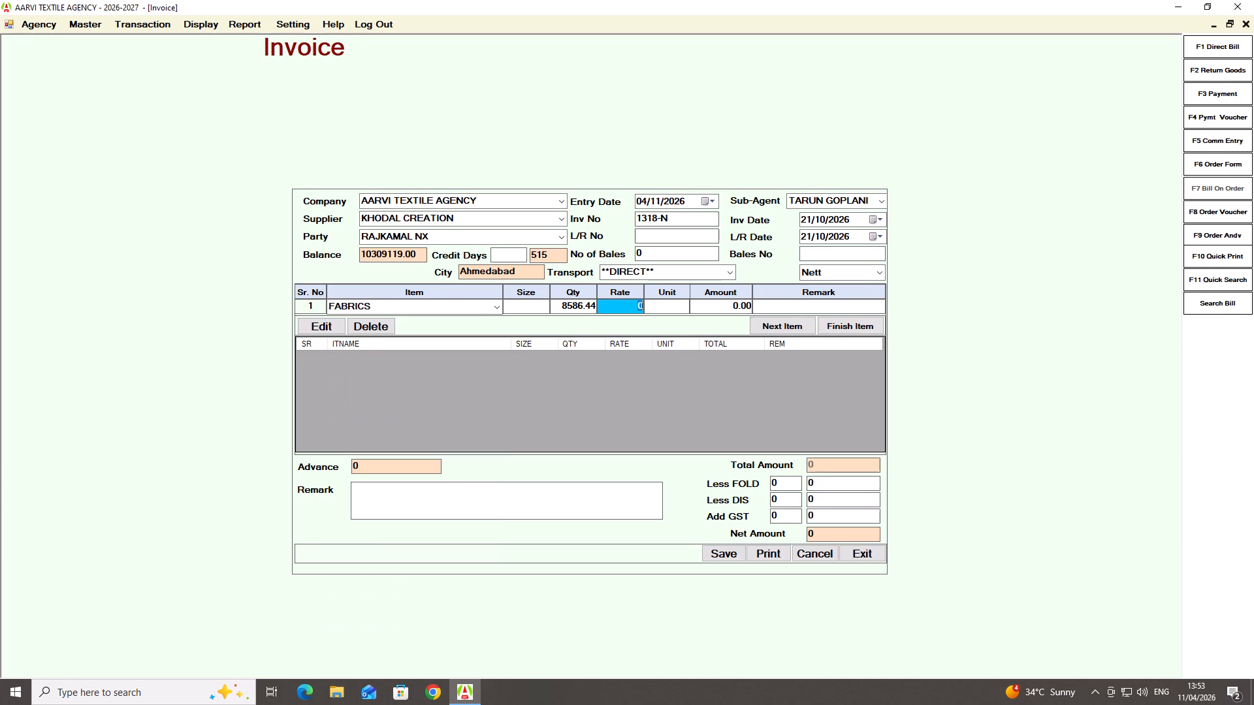
pyautogui.write('43')
pyautogui.press('Return')
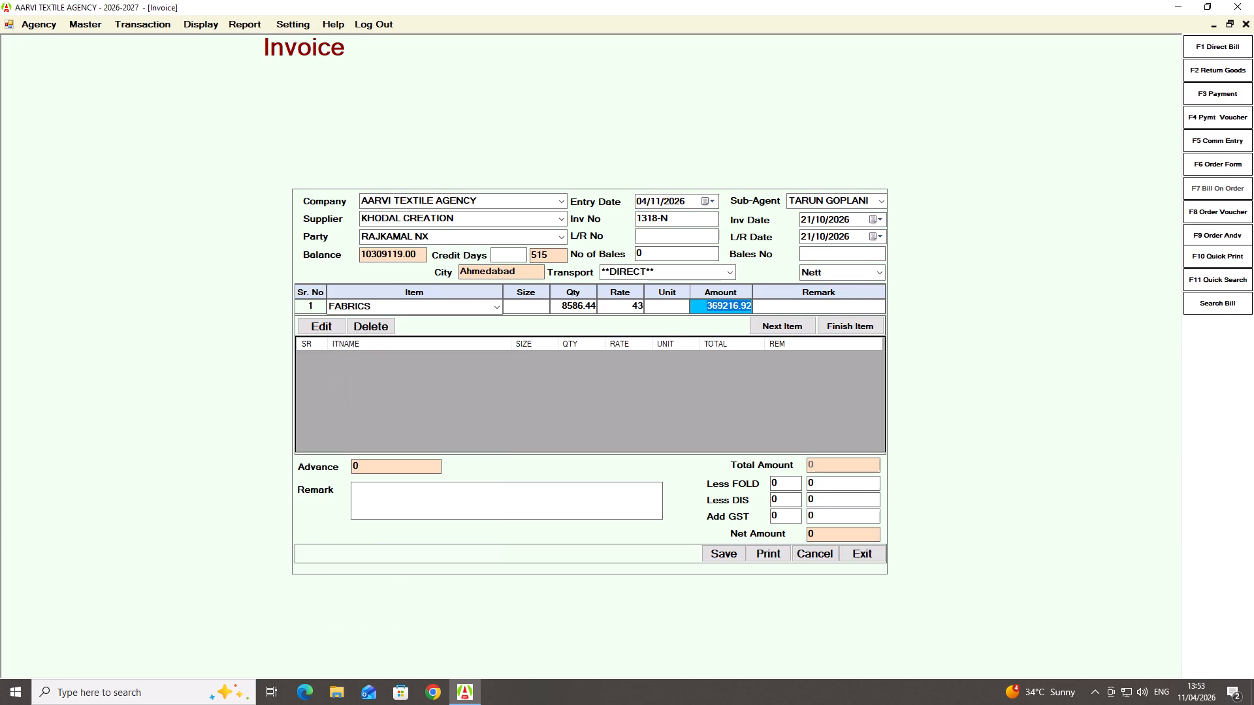
pyautogui.press('Return')
pyautogui.press('Return')
pyautogui.press('Right')
pyautogui.press('Return')
# Add 5% GST to bill 1318-N without fold or discount, adjust the GST amount to 18461.08, and save the bill.
pyautogui.press('Return')
pyautogui.press('Return')
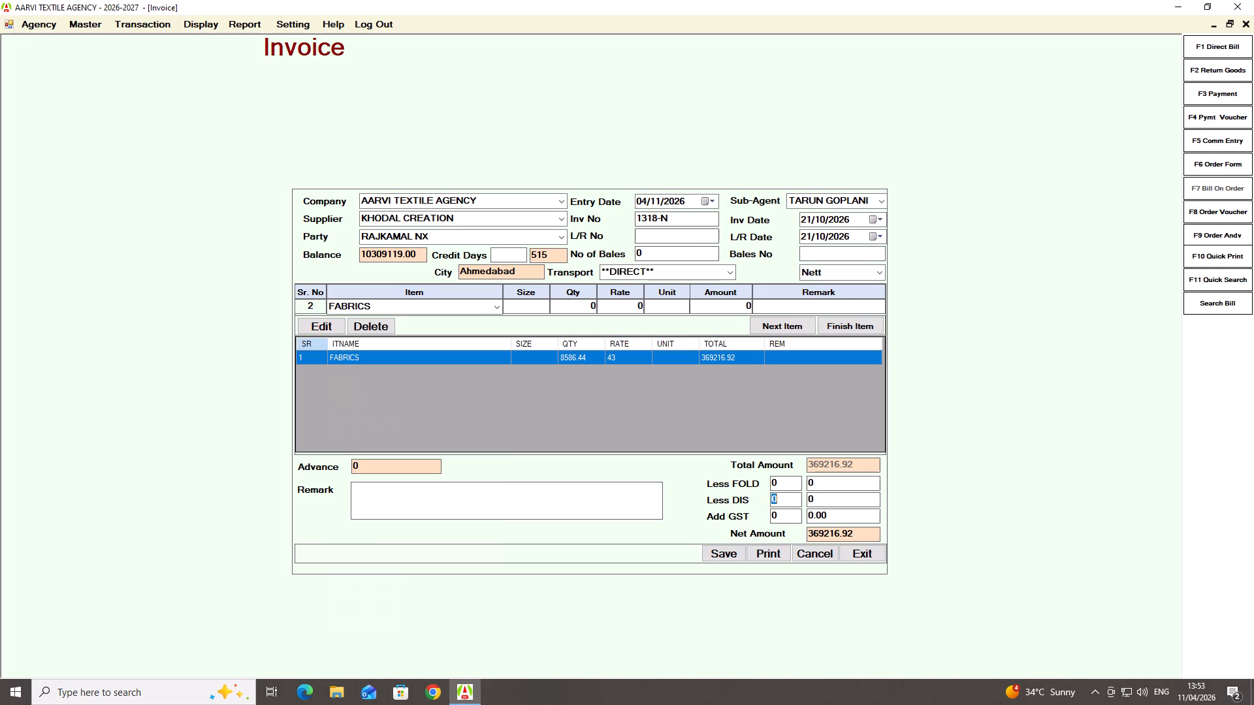
pyautogui.press('Return')
pyautogui.press('Return')
pyautogui.press('5')
pyautogui.press('Return')
pyautogui.press('Right')
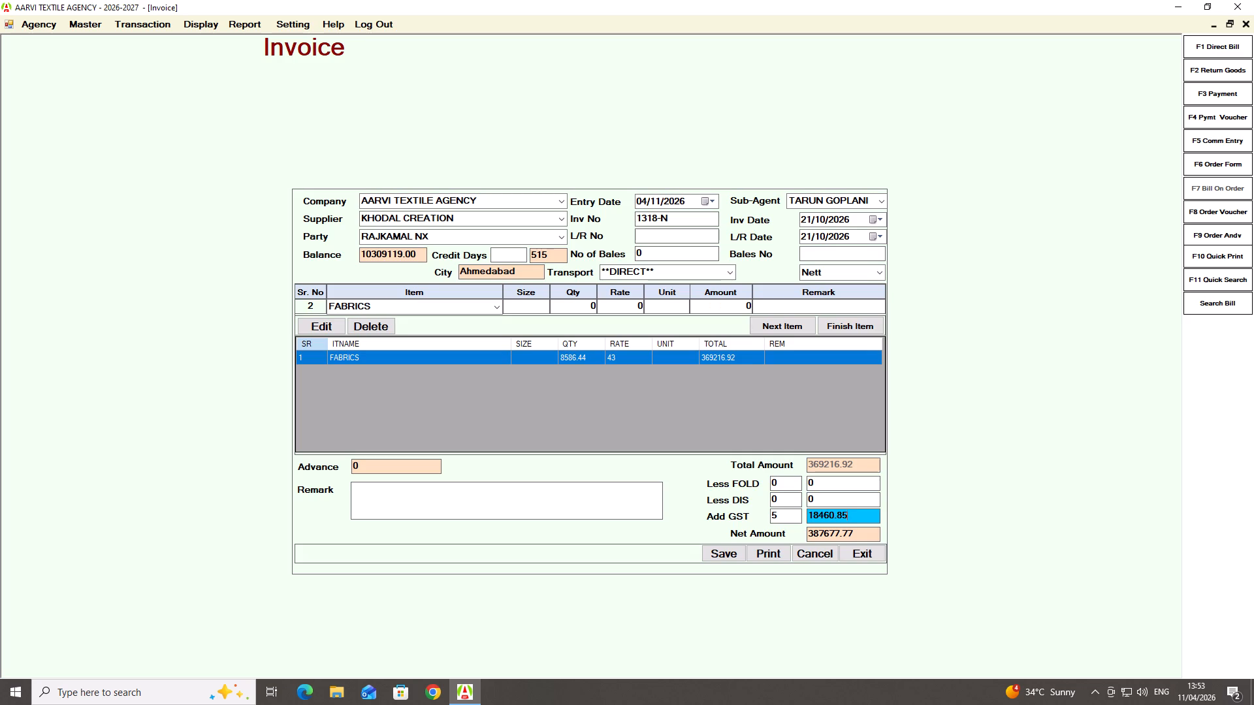
pyautogui.press('BackSpace')
pyautogui.press('BackSpace')
pyautogui.write('08')
pyautogui.press('Left')
pyautogui.press('Left')
pyautogui.press('Left')
pyautogui.press('BackSpace')
pyautogui.press('1')
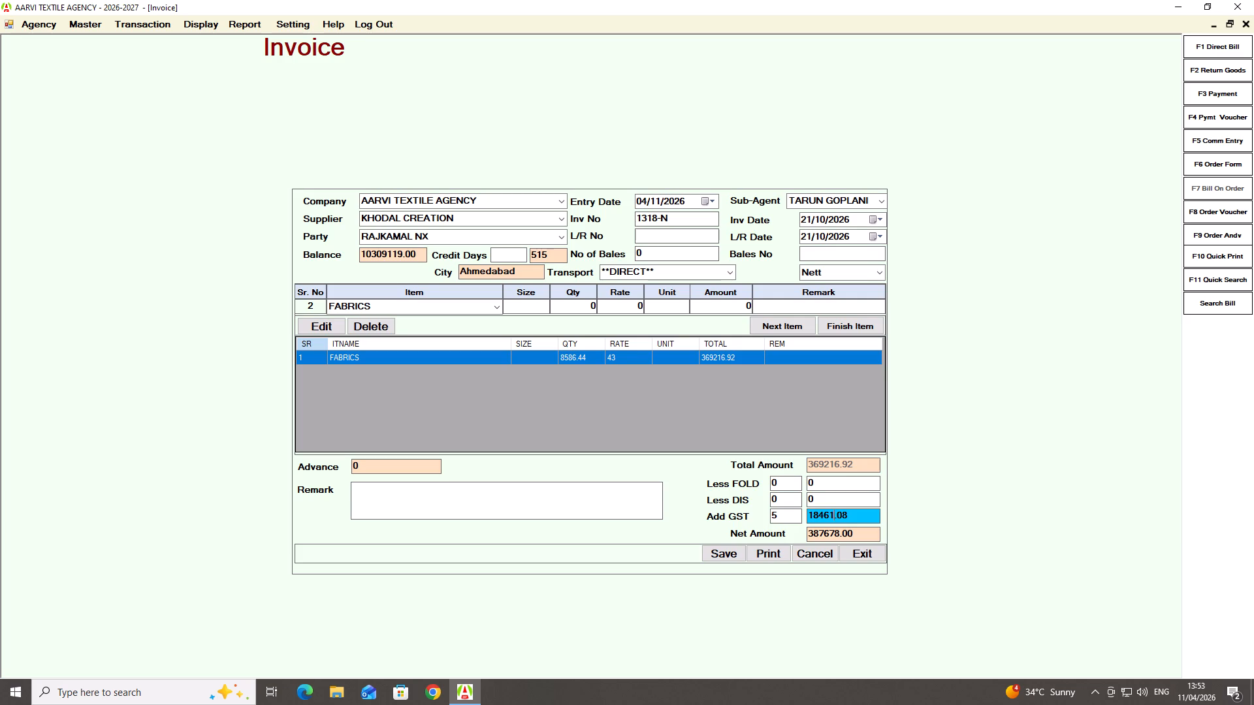
pyautogui.press('Return')
pyautogui.press('Return')
pyautogui.press('Return')
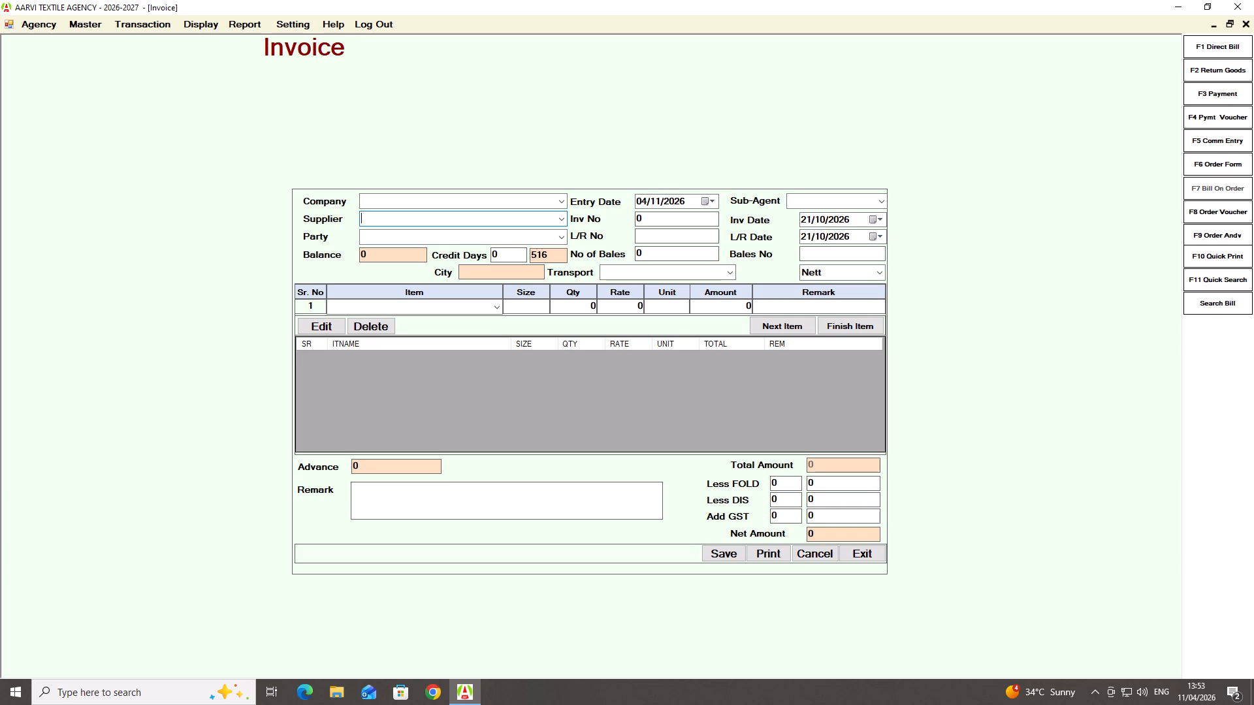
# Start a direct bill from supplier KHODAL CREATION to party RAJKAMAL NX with the default sub-agent and invoice number 1316-N.
pyautogui.write('KHO')
pyautogui.press('Down')
pyautogui.press('Return')
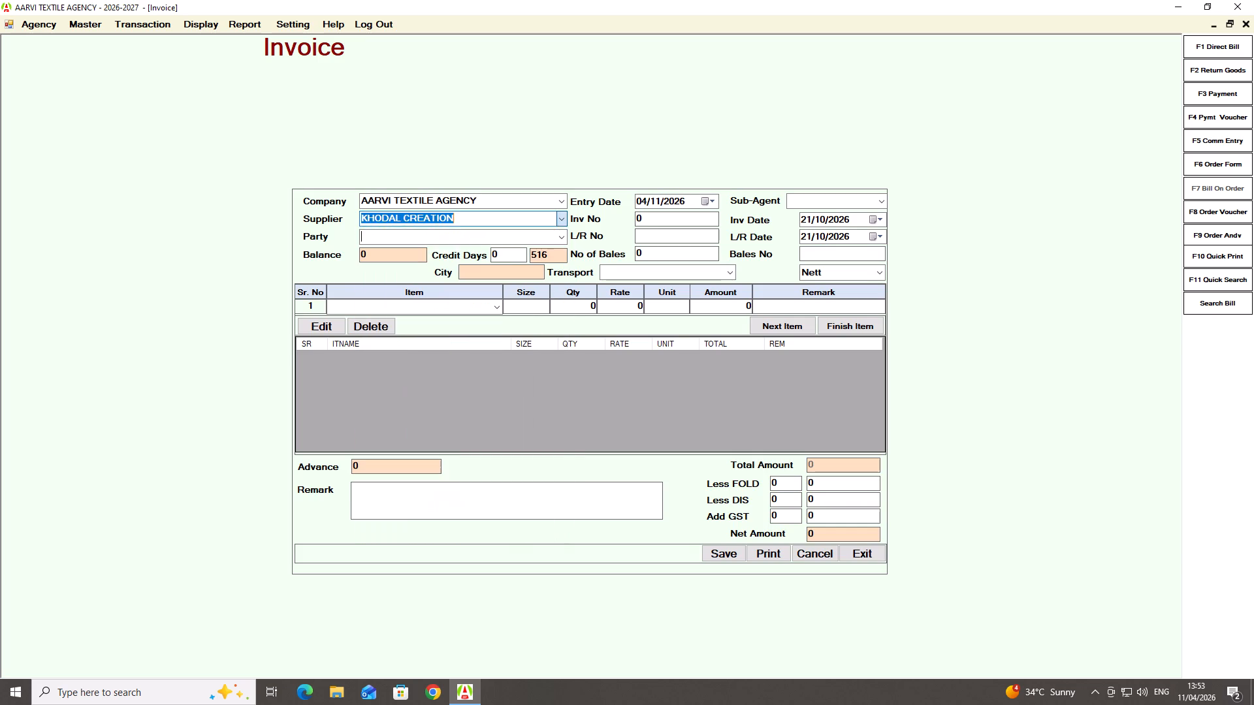
pyautogui.write('RAJ')
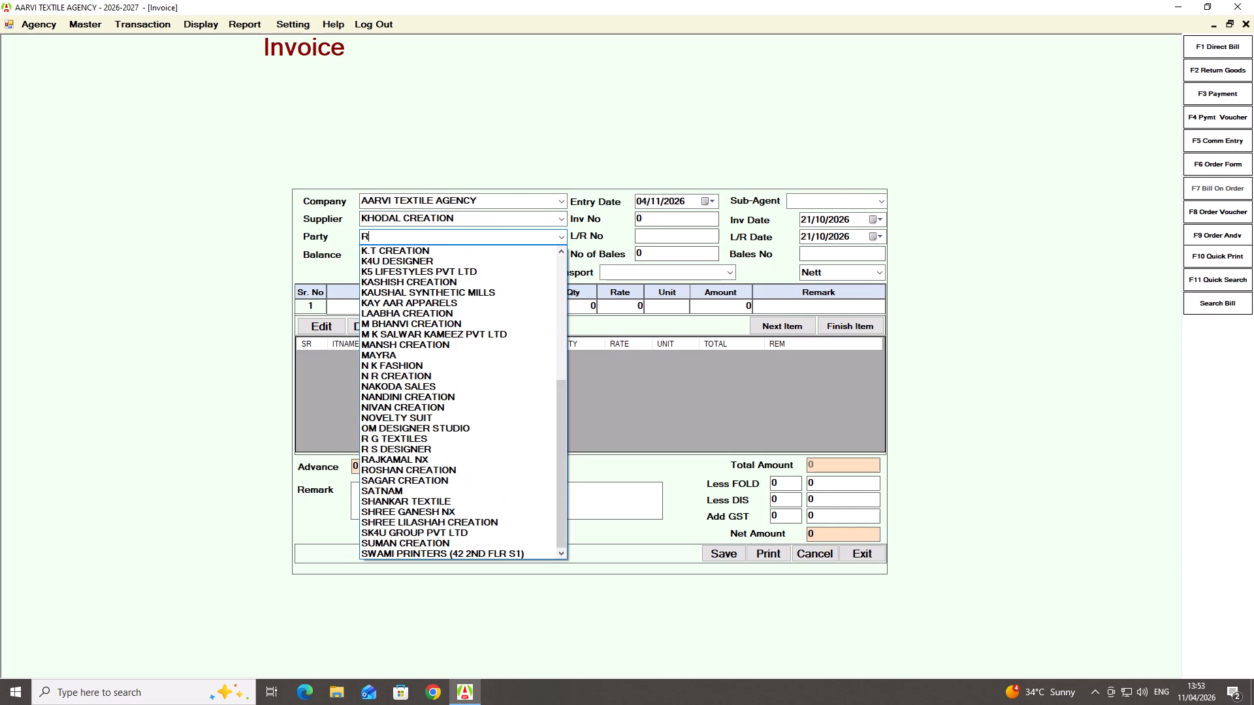
pyautogui.press('Down')
pyautogui.press('Return')
pyautogui.press('Return')
pyautogui.press('Return')
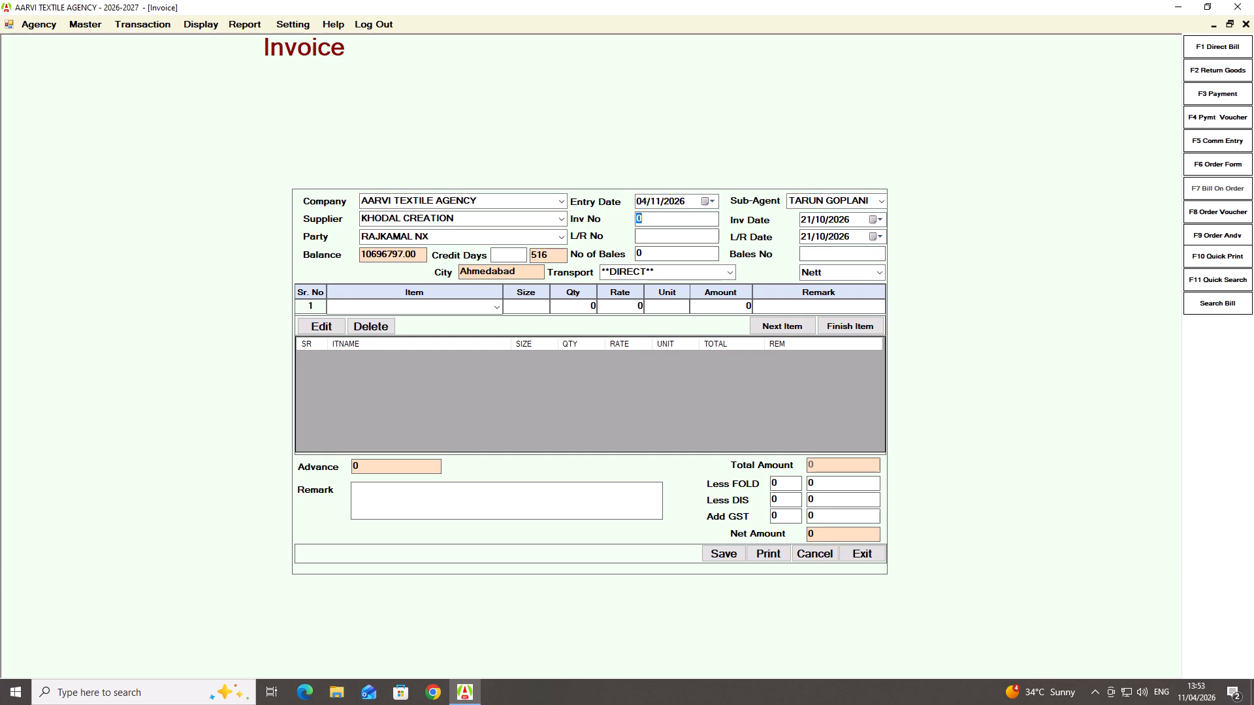
pyautogui.write('1316-')
pyautogui.press('n')
pyautogui.press('Return')
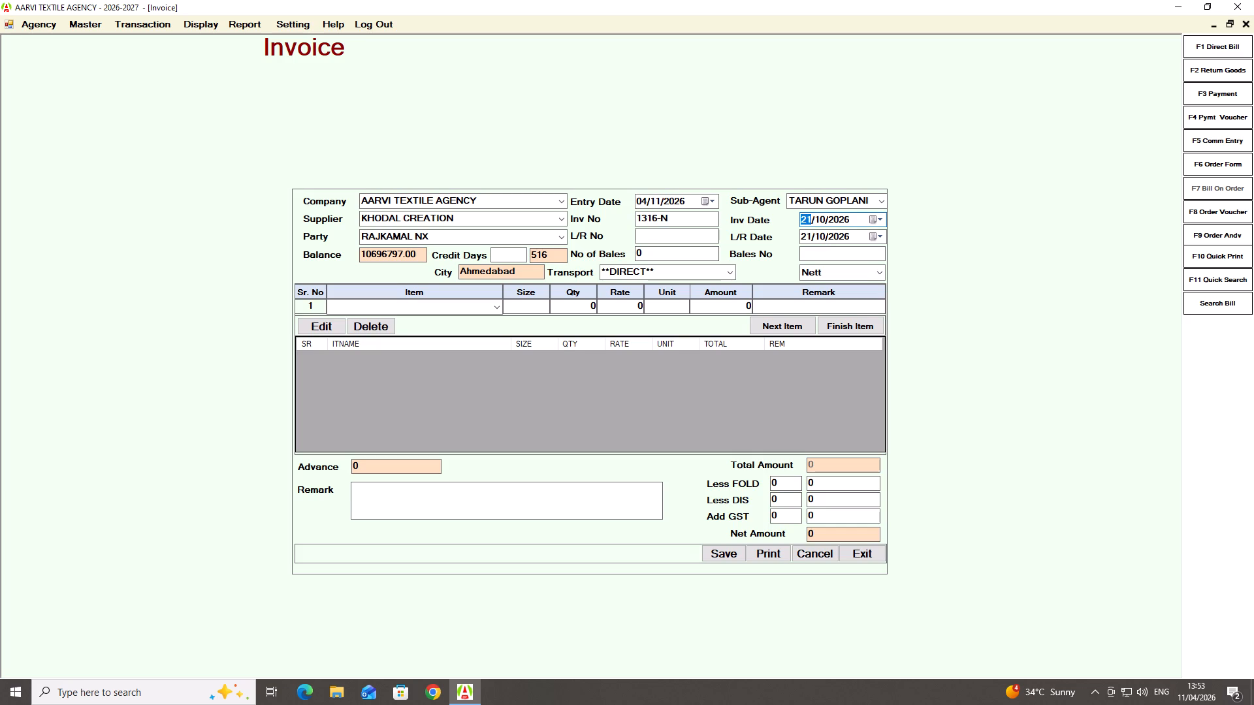
# Set both the invoice date and the L/R date of bill 1316-N to 20/10/2026, keeping the **DIRECT** transport and Nett terms.
pyautogui.write('20')
pyautogui.press('Return')
pyautogui.press('Return')
pyautogui.write('20')
pyautogui.press('Return')
pyautogui.press('Return')
pyautogui.press('Return')
pyautogui.press('Return')
pyautogui.press('Return')
pyautogui.press('Return')
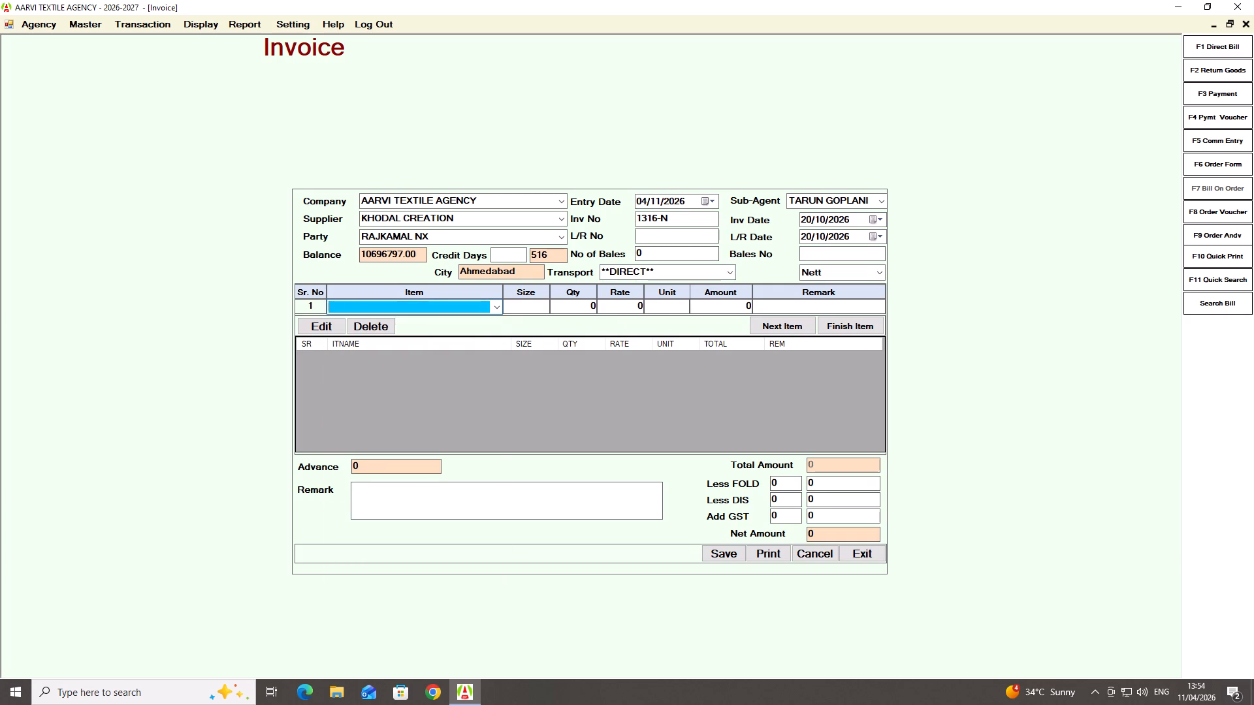
# Add FABRICS as the only item of bill 1316-N with quantity 12081.39 at rate 43 and finish the item list.
pyautogui.write('FAB')
pyautogui.press('Down')
pyautogui.press('Return')
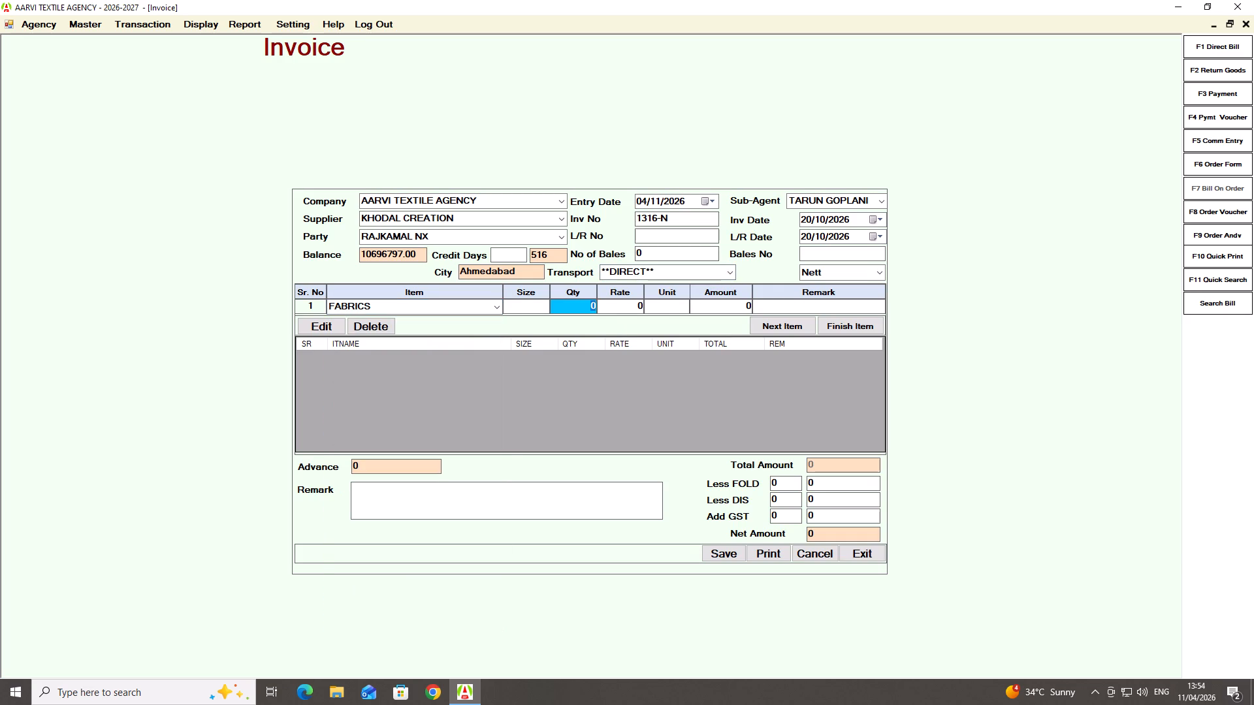
pyautogui.write('12081.39')
pyautogui.press('Return')
pyautogui.write('43')
pyautogui.press('Return')
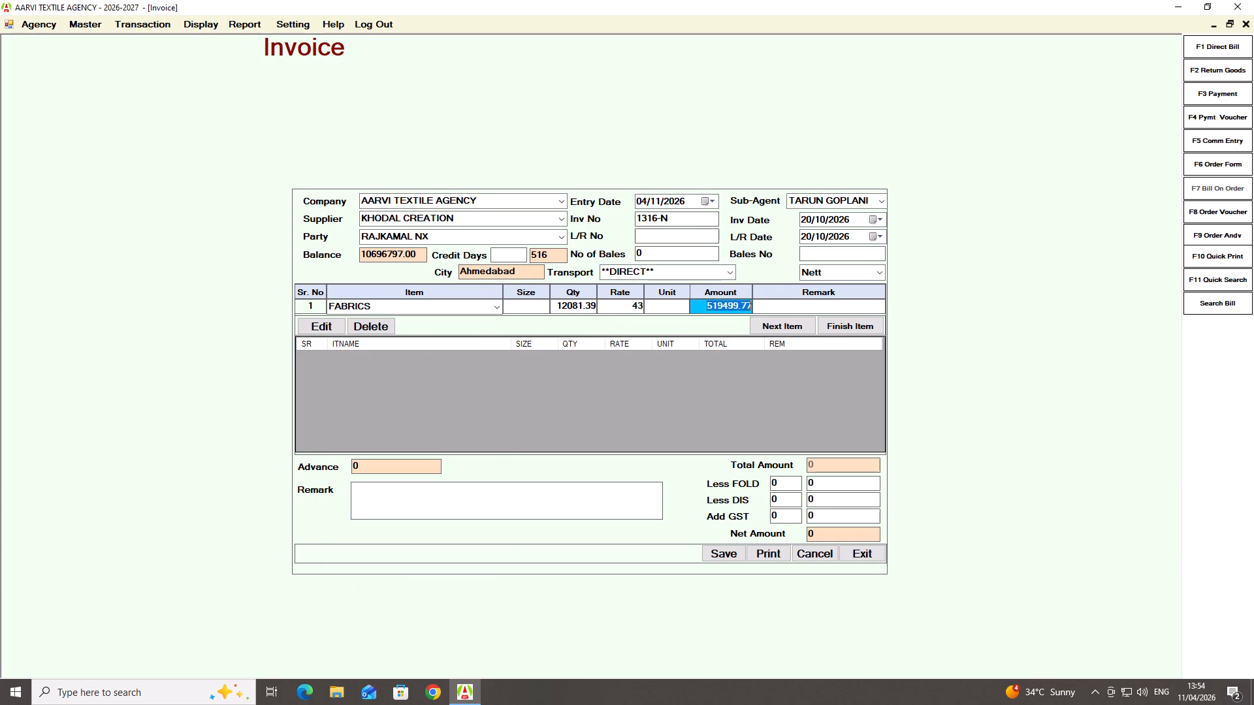
pyautogui.press('Return')
pyautogui.press('Return')
pyautogui.press('Right')
pyautogui.press('Return')
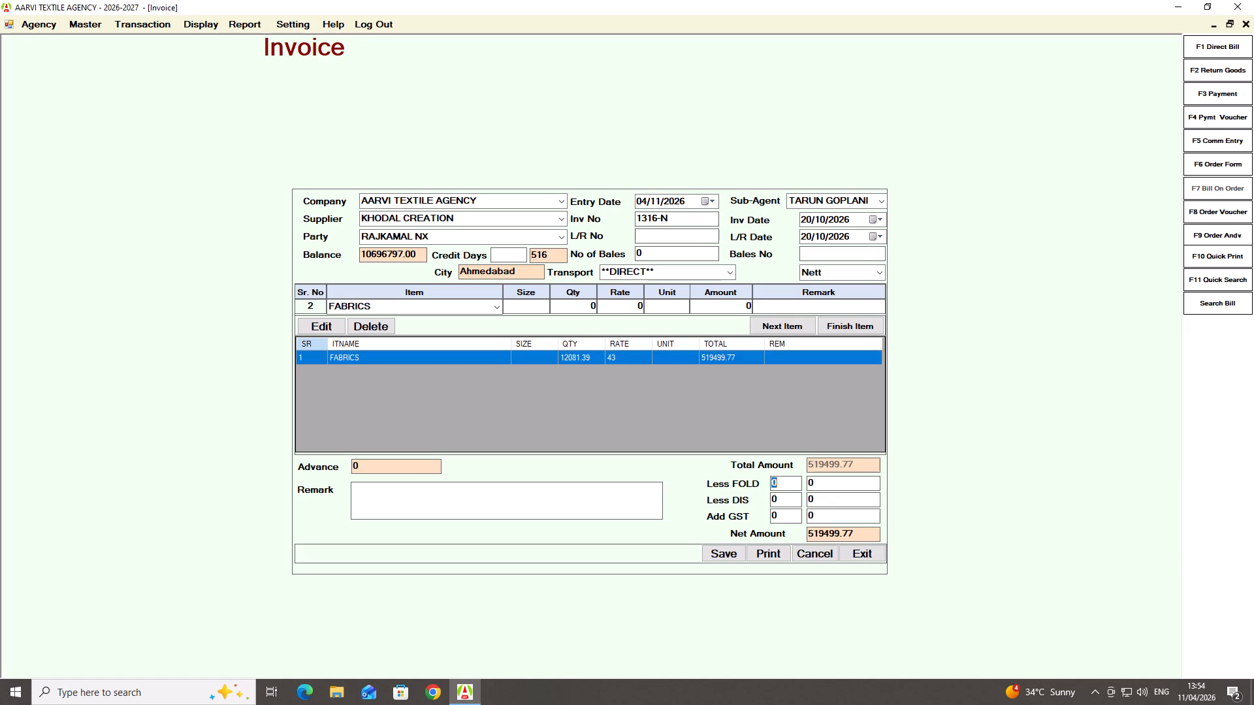
# Add 5% GST to bill 1316-N without fold or discount, adjust the GST amount to 25975.23, and save the bill.
pyautogui.press('Return')
pyautogui.press('Return')
pyautogui.press('Return')
pyautogui.press('Return')
pyautogui.press('5')
pyautogui.press('Return')
pyautogui.press('Right')
pyautogui.press('BackSpace')
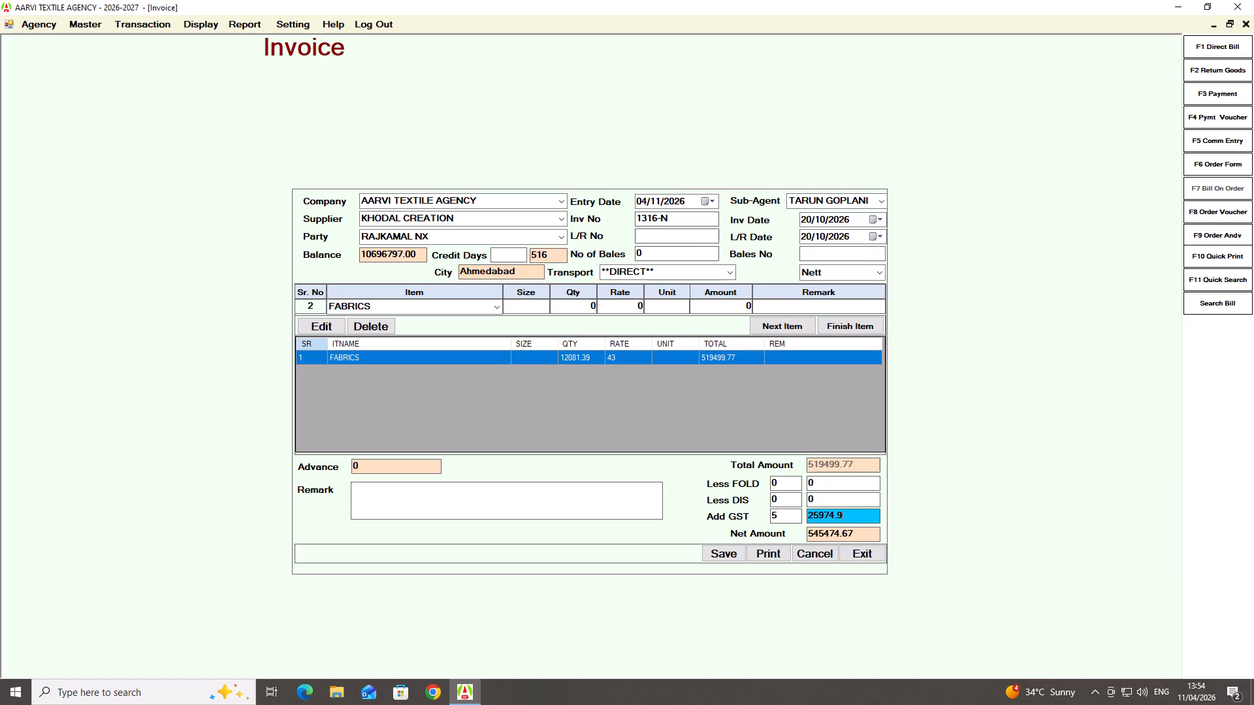
pyautogui.press('BackSpace')
pyautogui.write('23')
pyautogui.press('Left')
pyautogui.press('Left')
pyautogui.press('Left')
pyautogui.press('Left')
pyautogui.press('Right')
pyautogui.press('BackSpace')
pyautogui.press('5')
pyautogui.press('Return')
pyautogui.press('Return')
pyautogui.press('Return')
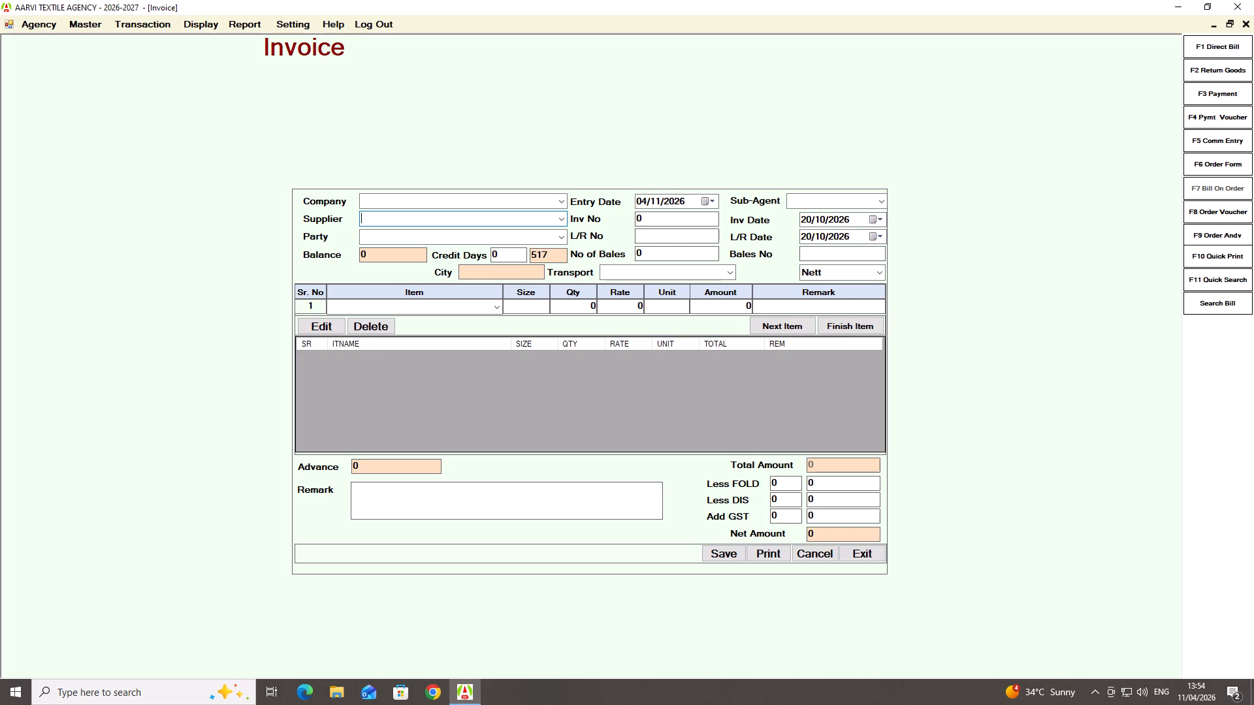
# Start a direct bill from supplier KHODAL CREATION to party RAJKAMAL NX with the default sub-agent and invoice number 1311-N.
pyautogui.write('KHO')
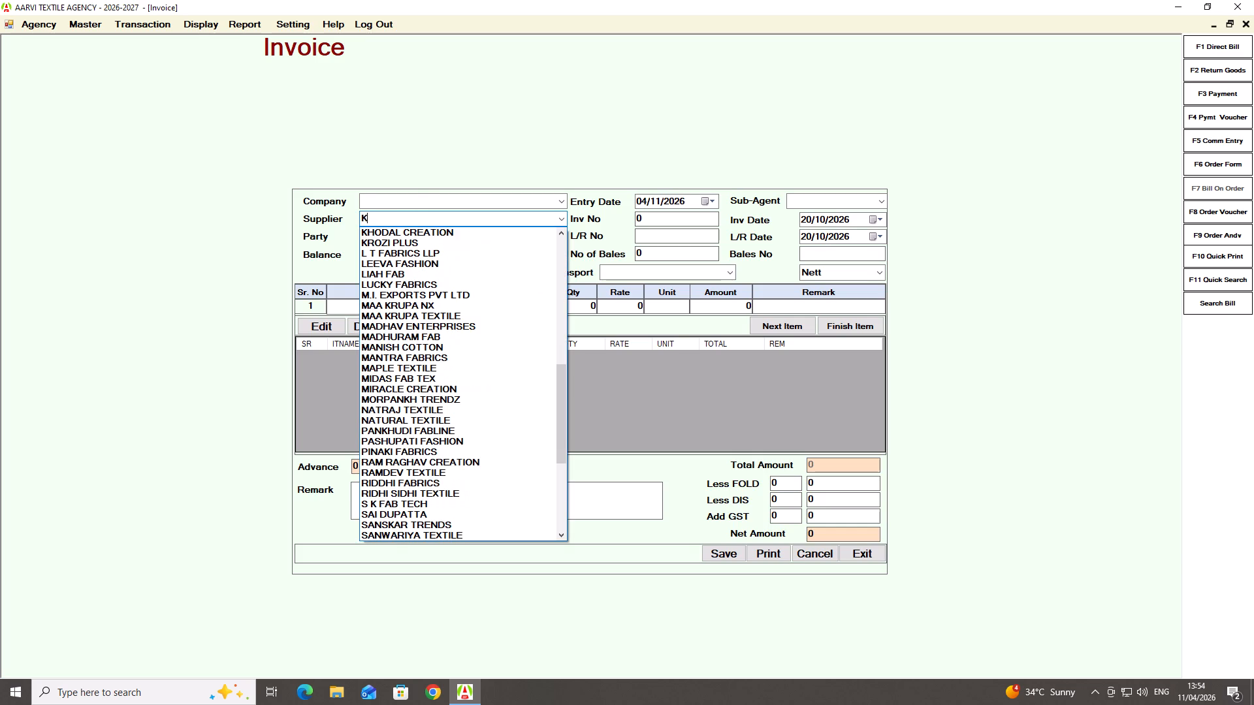
pyautogui.press('Down')
pyautogui.press('Return')
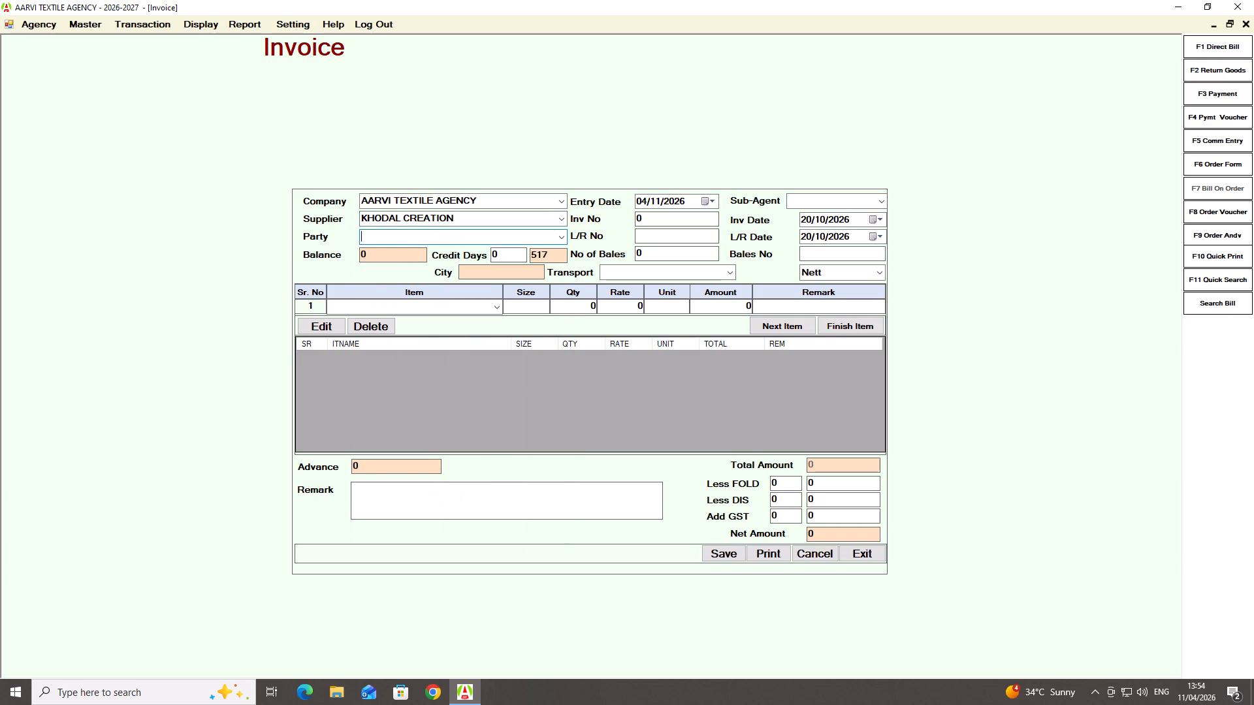
pyautogui.write('RAJ')
pyautogui.press('Down')
pyautogui.press('Return')
pyautogui.press('Return')
pyautogui.press('Return')
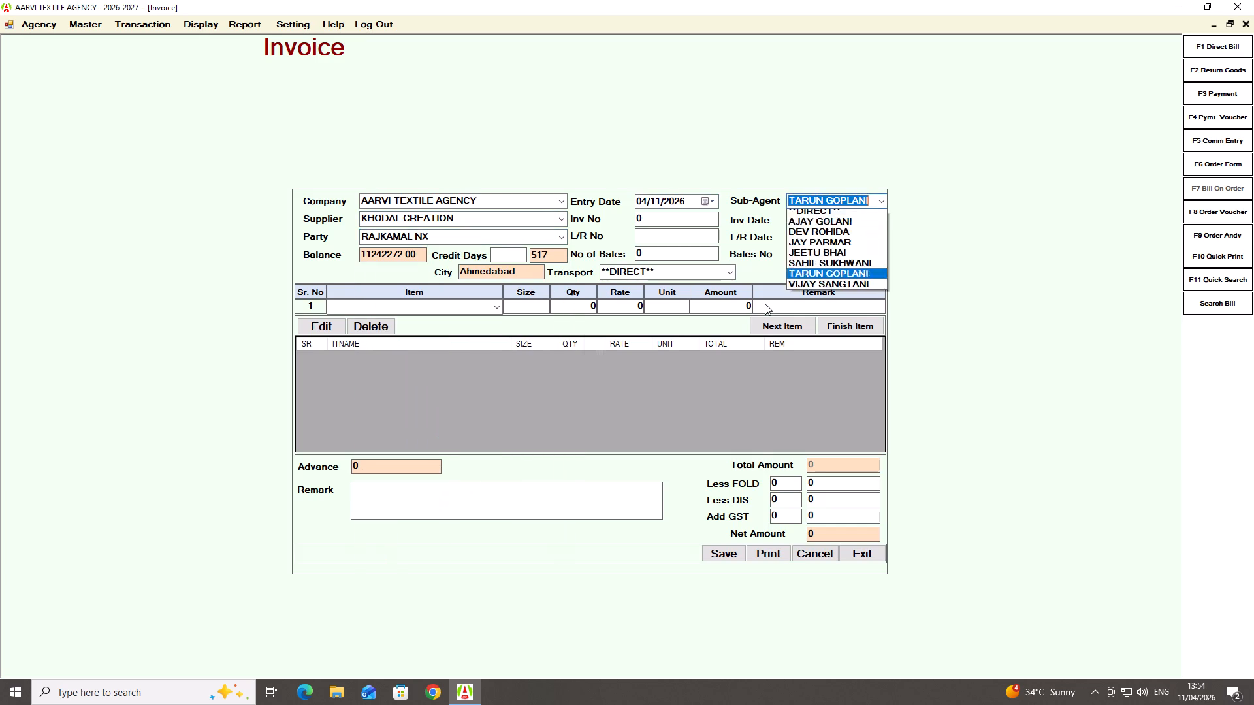
pyautogui.press('Return')
pyautogui.press('Return')
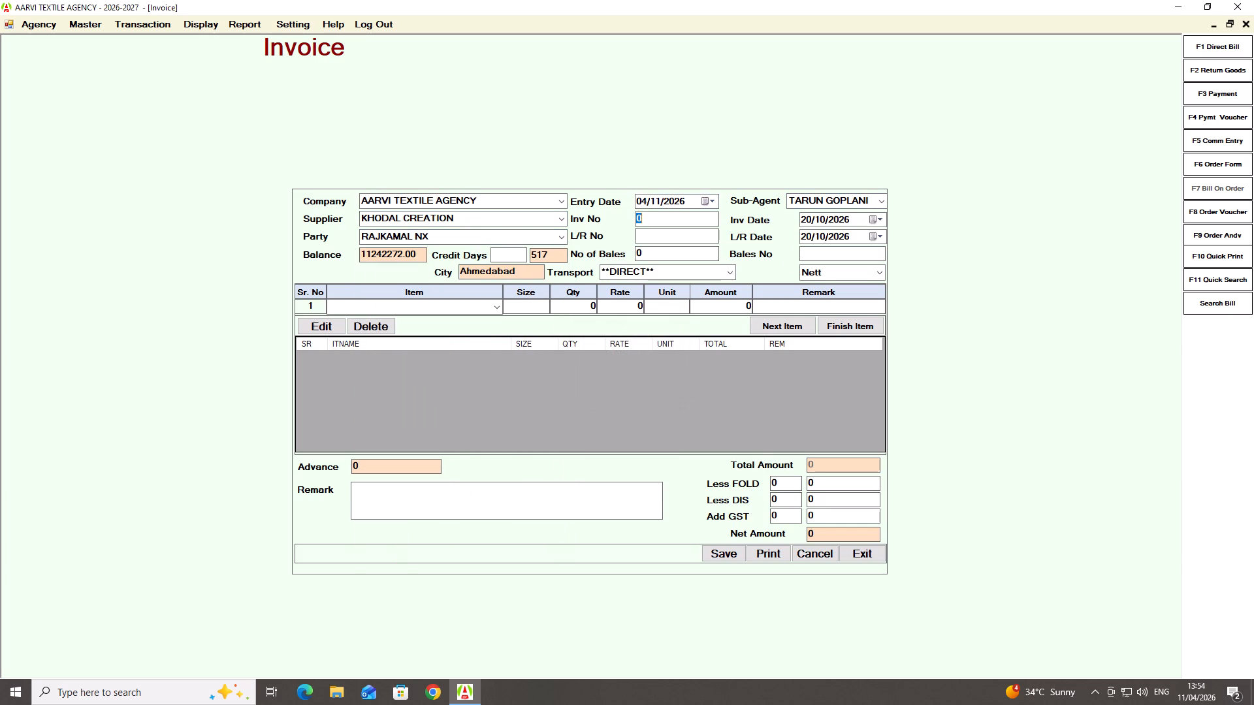
pyautogui.write('1311-')
pyautogui.press('n')
pyautogui.press('Return')
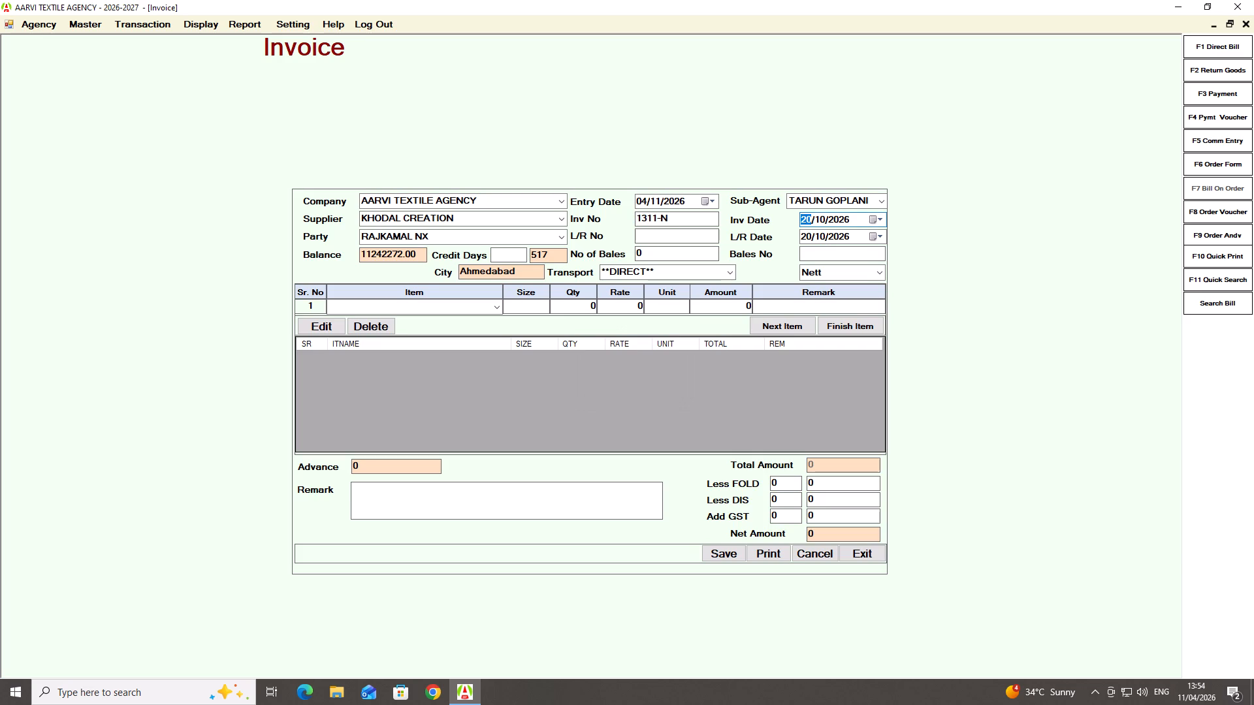
# Set both the invoice date and the L/R date of bill 1311-N to 19/10/2026, keeping the **DIRECT** transport and Nett terms.
pyautogui.write('19')
pyautogui.press('Return')
pyautogui.press('Return')
pyautogui.write('19')
pyautogui.press('Return')
pyautogui.press('Return')
pyautogui.press('Return')
pyautogui.press('Return')
pyautogui.press('Return')
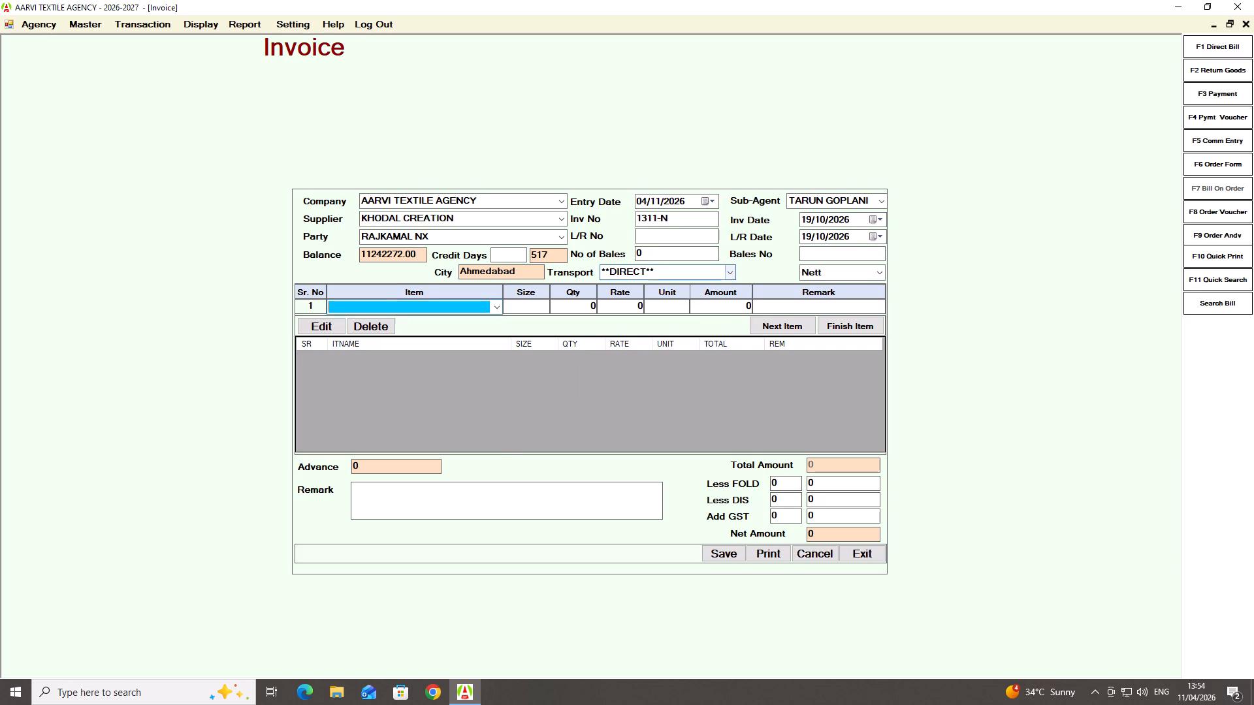
pyautogui.press('Return')
# Add FABRICS as the only item of bill 1311-N with quantity 6036.8 at rate 43 and finish the item list.
pyautogui.write('FAB')
pyautogui.press('Down')
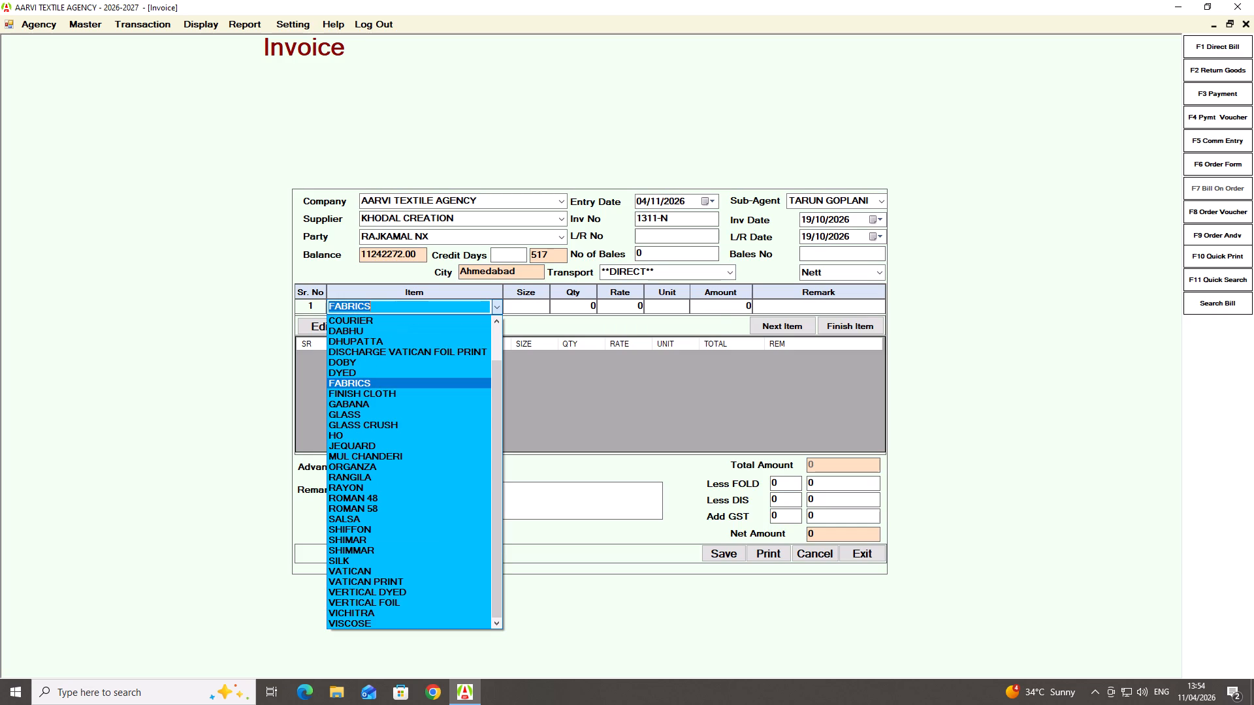
pyautogui.press('Return')
pyautogui.write('6036.8')
pyautogui.press('Return')
pyautogui.write('43')
pyautogui.press('Return')
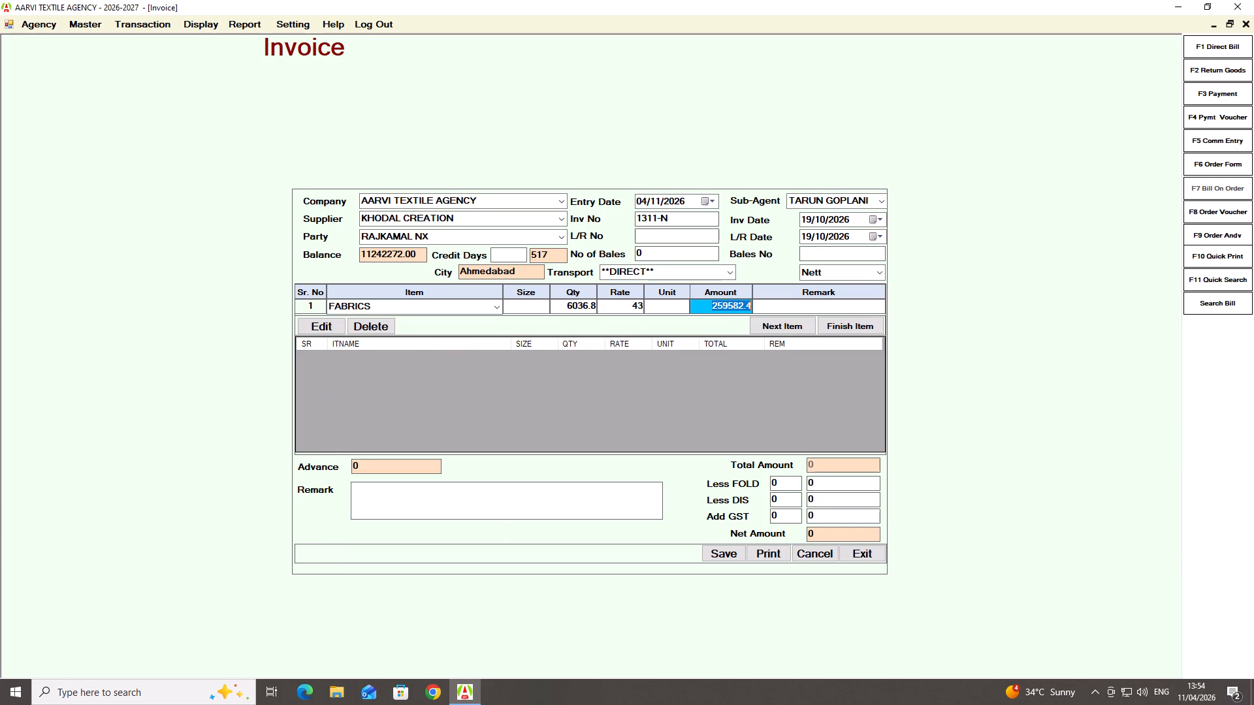
pyautogui.press('Return')
pyautogui.press('Return')
pyautogui.press('Right')
pyautogui.press('Return')
# Add 5% GST to bill 1311-N without fold or discount, adjust the GST amount to 12979.6, and save the bill.
pyautogui.press('Return')
pyautogui.press('Return')
pyautogui.press('Return')
pyautogui.press('Return')
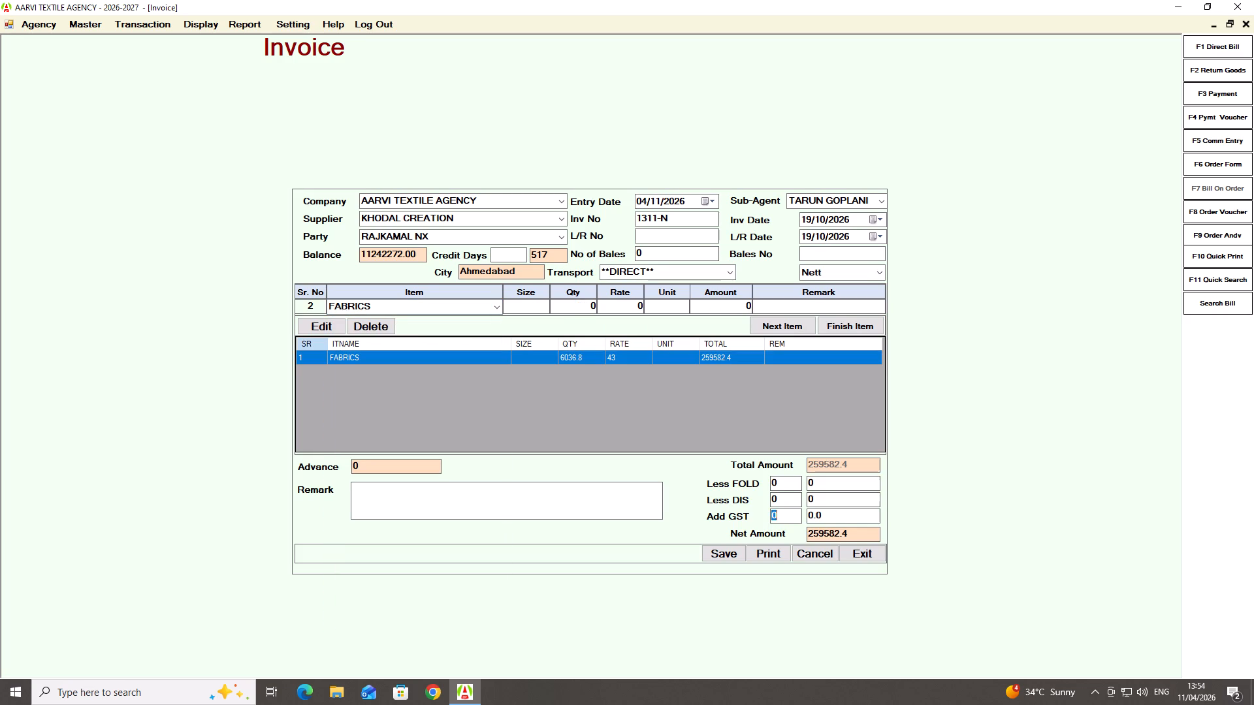
pyautogui.press('5')
pyautogui.press('Return')
pyautogui.press('Right')
pyautogui.press('BackSpace')
pyautogui.press('BackSpace')
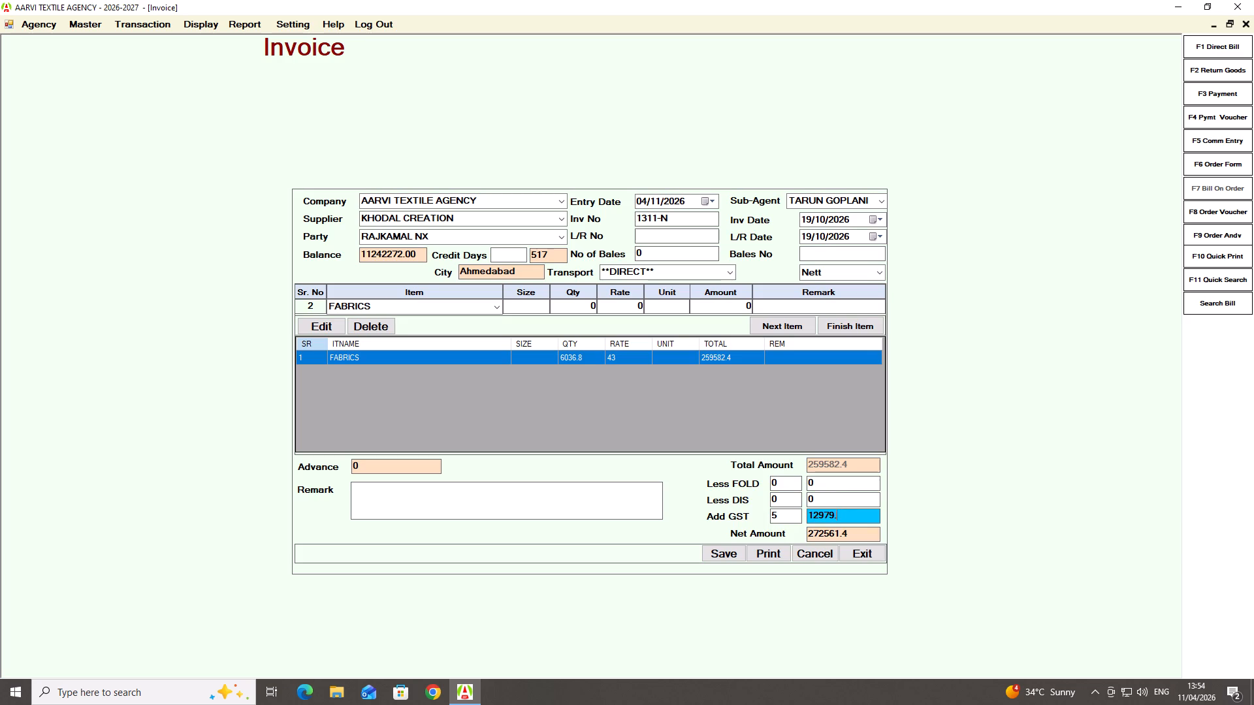
pyautogui.press('6')
pyautogui.press('Return')
pyautogui.press('Return')
pyautogui.press('Return')
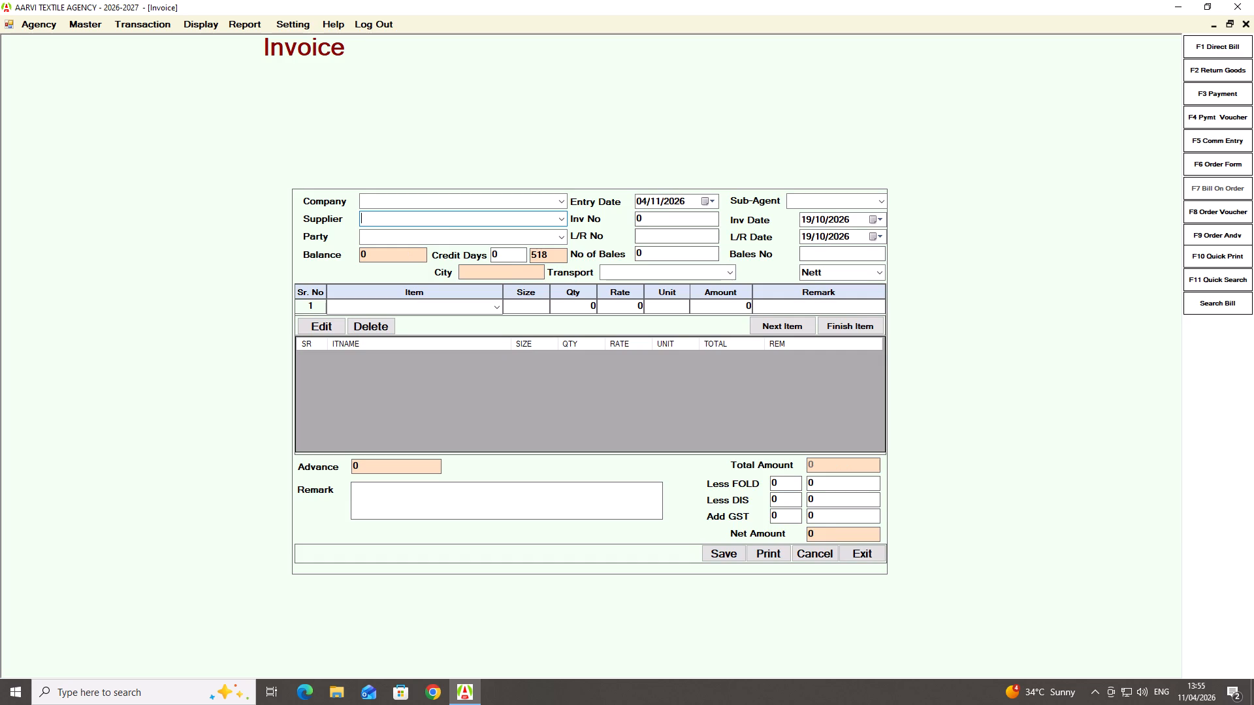
# Start a direct bill from supplier KHODAL CREATION to party RAJKAMAL NX with the default sub-agent and invoice number 1271-N.
pyautogui.write('KHO')
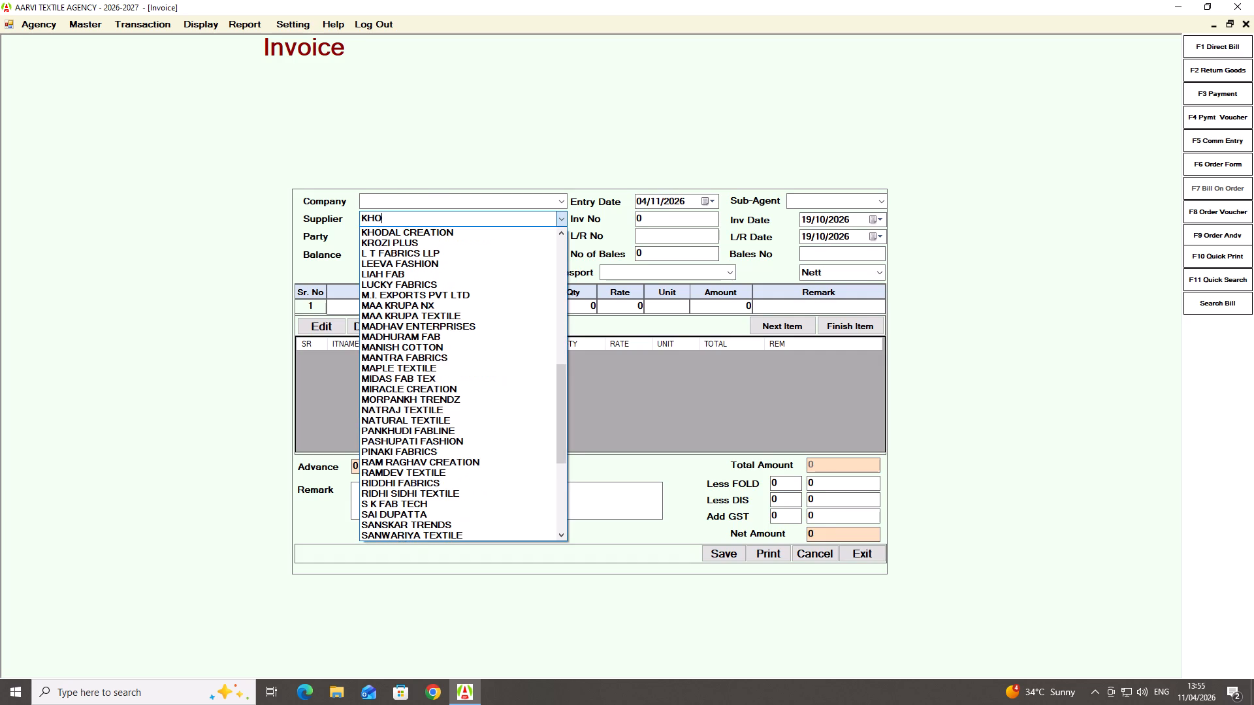
pyautogui.press('Down')
pyautogui.press('Return')
pyautogui.write('RAJ')
pyautogui.press('Down')
pyautogui.press('Return')
pyautogui.press('Return')
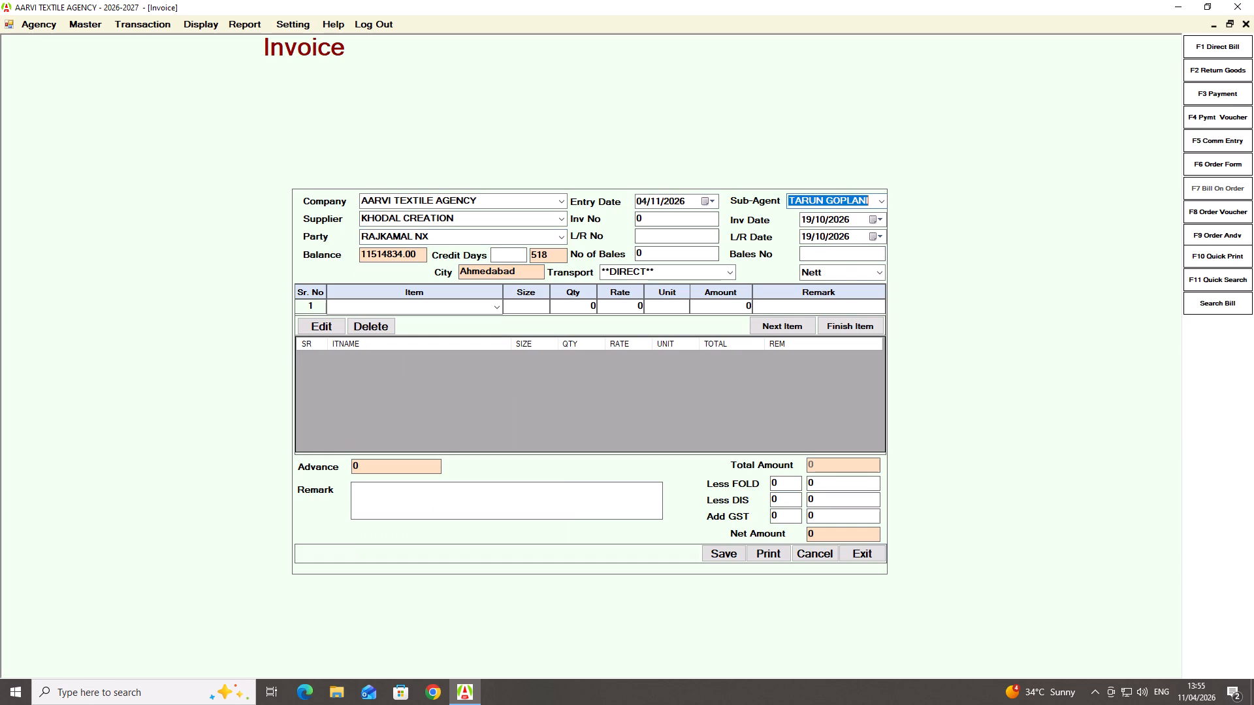
pyautogui.press('Return')
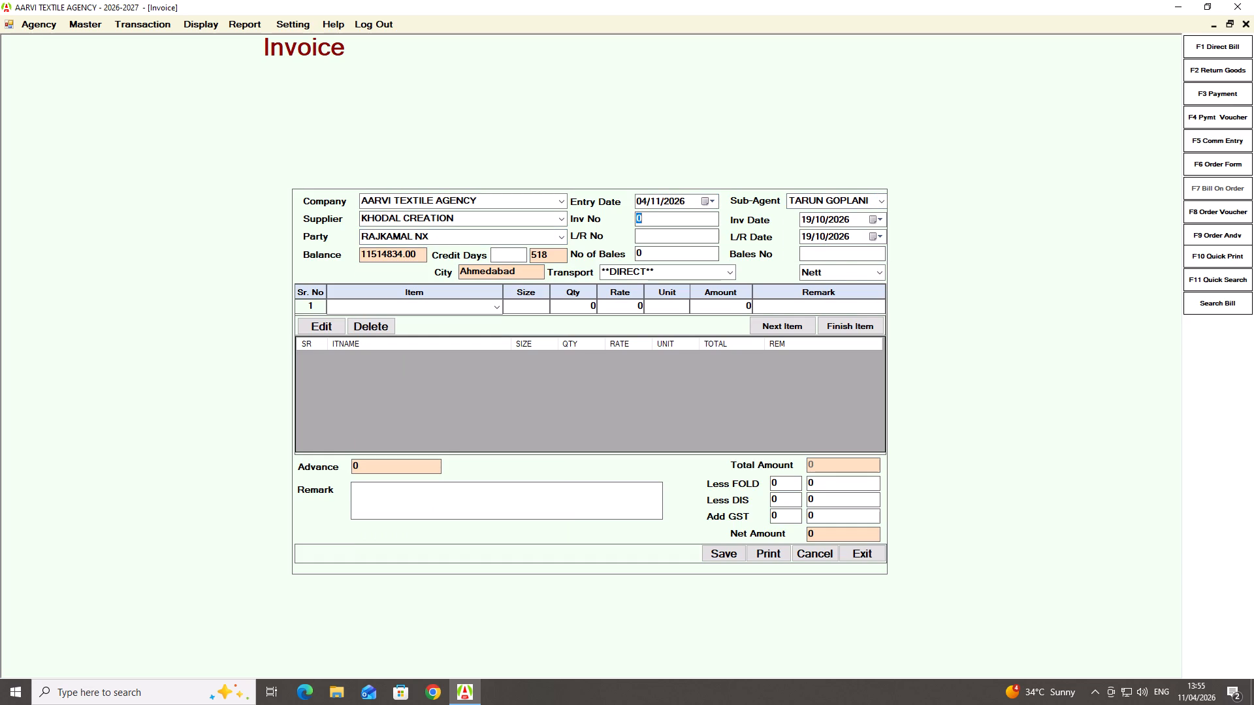
pyautogui.write('1271-')
pyautogui.press('n')
pyautogui.press('Return')
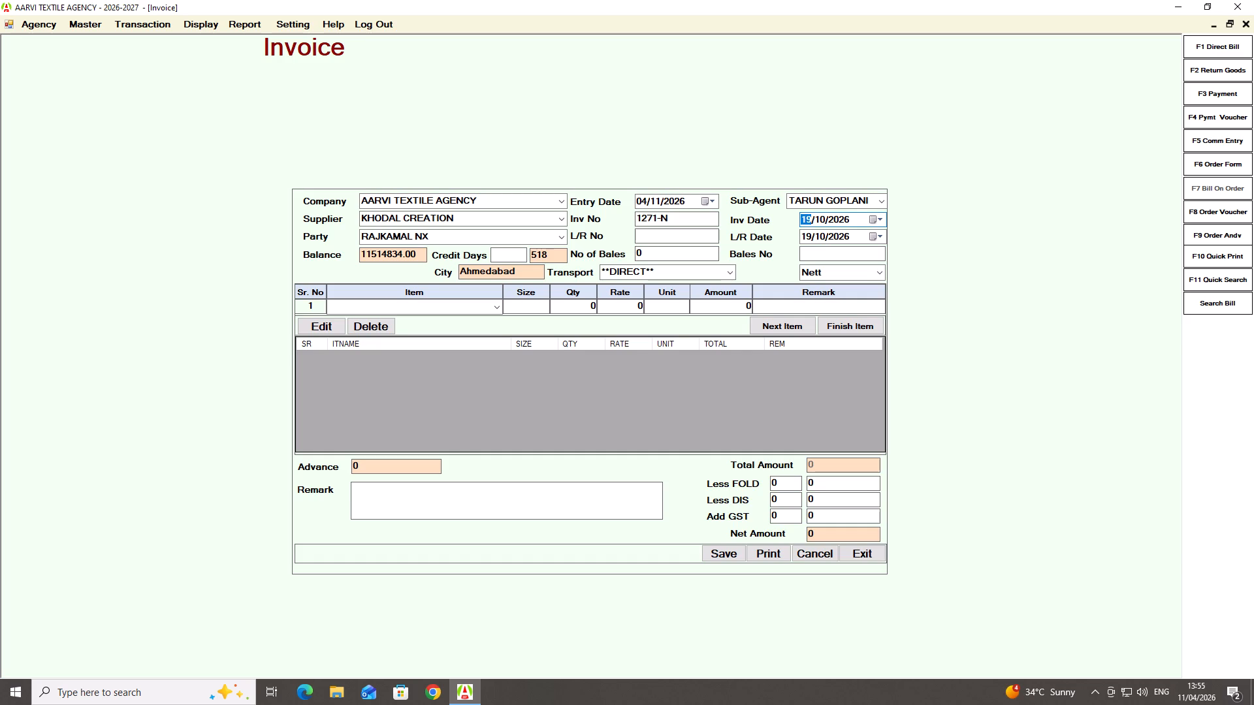
# Set both the invoice date and the L/R date of bill 1271-N to 10/10/2026, keeping the **DIRECT** transport and Nett terms.
pyautogui.write('10')
pyautogui.press('Return')
pyautogui.press('Return')
pyautogui.write('10')
pyautogui.press('Return')
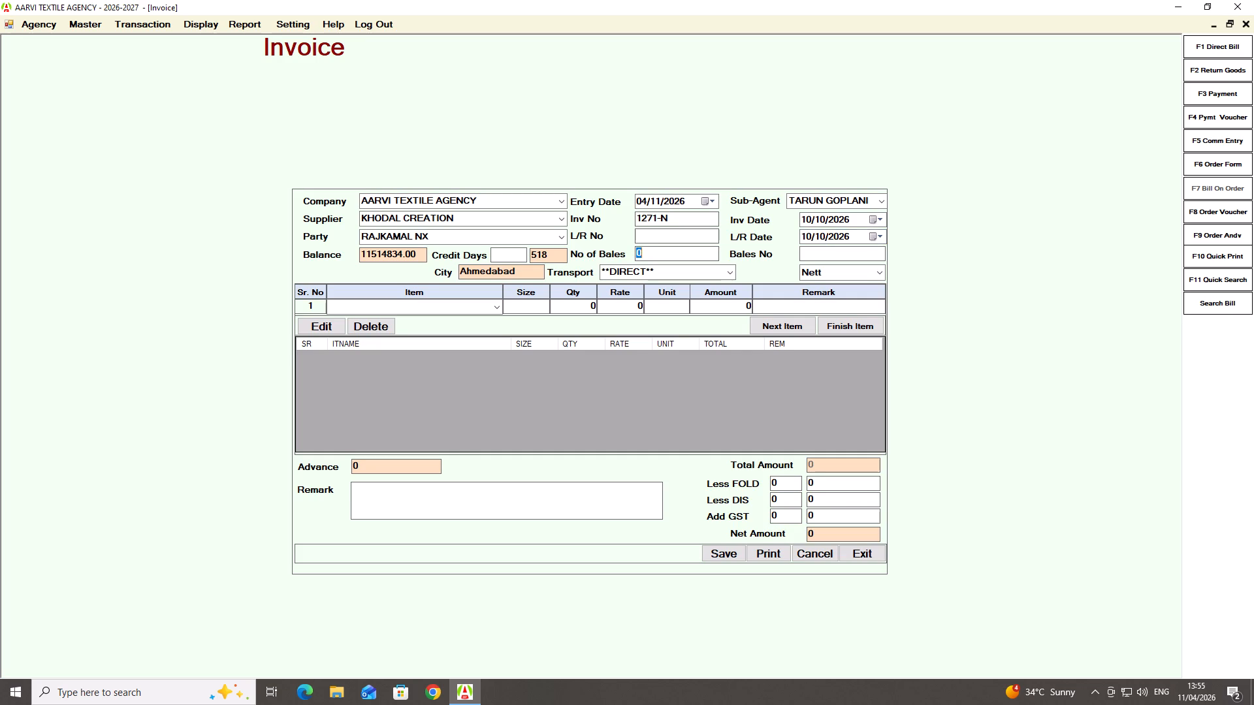
pyautogui.press('Return')
pyautogui.press('Return')
pyautogui.press('Return')
pyautogui.press('Return')
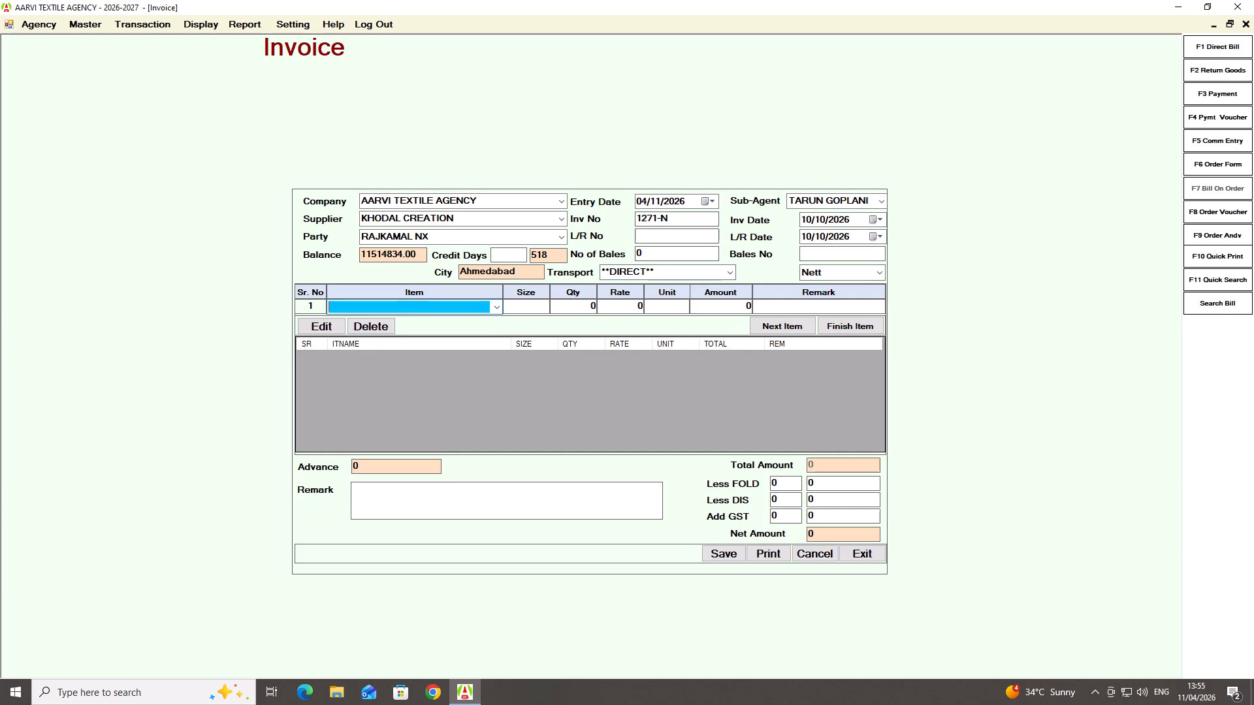
# Add FABRICS as the only item of bill 1271-N with quantity 3973.14 at rate 45 and finish the item list.
pyautogui.write('FAB')
pyautogui.press('Down')
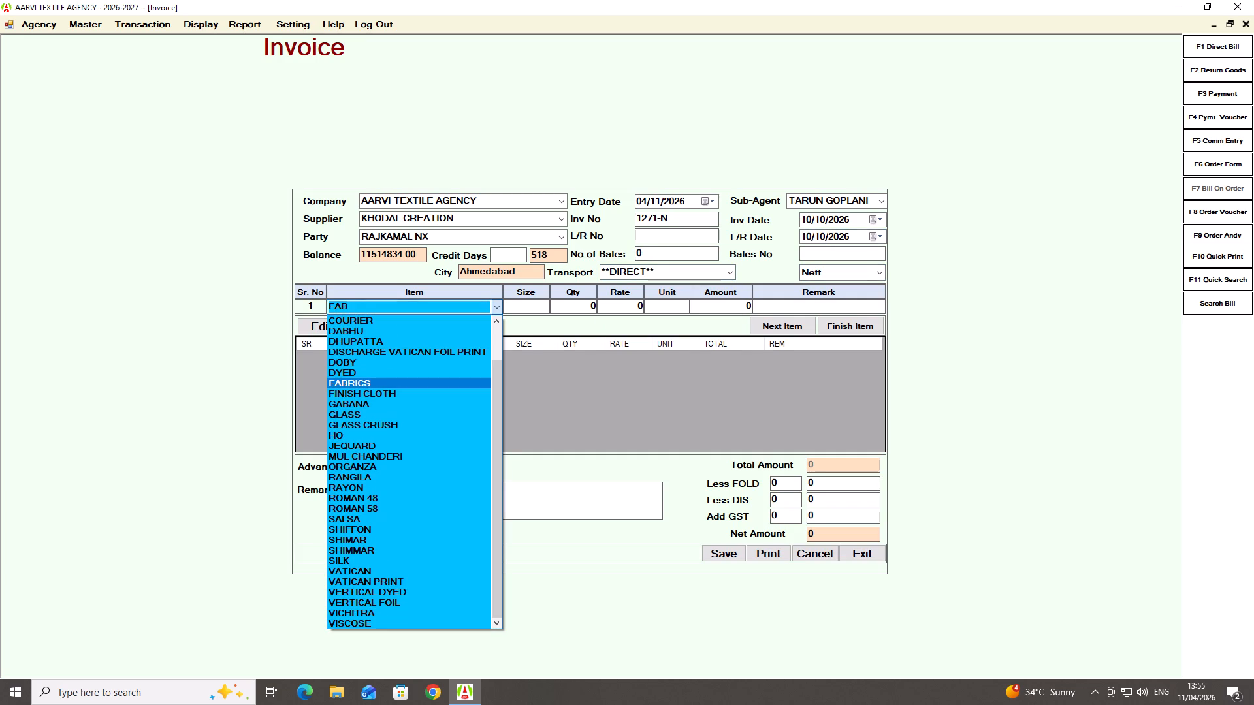
pyautogui.press('Return')
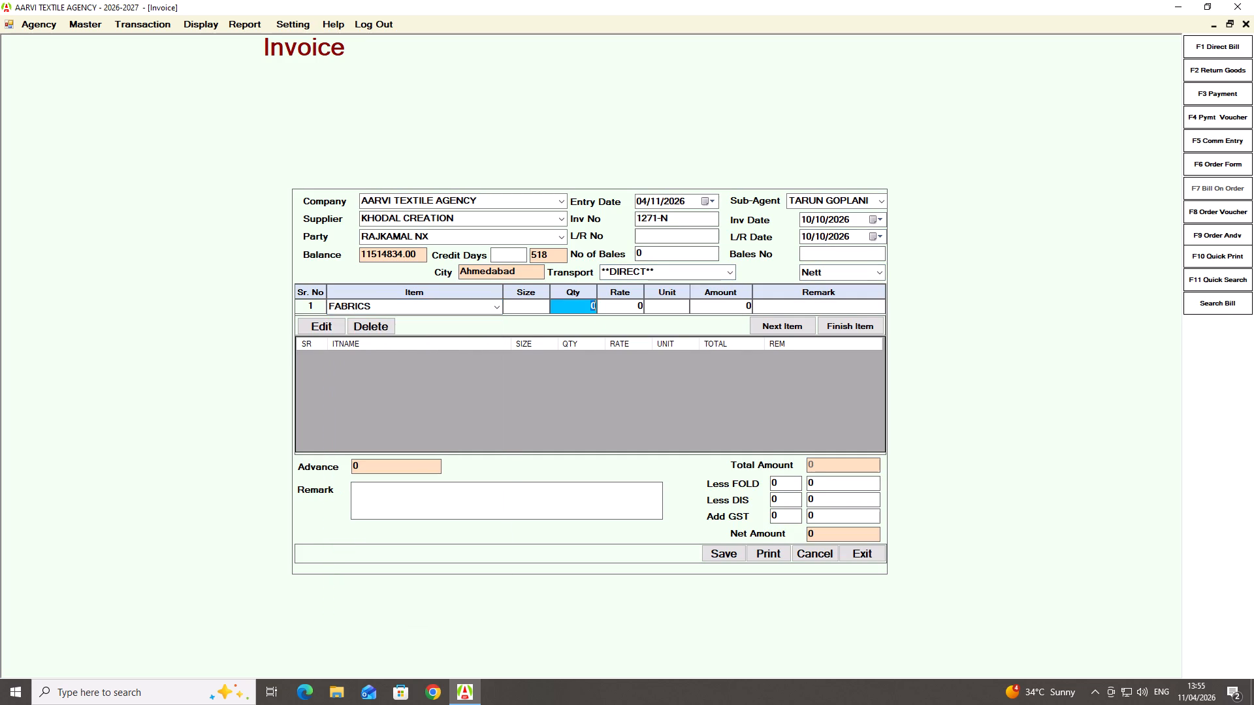
pyautogui.write('37')
pyautogui.press('BackSpace')
pyautogui.write('973.14')
pyautogui.press('Return')
pyautogui.write('45')
pyautogui.press('Return')
pyautogui.press('Return')
pyautogui.press('Return')
pyautogui.press('Right')
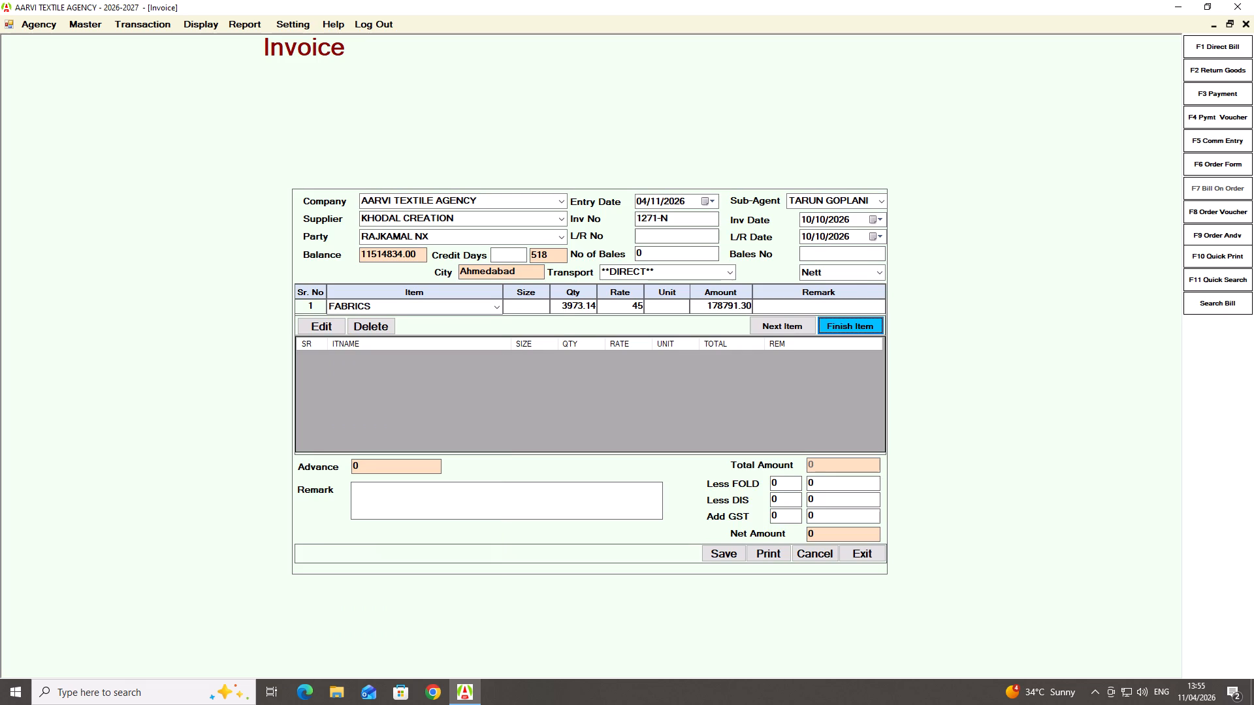
pyautogui.press('Return')
pyautogui.press('Return')
pyautogui.press('Return')
pyautogui.press('Return')
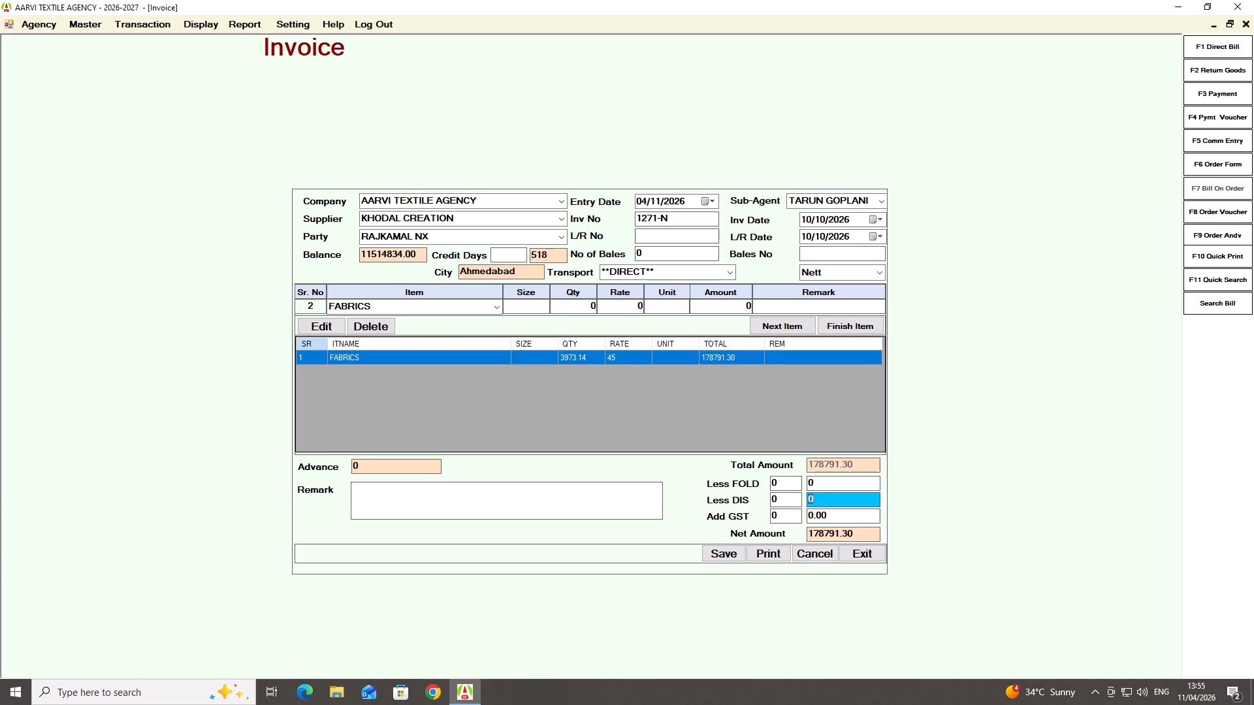
pyautogui.press('Return')
pyautogui.press('5')
pyautogui.press('Return')
pyautogui.press('Right')
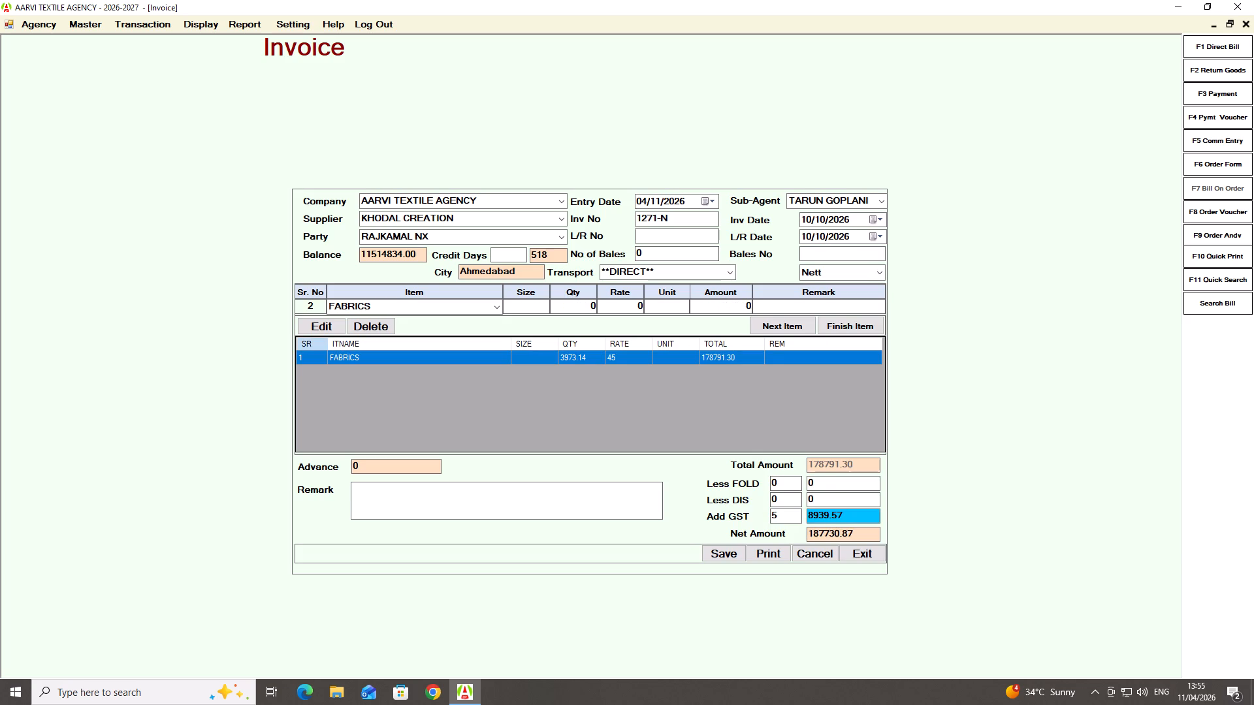
pyautogui.press('BackSpace')
pyautogui.press('BackSpace')
pyautogui.press('7')
pyautogui.press('Return')
pyautogui.press('Return')
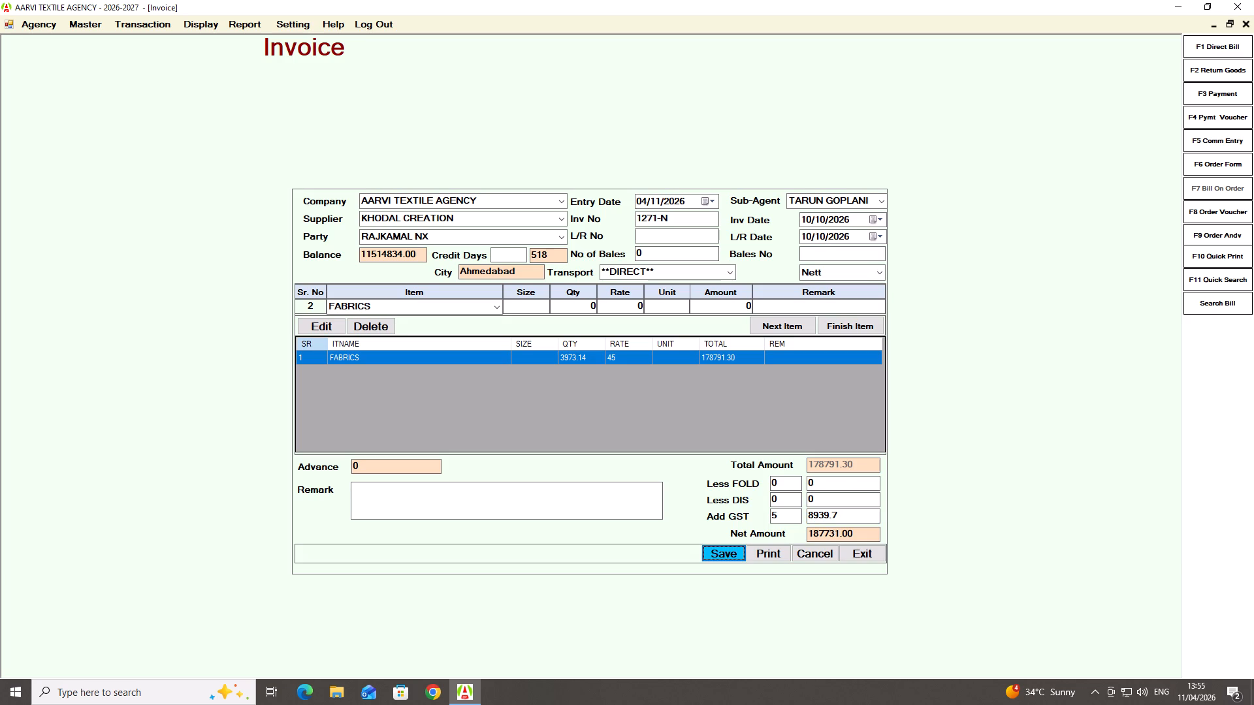
pyautogui.press('Return')
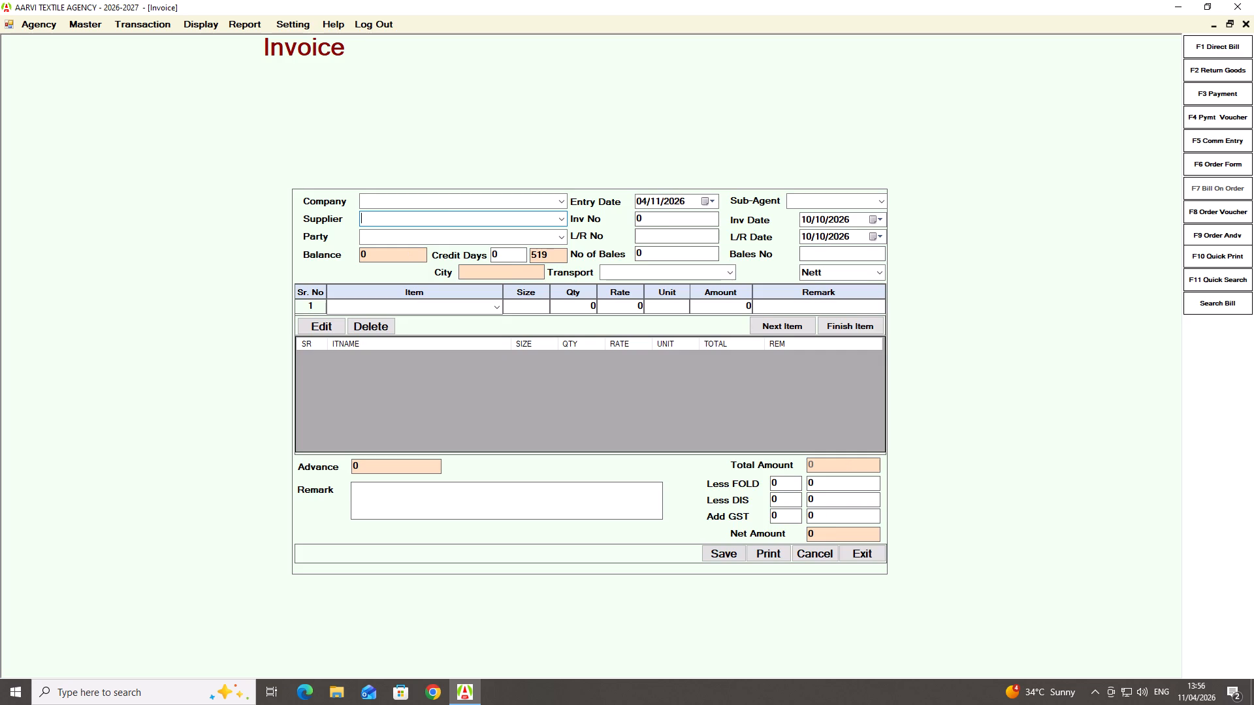
# Start a direct bill from supplier KHODAL CREATION to party RAJKAMAL NX with the default sub-agent and invoice number 1255-N.
pyautogui.write('KHO')
pyautogui.press('Down')
pyautogui.press('Return')
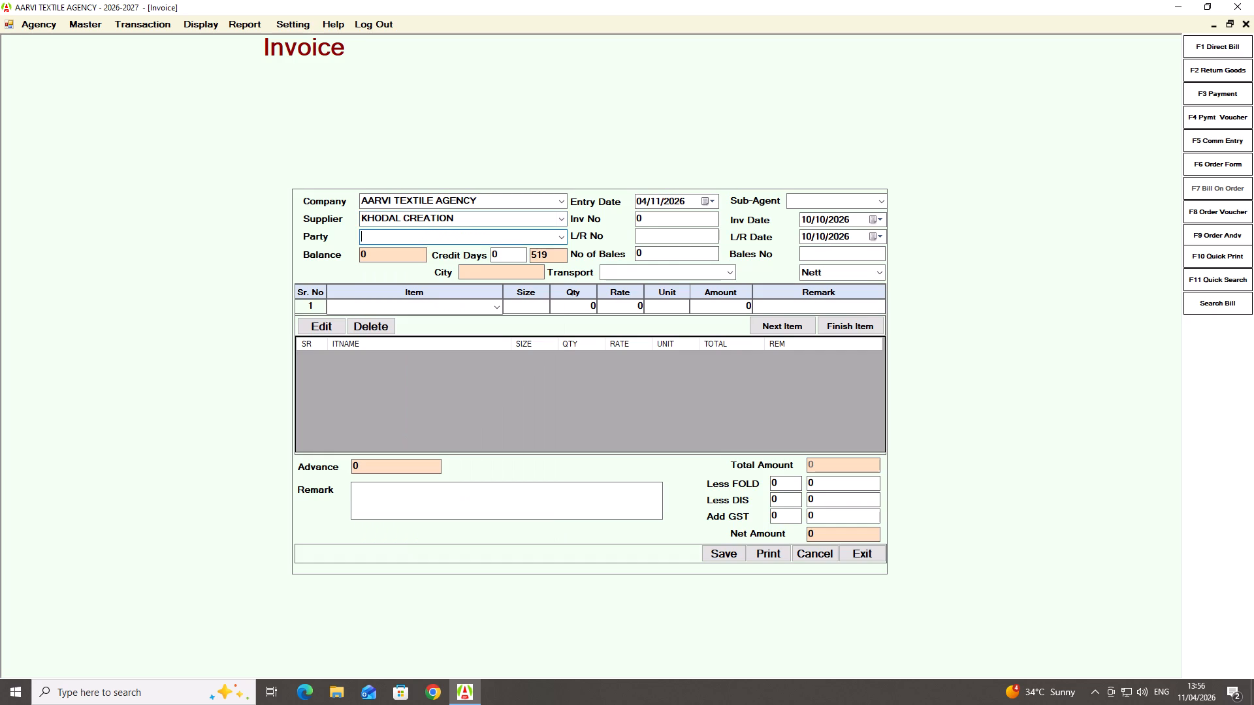
pyautogui.write('RAJ')
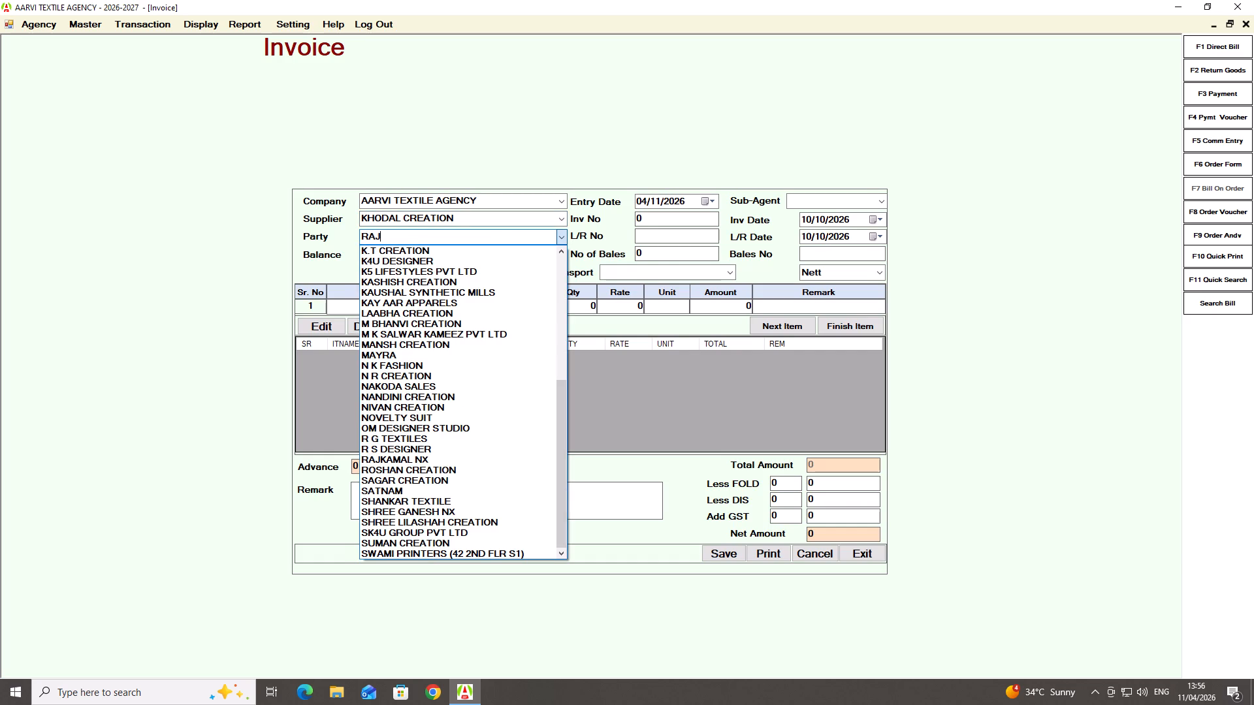
pyautogui.press('Down')
pyautogui.press('Return')
pyautogui.press('Return')
pyautogui.press('Return')
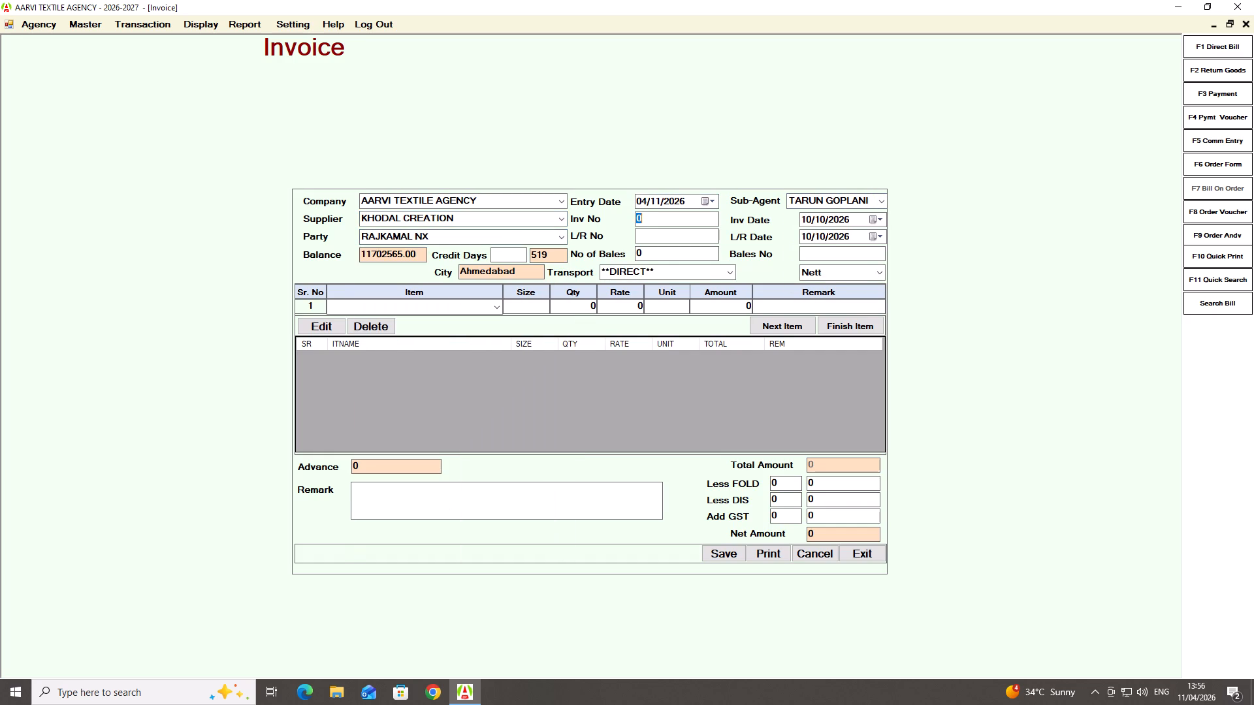
pyautogui.write('1255-')
pyautogui.press('n')
# Set both the invoice date and the L/R date of bill 1255-N to 08/10/2026, keeping the **DIRECT** transport and Nett terms.
pyautogui.press('Return')
pyautogui.press('Return')
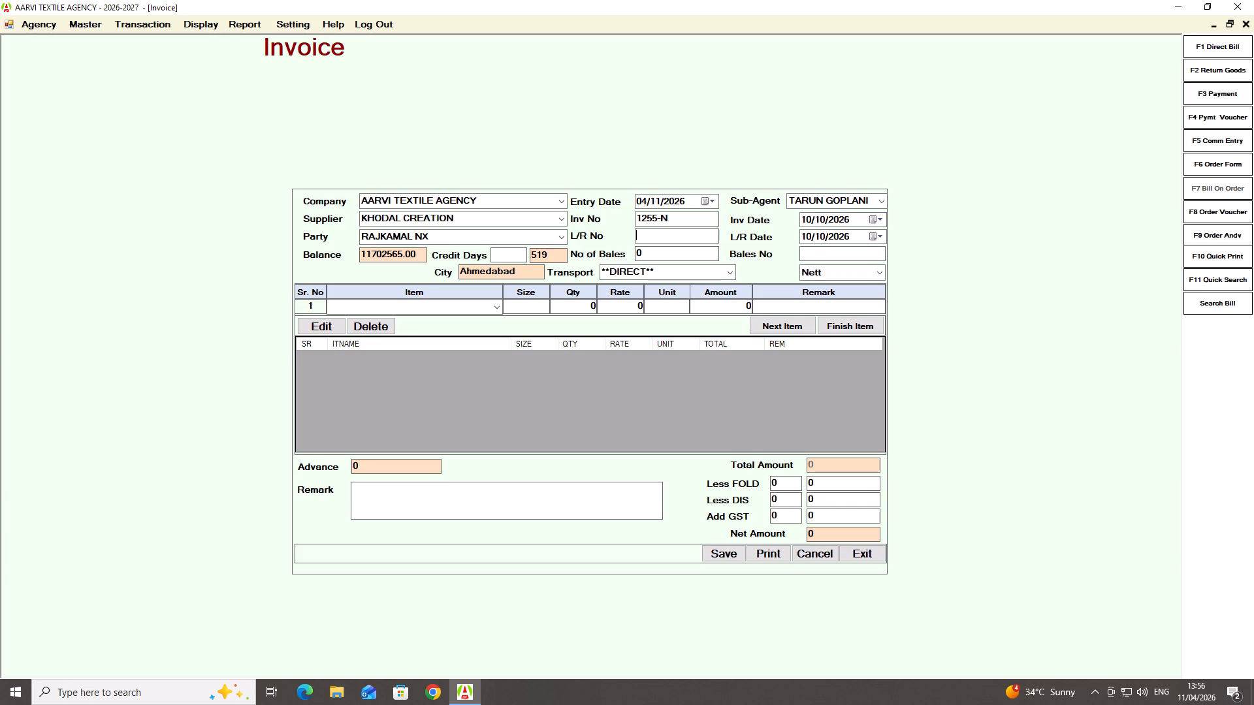
pyautogui.press('Return')
pyautogui.hotkey('shift', 'Tab')
pyautogui.hotkey('shift', 'Tab')
pyautogui.press('8')
pyautogui.press('Return')
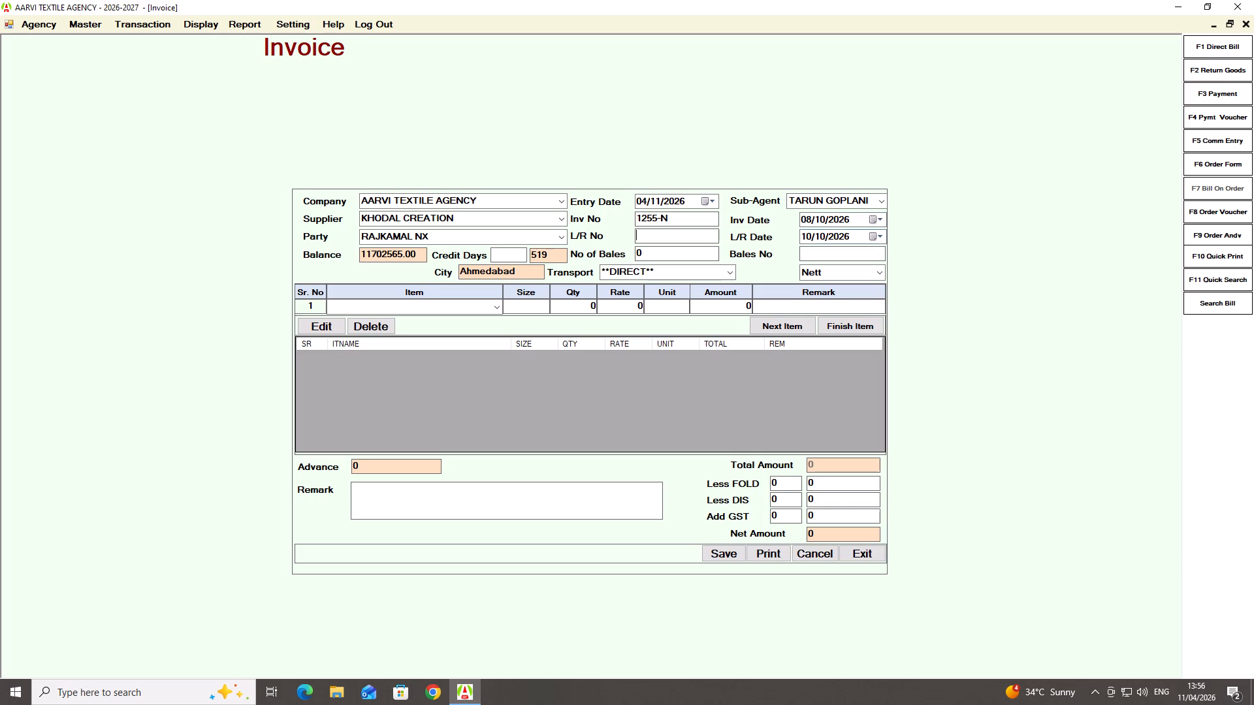
pyautogui.press('Return')
pyautogui.press('8')
pyautogui.press('Return')
pyautogui.press('Return')
pyautogui.press('Return')
pyautogui.press('Return')
pyautogui.press('Return')
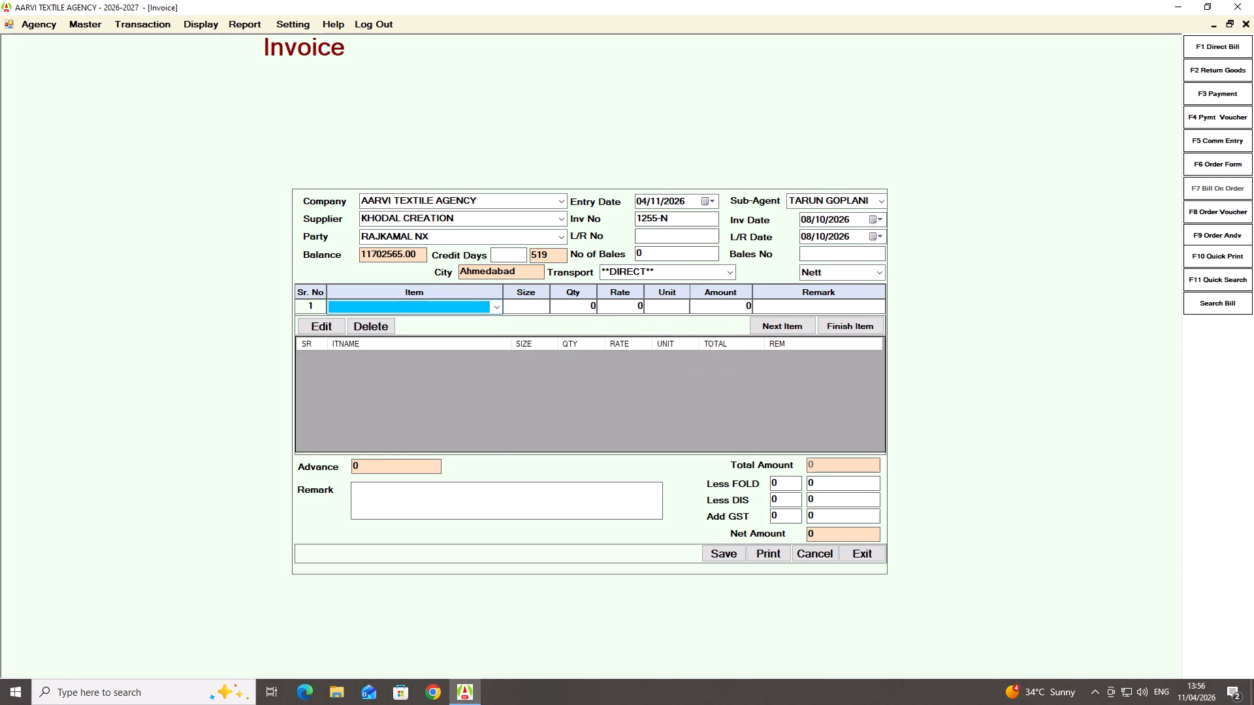
# Add FABRICS as the only item of bill 1255-N with quantity 755.25 at rate 41 and finish the item list.
pyautogui.write('FAB')
pyautogui.press('Down')
pyautogui.press('Return')
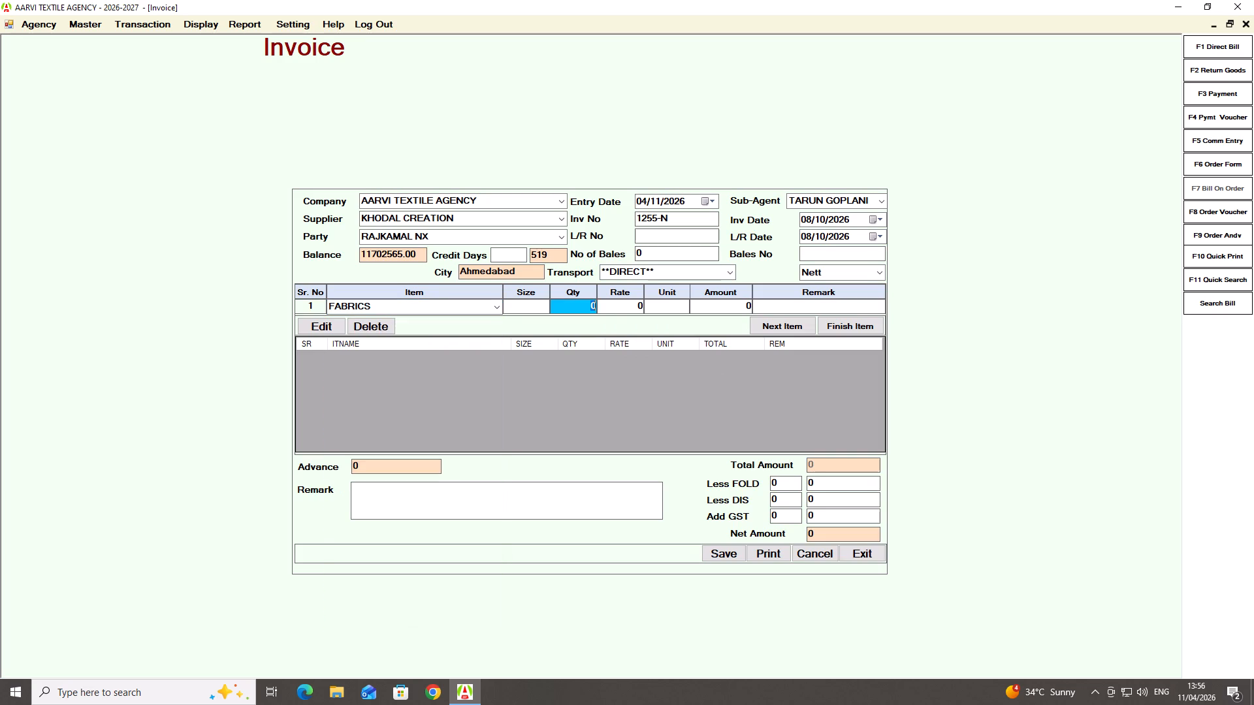
pyautogui.write('755.25')
pyautogui.press('Return')
pyautogui.write('41')
pyautogui.press('Return')
pyautogui.press('Return')
pyautogui.press('Return')
pyautogui.press('Right')
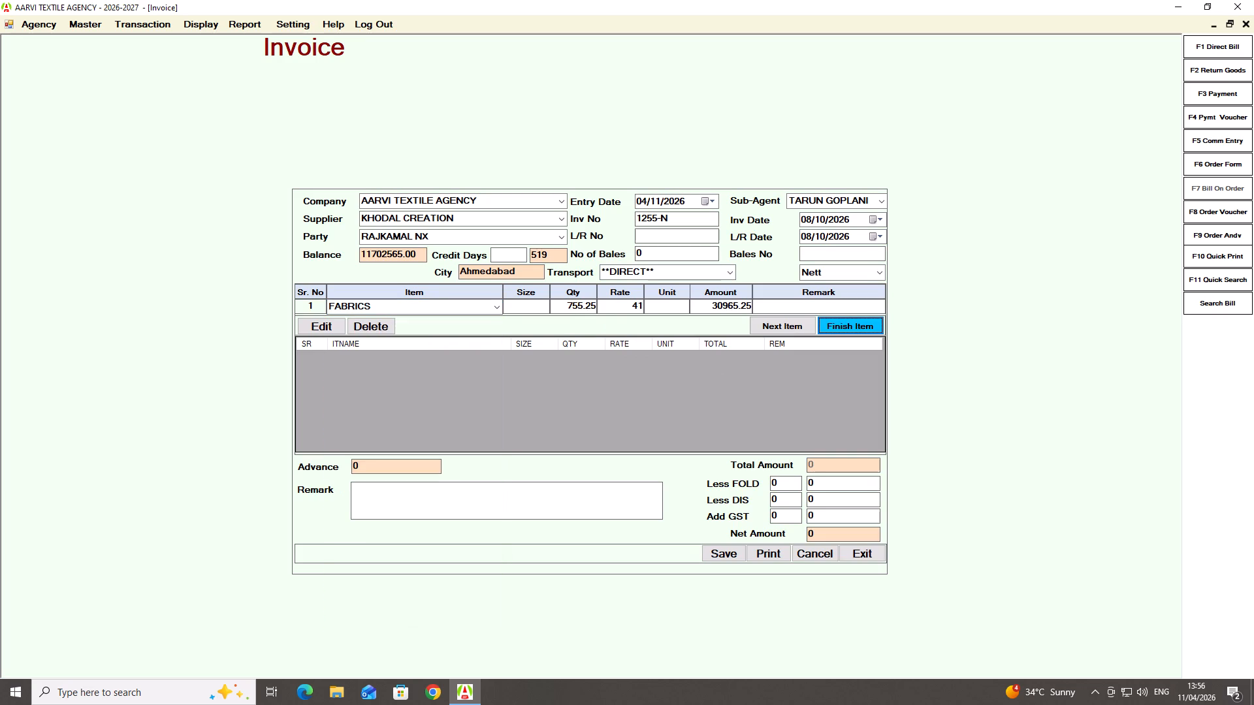
pyautogui.press('Return')
# Add 5% GST to bill 1255-N without fold or discount, adjust the GST amount to 1548.75, and save the bill.
pyautogui.press('Return')
pyautogui.press('Return')
pyautogui.press('Return')
pyautogui.press('Return')
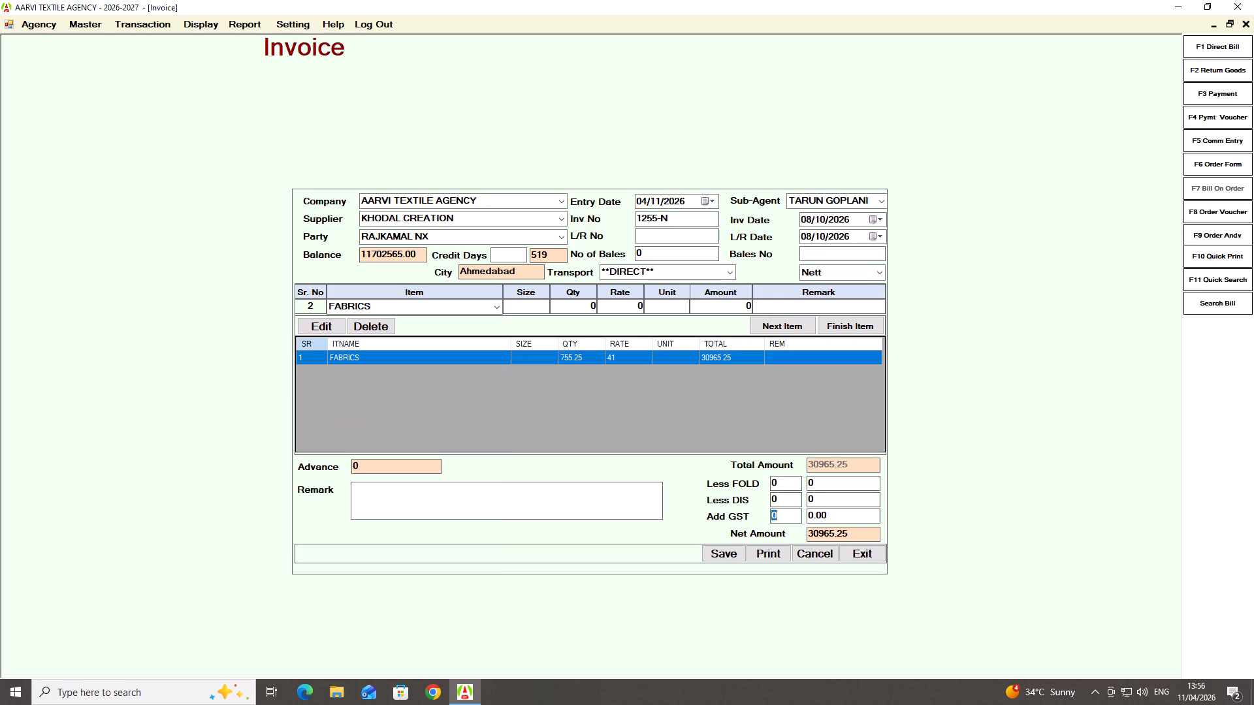
pyautogui.press('5')
pyautogui.press('Return')
pyautogui.press('Right')
pyautogui.press('BackSpace')
pyautogui.press('BackSpace')
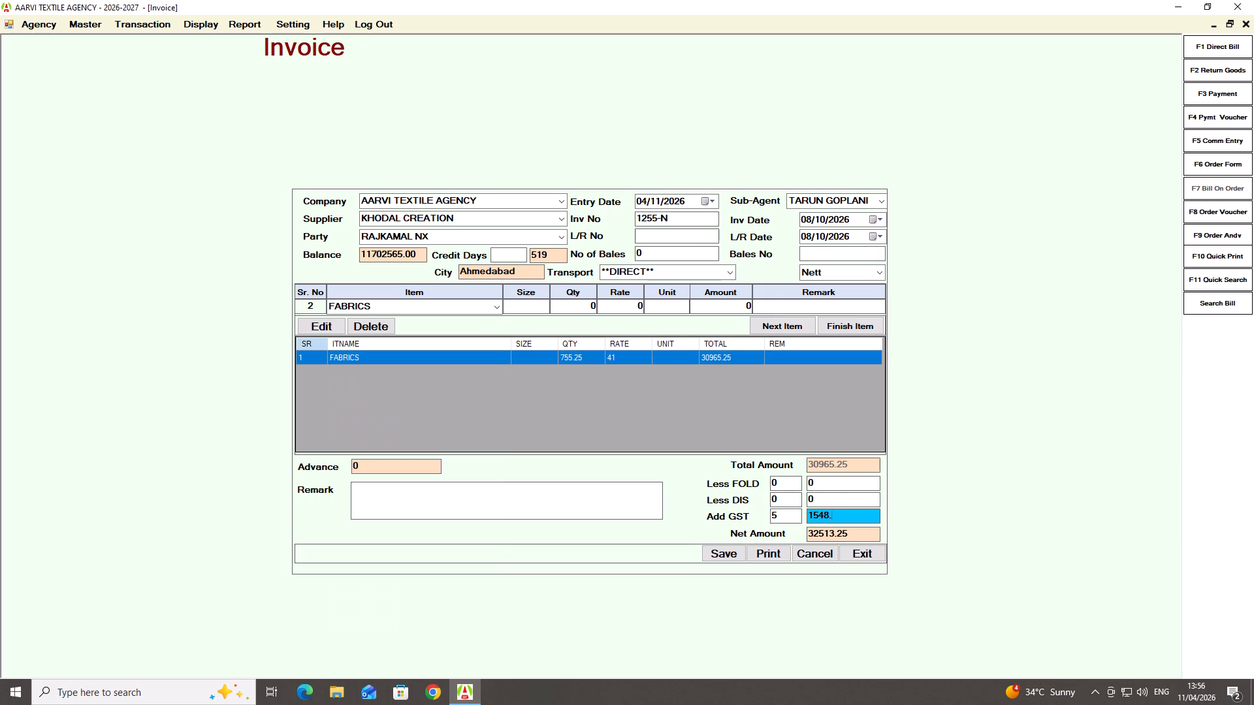
pyautogui.write('75')
pyautogui.press('Left')
pyautogui.press('Return')
pyautogui.press('Return')
pyautogui.press('Return')
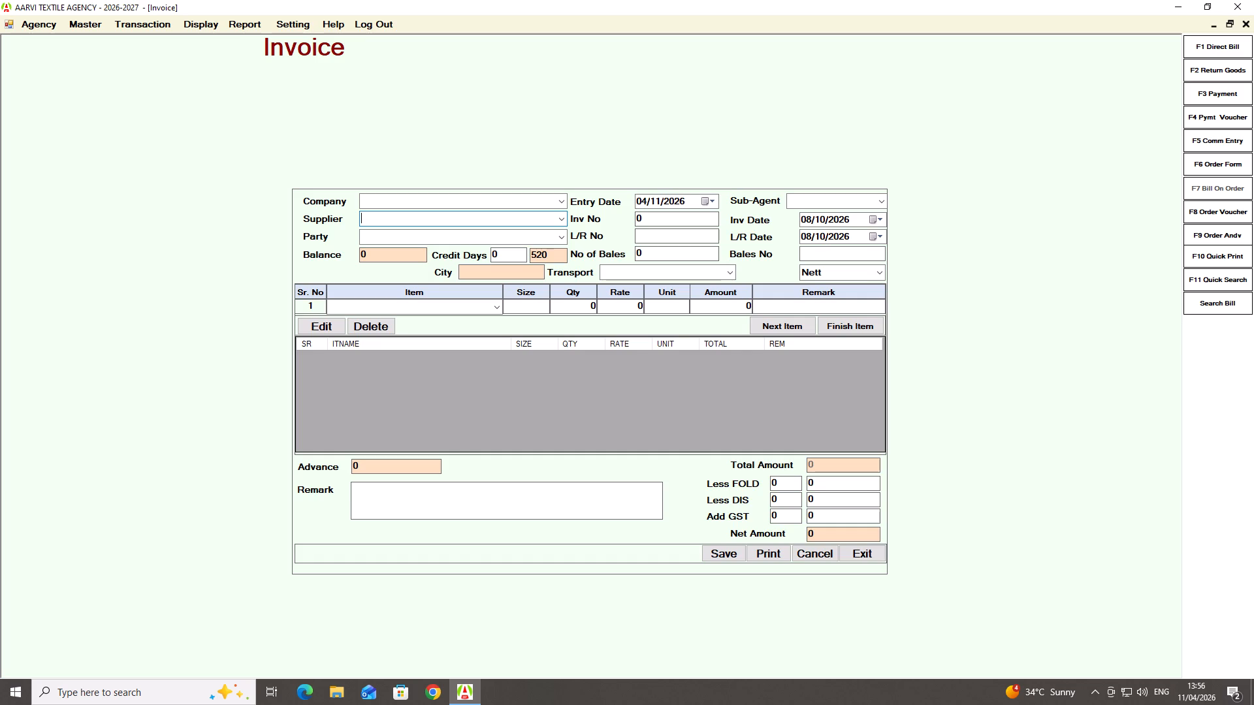
pyautogui.write('SHY')
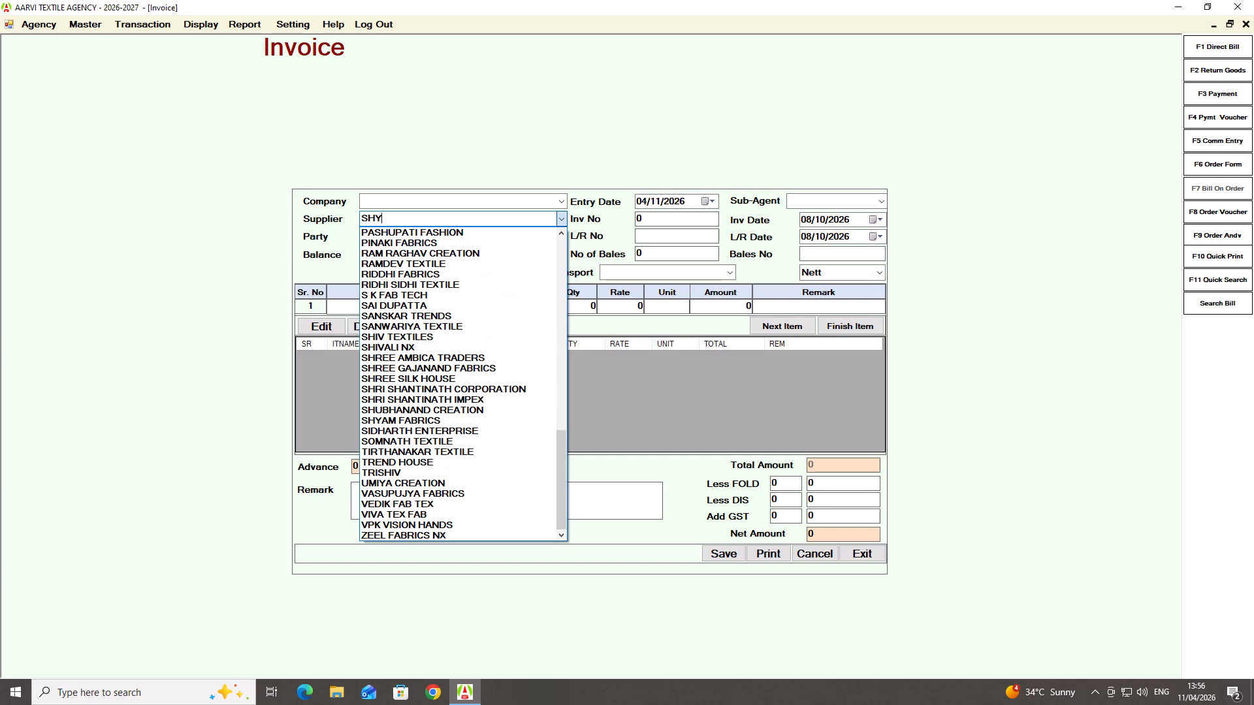
pyautogui.press('Down')
pyautogui.press('Return')
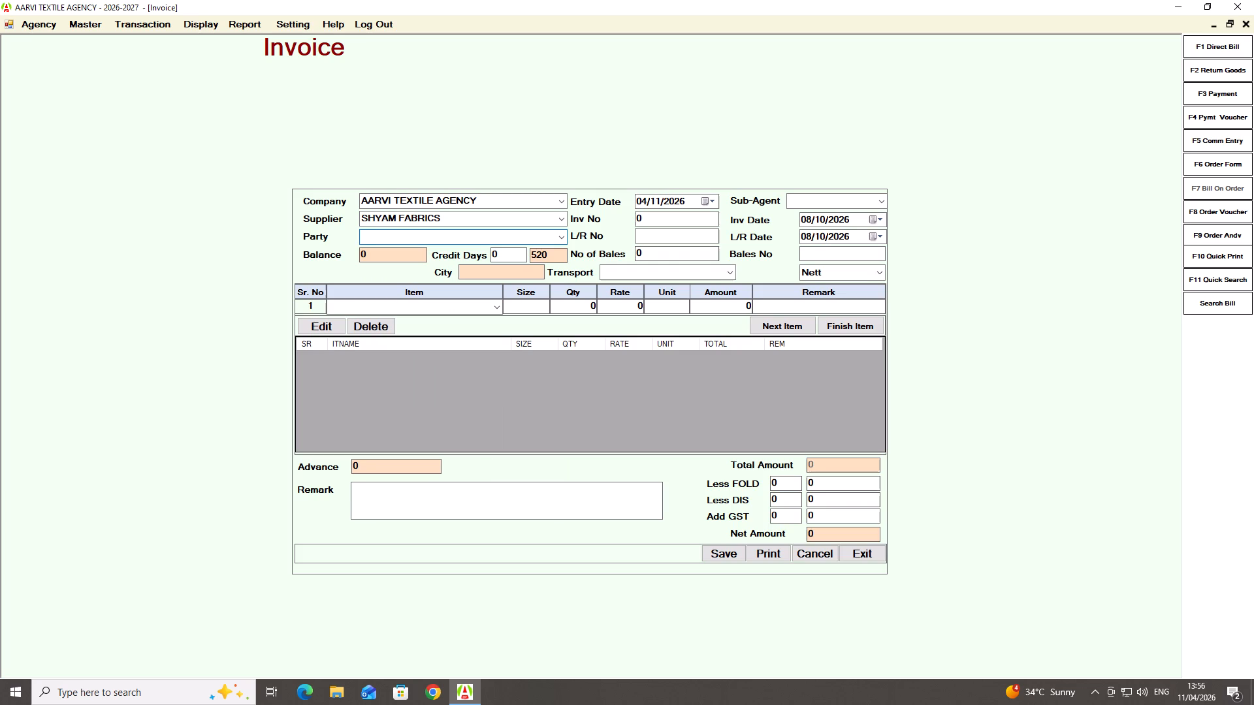
pyautogui.write('K SUNI')
pyautogui.press('Down')
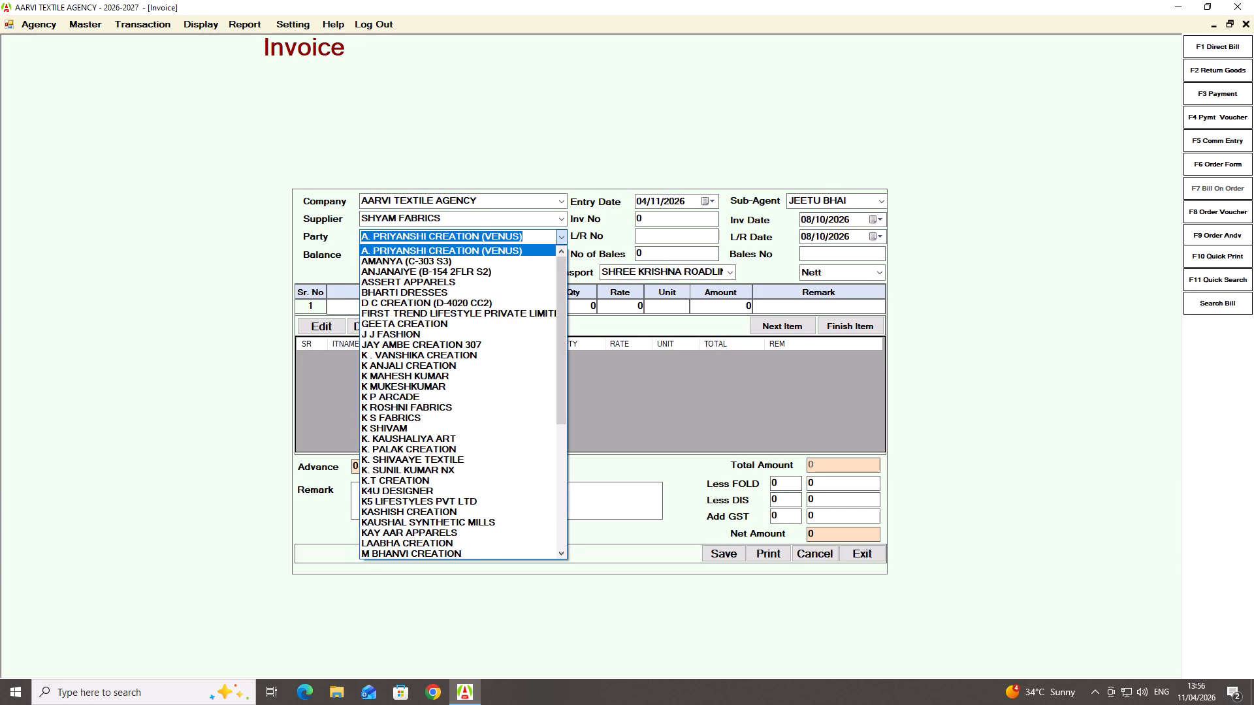
pyautogui.press('Down')
pyautogui.press('Down')
pyautogui.press('Down')
pyautogui.press('Down')
pyautogui.press('Down')
pyautogui.press('Down')
pyautogui.press('Down')
pyautogui.press('Down')
pyautogui.press('Down')
pyautogui.press('Down')
pyautogui.press('Down')
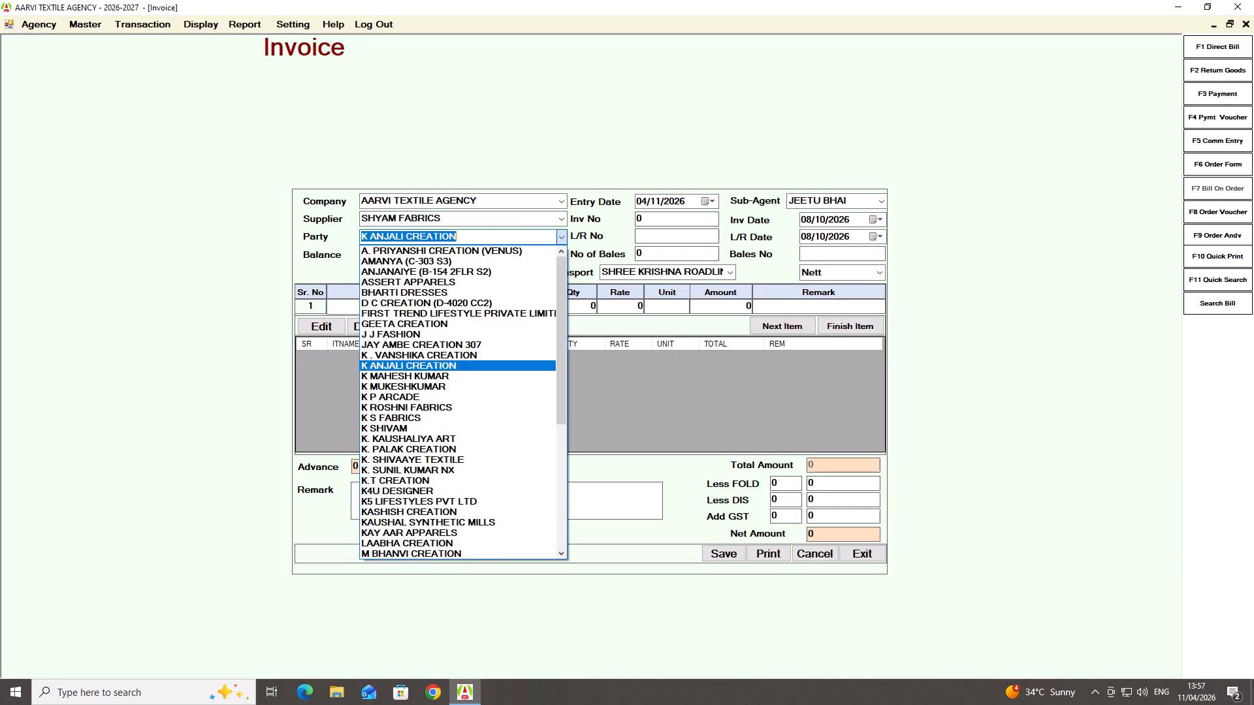
pyautogui.press('Down')
pyautogui.press('Down')
pyautogui.press('Down')
pyautogui.press('Down')
pyautogui.press('Down')
pyautogui.press('Down')
pyautogui.press('Down')
pyautogui.press('Down')
pyautogui.press('Down')
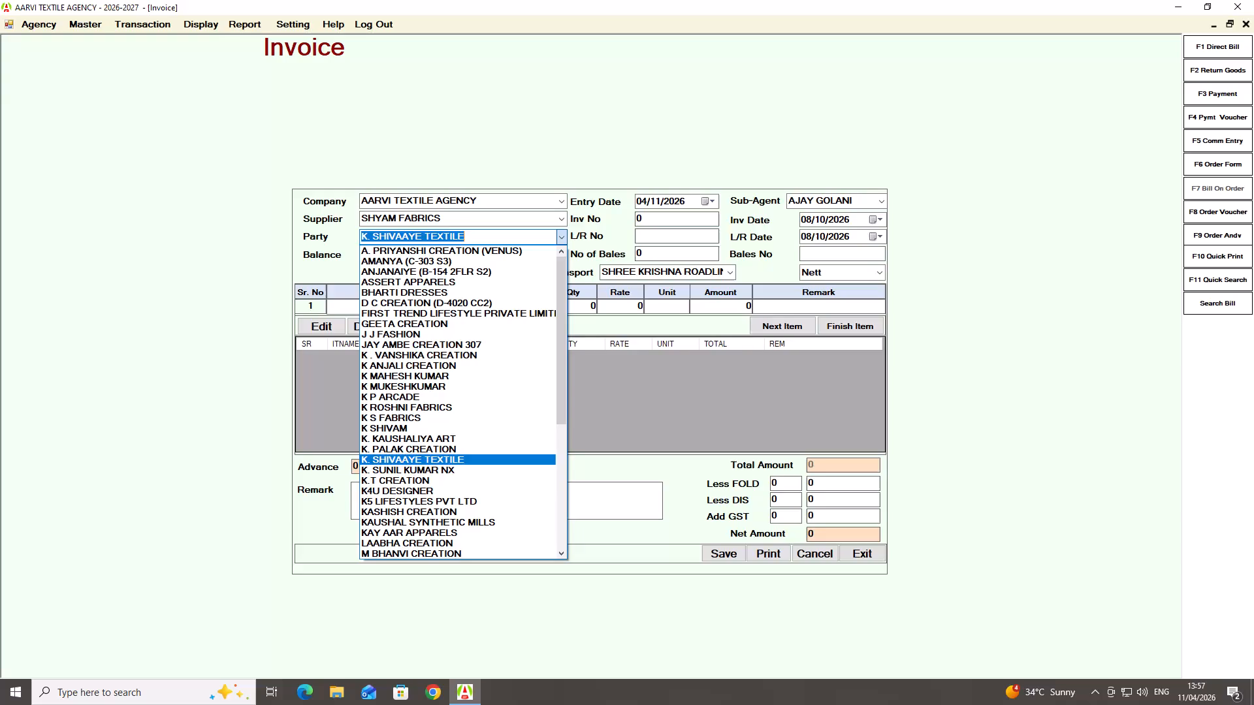
pyautogui.press('Down')
pyautogui.press('Return')
pyautogui.press('Return')
pyautogui.press('Return')
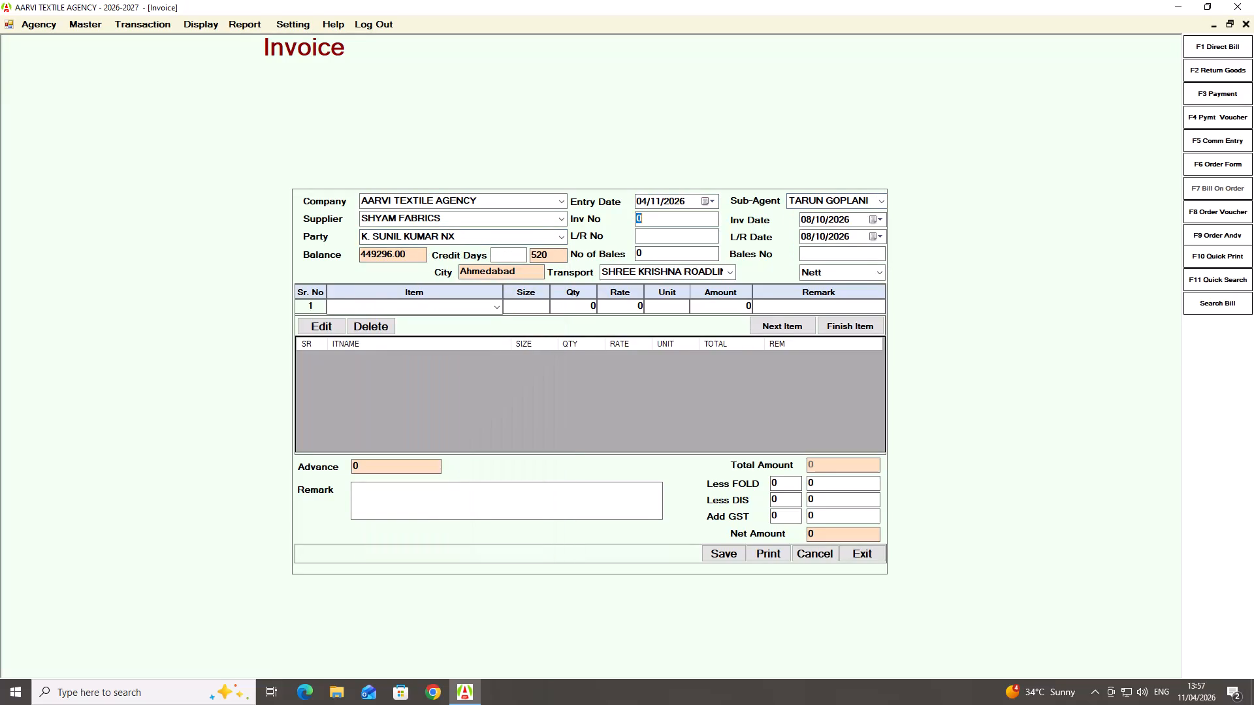
pyautogui.write('1836-')
pyautogui.press('n')
# Set both the invoice date and the L/R date of bill 1836-N to 29/10/2026, keeping the default transport and Nett terms.
pyautogui.press('Return')
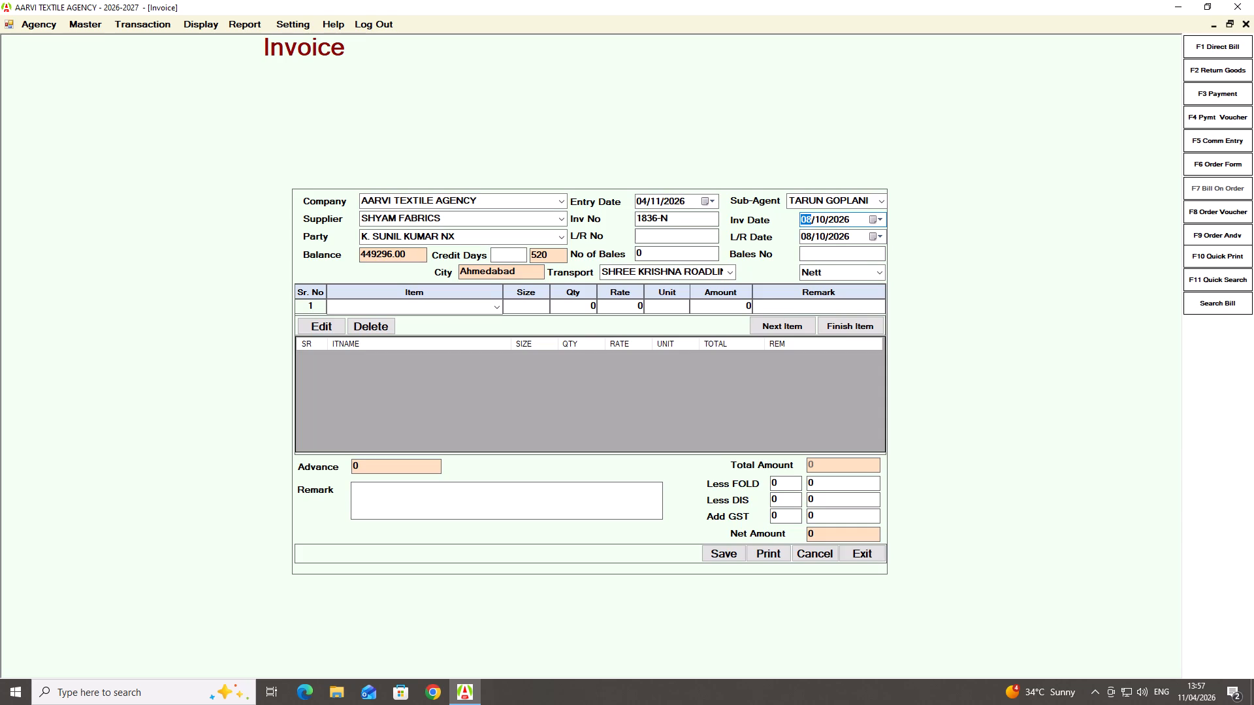
pyautogui.write('29')
pyautogui.press('Return')
pyautogui.press('Return')
pyautogui.write('29')
pyautogui.press('Return')
pyautogui.press('Return')
pyautogui.press('Return')
pyautogui.press('Return')
pyautogui.press('Return')
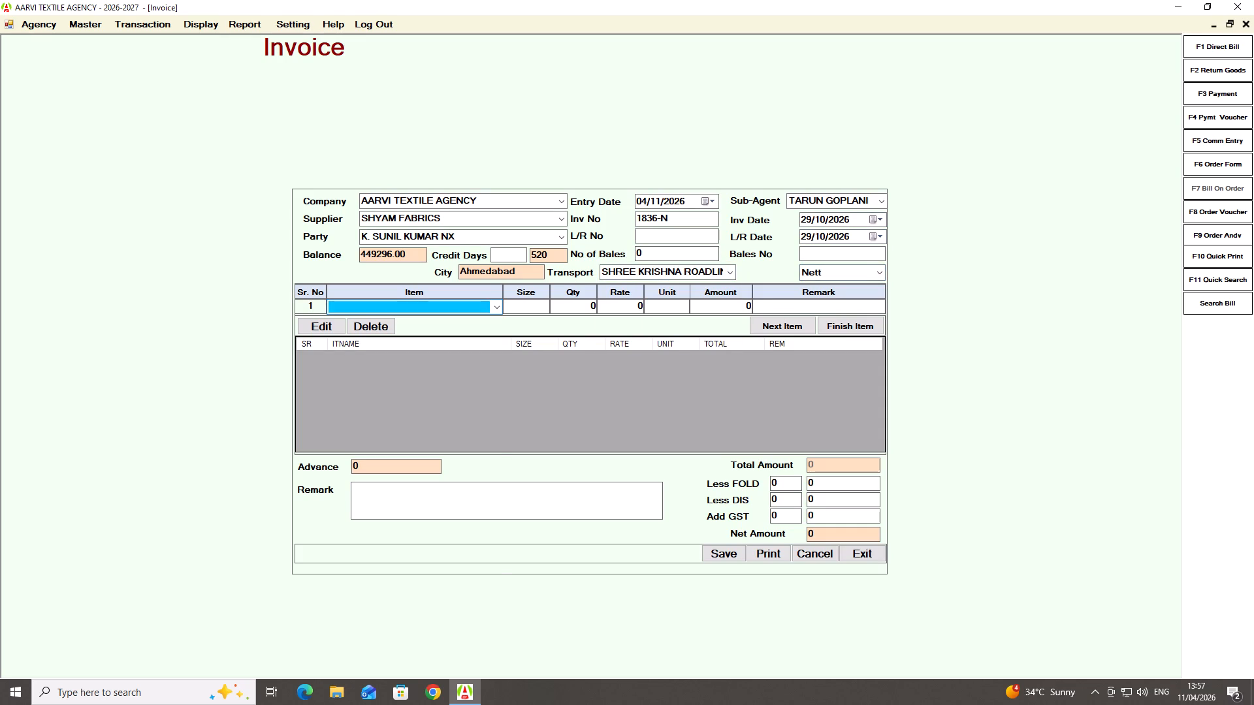
# Add FABRICS as the only item of bill 1836-N with quantity 698.4 at rate 86 and finish the item list.
pyautogui.write('FAB')
pyautogui.press('Down')
pyautogui.press('Return')
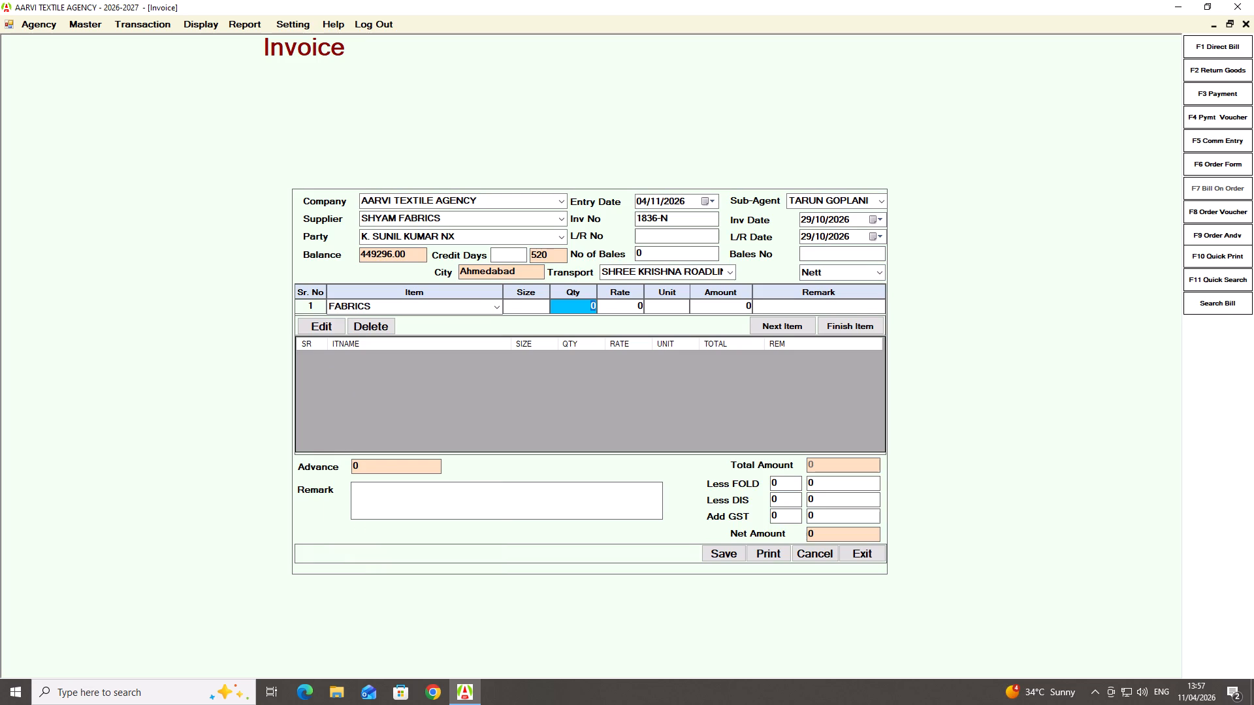
pyautogui.write('698.4')
pyautogui.press('Return')
pyautogui.write('86')
pyautogui.press('Return')
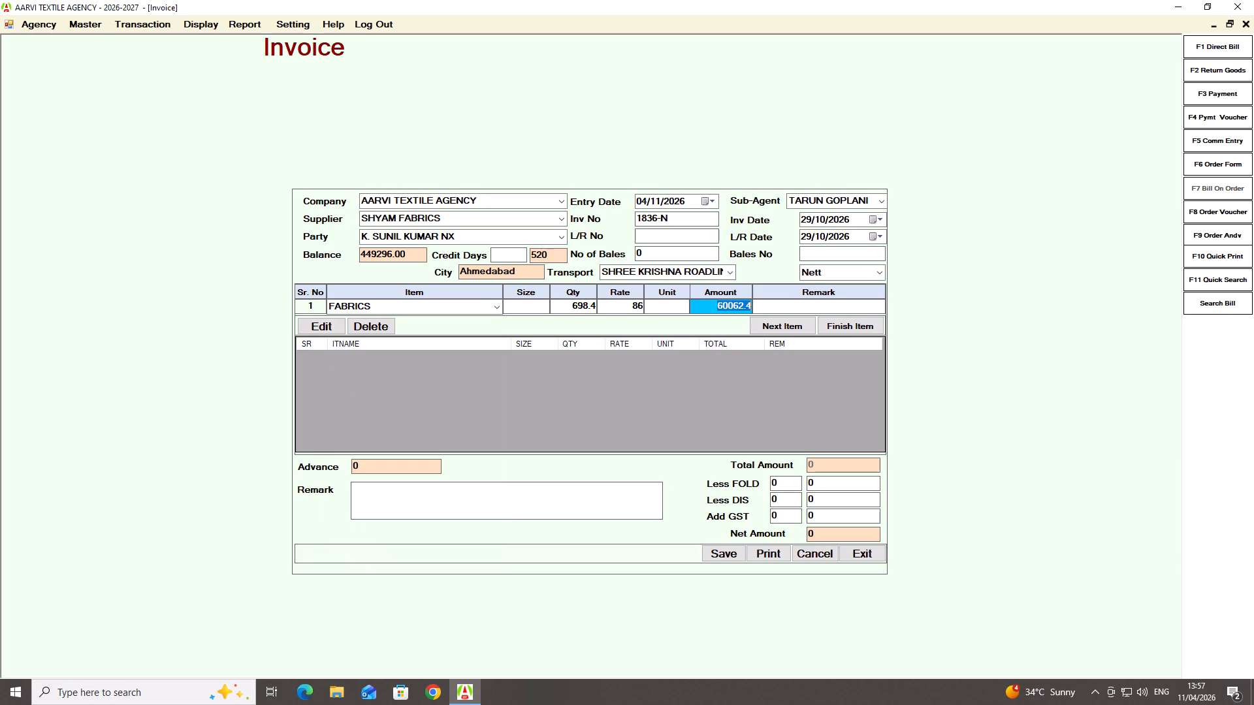
pyautogui.press('Return')
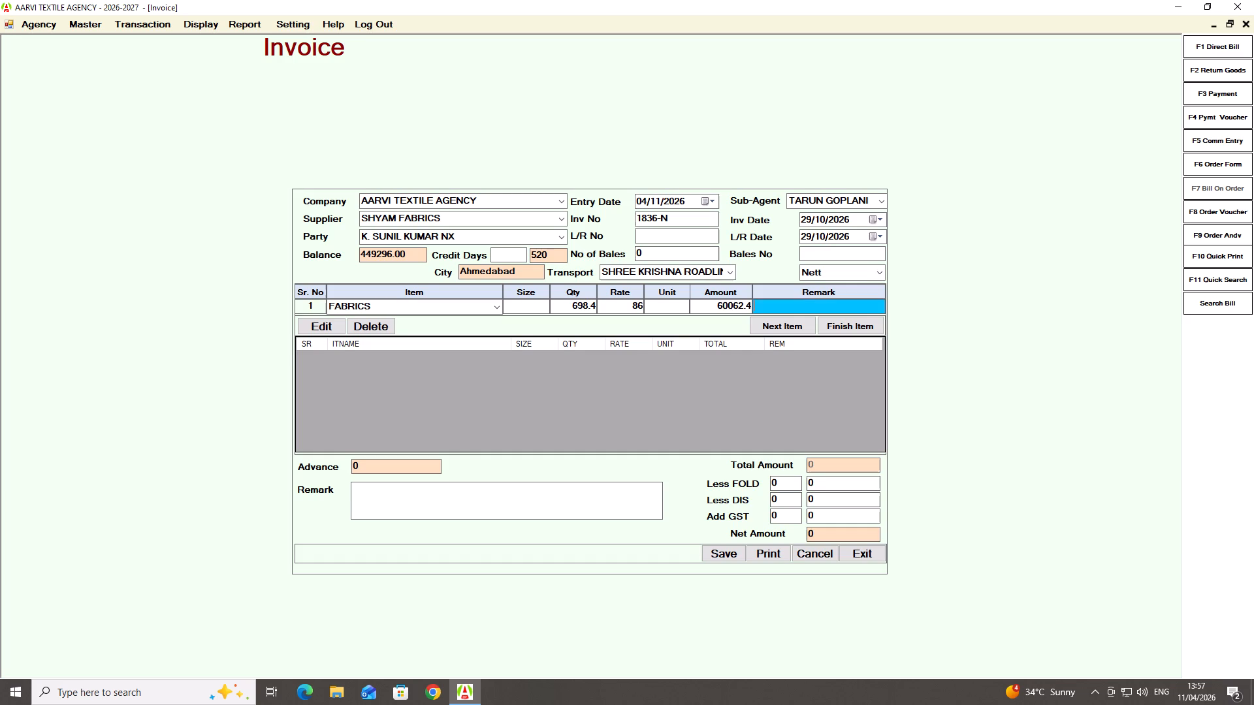
pyautogui.press('Return')
pyautogui.press('Right')
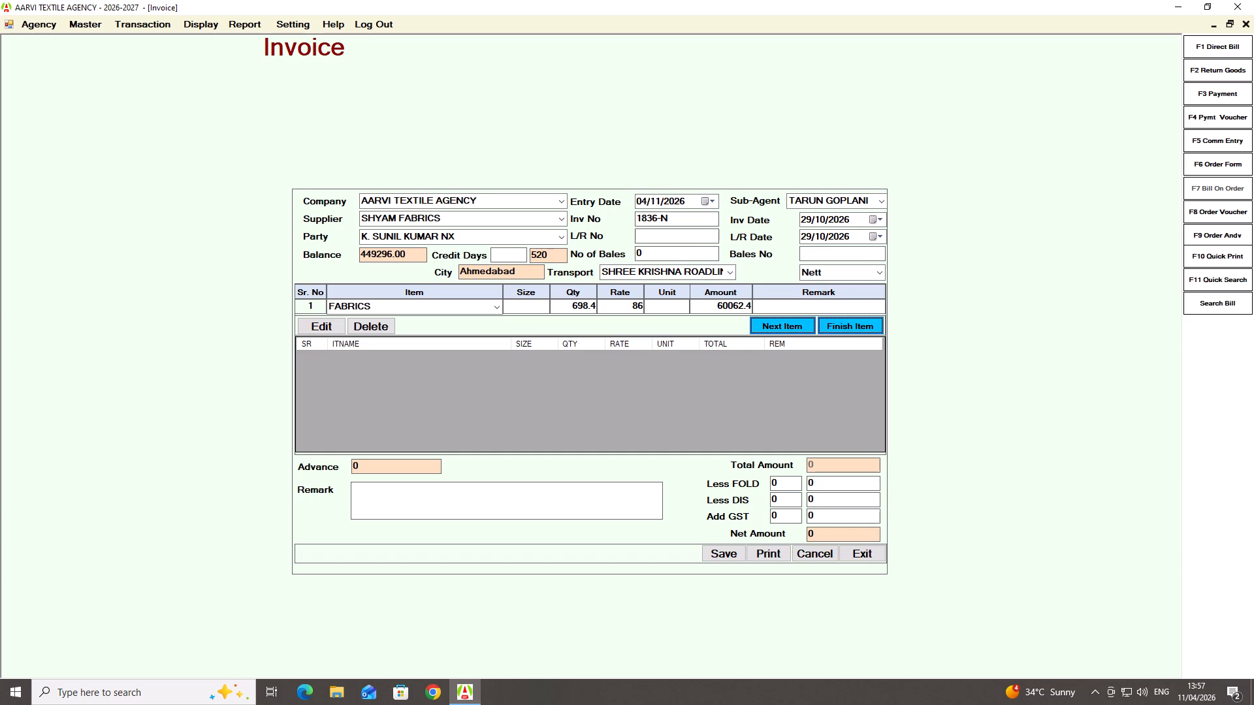
pyautogui.press('Return')
# Add 5% GST to bill 1836-N without fold or discount, adjust the GST amount to 3003.6, and save the bill.
pyautogui.press('Return')
pyautogui.press('Return')
pyautogui.press('Return')
pyautogui.press('Return')
pyautogui.press('5')
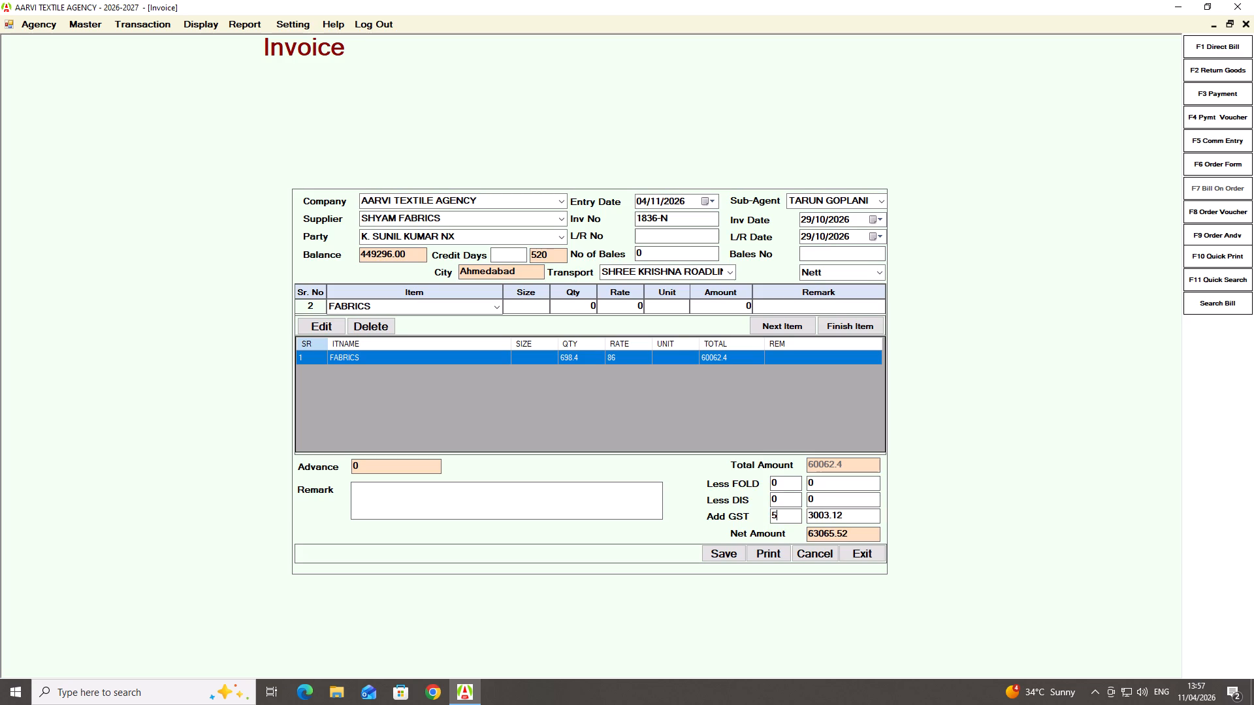
pyautogui.press('Return')
pyautogui.press('BackSpace')
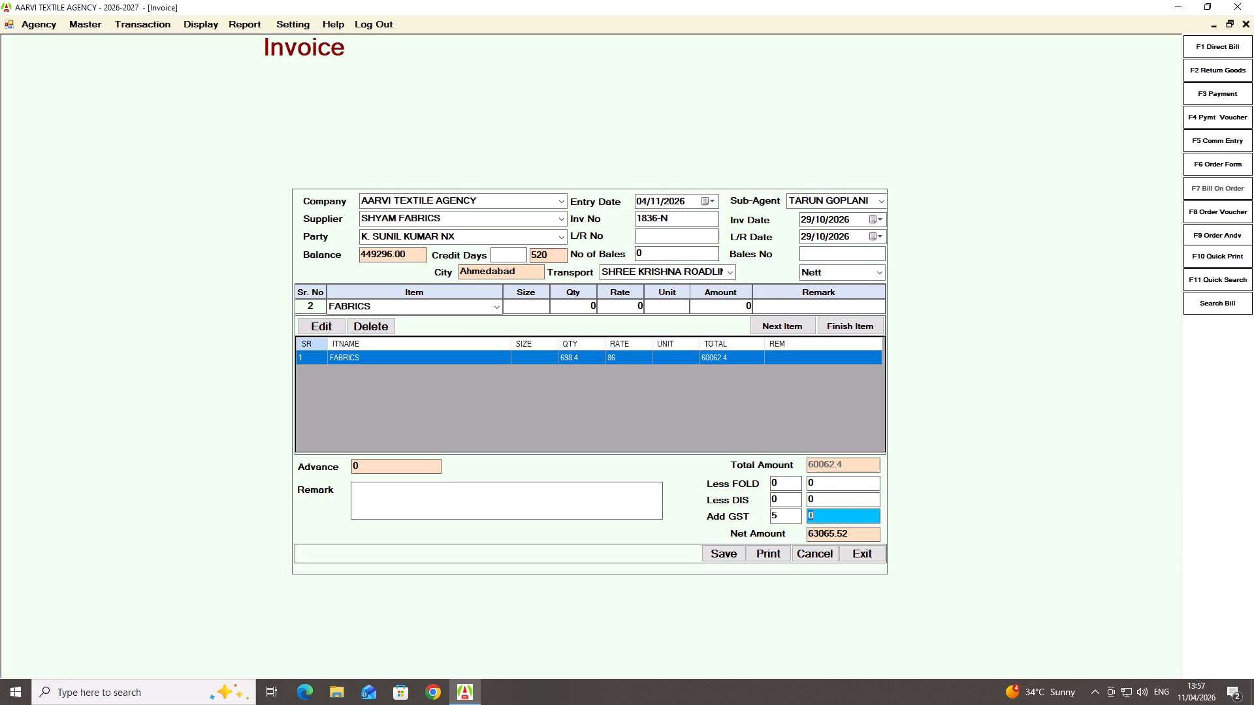
pyautogui.press('BackSpace')
pyautogui.hotkey('shift', 'Tab')
pyautogui.press('Return')
pyautogui.press('Right')
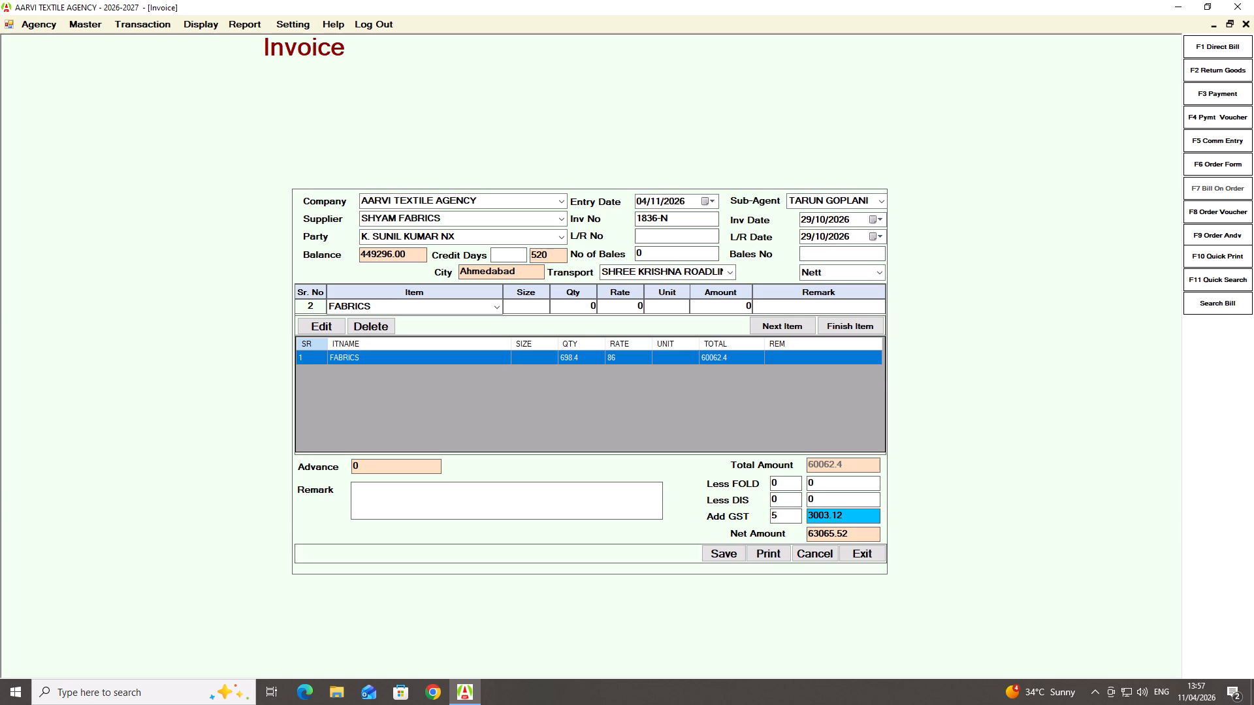
pyautogui.press('BackSpace')
pyautogui.press('BackSpace')
pyautogui.press('6')
pyautogui.press('Left')
pyautogui.press('Left')
pyautogui.press('Return')
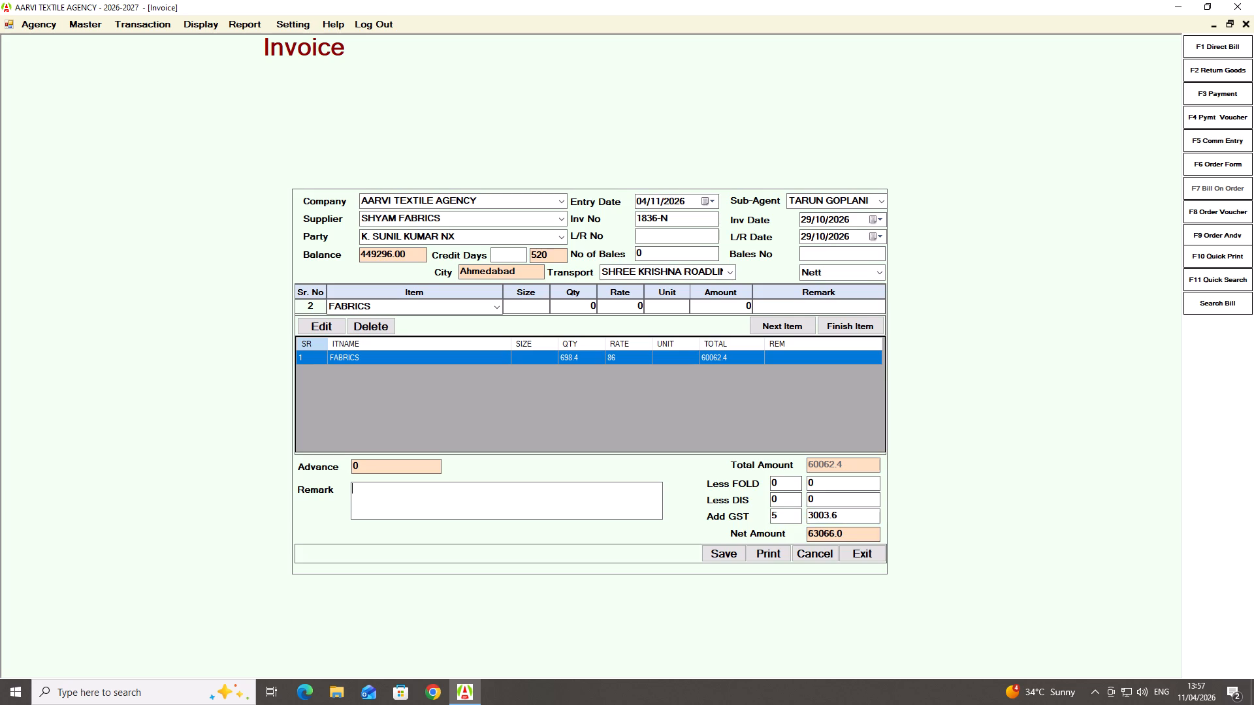
pyautogui.press('Return')
pyautogui.press('Return')
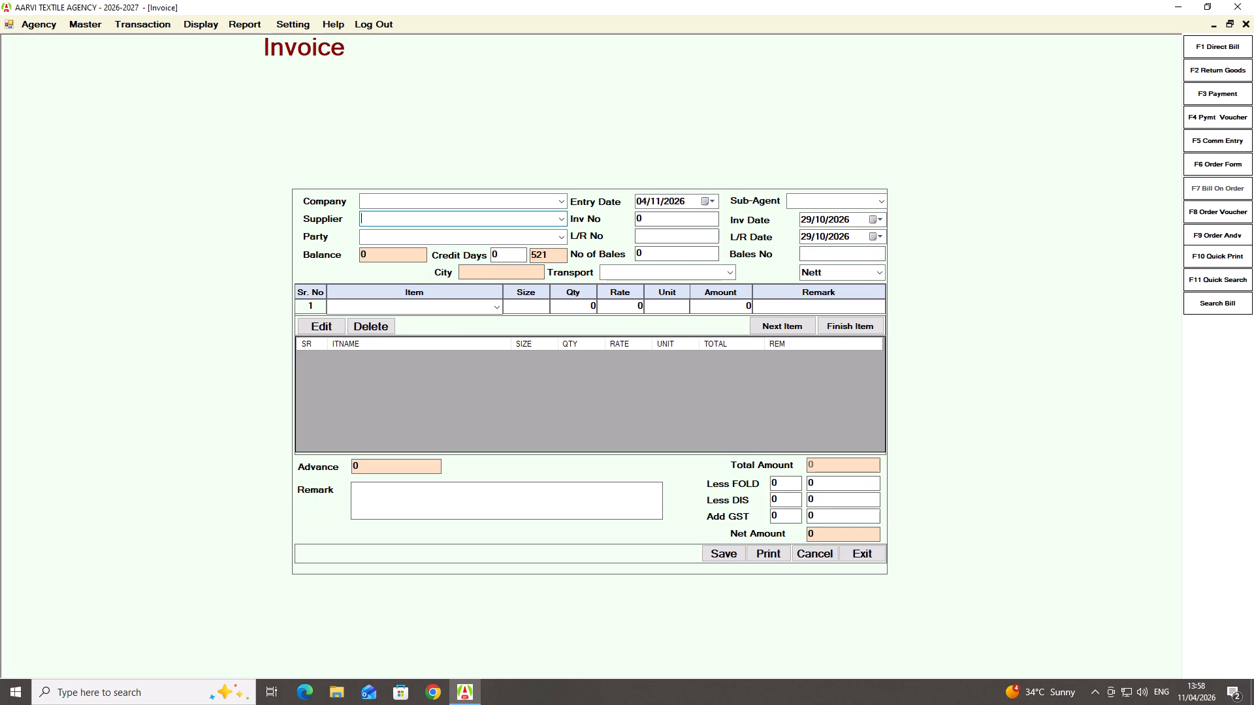
pyautogui.write('SHYAM')
pyautogui.press('Down')
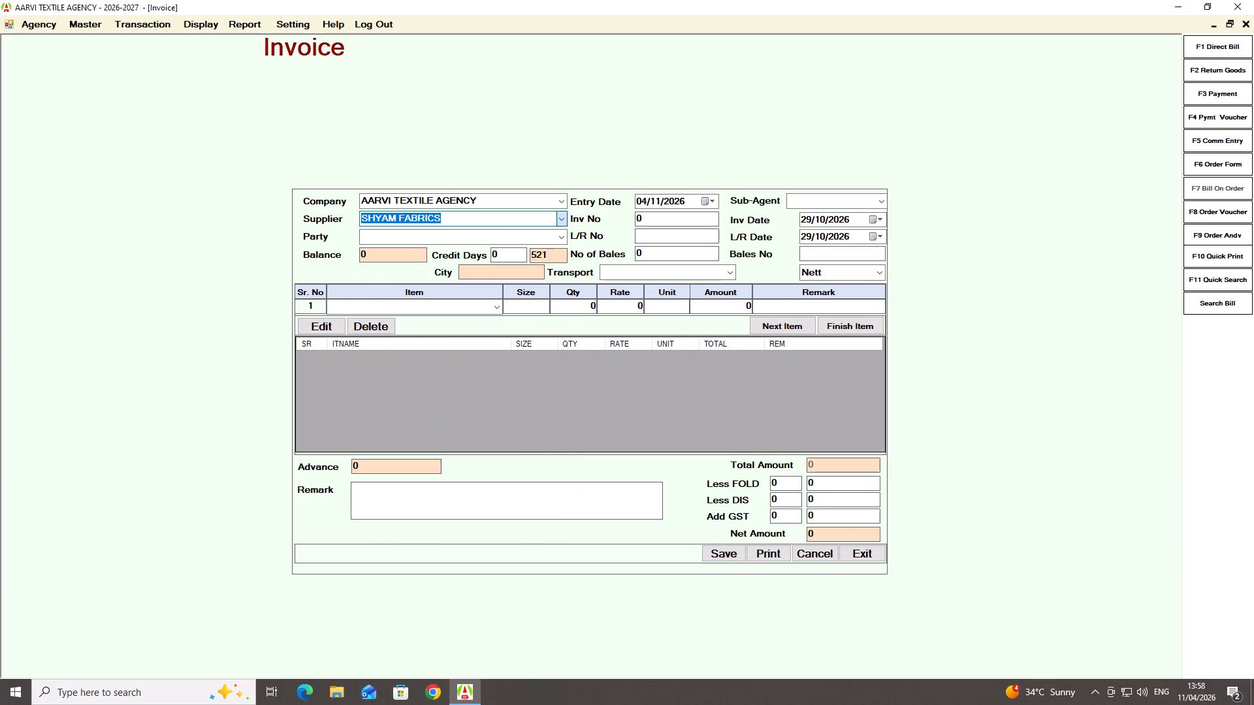
pyautogui.press('Return')
pyautogui.write('K SUNI')
pyautogui.press('Down')
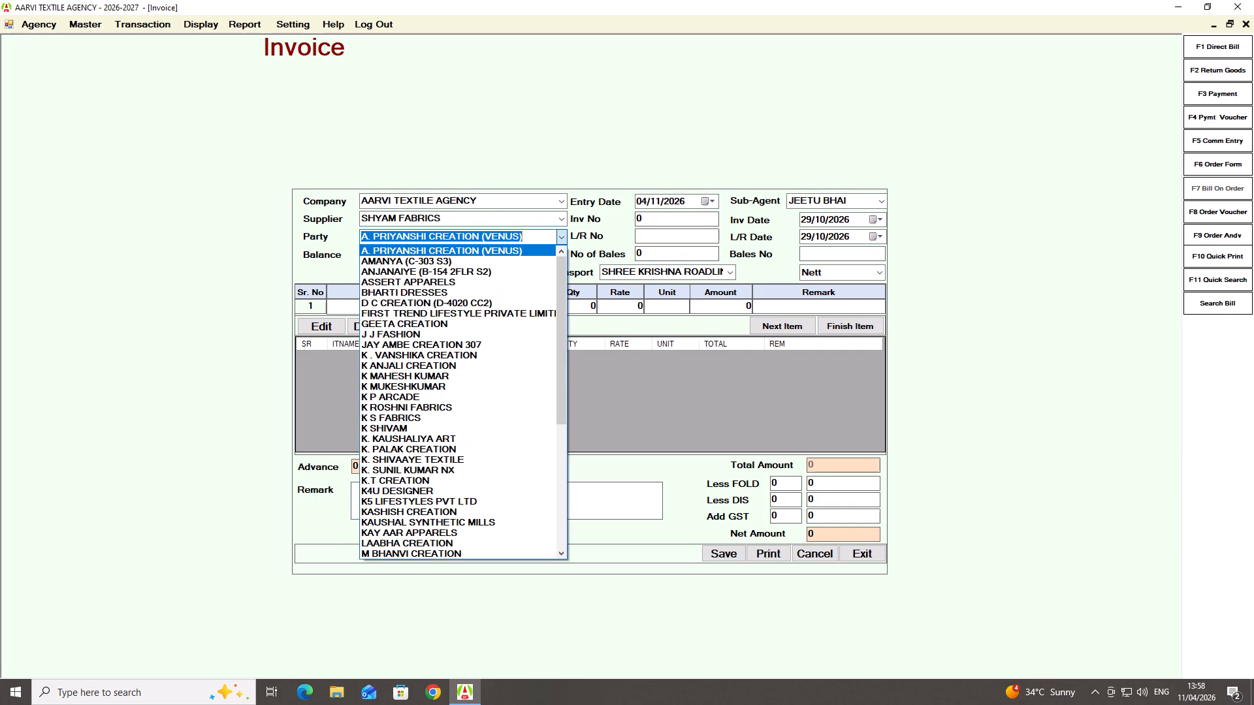
pyautogui.press('Down')
pyautogui.press('Down')
pyautogui.press('Down')
pyautogui.press('Down')
pyautogui.press('Down')
pyautogui.press('Down')
pyautogui.press('Down')
pyautogui.press('Down')
pyautogui.press('Down')
pyautogui.press('Down')
pyautogui.press('Down')
pyautogui.press('Down')
pyautogui.press('Down')
pyautogui.press('Down')
pyautogui.press('Down')
pyautogui.press('Down')
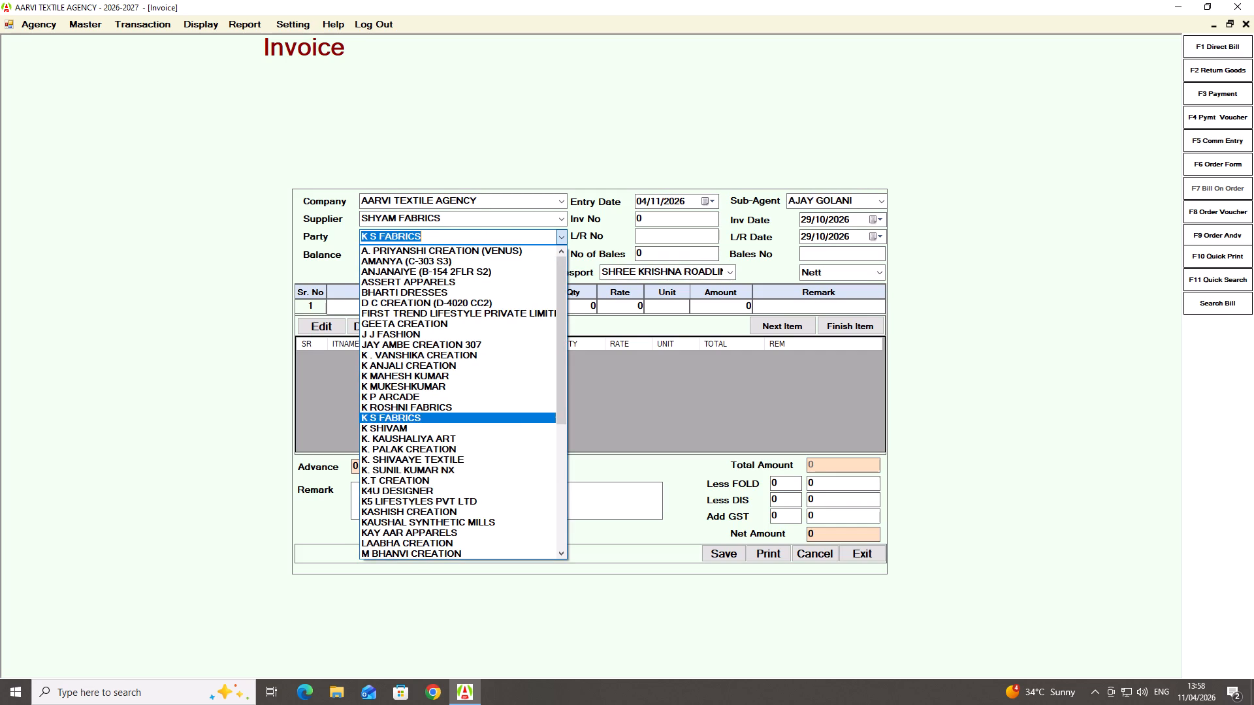
pyautogui.press('Down')
pyautogui.press('Down')
pyautogui.press('Down')
pyautogui.press('Down')
pyautogui.press('Down')
pyautogui.press('Return')
pyautogui.press('Return')
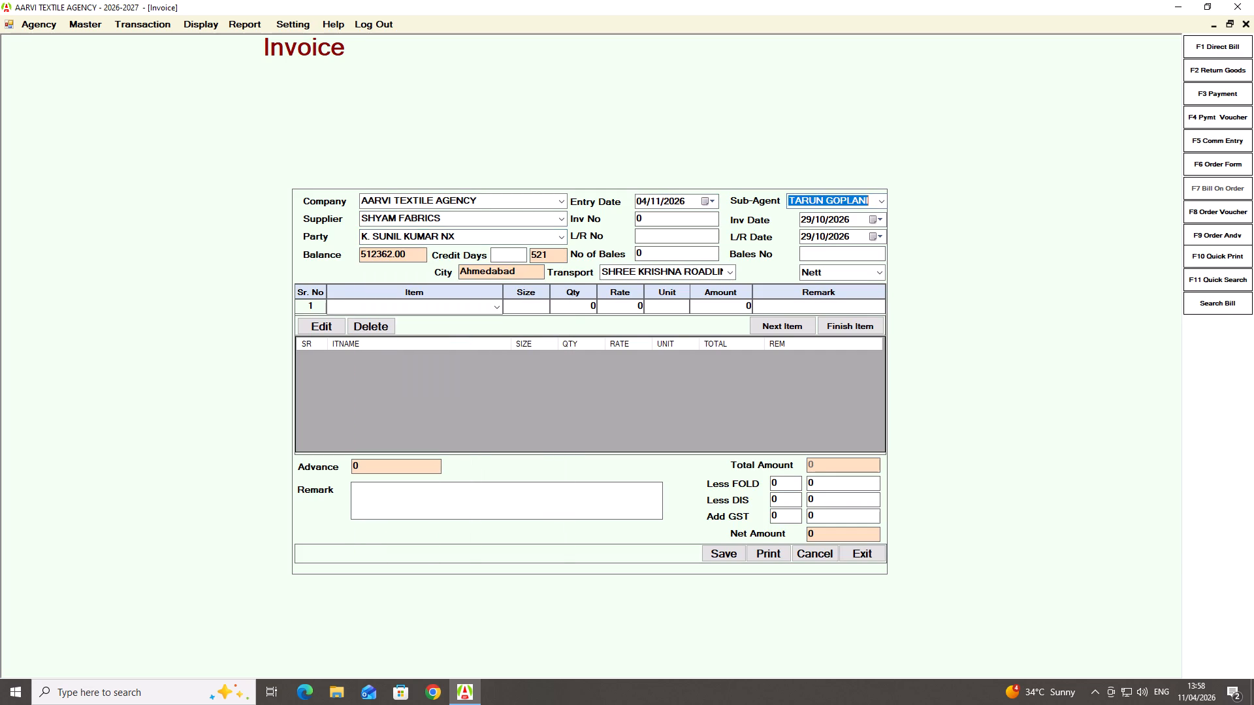
pyautogui.press('Return')
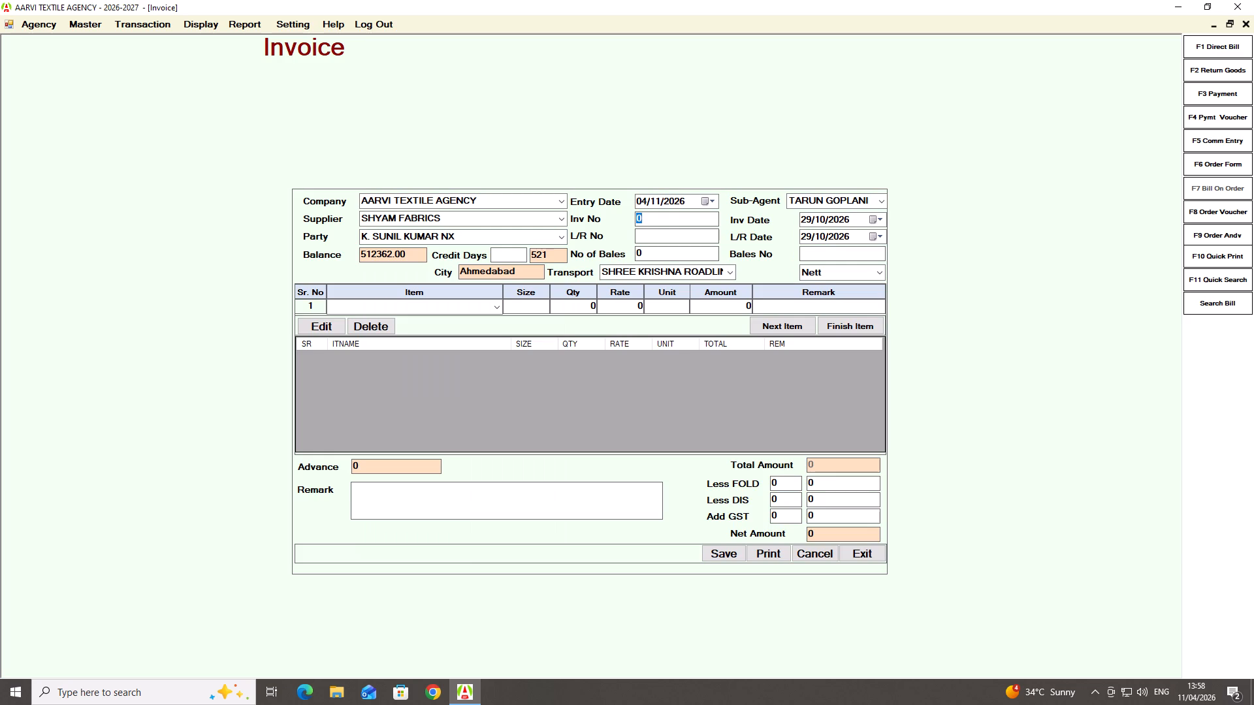
pyautogui.write('1835-')
pyautogui.press('n')
pyautogui.press('Return')
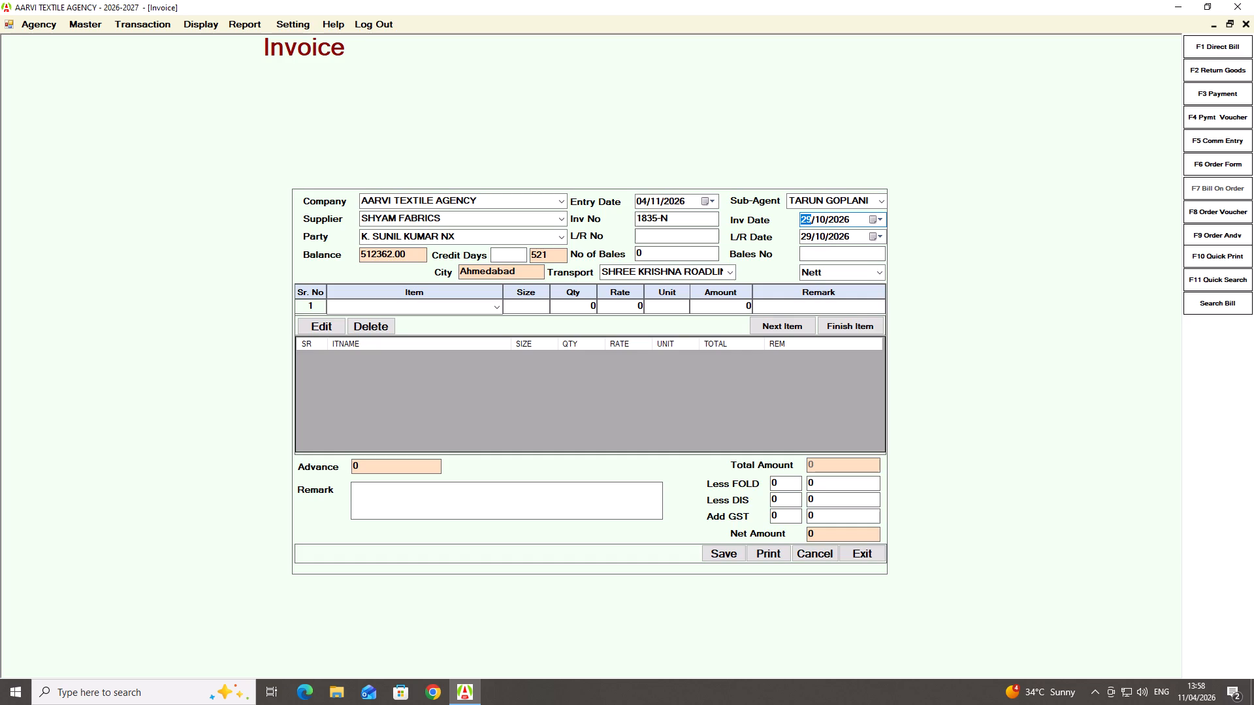
# Accept 29/10/2026 as both invoice date and L/R date of bill 1835-N, keeping the default transport and Nett terms.
pyautogui.press('Return')
pyautogui.hotkey('shift', 'Tab')
pyautogui.press('Return')
pyautogui.press('Return')
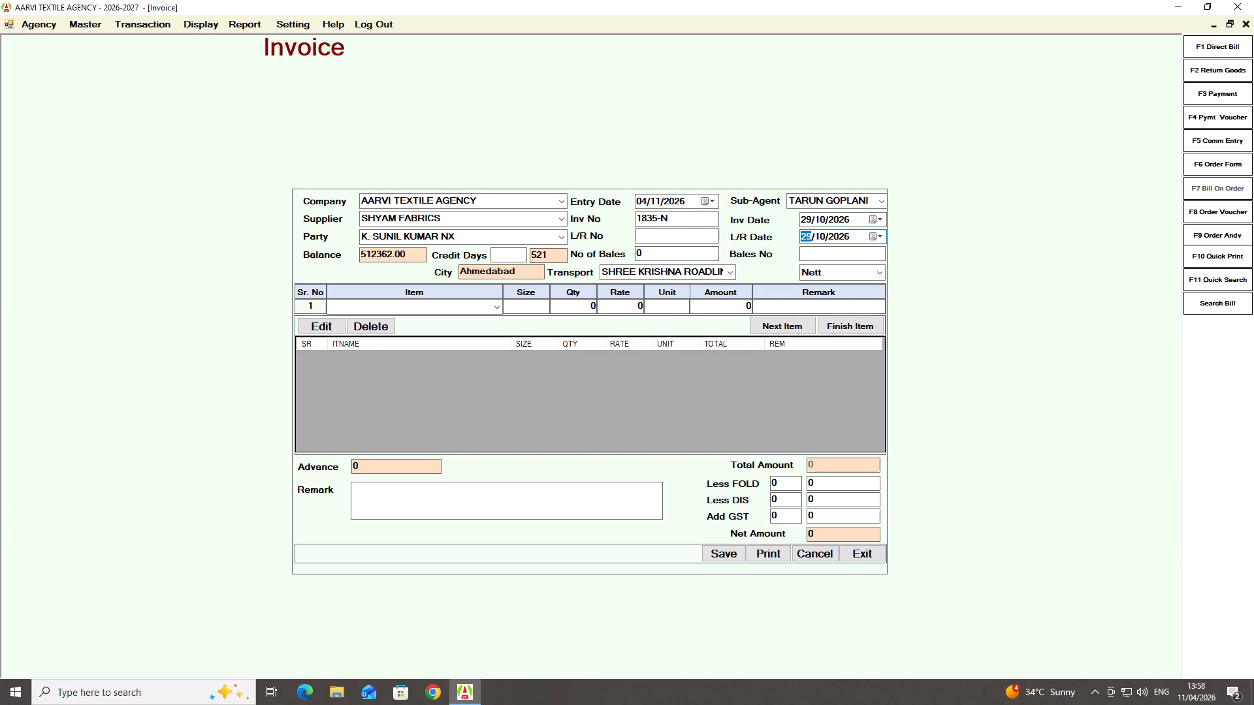
pyautogui.press('Return')
pyautogui.press('Return')
pyautogui.press('Return')
pyautogui.press('Return')
pyautogui.press('Return')
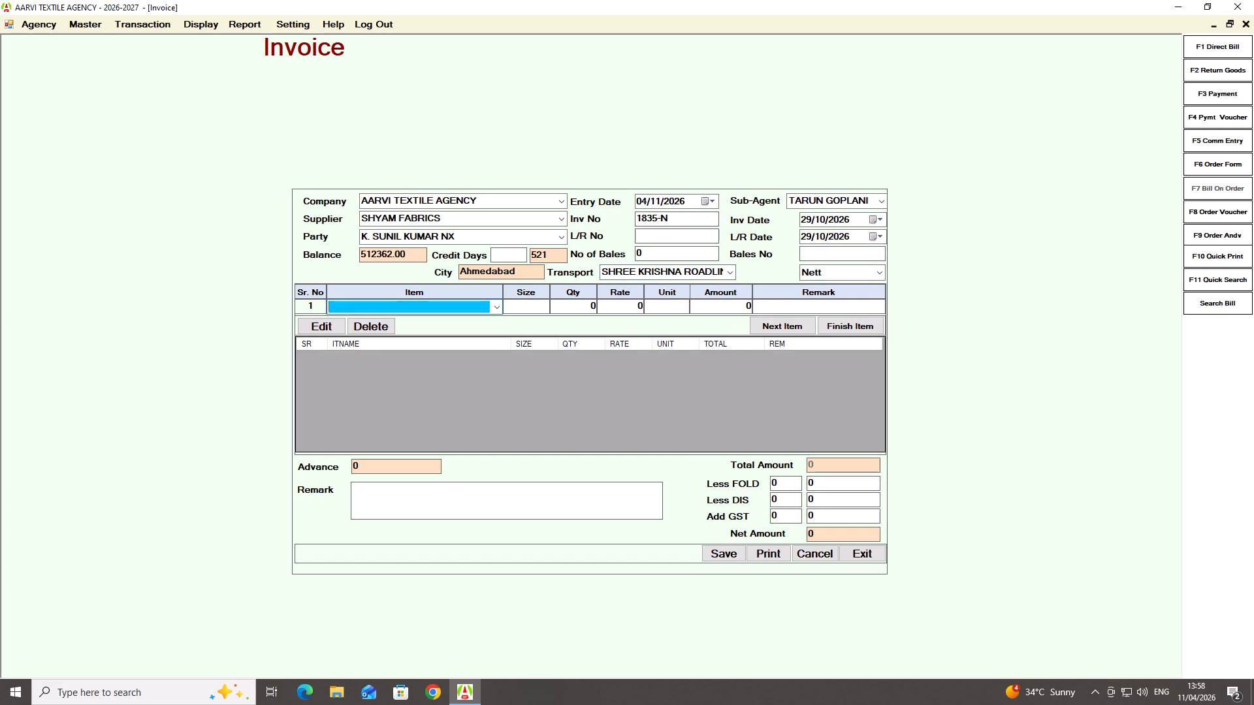
# Add FABRICS as the only item of bill 1835-N with quantity 1398.26 at rate 86 and finish the item list.
pyautogui.write('FAB')
pyautogui.press('Down')
pyautogui.press('Return')
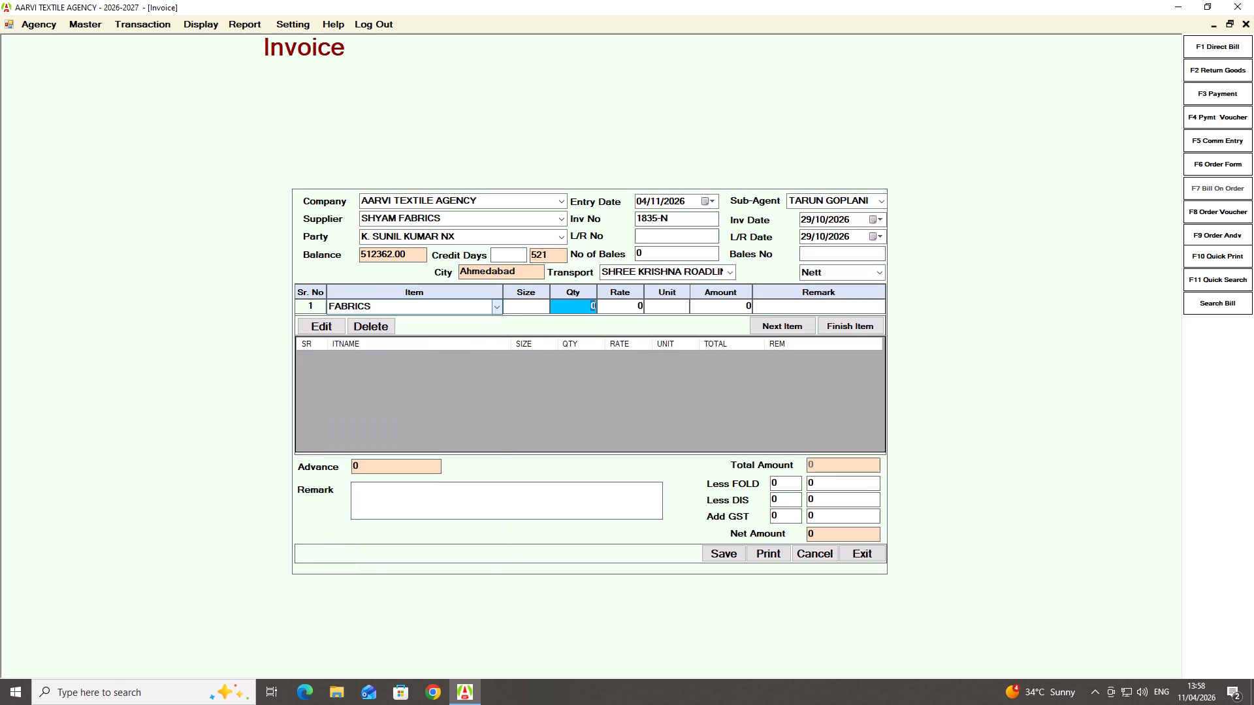
pyautogui.write('1398.')
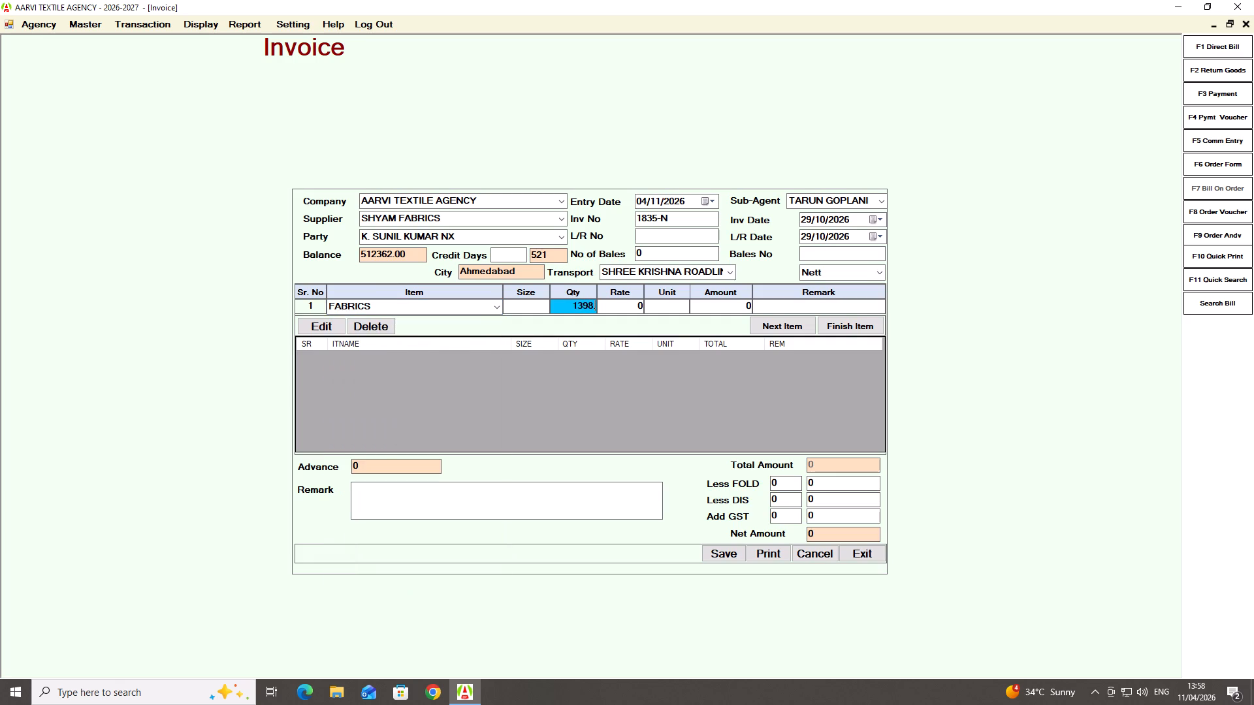
pyautogui.write('26')
pyautogui.press('Return')
pyautogui.write('86')
pyautogui.press('Return')
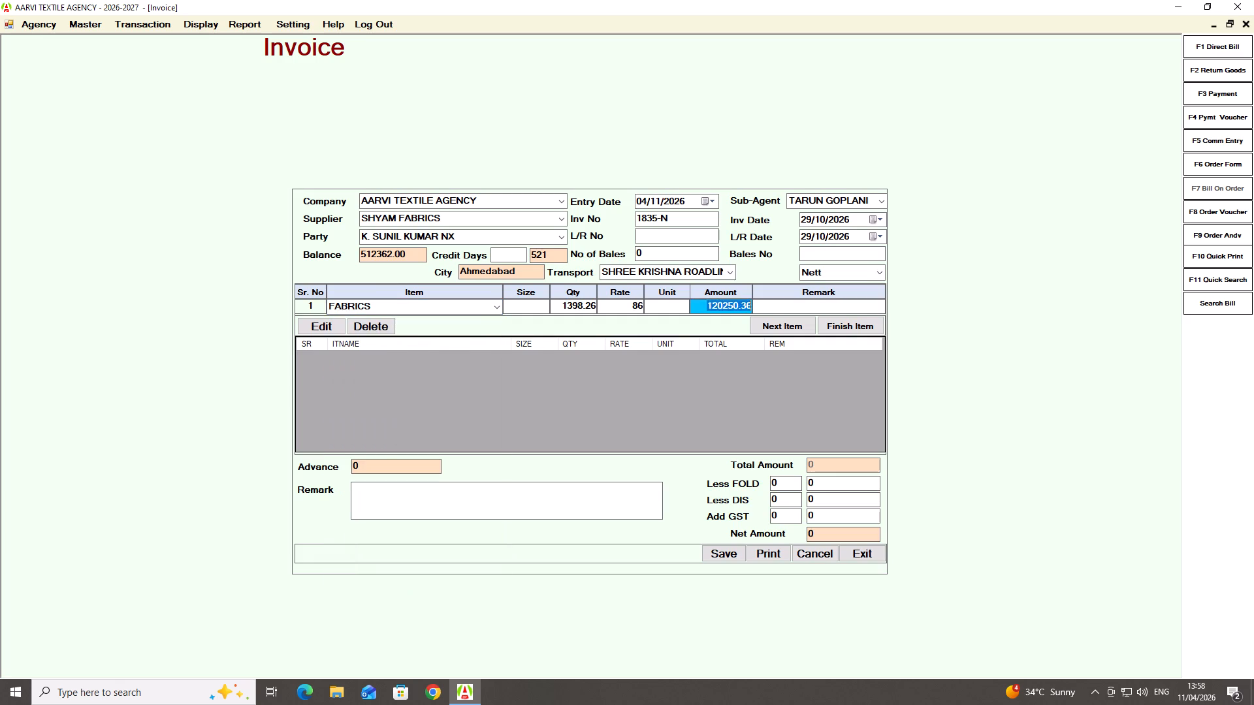
pyautogui.press('Return')
pyautogui.press('Return')
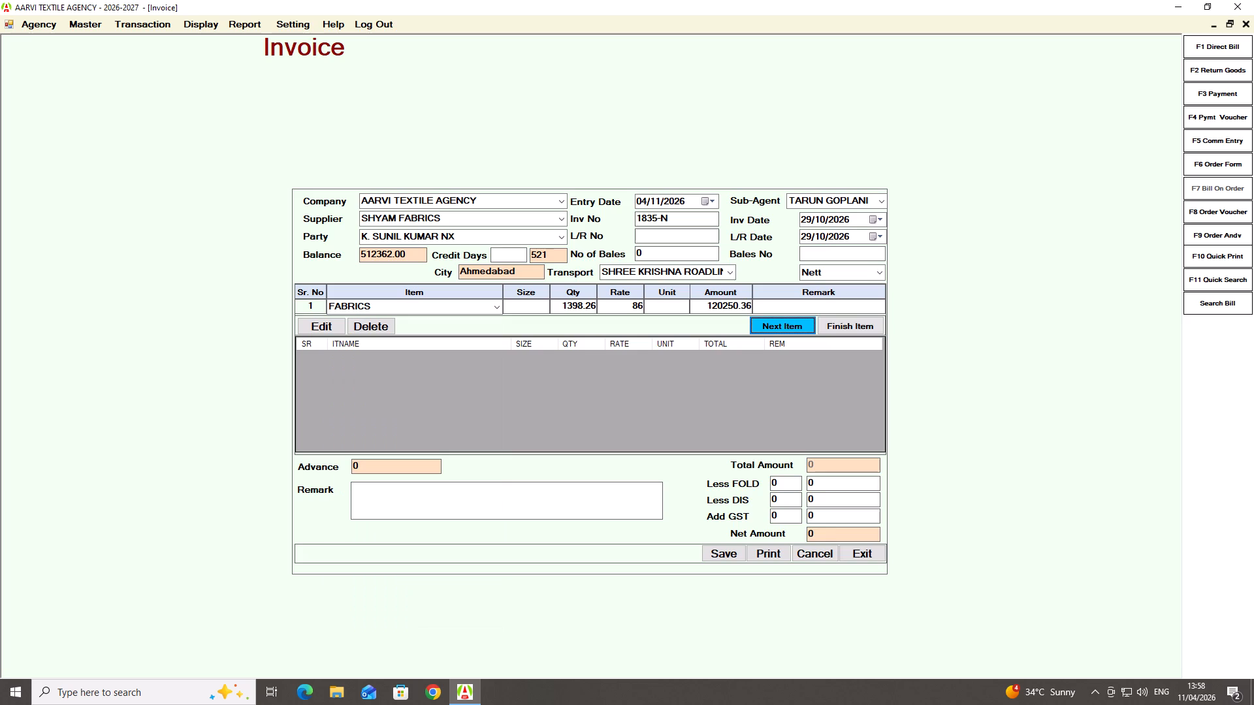
pyautogui.press('Right')
pyautogui.press('Return')
# Add 5% GST to bill 1835-N without fold or discount, adjust the GST amount to 6011.64, and save the bill.
pyautogui.press('Return')
pyautogui.press('Return')
pyautogui.press('Return')
pyautogui.press('Return')
pyautogui.press('Return')
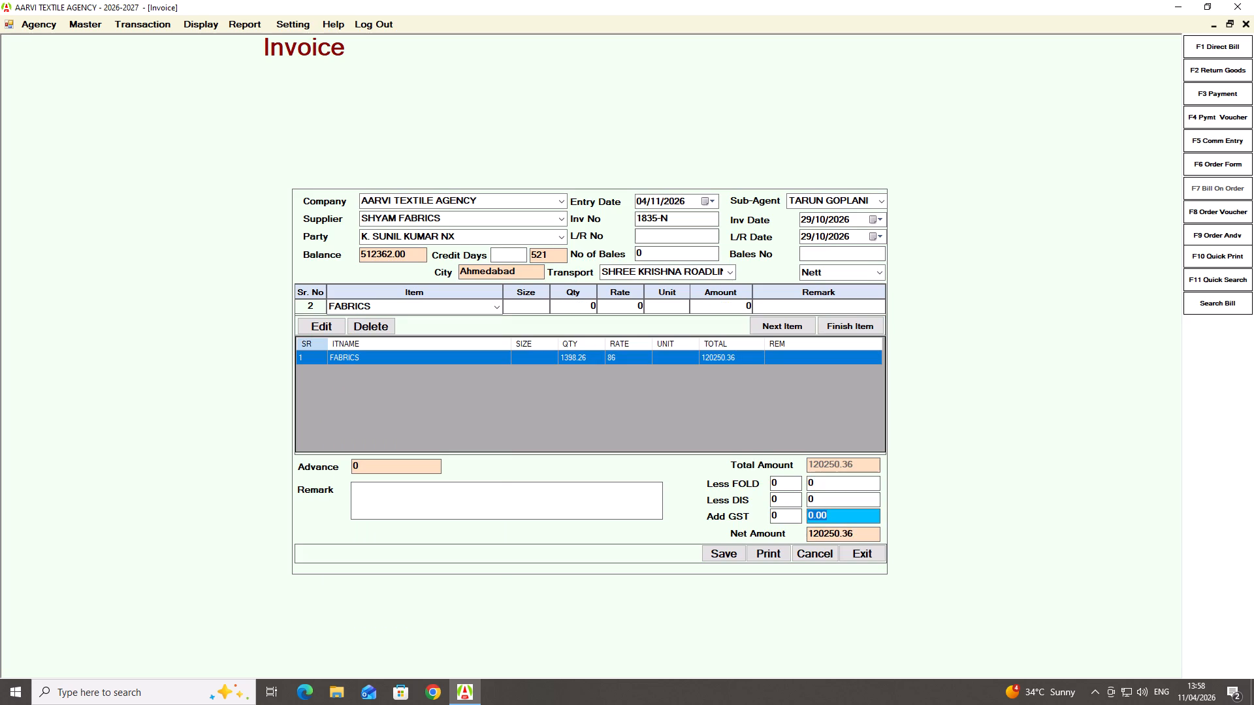
pyautogui.hotkey('shift', 'Tab')
pyautogui.press('5')
pyautogui.press('Return')
pyautogui.press('Right')
pyautogui.press('BackSpace')
pyautogui.press('BackSpace')
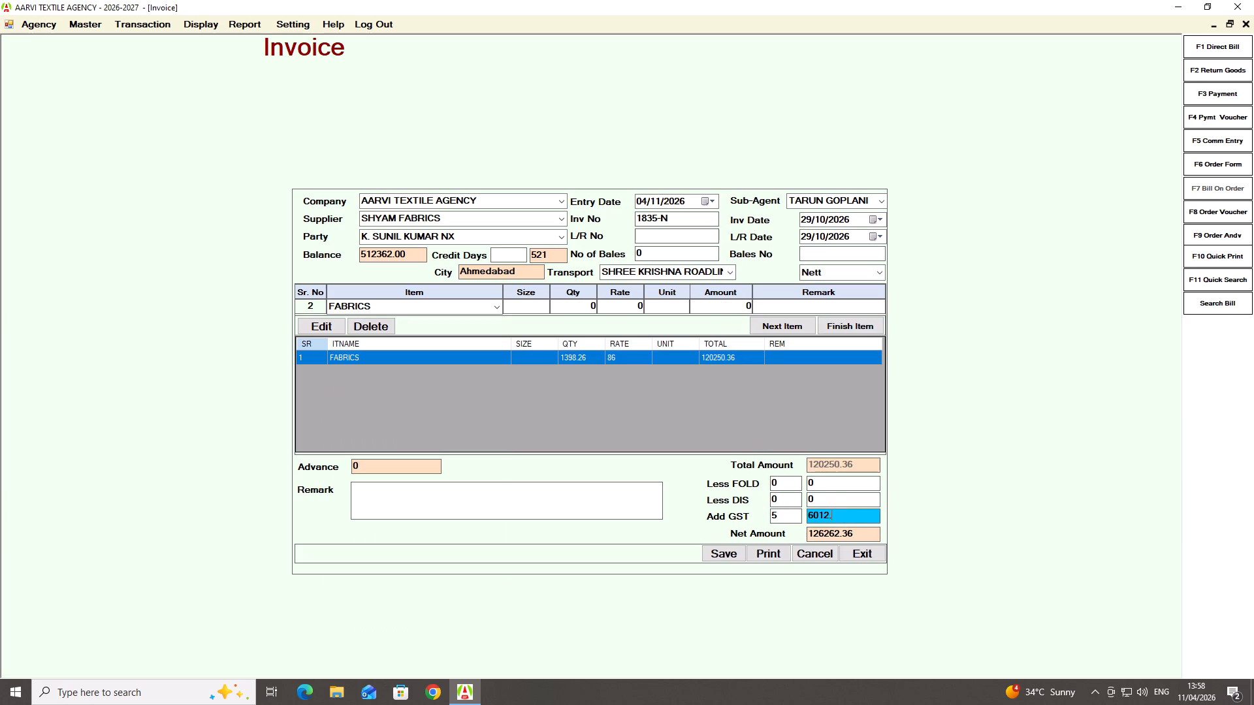
pyautogui.write('64')
pyautogui.press('Left')
pyautogui.press('Left')
pyautogui.press('Left')
pyautogui.press('BackSpace')
pyautogui.press('1')
pyautogui.press('Return')
pyautogui.press('Return')
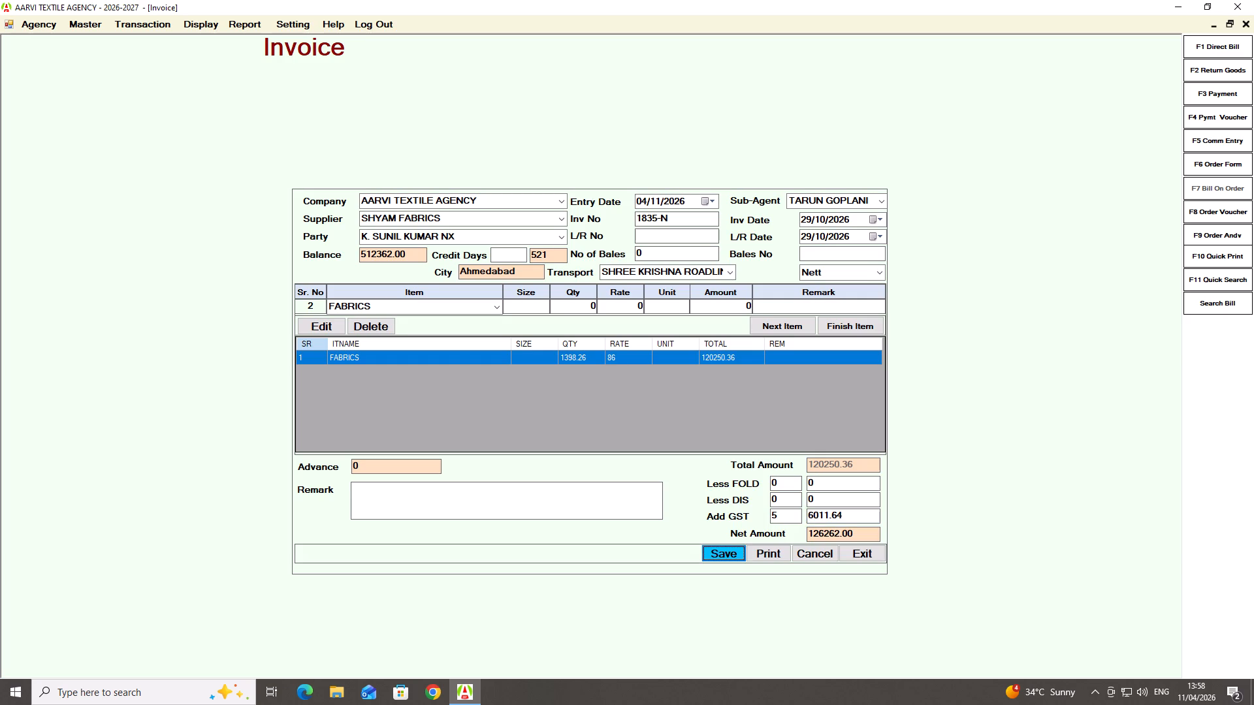
pyautogui.press('Return')
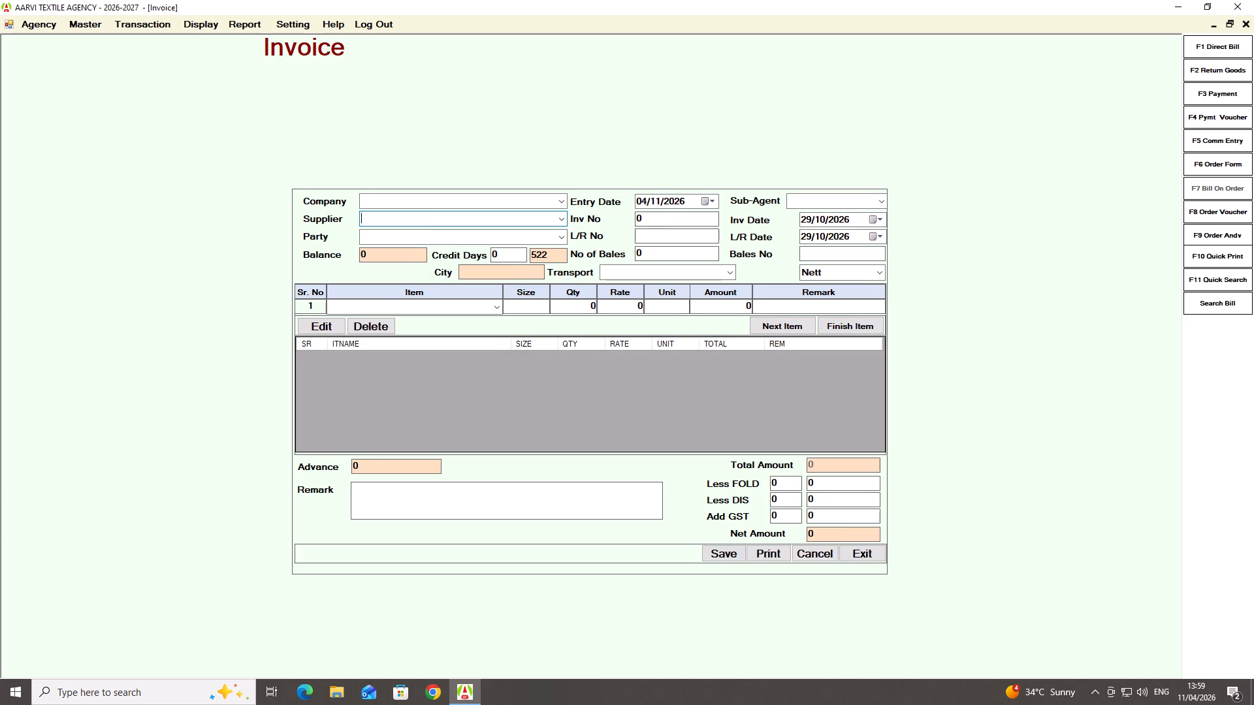
# Start a new direct bill with PINAKI FABRICS as the supplier.
pyautogui.write('PINAKI')
pyautogui.press('Down')
pyautogui.press('Return')
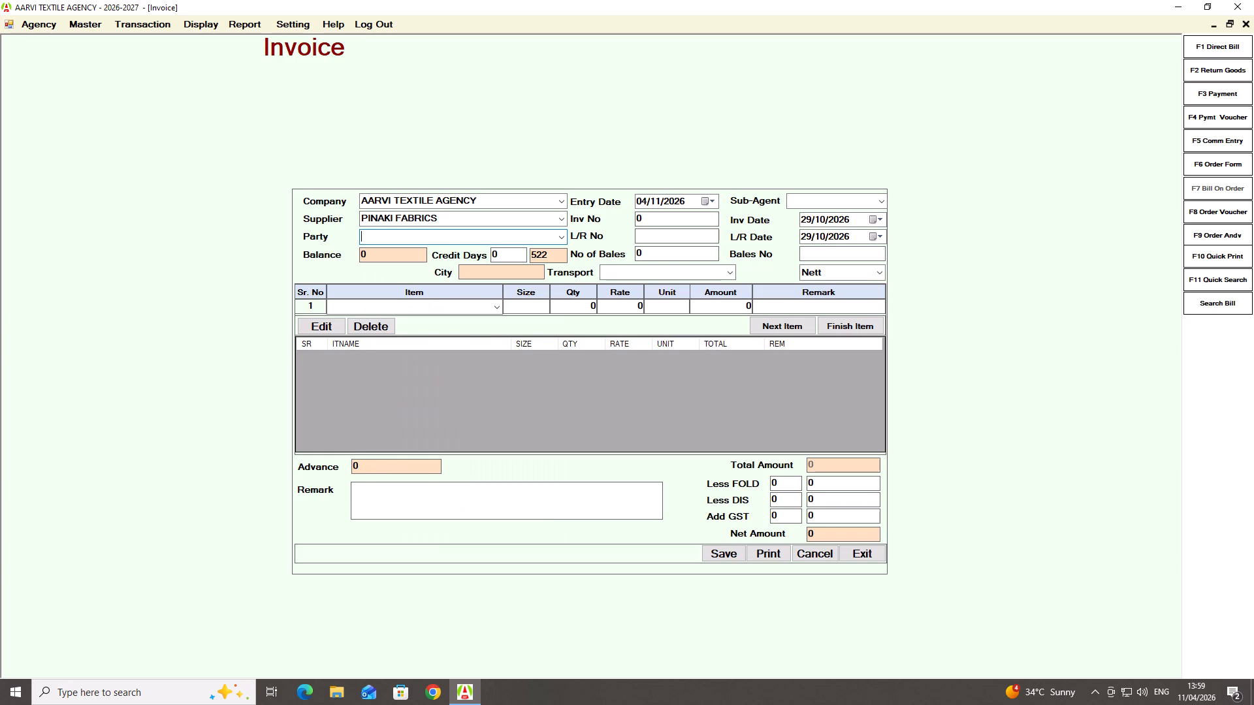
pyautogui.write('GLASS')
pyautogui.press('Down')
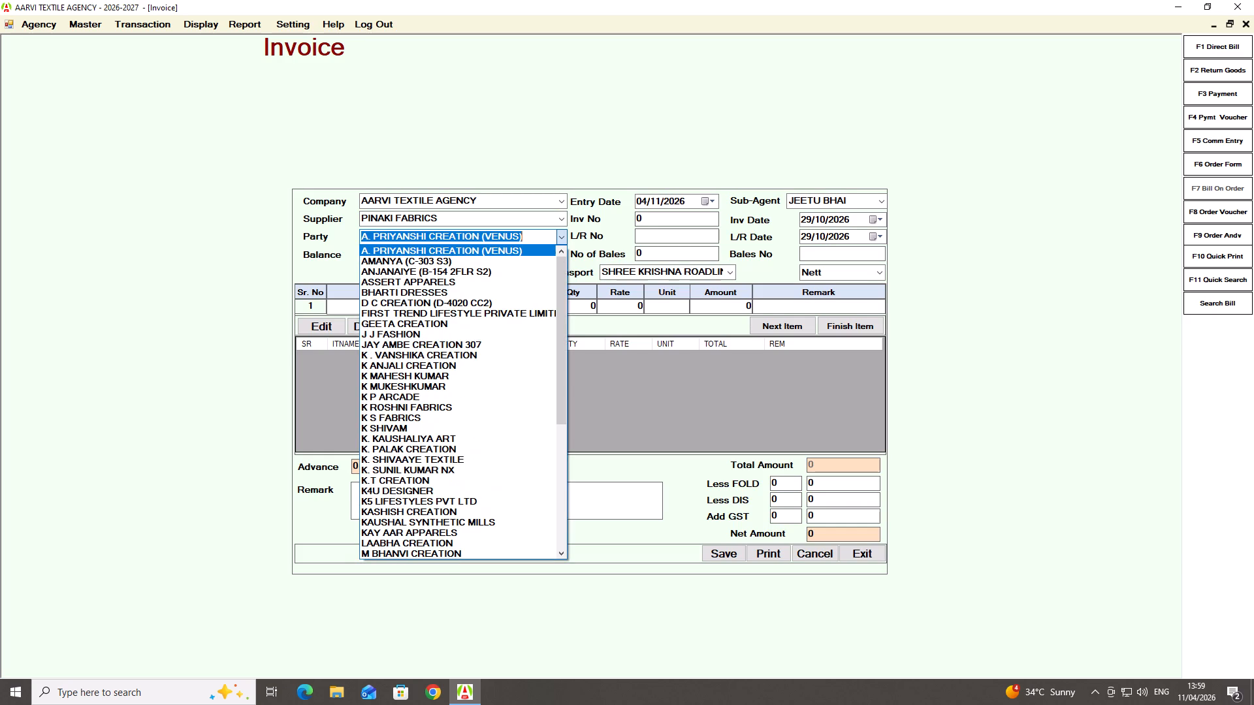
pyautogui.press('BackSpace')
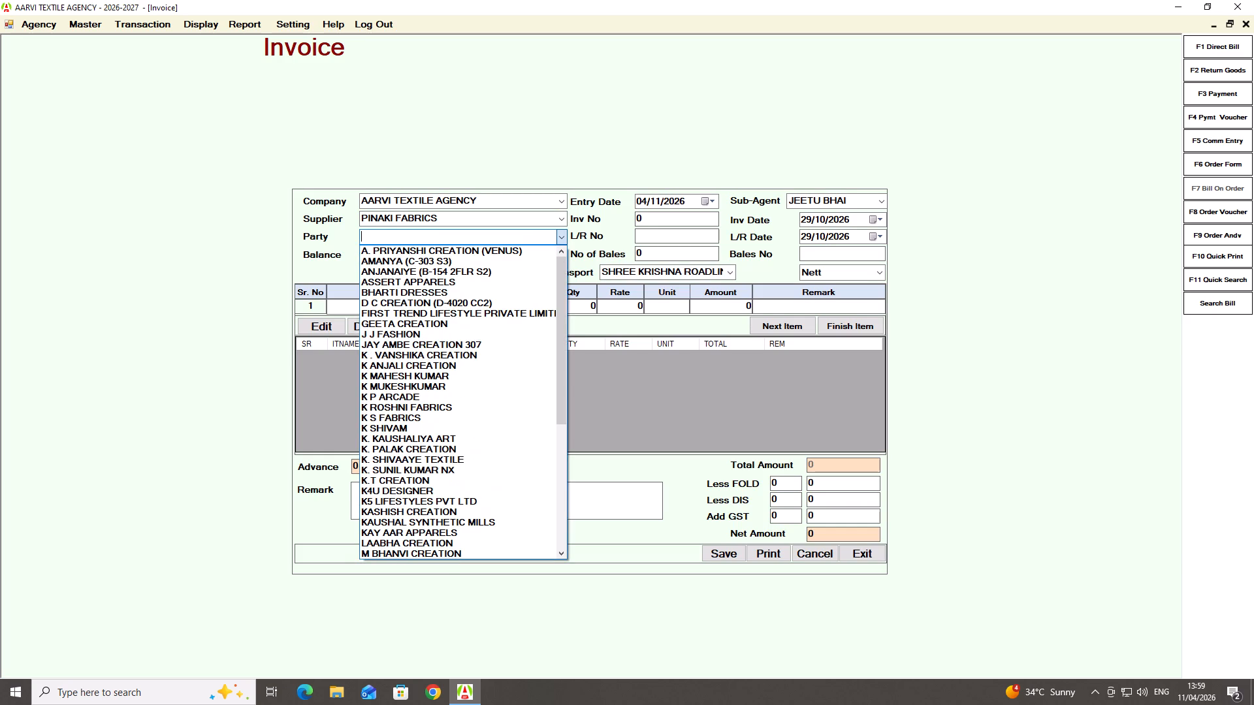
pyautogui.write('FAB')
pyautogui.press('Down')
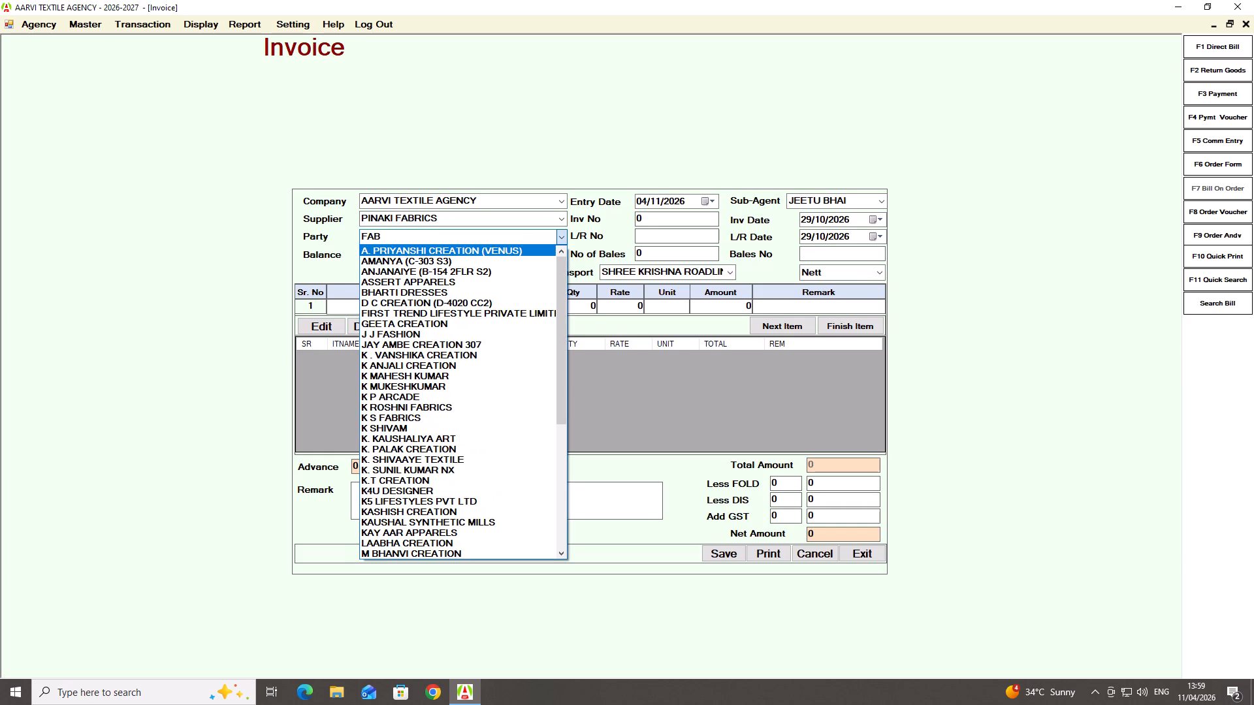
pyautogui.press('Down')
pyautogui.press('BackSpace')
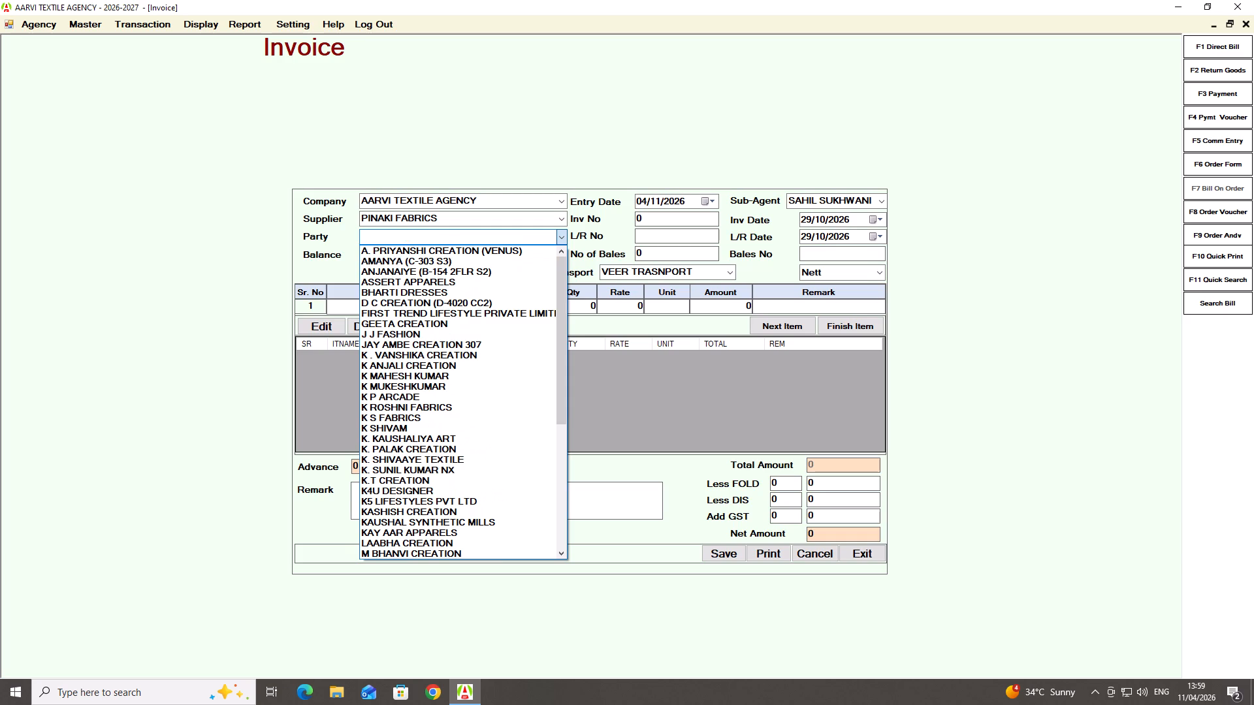
pyautogui.press('k')
pyautogui.press('Down')
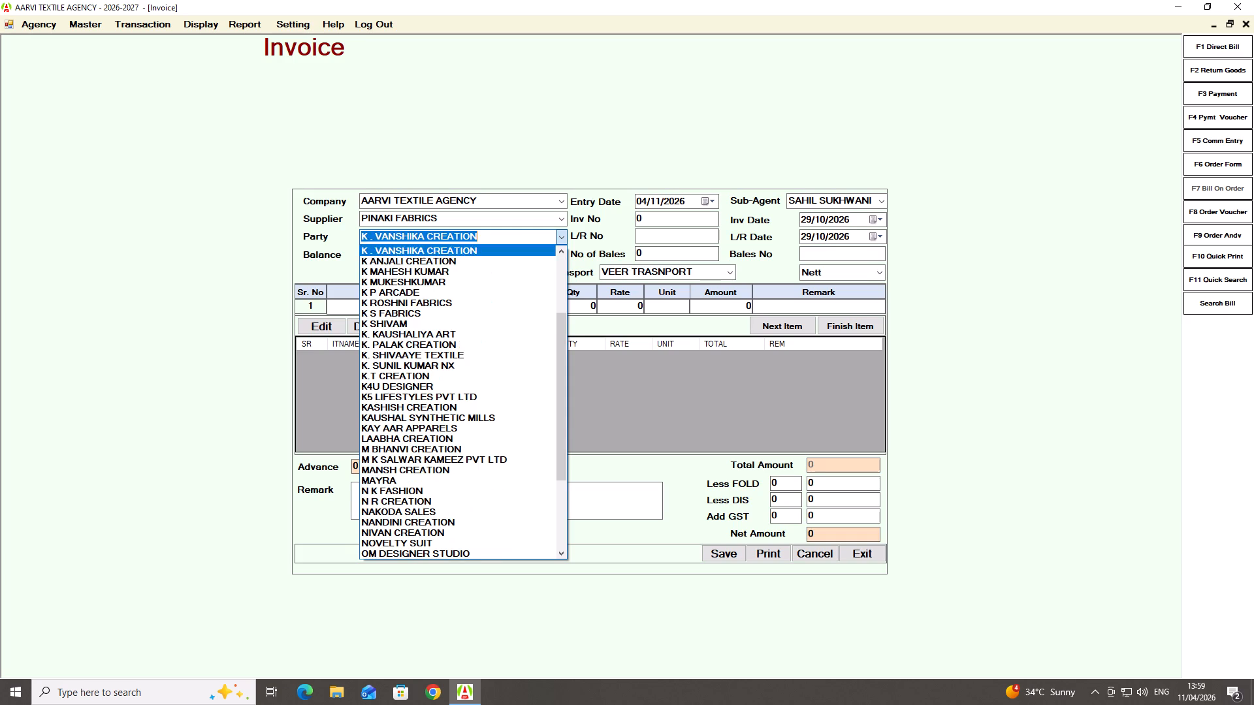
pyautogui.press('Down')
pyautogui.press('Down')
pyautogui.press('Down')
pyautogui.press('Down')
pyautogui.press('Down')
pyautogui.press('Down')
pyautogui.press('Down')
pyautogui.press('Down')
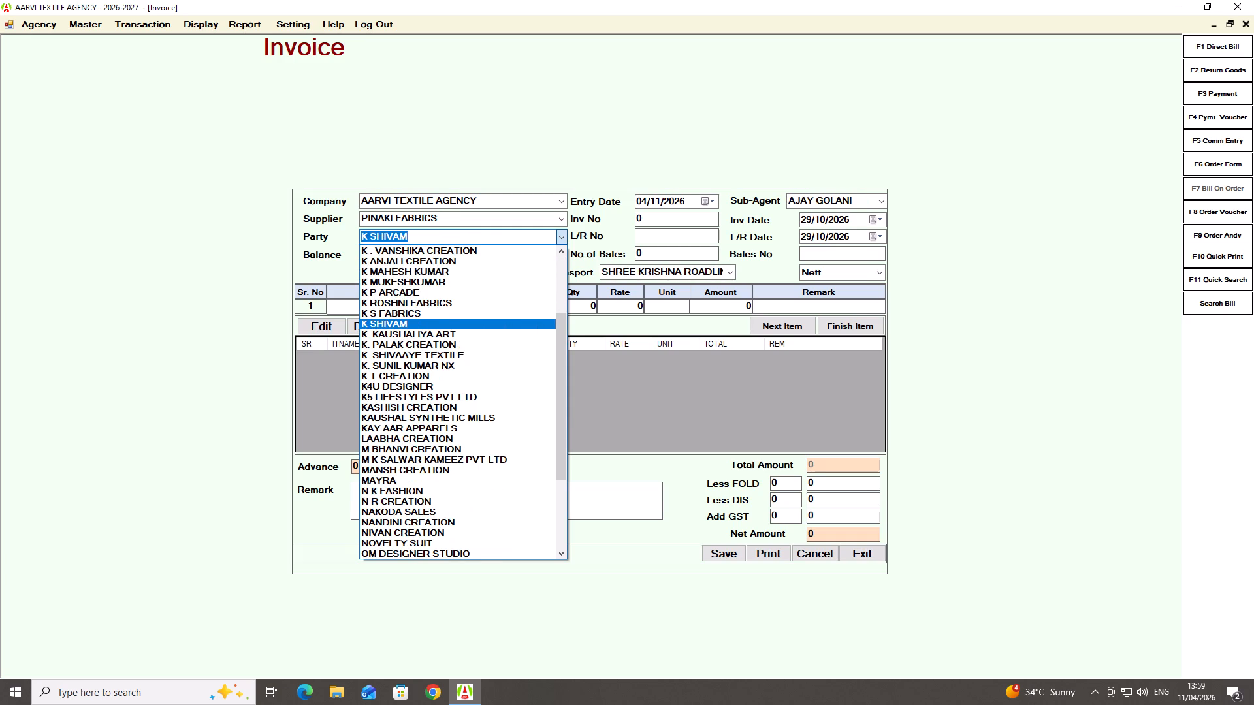
pyautogui.press('Down')
pyautogui.press('Down')
pyautogui.press('Down')
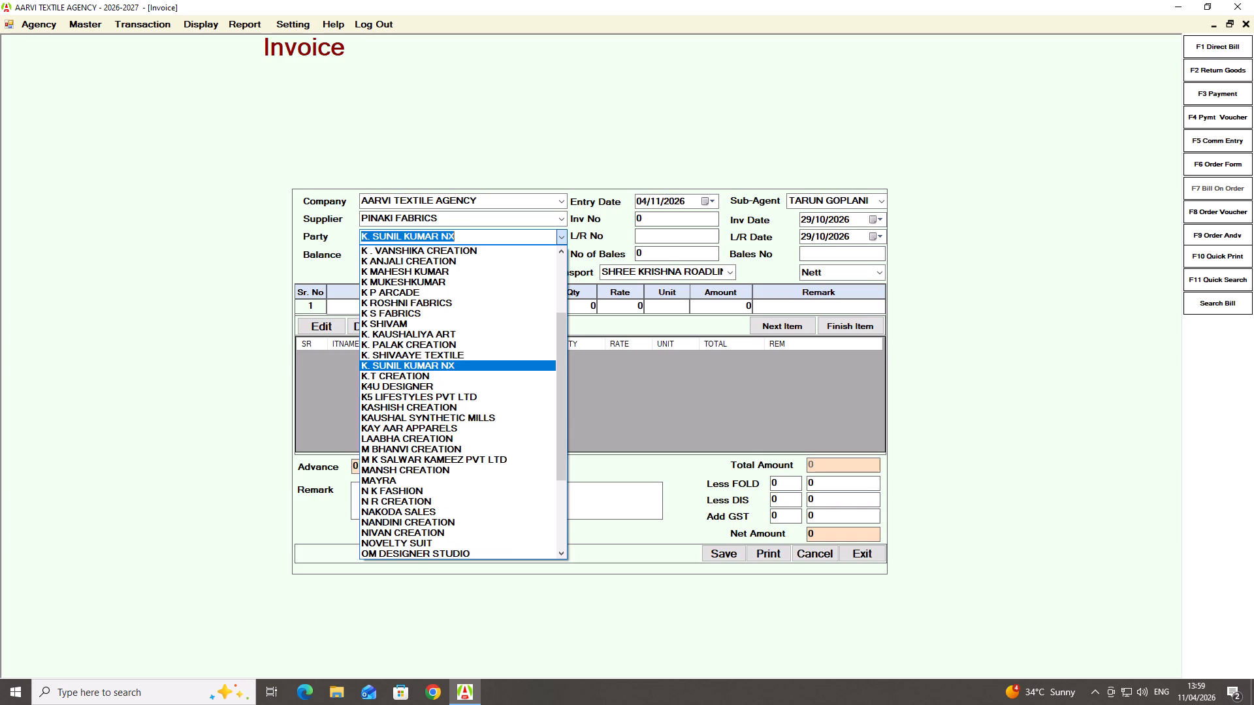
pyautogui.press('Return')
pyautogui.press('Return')
pyautogui.press('Return')
pyautogui.press('Return')
pyautogui.press('Return')
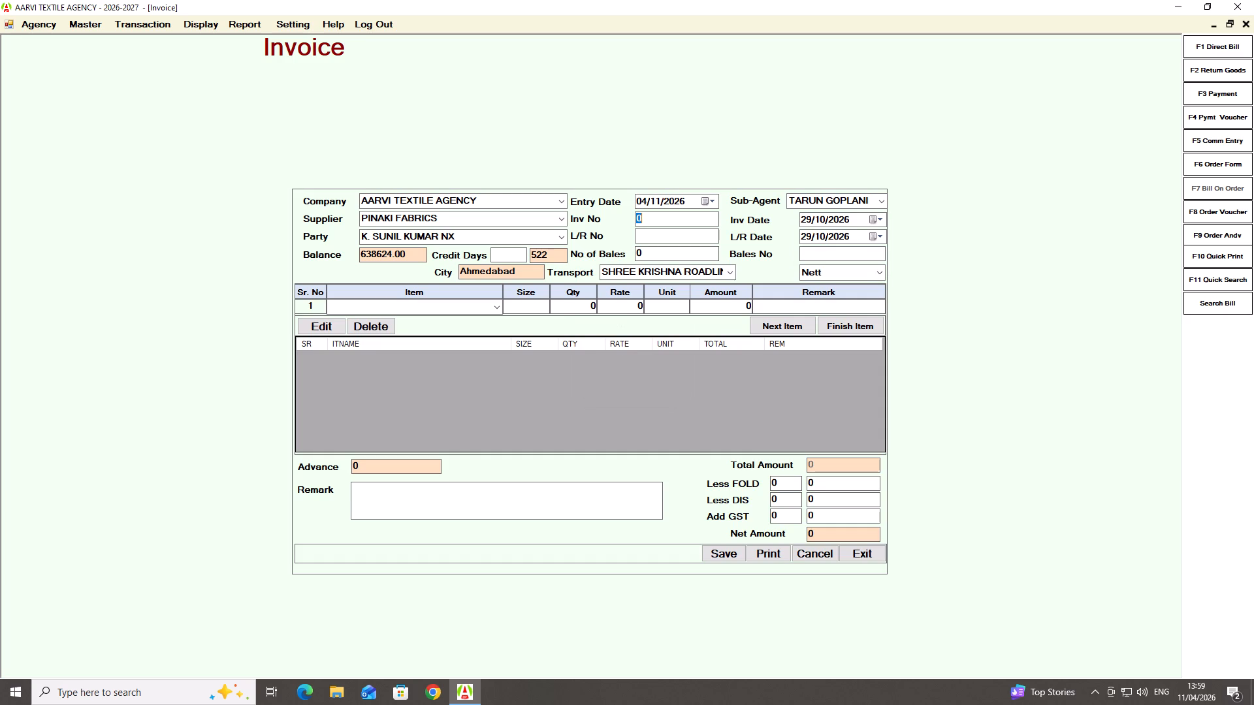
# Enter invoice number 3049-N with 16/10/2026 as both invoice date and L/R date, keeping the default transport and Nett terms.
pyautogui.write('3049')
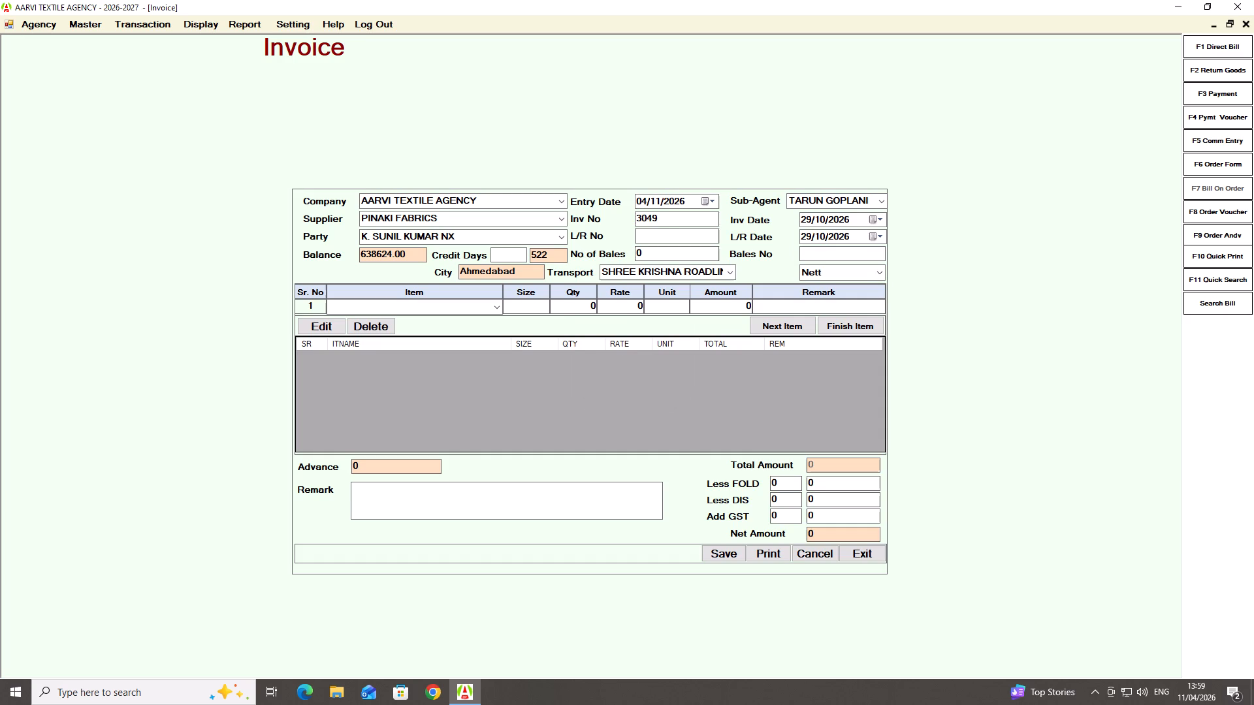
pyautogui.press('-')
pyautogui.press('n')
pyautogui.press('Return')
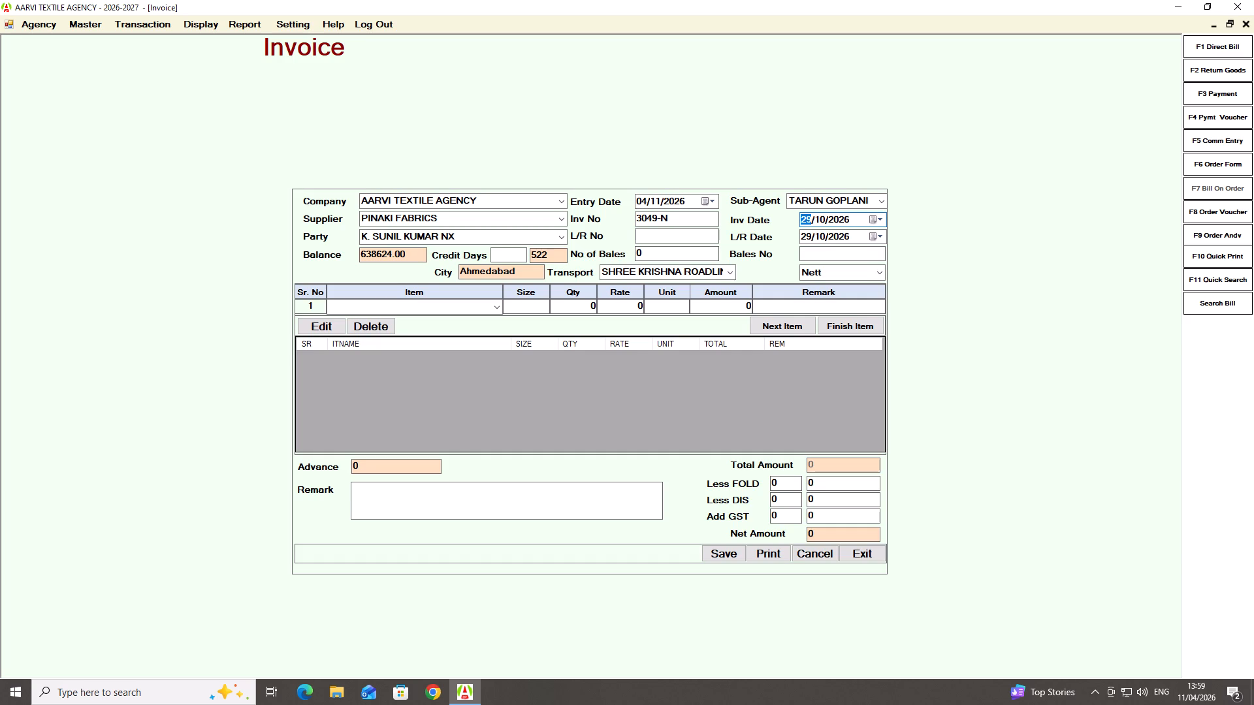
pyautogui.write('16')
pyautogui.press('Return')
pyautogui.press('Return')
pyautogui.write('16')
pyautogui.press('Return')
pyautogui.press('Return')
pyautogui.press('Return')
pyautogui.press('Return')
pyautogui.press('Return')
pyautogui.press('Return')
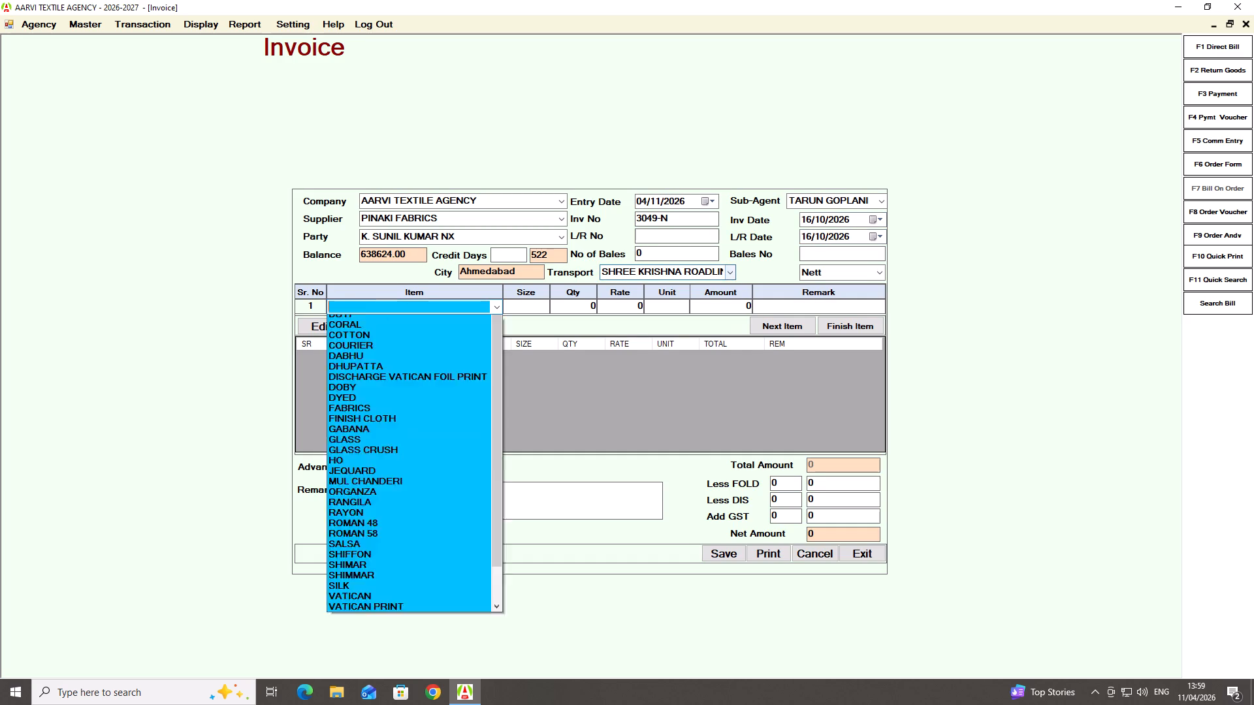
# Add FABRICS as the only item of bill 3049-N with quantity 467.54 at rate 86 and finish the item list.
pyautogui.write('FAB')
pyautogui.press('Down')
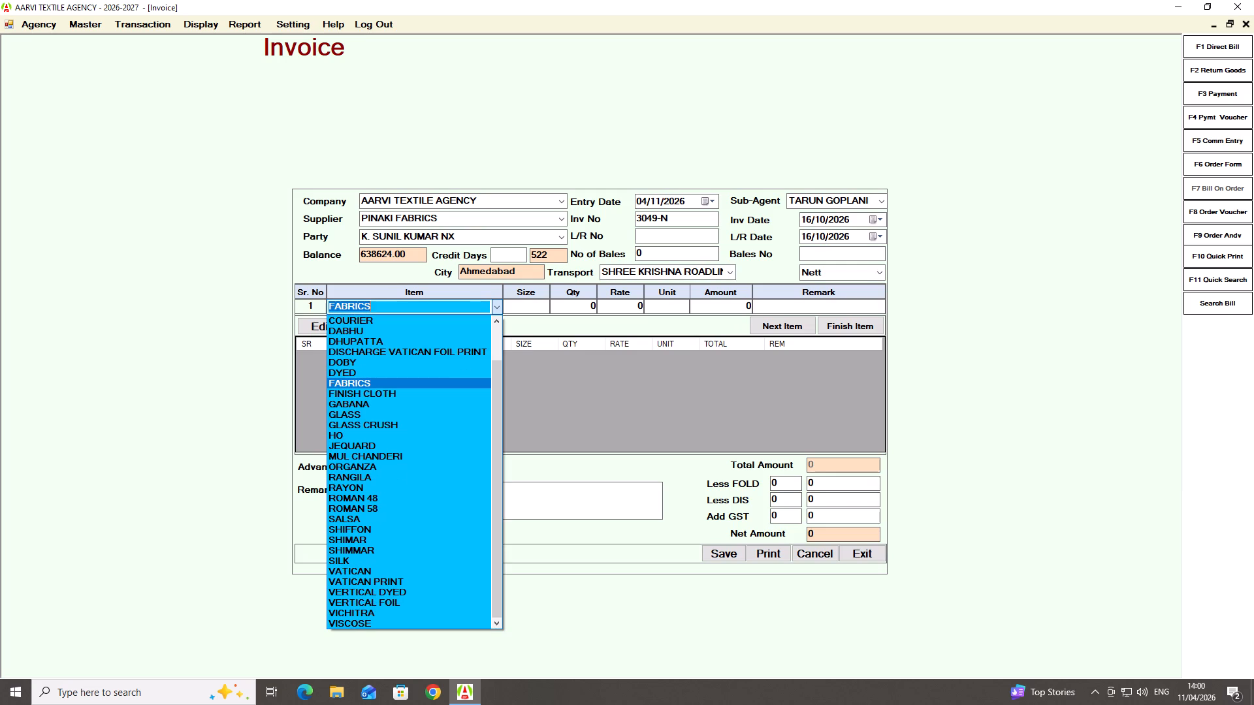
pyautogui.press('Return')
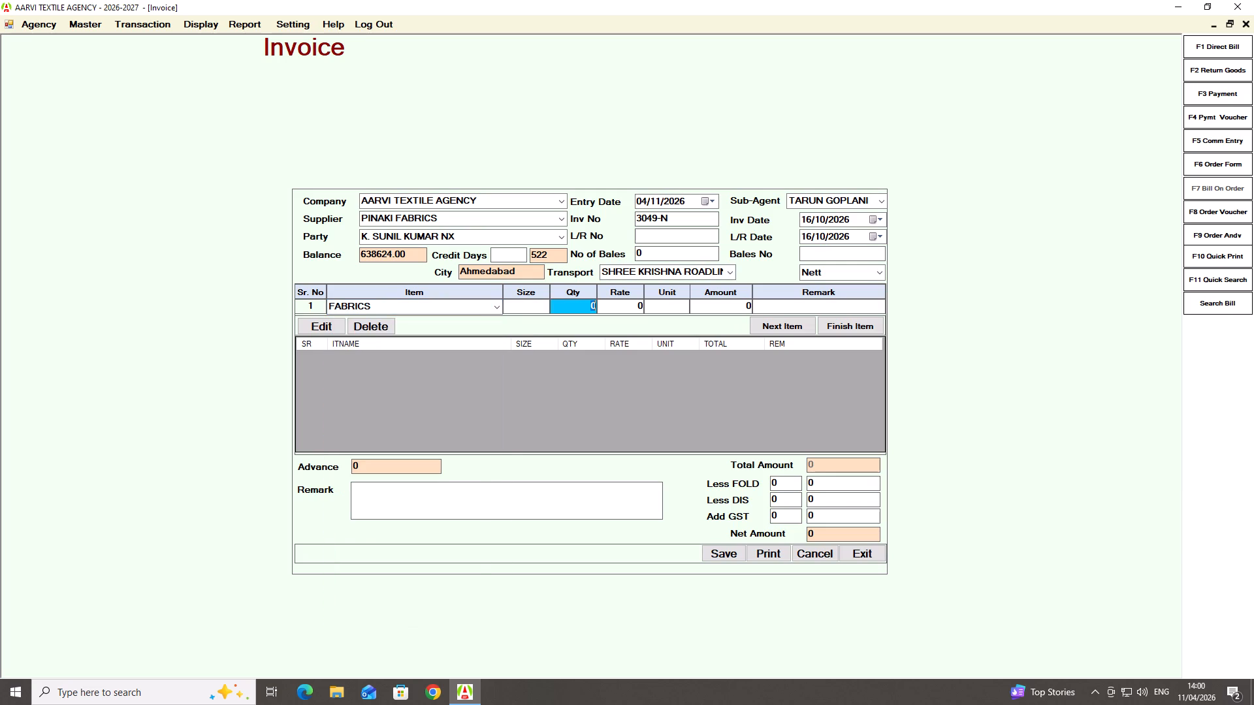
pyautogui.write('467.54')
pyautogui.press('Return')
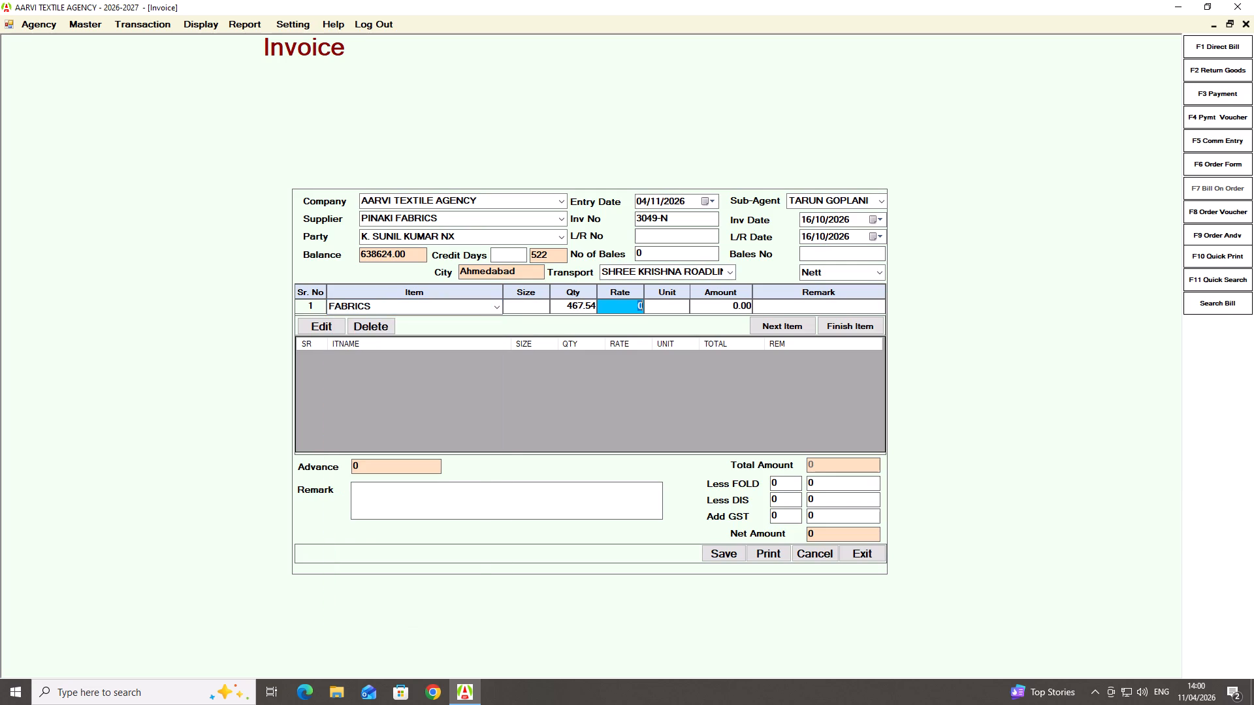
pyautogui.write('86')
pyautogui.press('Return')
pyautogui.press('Return')
pyautogui.press('Return')
pyautogui.press('Right')
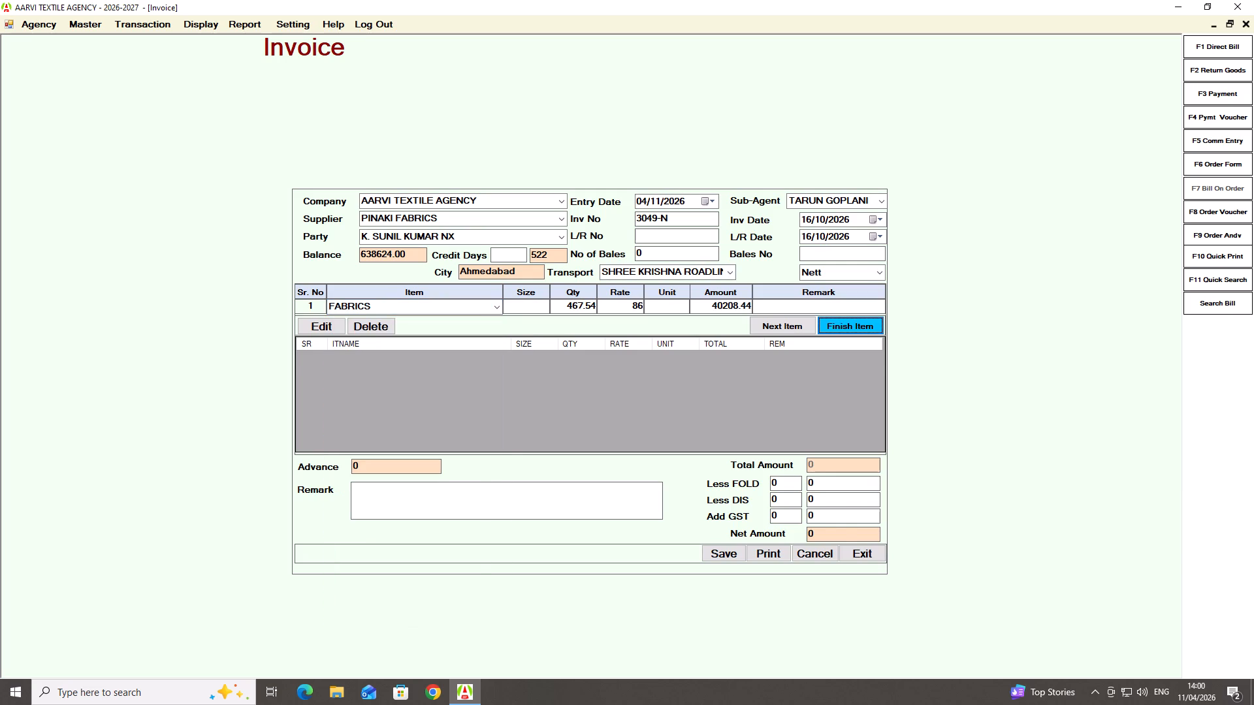
pyautogui.press('Return')
# Add 5% GST to bill 3049-N without fold or discount, adjust the GST amount to 2010.56, and save the bill.
pyautogui.press('Return')
pyautogui.press('Return')
pyautogui.press('Return')
pyautogui.press('Return')
pyautogui.press('5')
pyautogui.press('Return')
pyautogui.press('Right')
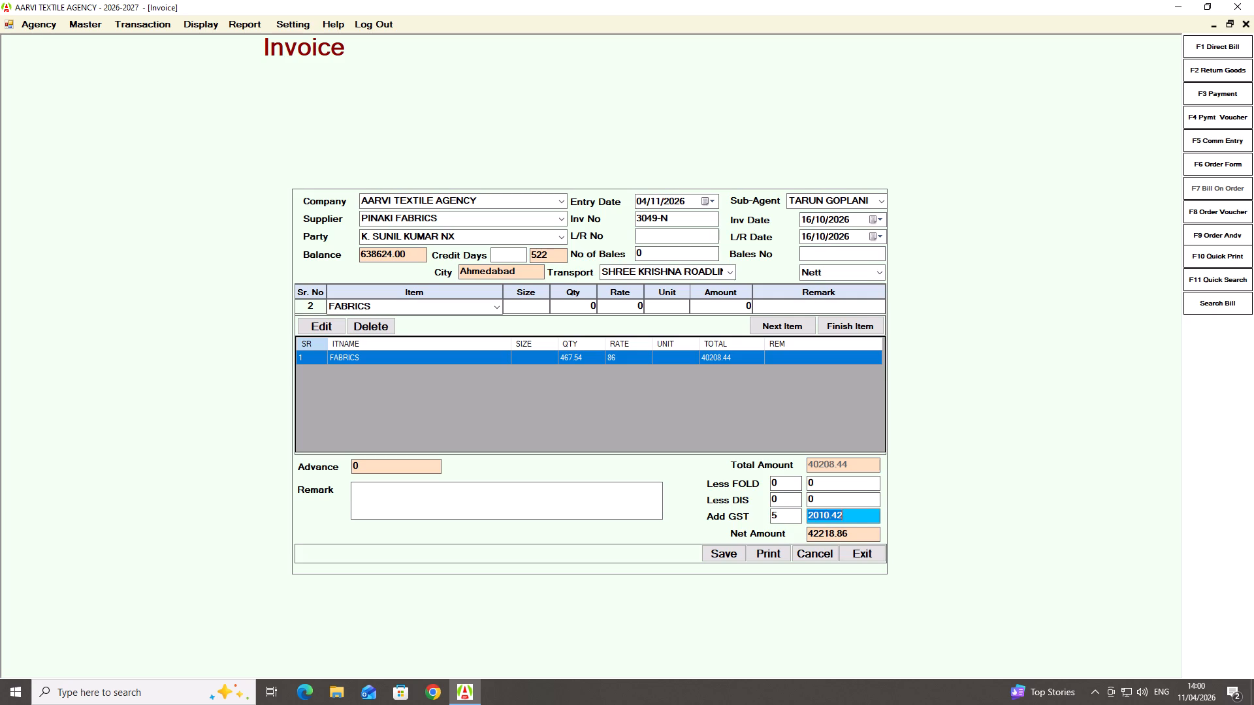
pyautogui.press('BackSpace')
pyautogui.press('BackSpace')
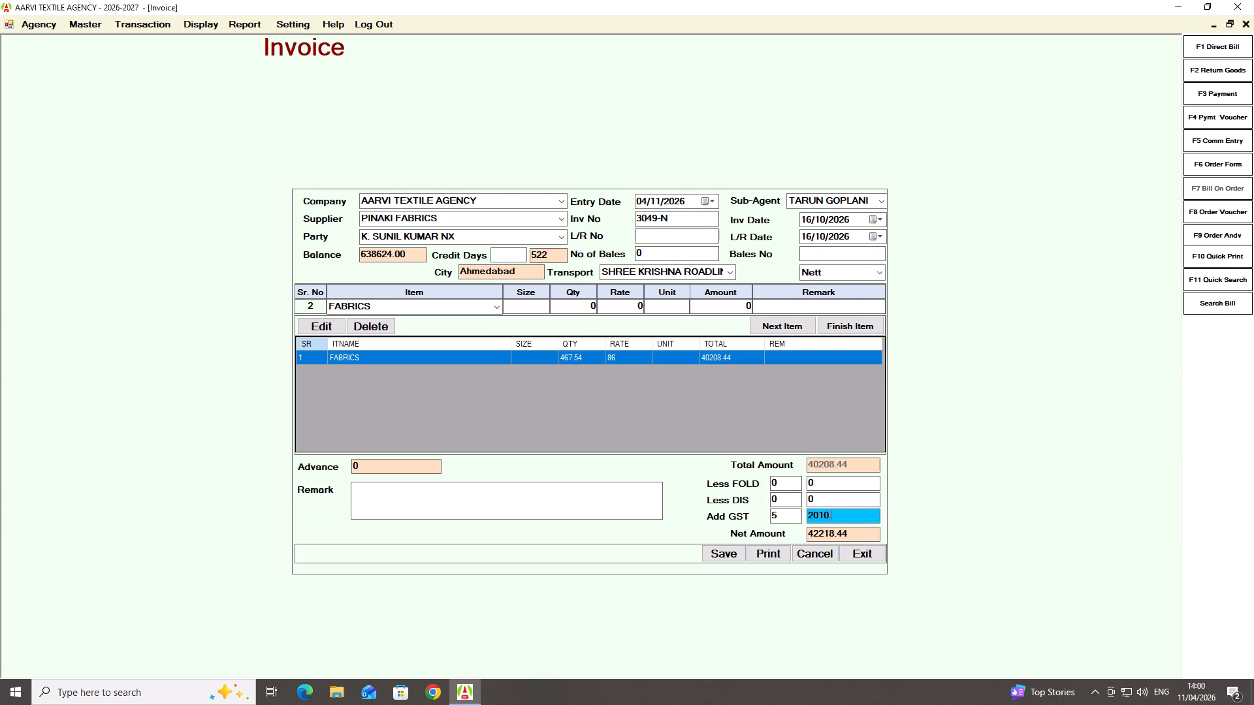
pyautogui.write('56')
pyautogui.press('Return')
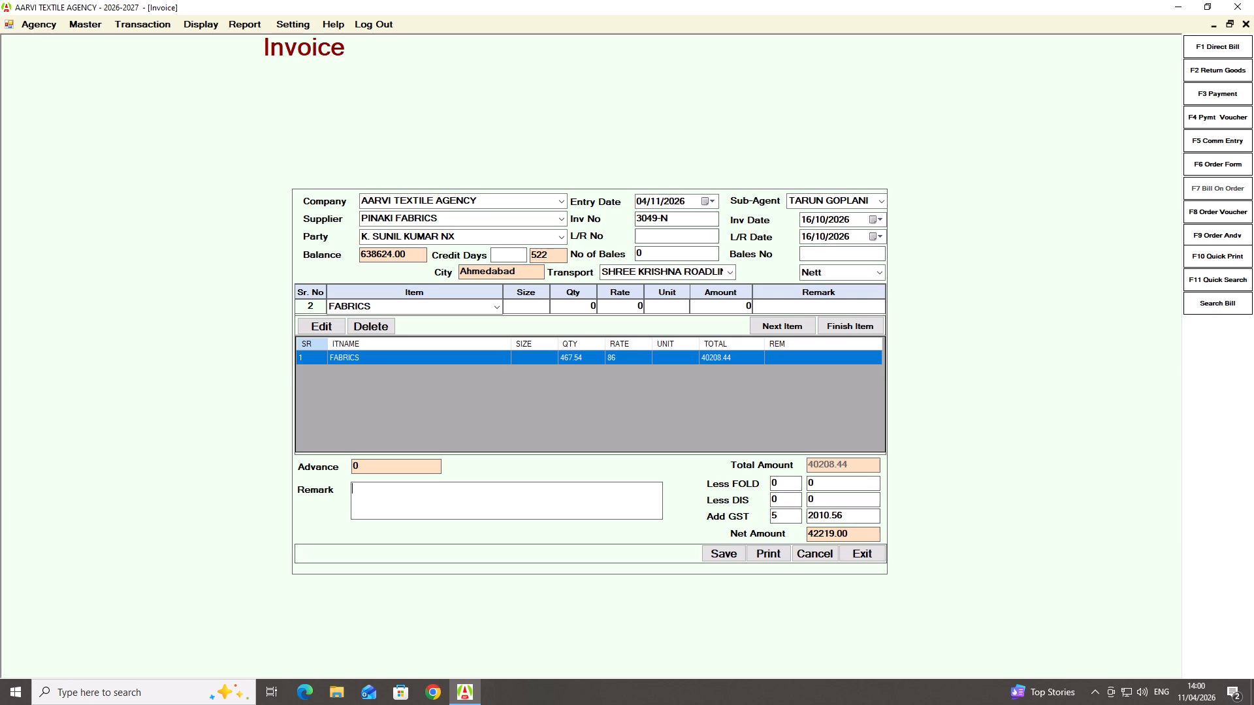
pyautogui.press('Return')
pyautogui.press('Return')
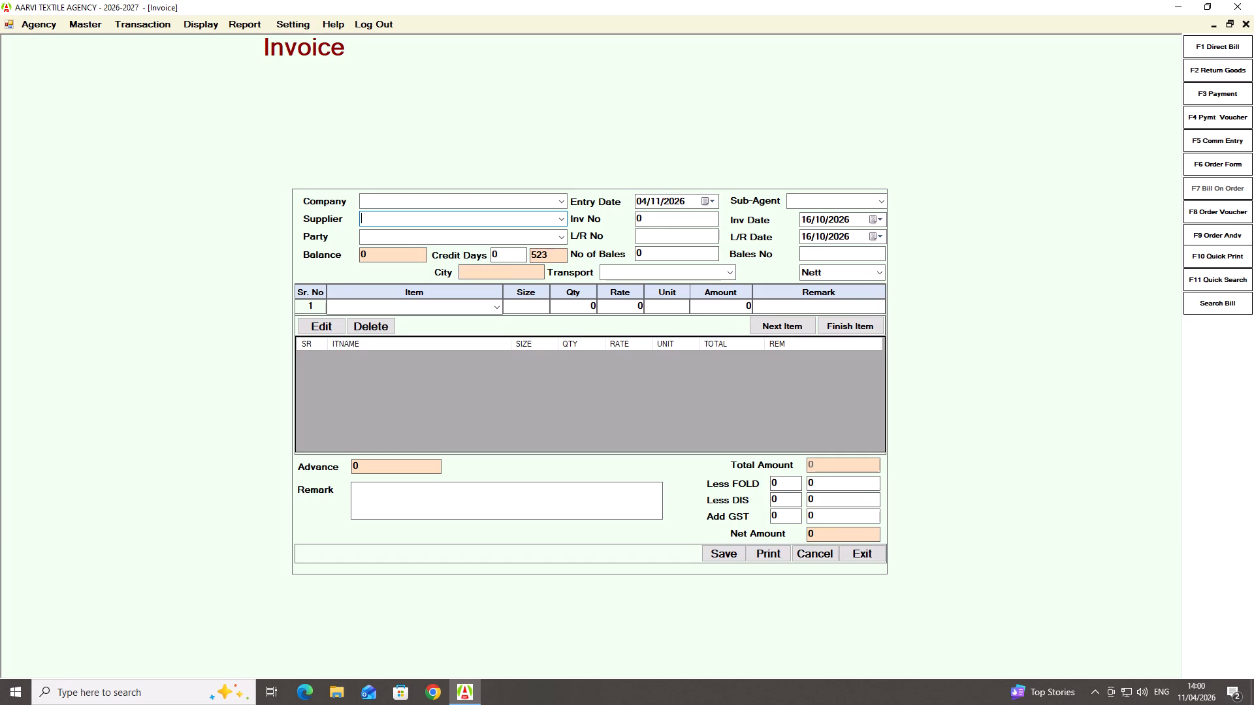
# Start a new direct bill with M.I. EXPORTS PVT LTD as the supplier.
pyautogui.write('M.I')
pyautogui.press('Down')
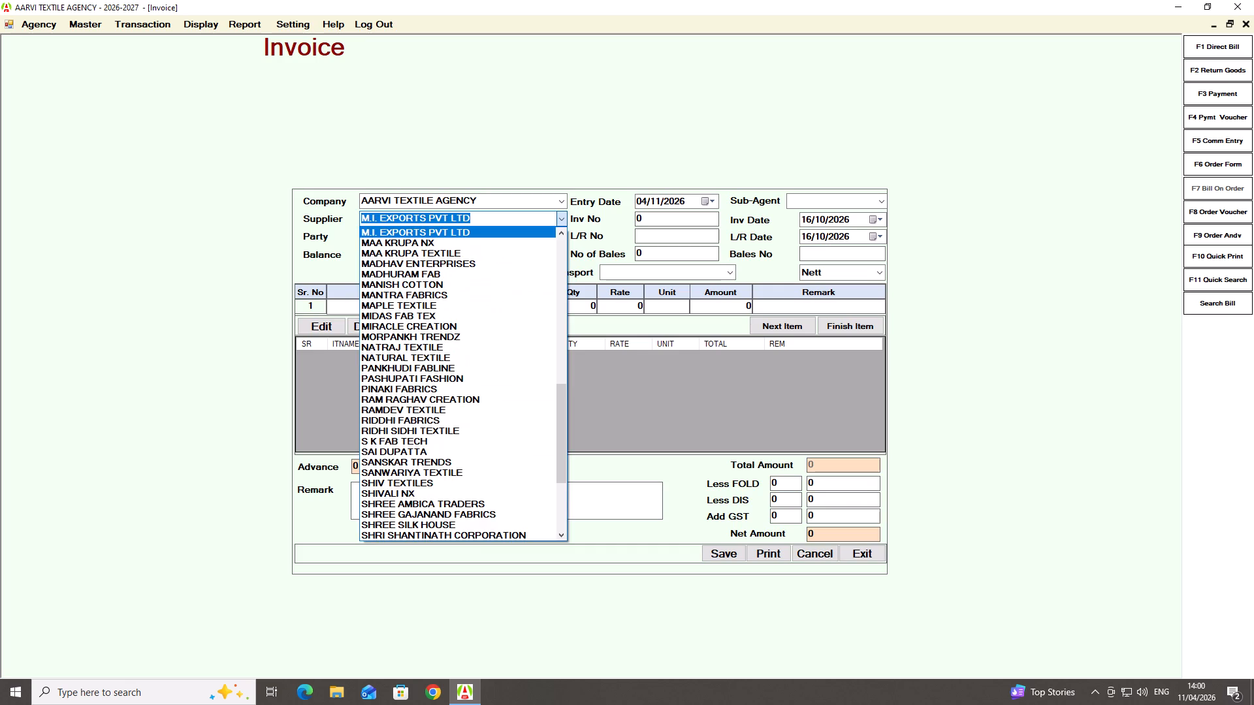
pyautogui.press('Return')
pyautogui.write('K SUN')
pyautogui.press('Down')
pyautogui.press('Down')
pyautogui.press('Down')
pyautogui.press('Down')
pyautogui.press('Down')
pyautogui.press('Down')
pyautogui.press('Down')
pyautogui.press('Down')
pyautogui.press('Down')
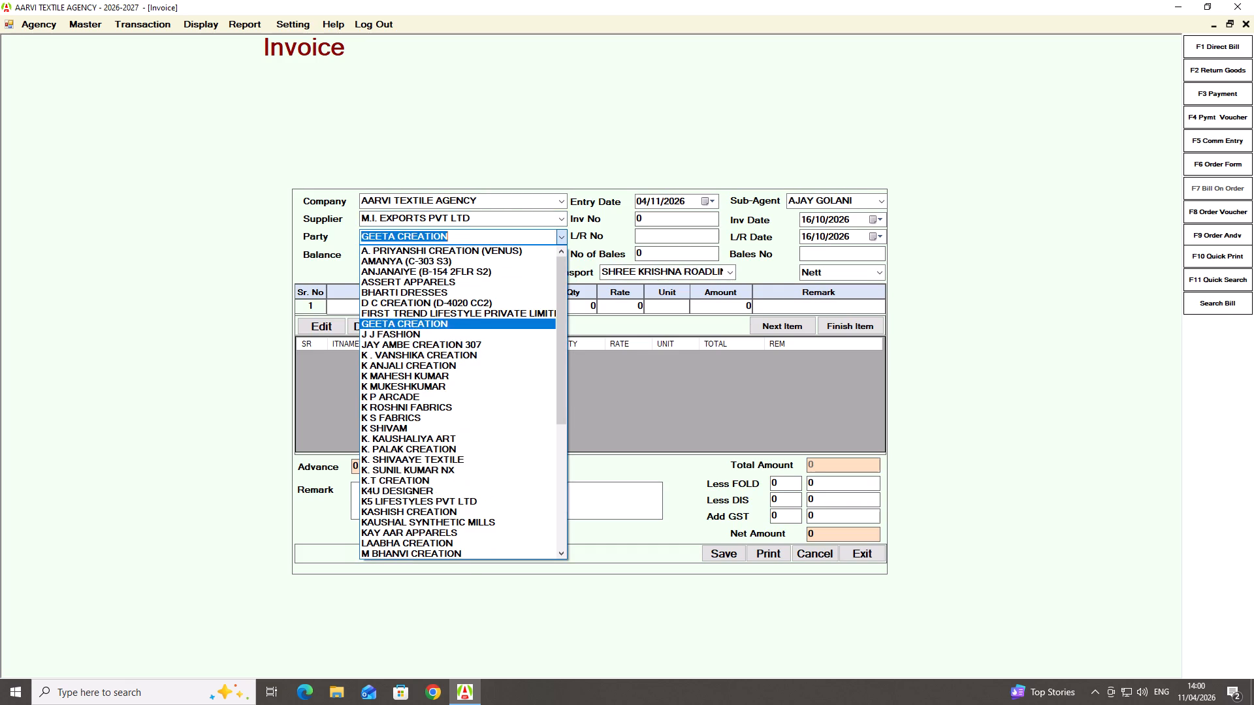
pyautogui.press('Down')
pyautogui.press('Down')
pyautogui.press('Down')
pyautogui.press('Down')
pyautogui.press('Down')
pyautogui.press('Down')
pyautogui.press('Down')
pyautogui.press('Down')
pyautogui.press('Down')
pyautogui.press('Down')
pyautogui.press('Down')
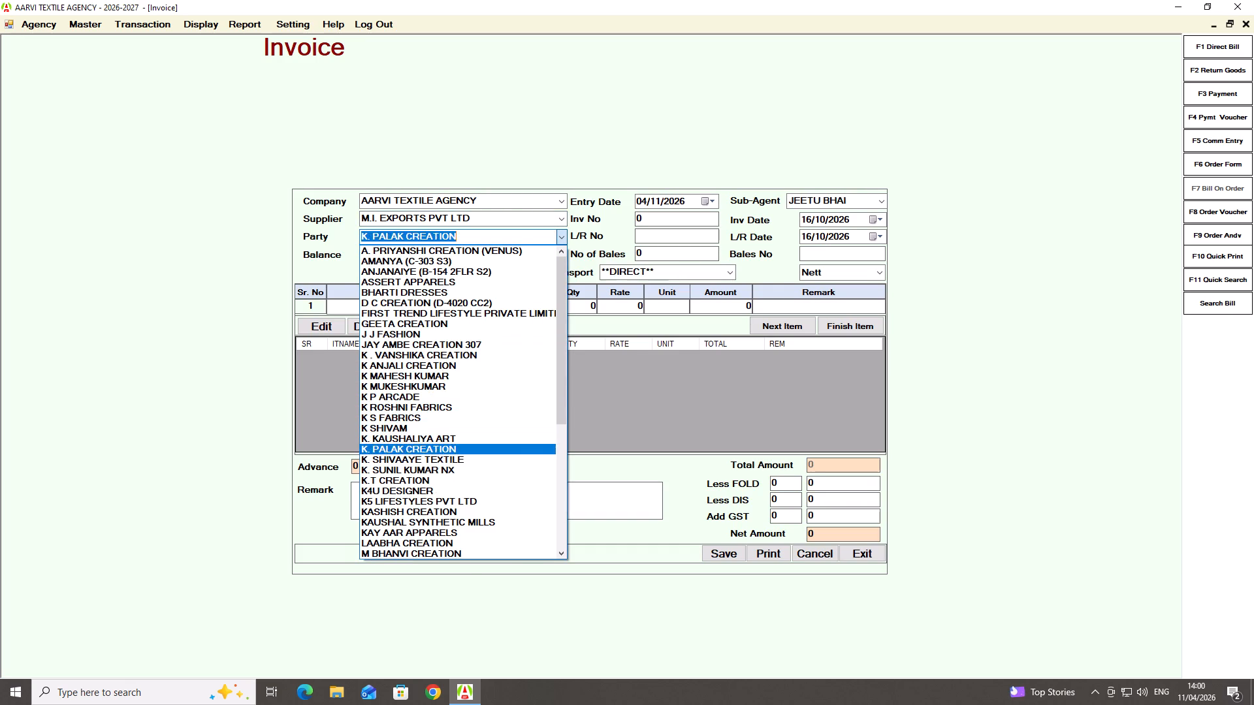
pyautogui.press('Down')
pyautogui.press('Down')
pyautogui.press('Return')
pyautogui.press('Return')
pyautogui.press('Return')
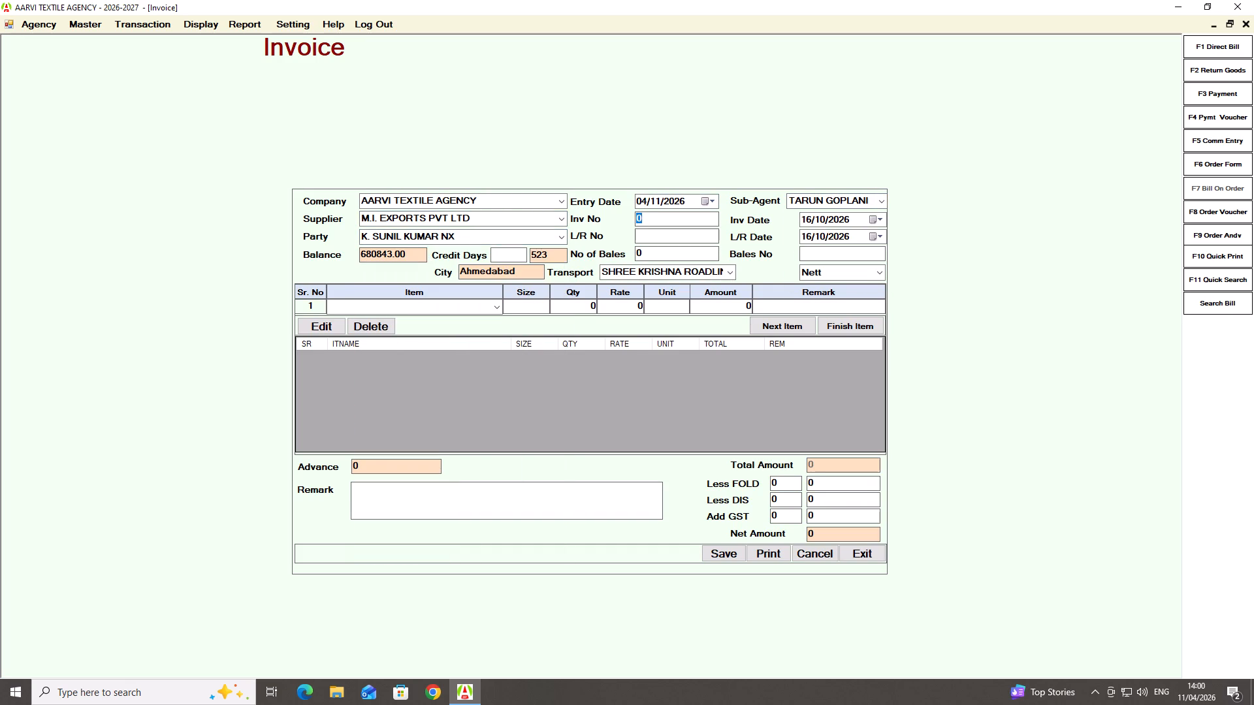
# Enter invoice number 20343-N with invoice date 21/10/2026, keeping the L/R date 16/10/2026, default transport and Nett terms.
pyautogui.write('20343-')
pyautogui.press('n')
pyautogui.press('Return')
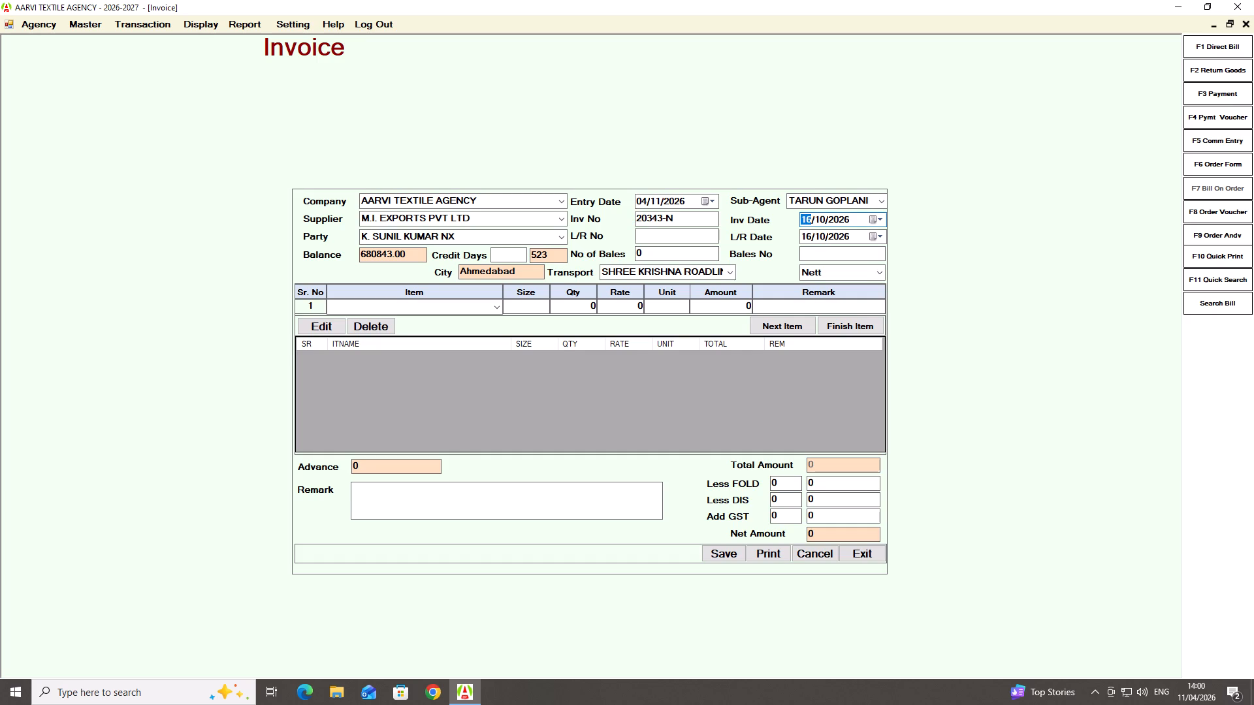
pyautogui.press('1')
pyautogui.write('221')
pyautogui.press('Return')
pyautogui.press('Return')
pyautogui.press('Return')
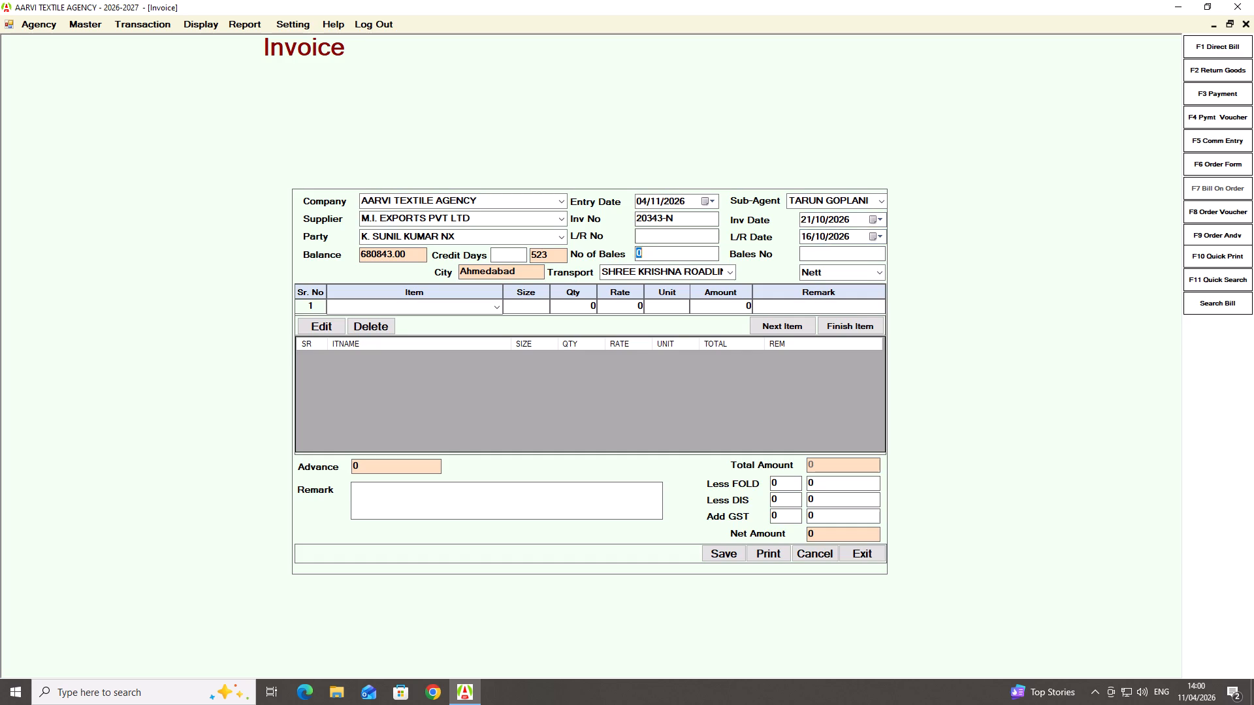
pyautogui.press('Return')
pyautogui.press('Return')
pyautogui.press('Return')
pyautogui.press('Return')
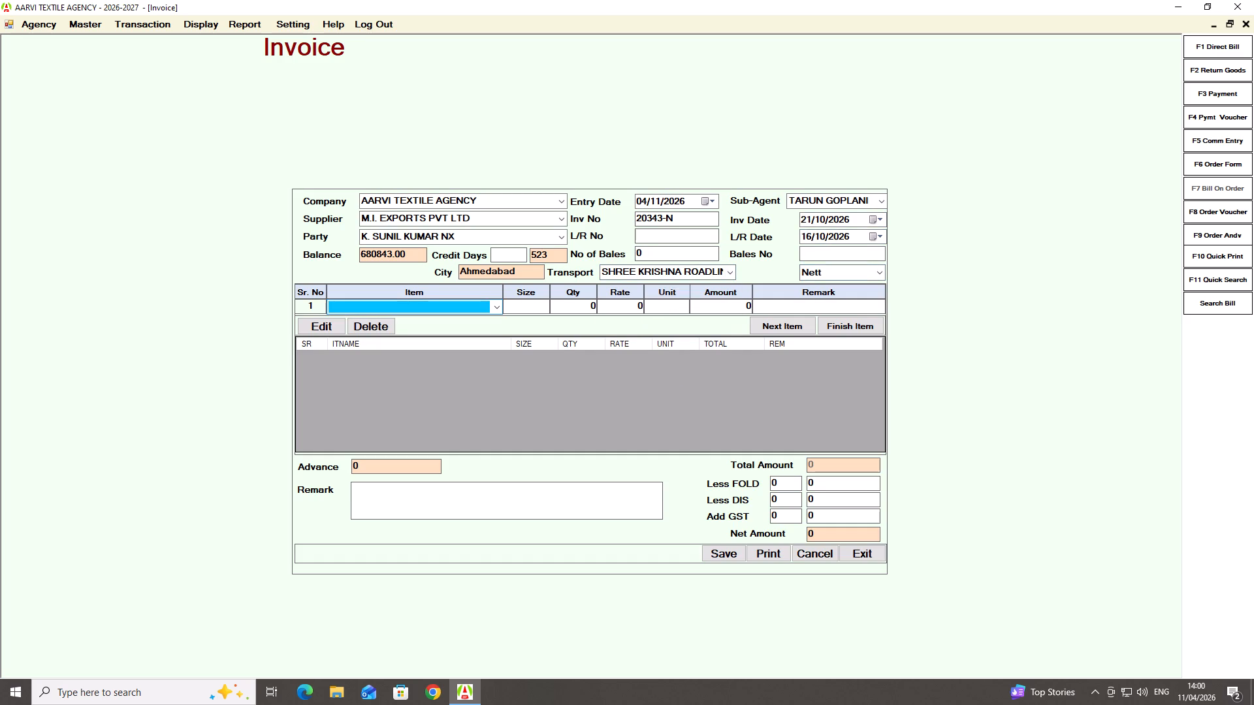
# Add FABRICS as the only item of bill 20343-N with quantity 746.9 at rate 88 and finish the item list.
pyautogui.write('FAB')
pyautogui.press('Down')
pyautogui.press('Return')
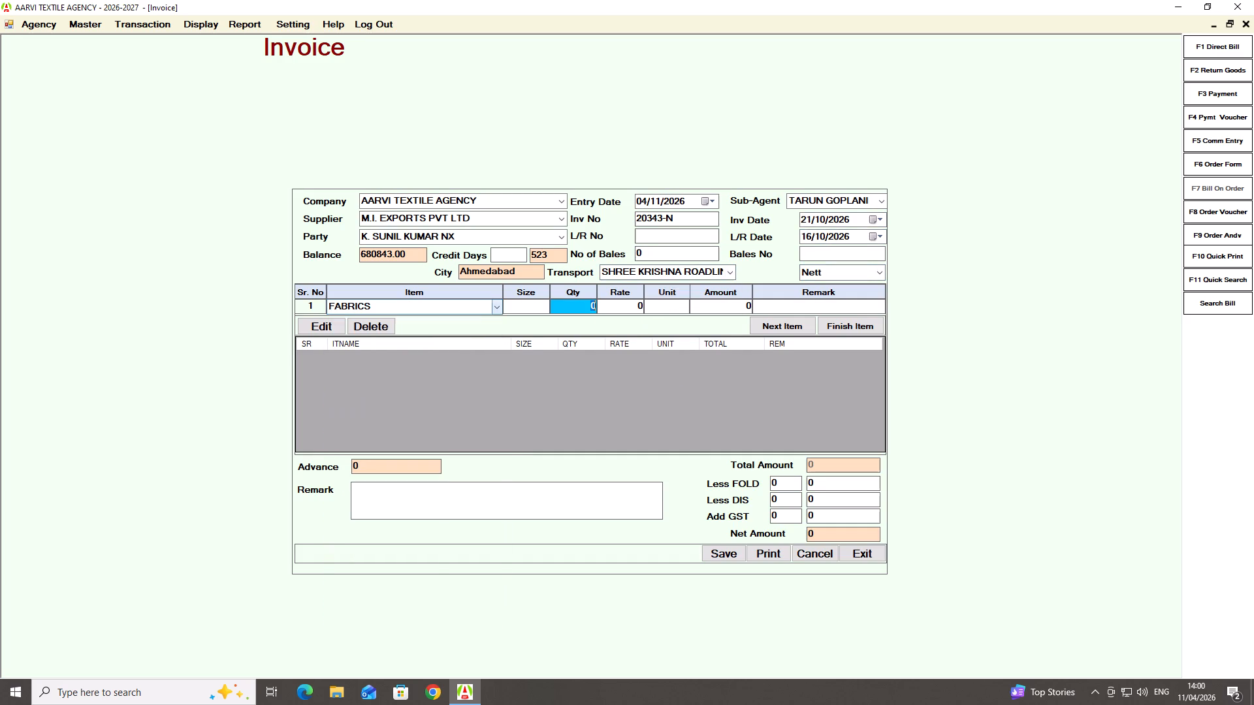
pyautogui.write('746.9')
pyautogui.press('Return')
pyautogui.write('88')
pyautogui.press('Return')
pyautogui.press('Return')
pyautogui.press('Return')
pyautogui.press('Right')
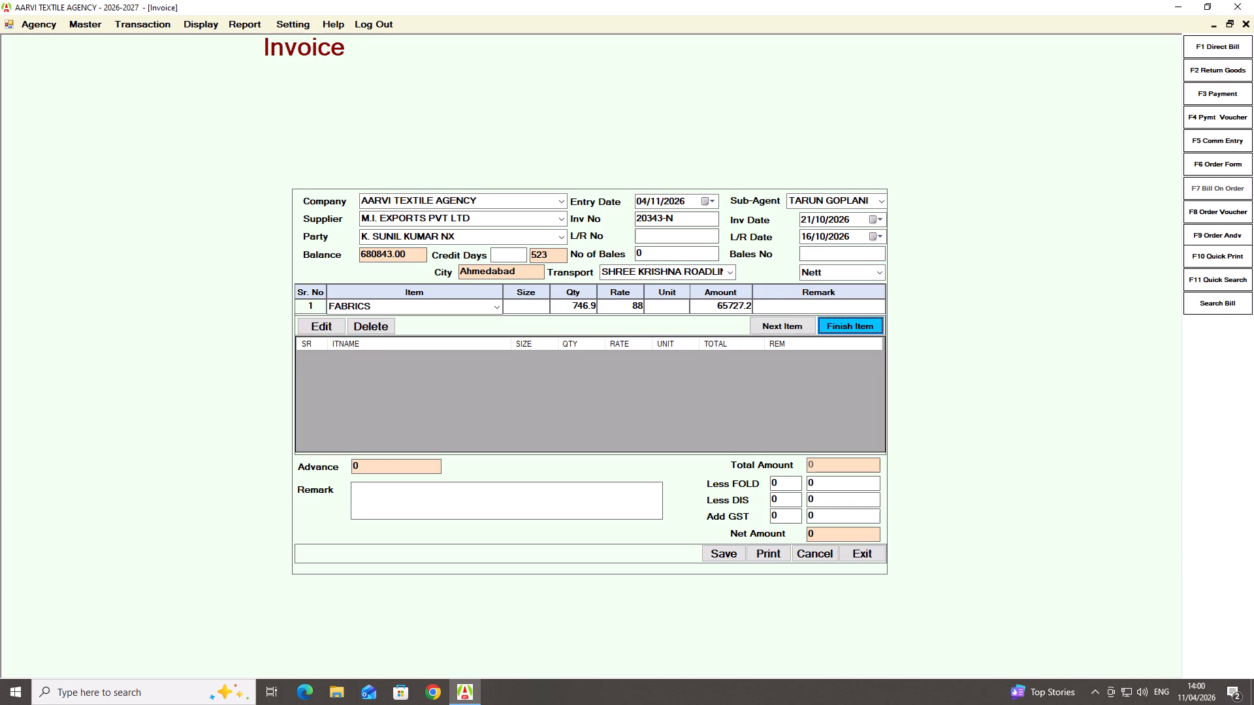
pyautogui.press('Return')
# Add 5% GST to bill 20343-N without fold or discount, adjust the GST amount to 3286.8, and save the bill.
pyautogui.press('Return')
pyautogui.press('Return')
pyautogui.press('Return')
pyautogui.press('Return')
pyautogui.press('5')
pyautogui.press('Return')
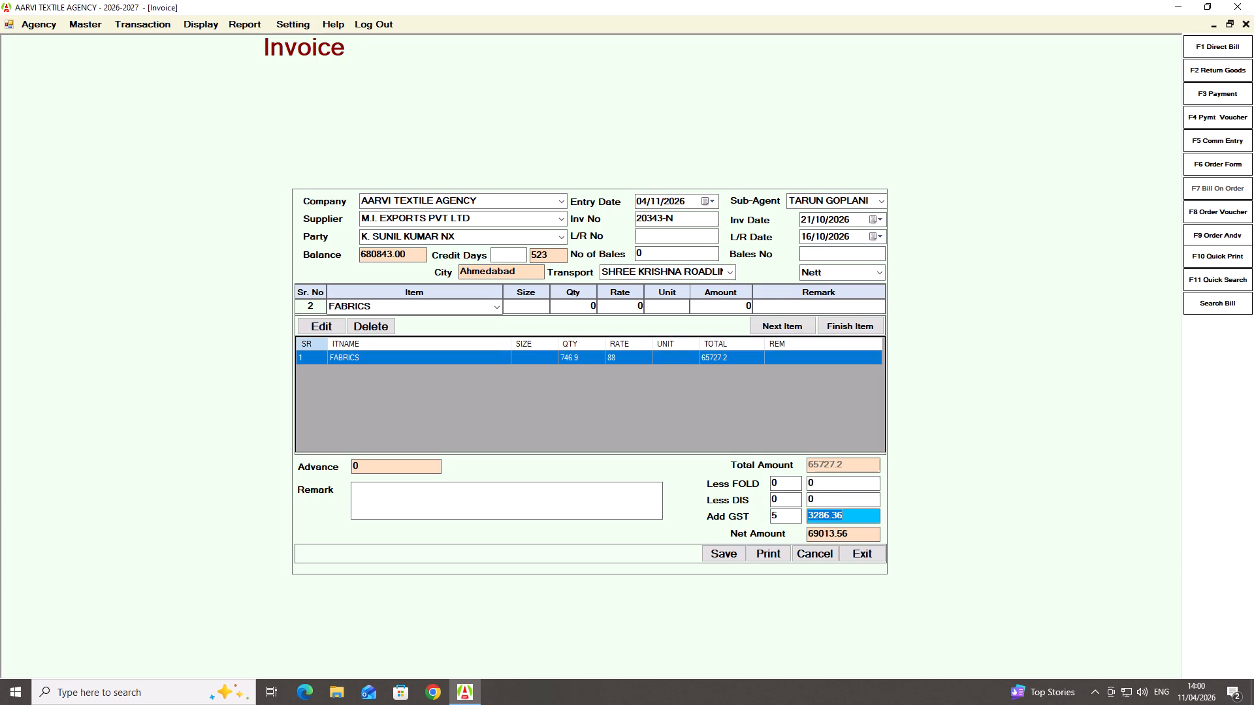
pyautogui.press('Right')
pyautogui.press('BackSpace')
pyautogui.press('BackSpace')
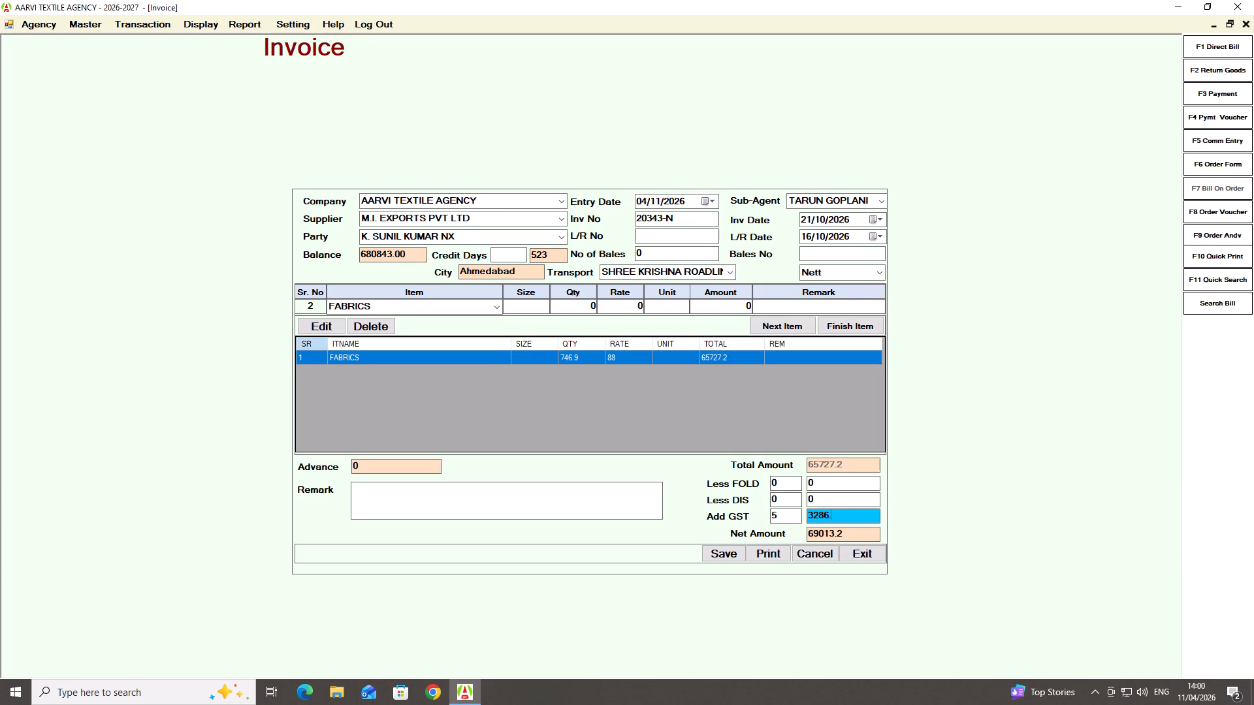
pyautogui.press('8')
pyautogui.press('Return')
pyautogui.press('Return')
pyautogui.press('Return')
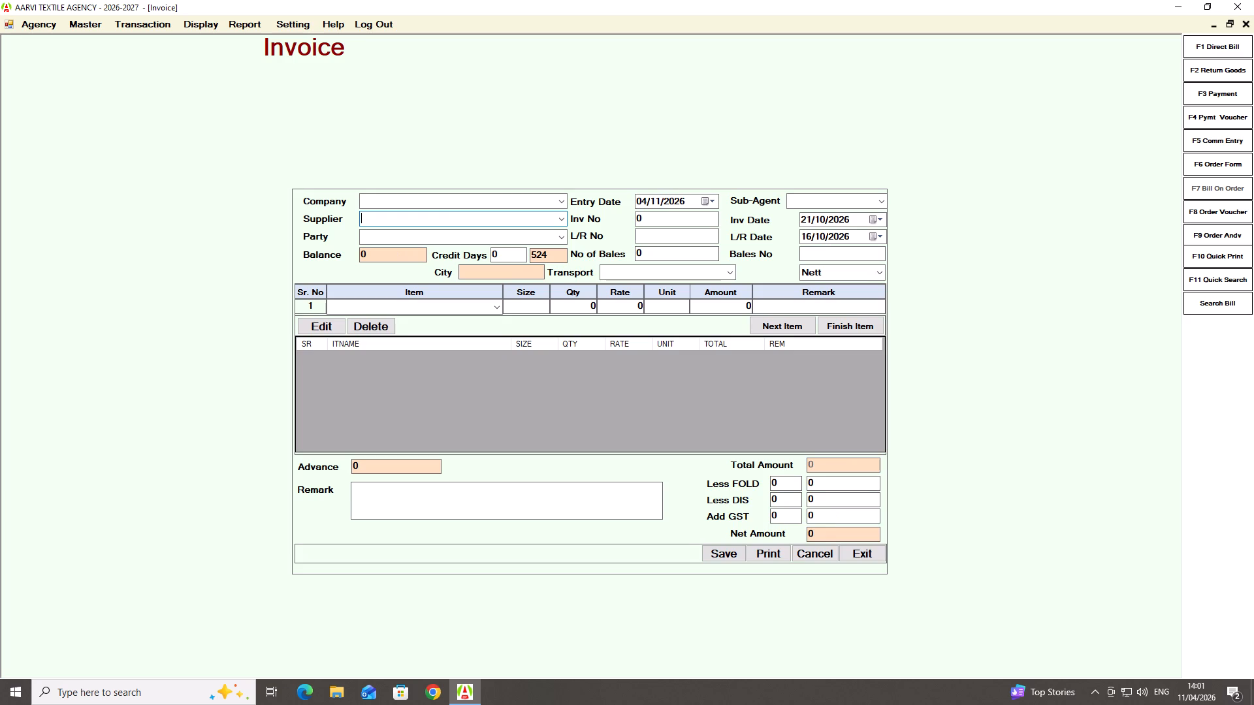
# Start a new direct bill with RIDDHI FABRICS as the supplier.
pyautogui.write('RIDD')
pyautogui.press('Down')
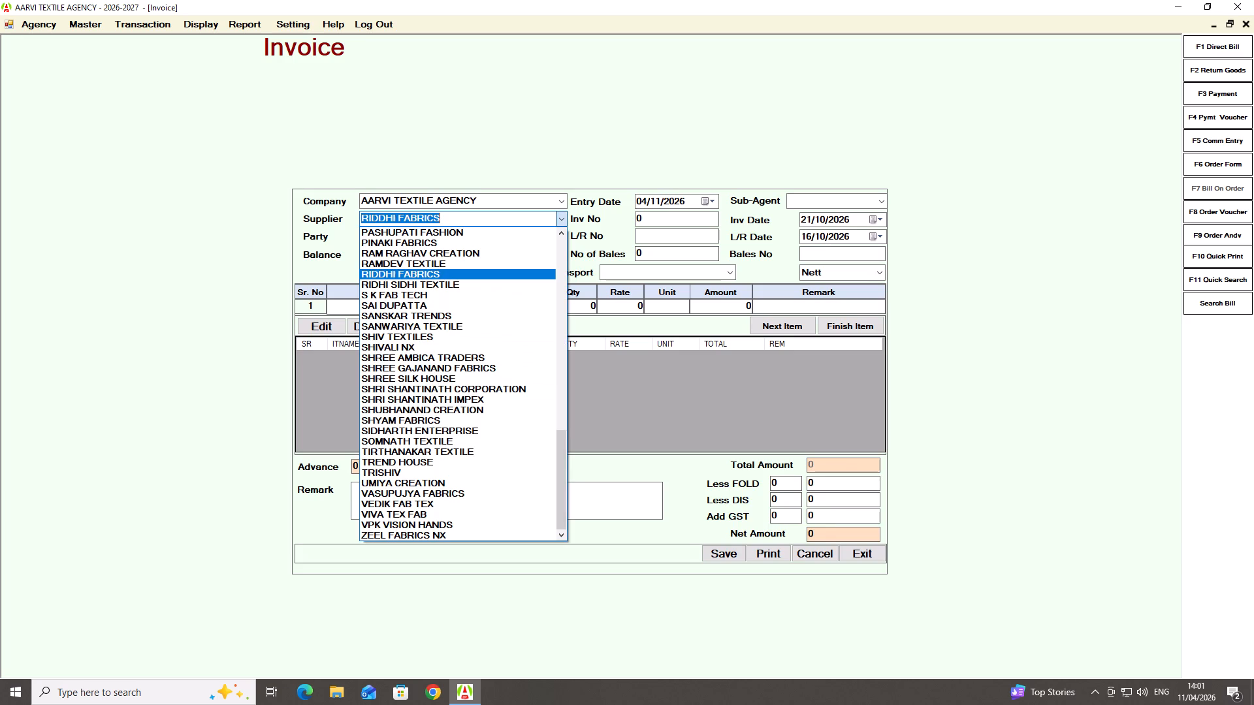
pyautogui.press('Return')
pyautogui.write('K SUN')
pyautogui.press('Down')
pyautogui.press('Return')
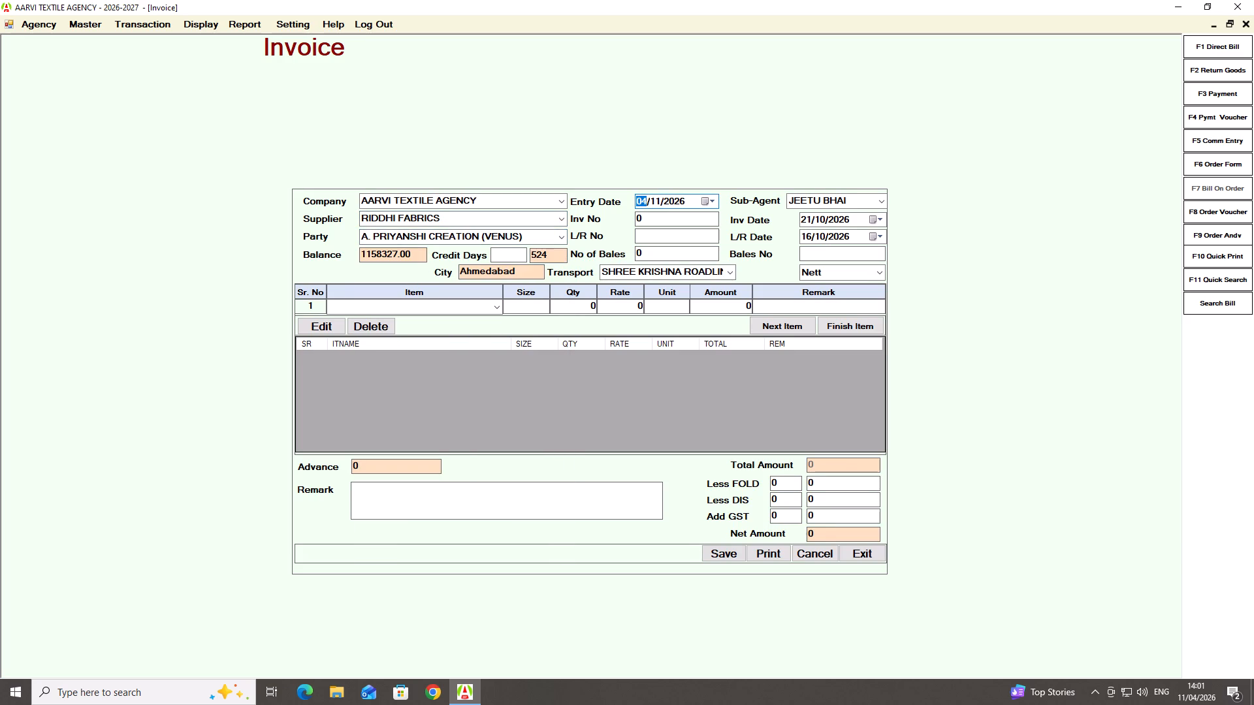
pyautogui.hotkey('shift', 'Tab')
pyautogui.press('Down')
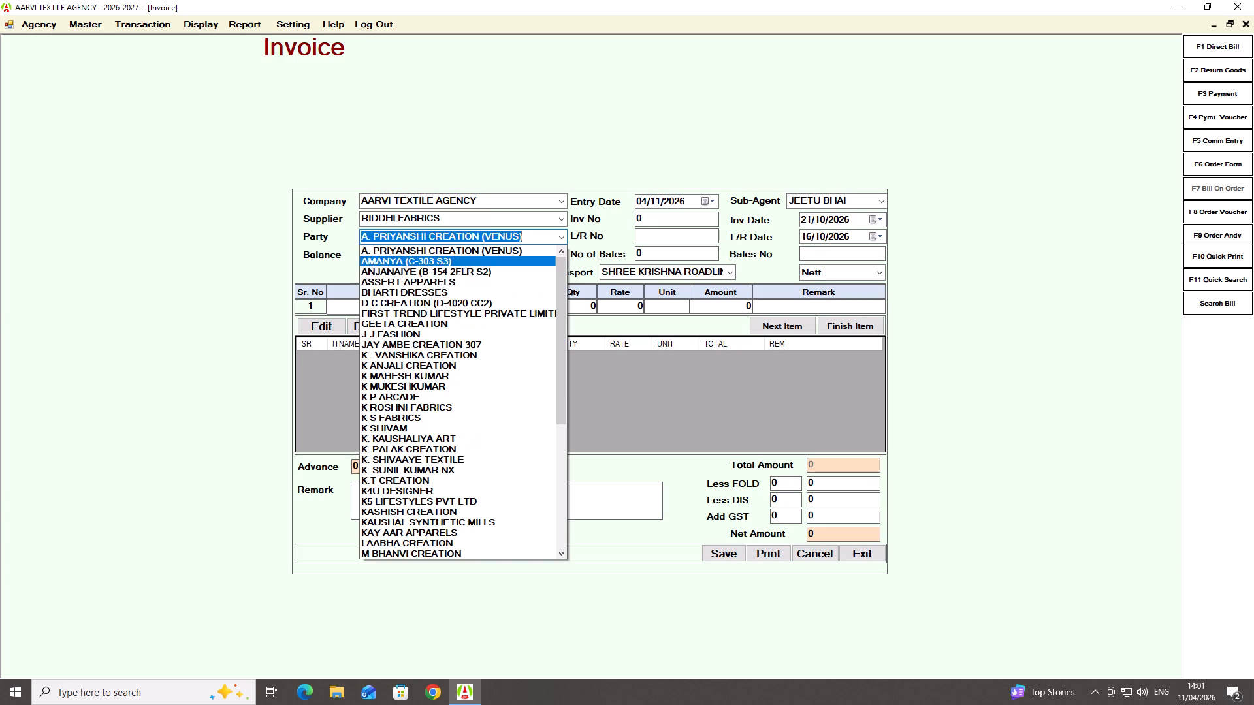
pyautogui.press('Down')
pyautogui.press('Down')
pyautogui.press('Down')
pyautogui.press('Down')
pyautogui.press('Down')
pyautogui.press('Down')
pyautogui.press('Down')
pyautogui.press('Down')
pyautogui.press('Down')
pyautogui.press('Down')
pyautogui.press('Down')
pyautogui.press('Down')
pyautogui.press('Down')
pyautogui.press('Down')
pyautogui.press('Down')
pyautogui.press('Down')
pyautogui.press('Down')
pyautogui.press('Down')
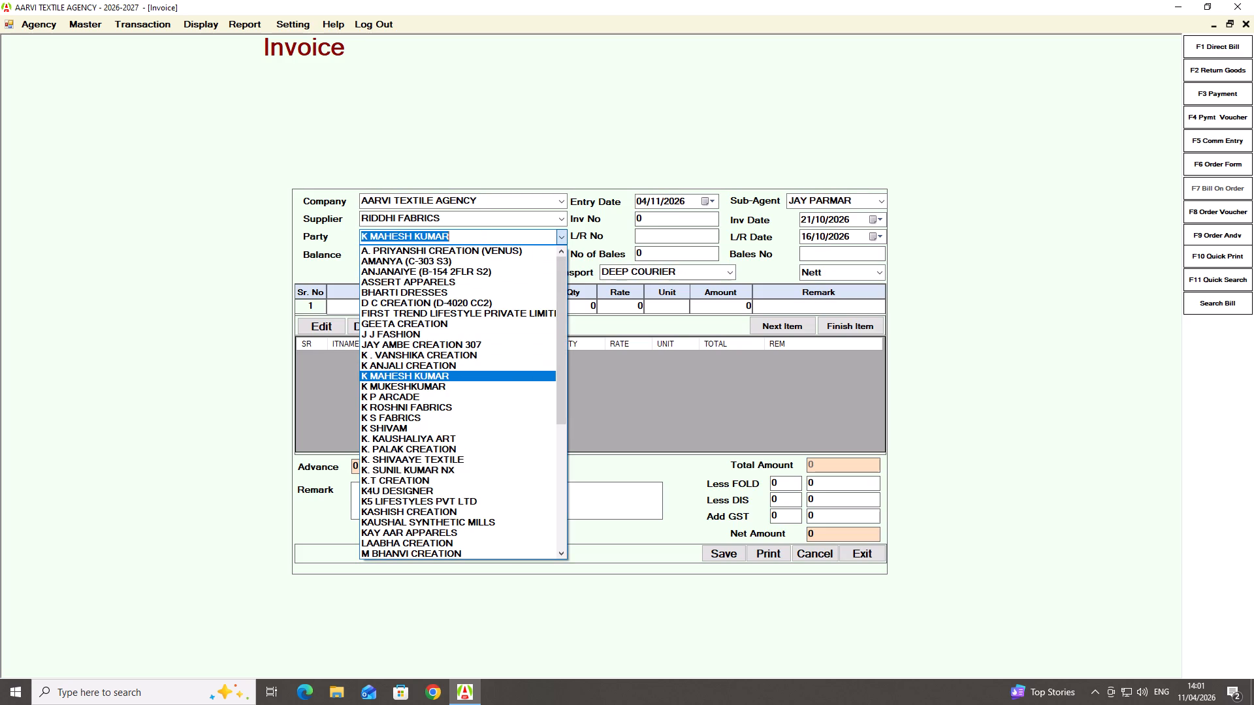
pyautogui.press('Down')
pyautogui.press('Down')
pyautogui.press('Return')
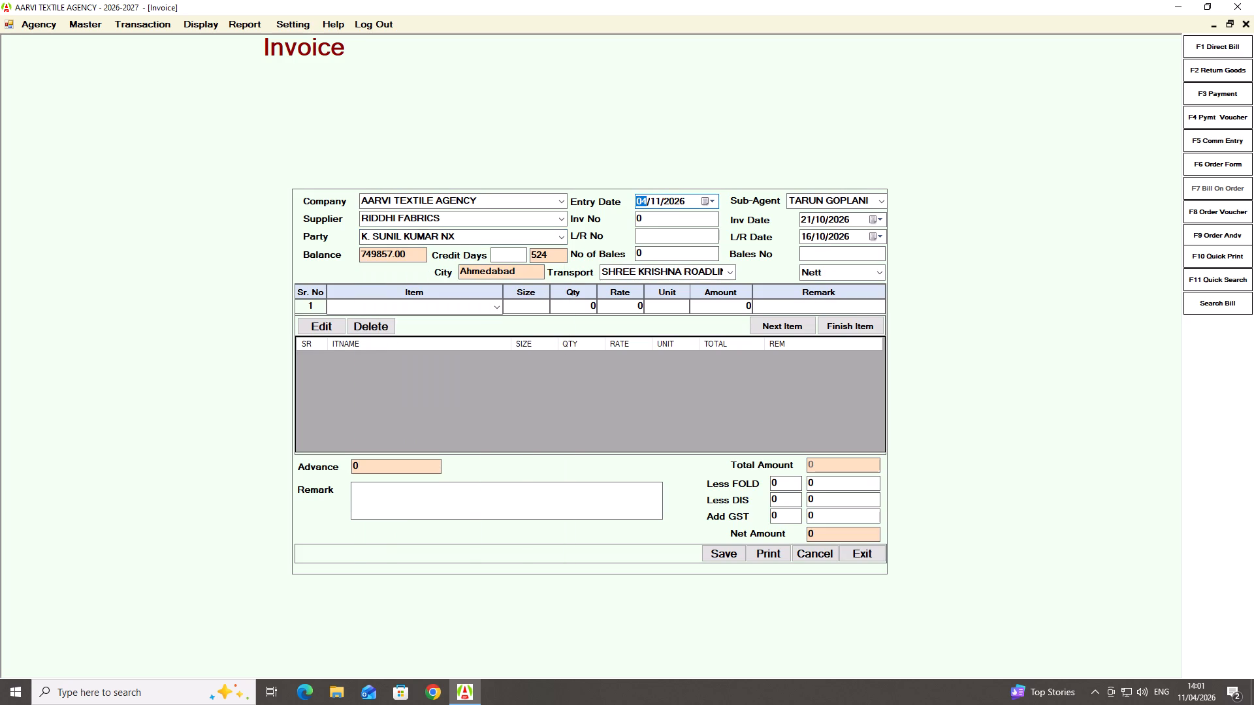
pyautogui.press('Return')
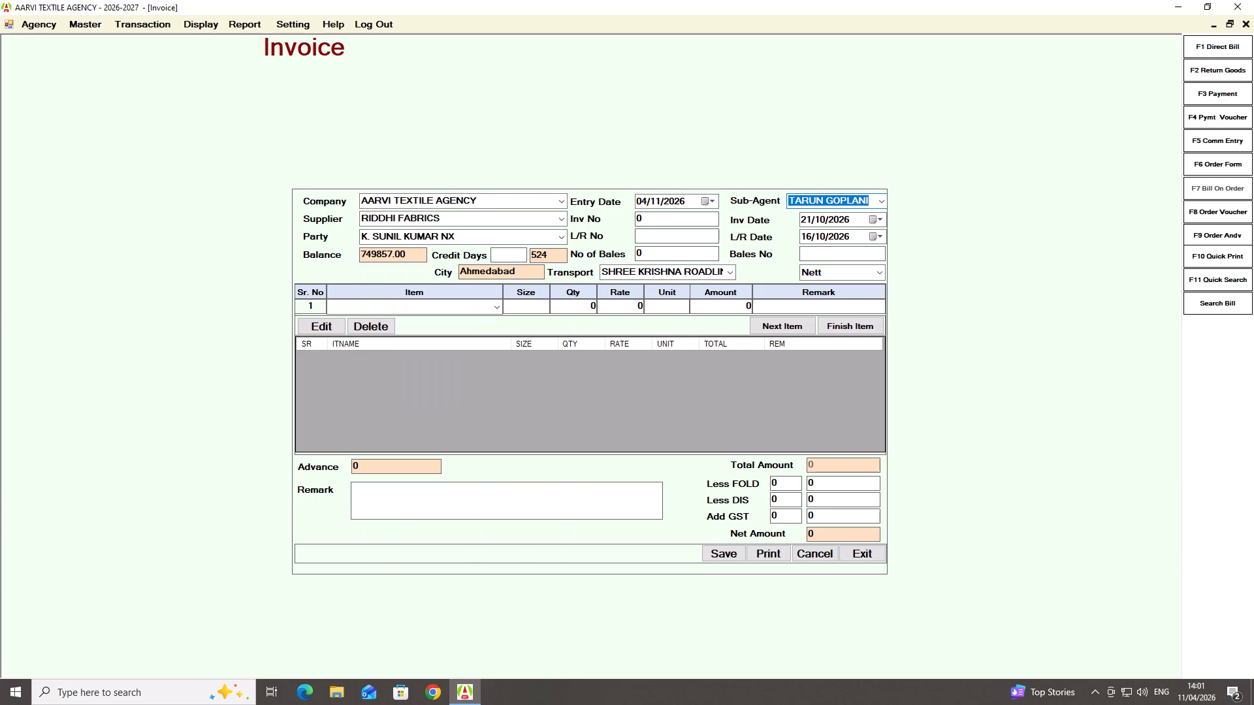
pyautogui.press('Return')
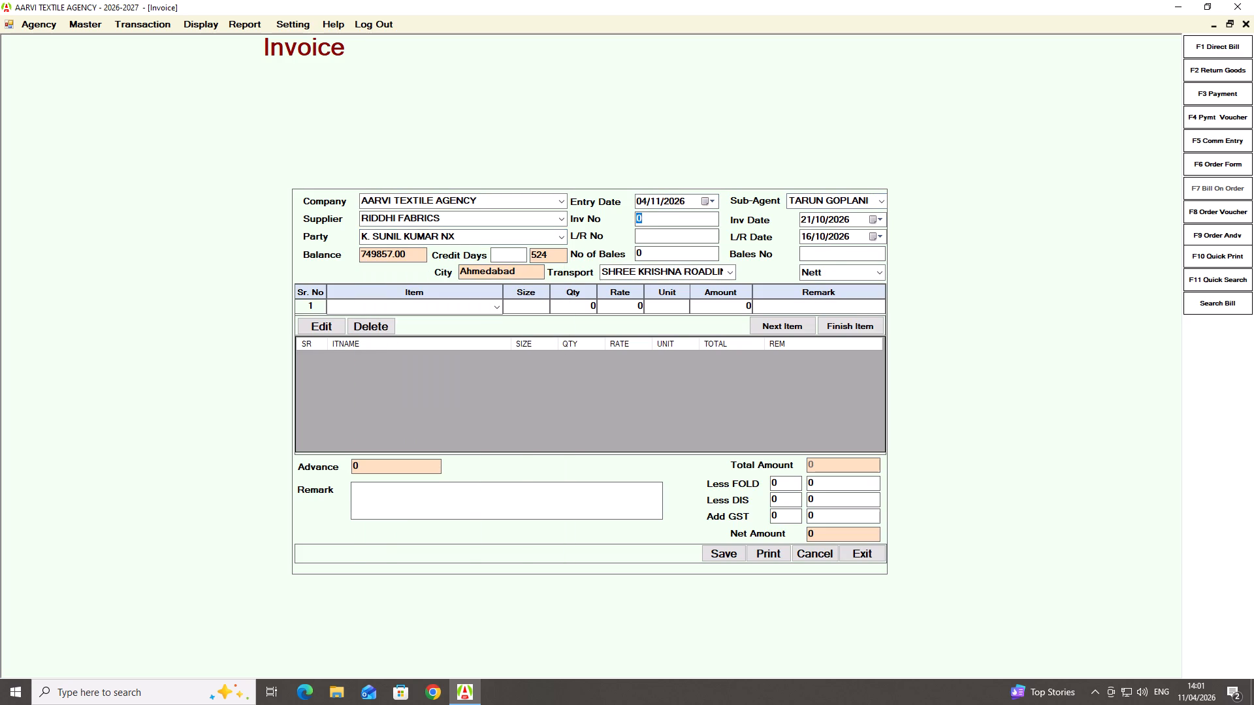
# Enter invoice number 3107-N with invoice date and L/R date both 02/10/2026, keeping the default transport and Nett terms.
pyautogui.write('3107-')
pyautogui.press('n')
pyautogui.press('Return')
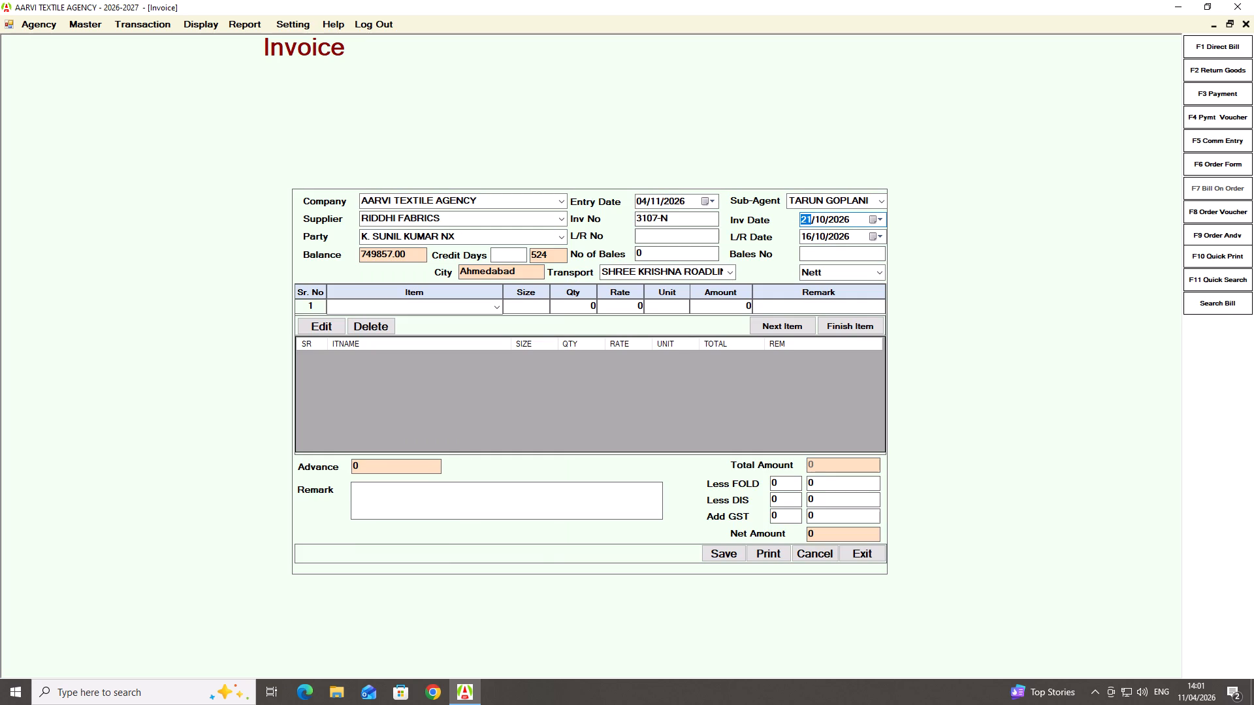
pyautogui.press('2')
pyautogui.press('Return')
pyautogui.press('Return')
pyautogui.press('2')
pyautogui.press('Return')
pyautogui.press('Return')
pyautogui.press('Return')
pyautogui.press('Return')
pyautogui.press('Return')
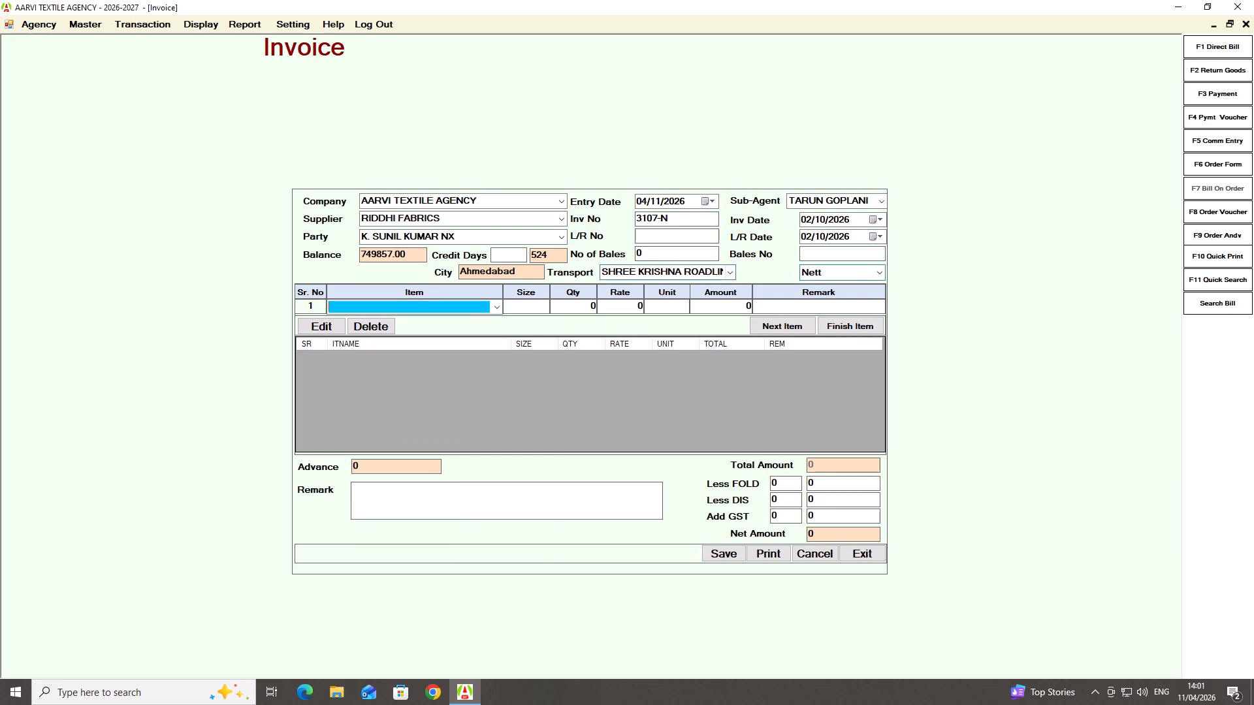
# Add FABRICS as the only item of bill 3107-N with quantity 933.14 at rate 92 and finish the item list.
pyautogui.write('FAB')
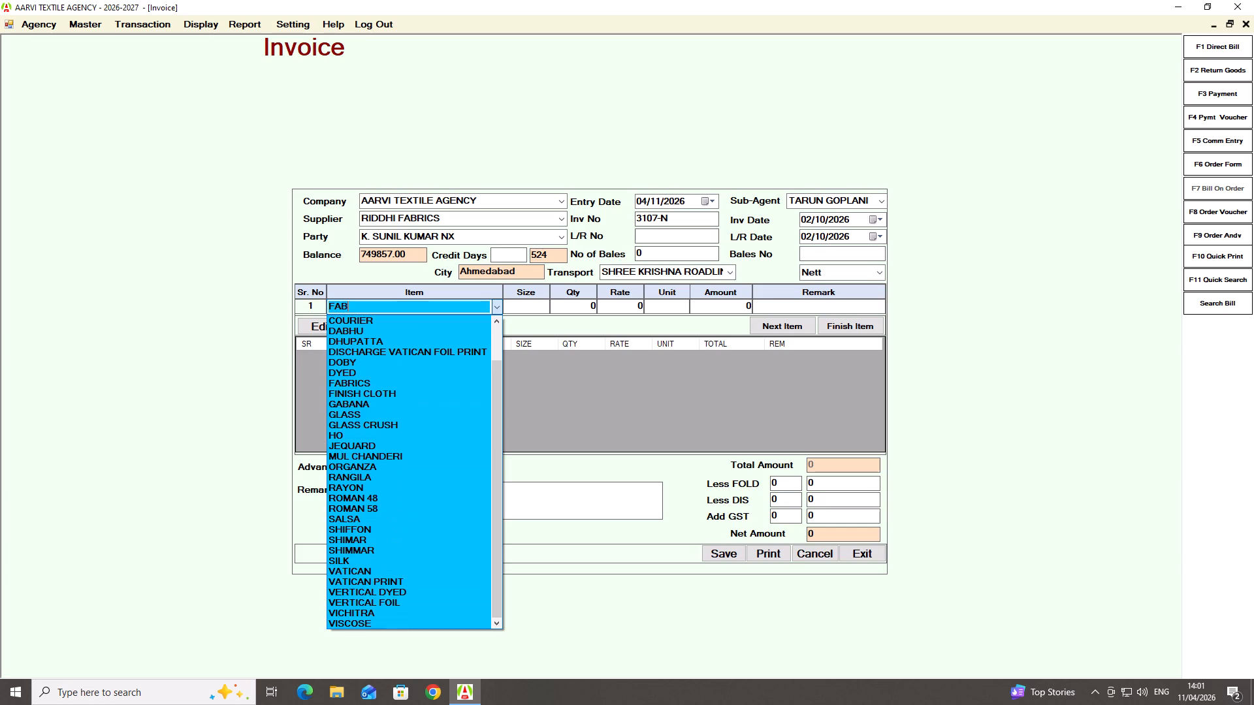
pyautogui.press('Down')
pyautogui.press('Return')
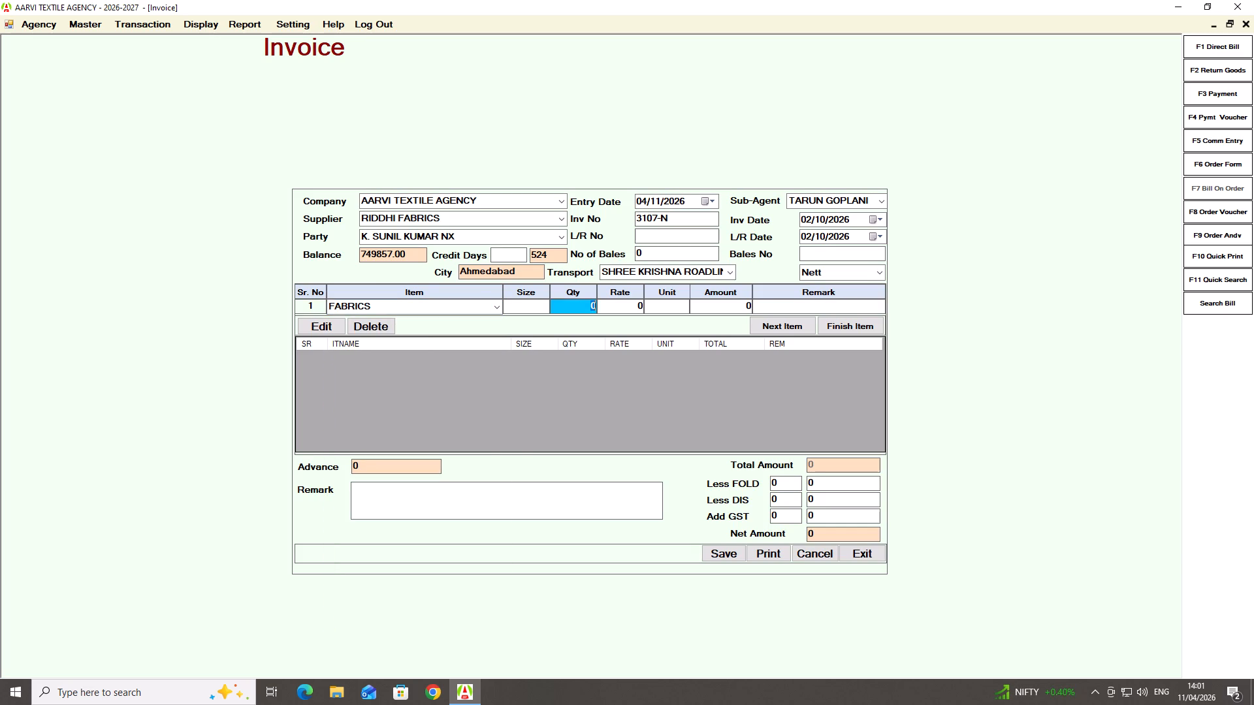
pyautogui.write('933.14')
pyautogui.press('Return')
pyautogui.write('92')
pyautogui.press('Return')
pyautogui.press('Return')
pyautogui.press('Return')
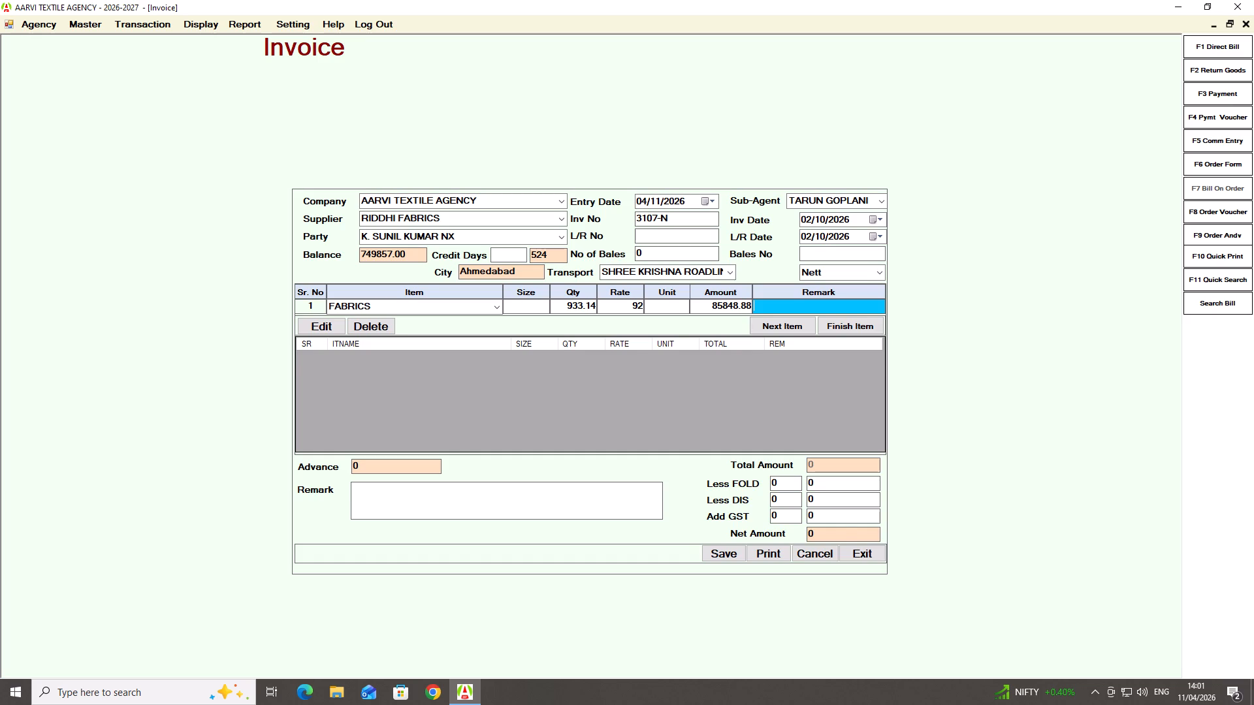
pyautogui.press('Right')
pyautogui.press('Return')
# Add 5% GST to bill 3107-N without fold or discount, adjust the GST amount to 4292.12, and save the bill.
pyautogui.press('Return')
pyautogui.press('Return')
pyautogui.press('Return')
pyautogui.press('Return')
pyautogui.press('5')
pyautogui.press('Return')
pyautogui.press('Right')
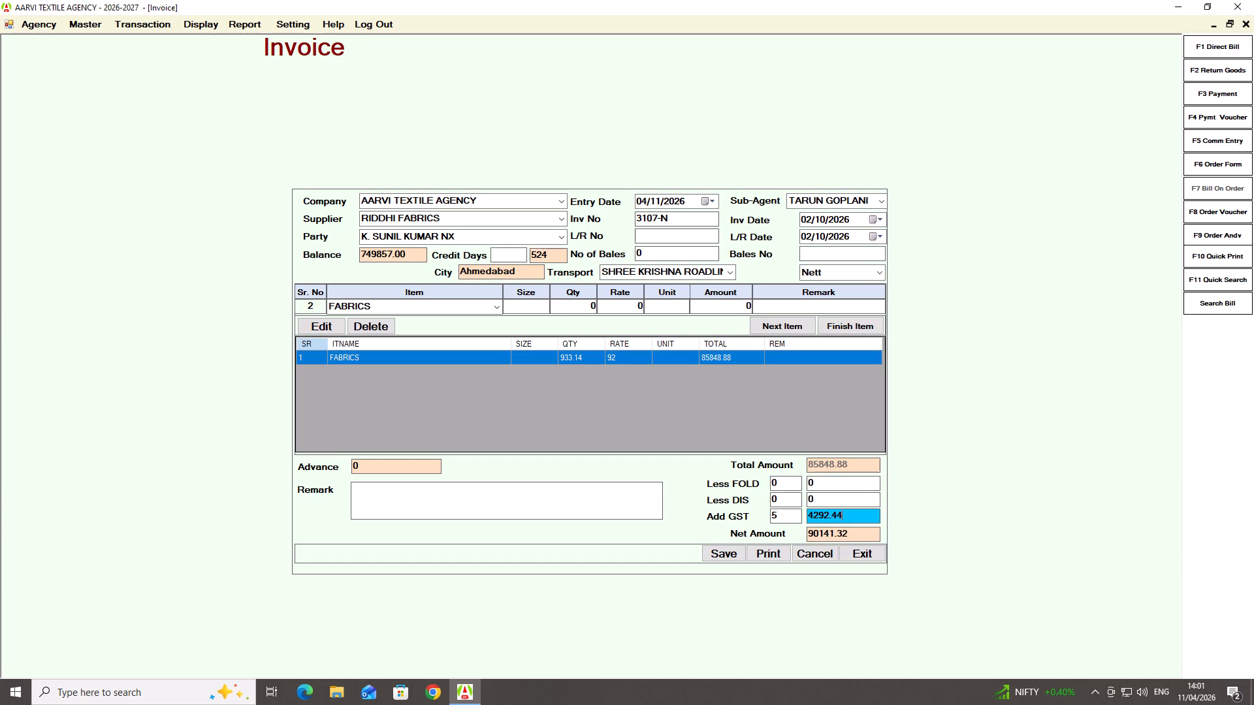
pyautogui.press('BackSpace')
pyautogui.press('BackSpace')
pyautogui.write('12')
pyautogui.press('Return')
pyautogui.press('Return')
pyautogui.press('Return')
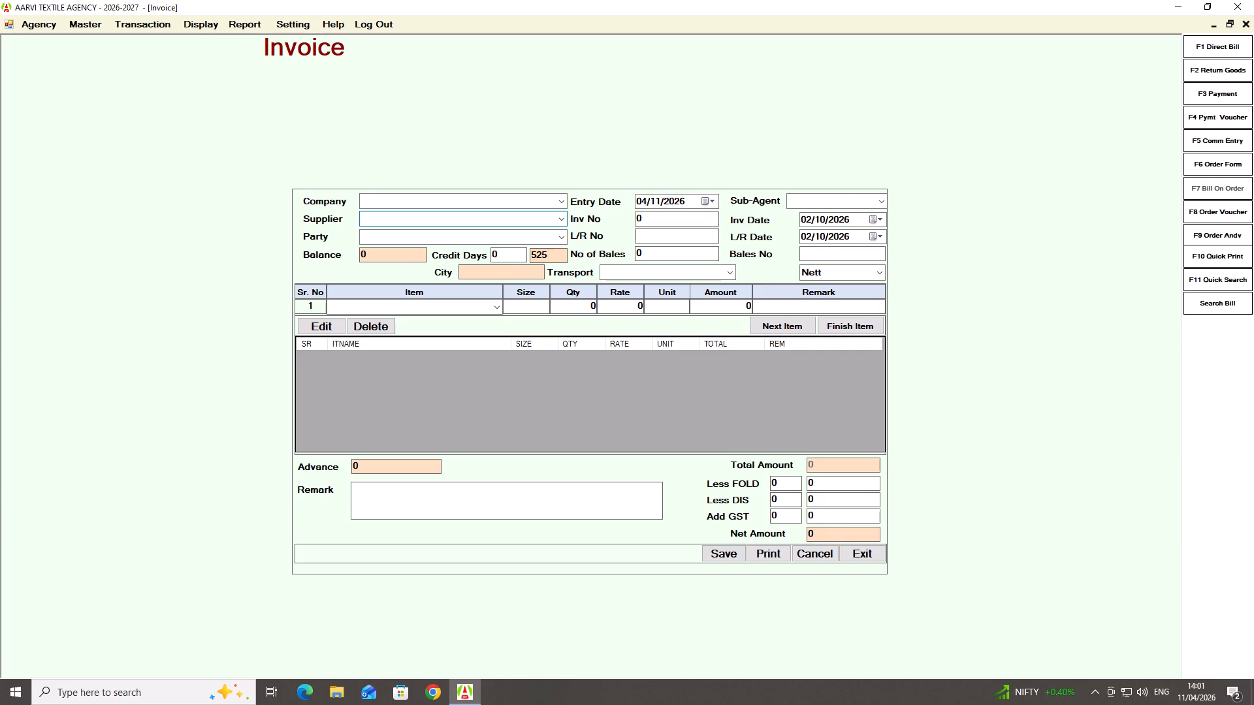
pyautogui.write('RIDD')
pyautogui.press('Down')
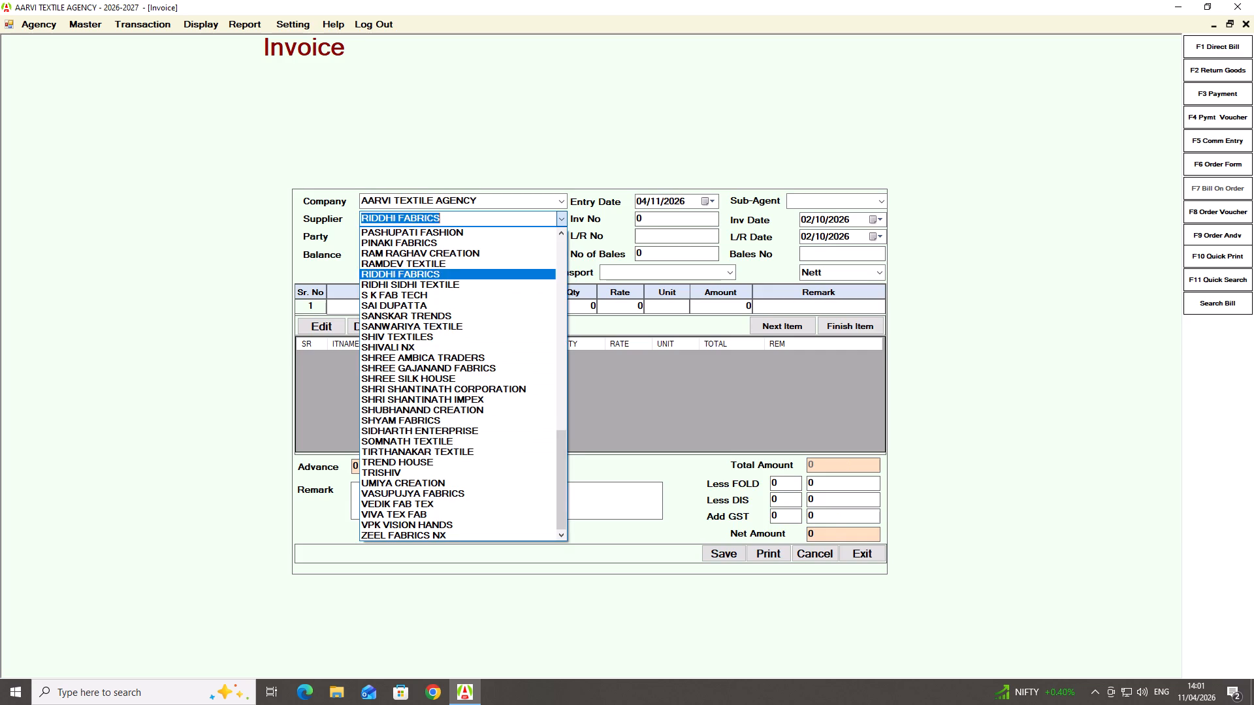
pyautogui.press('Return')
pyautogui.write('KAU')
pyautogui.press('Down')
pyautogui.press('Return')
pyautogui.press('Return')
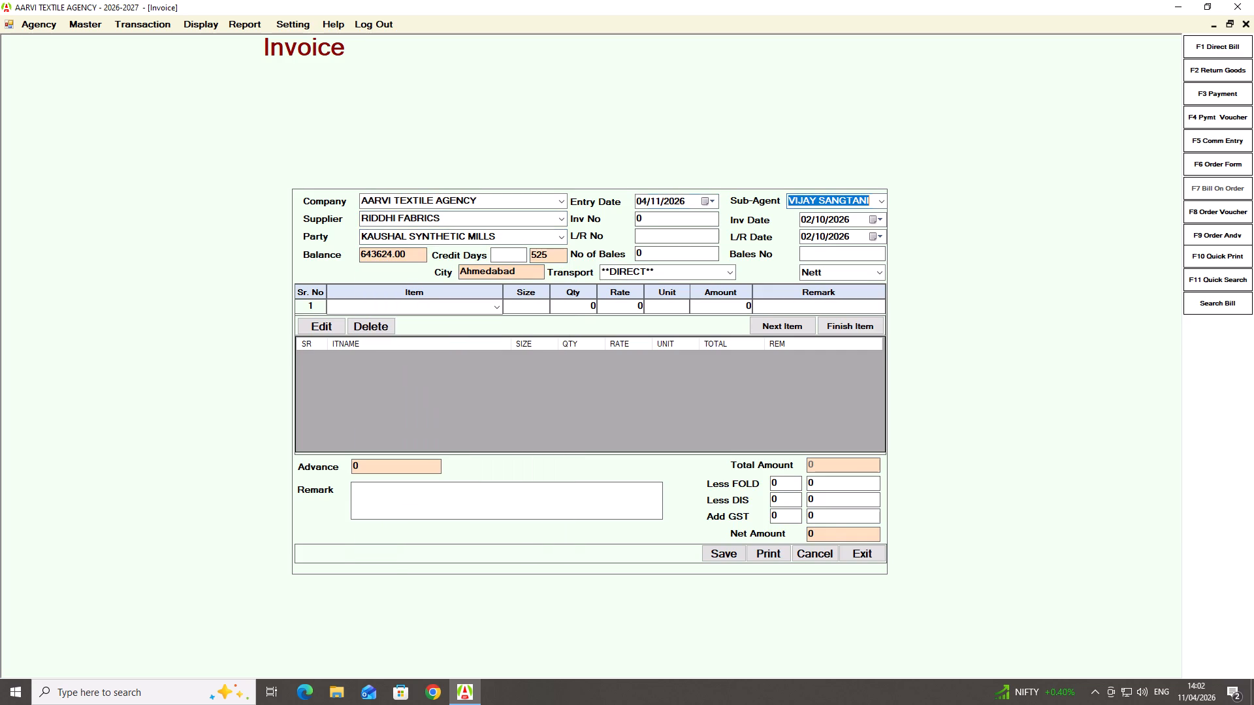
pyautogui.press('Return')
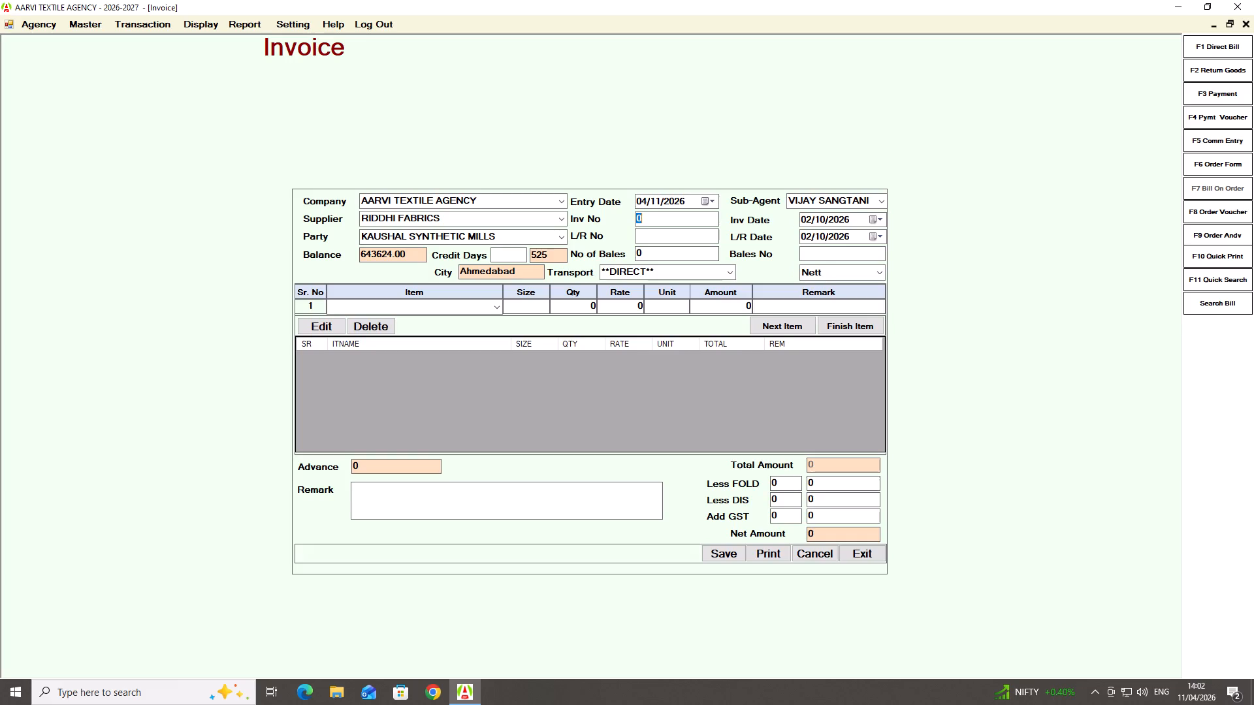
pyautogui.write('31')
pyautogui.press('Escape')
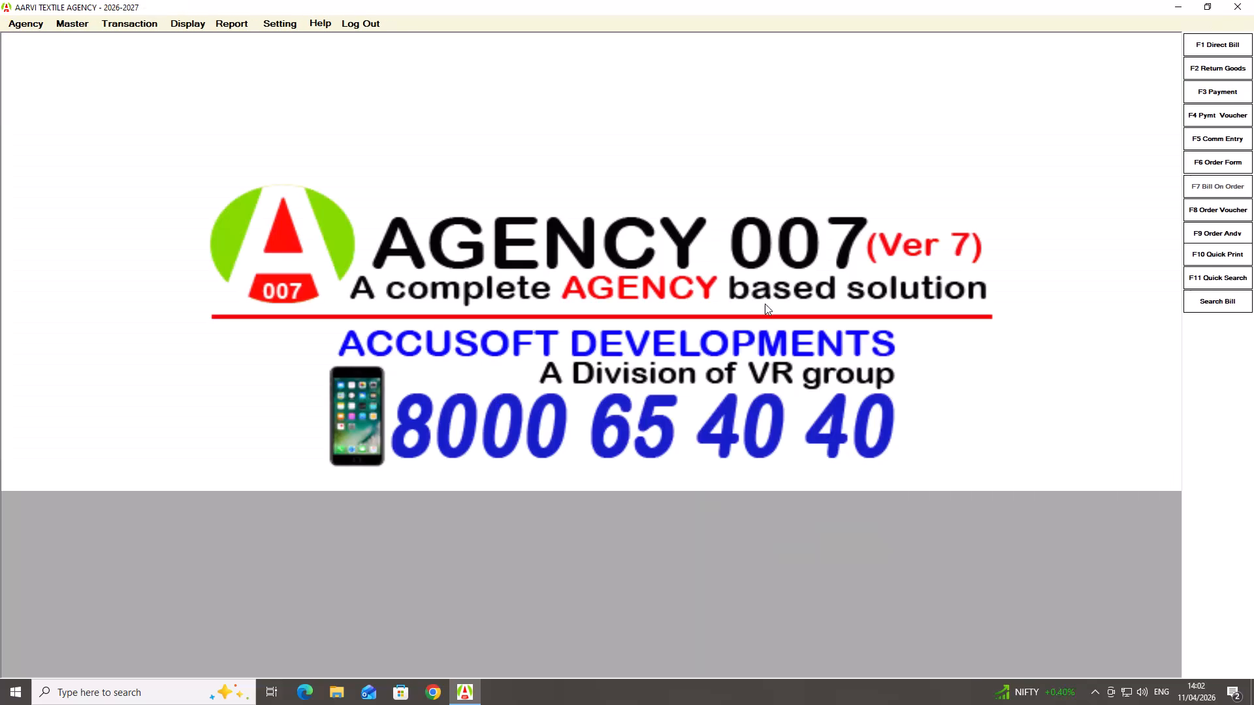
# Search the pending bills by bill number for 3177-N, and close the display.
pyautogui.click(238, 26)
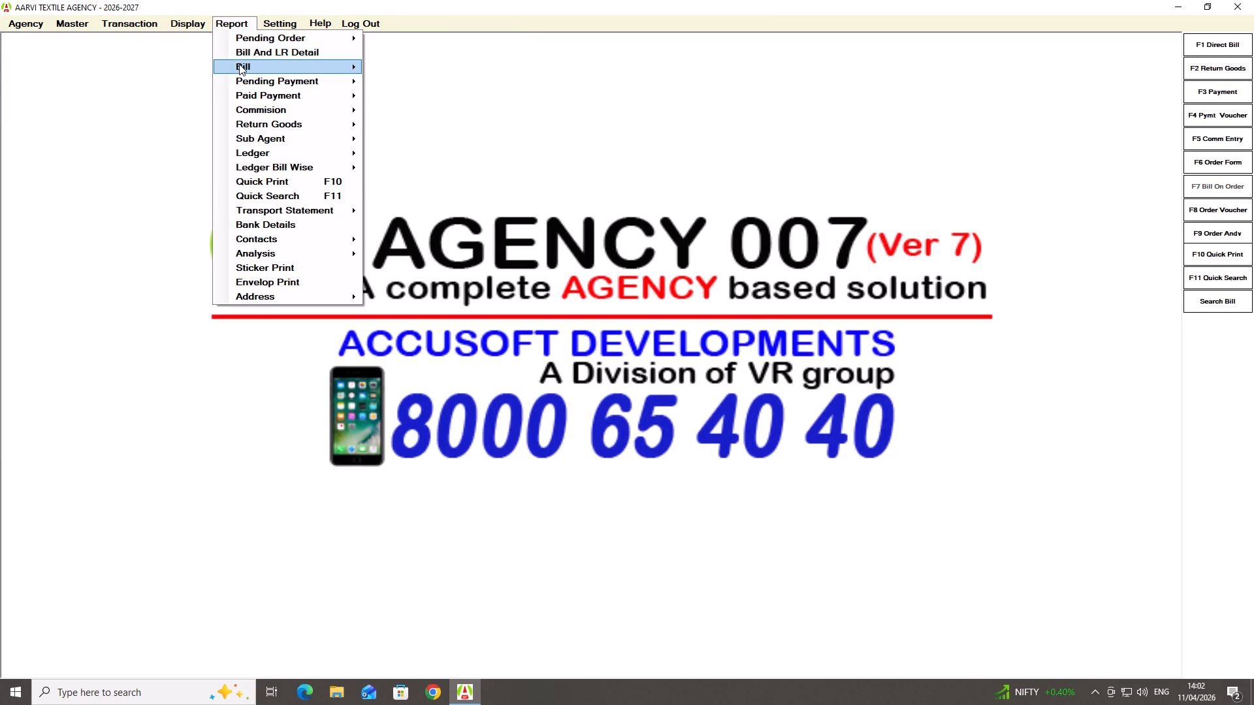
pyautogui.click(239, 64)
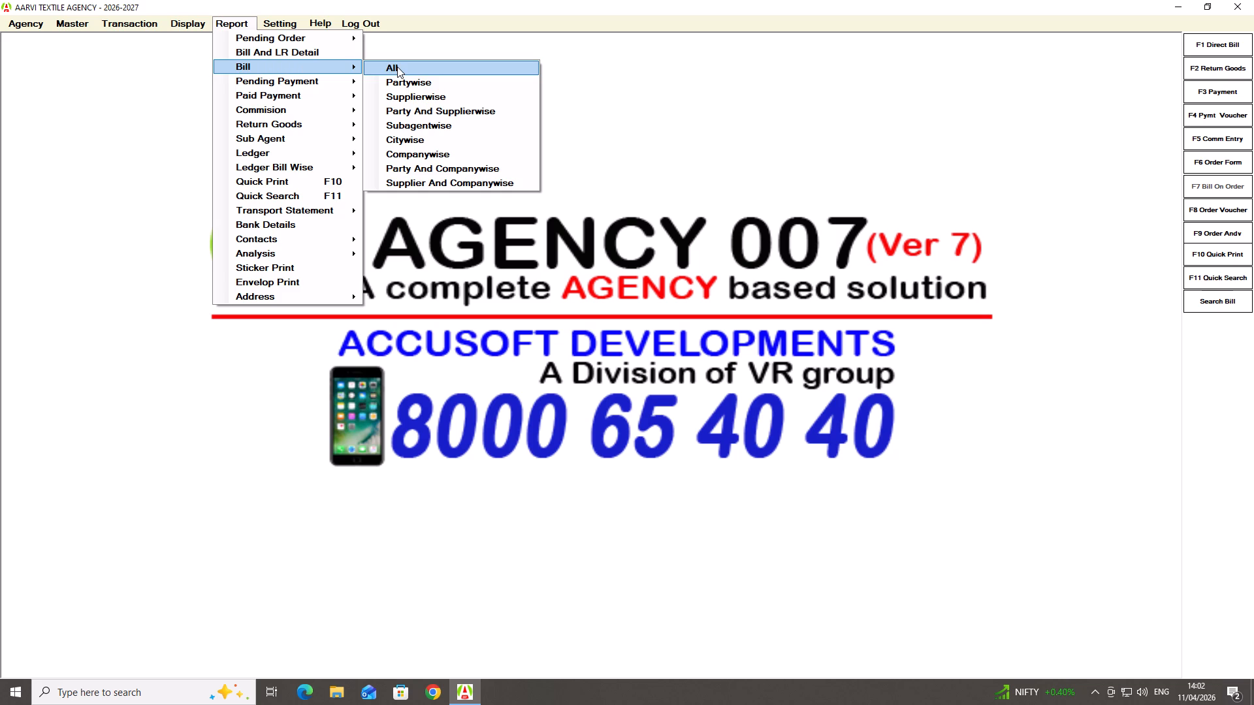
pyautogui.click(189, 23)
pyautogui.click(189, 23)
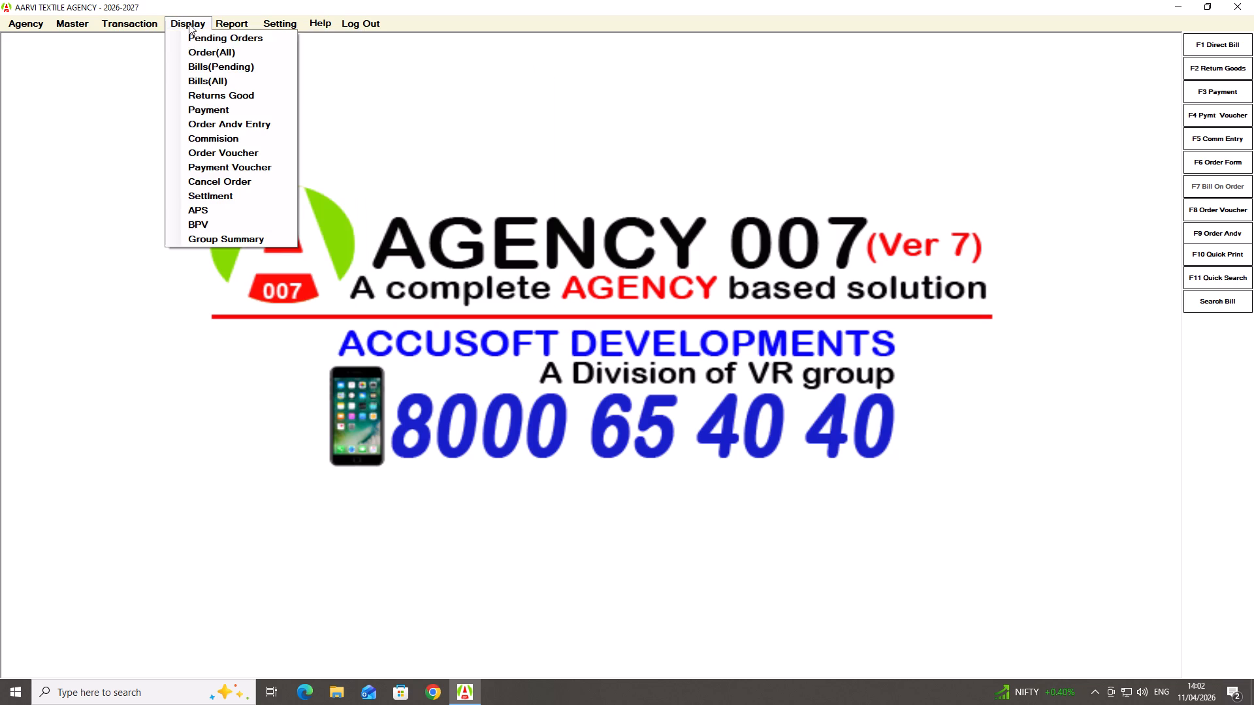
pyautogui.click(214, 68)
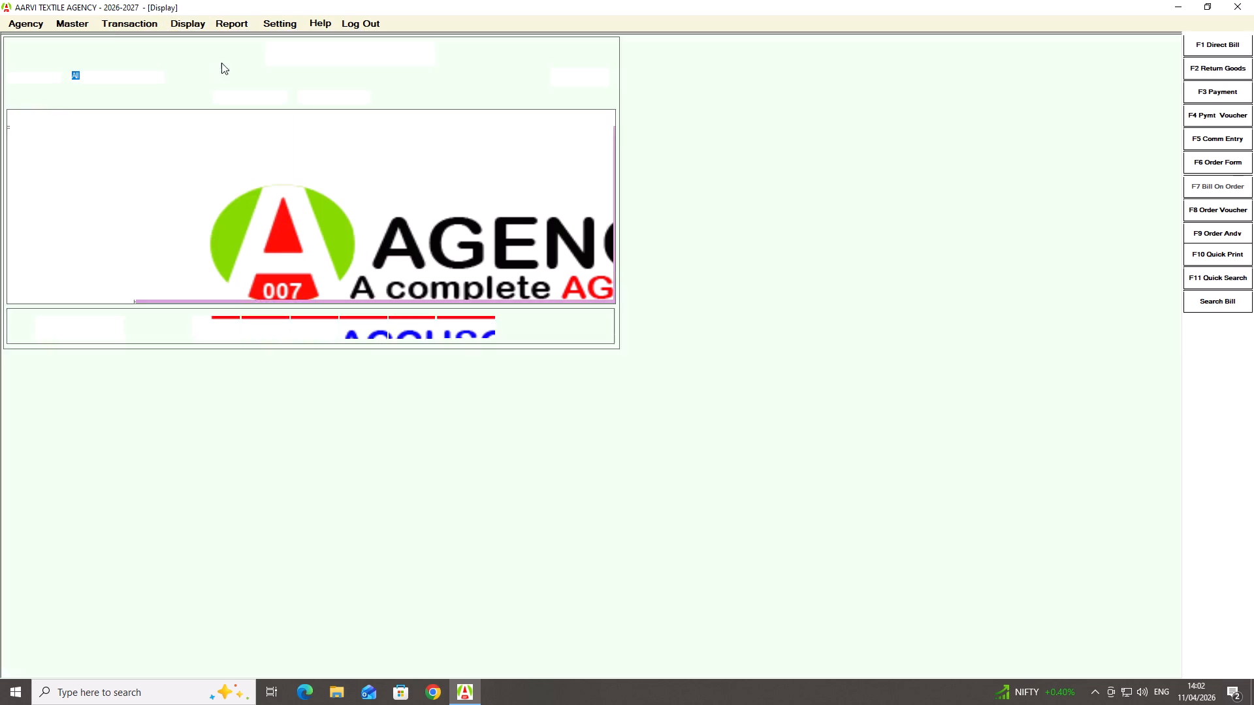
pyautogui.press('Down')
pyautogui.press('Down')
pyautogui.press('Down')
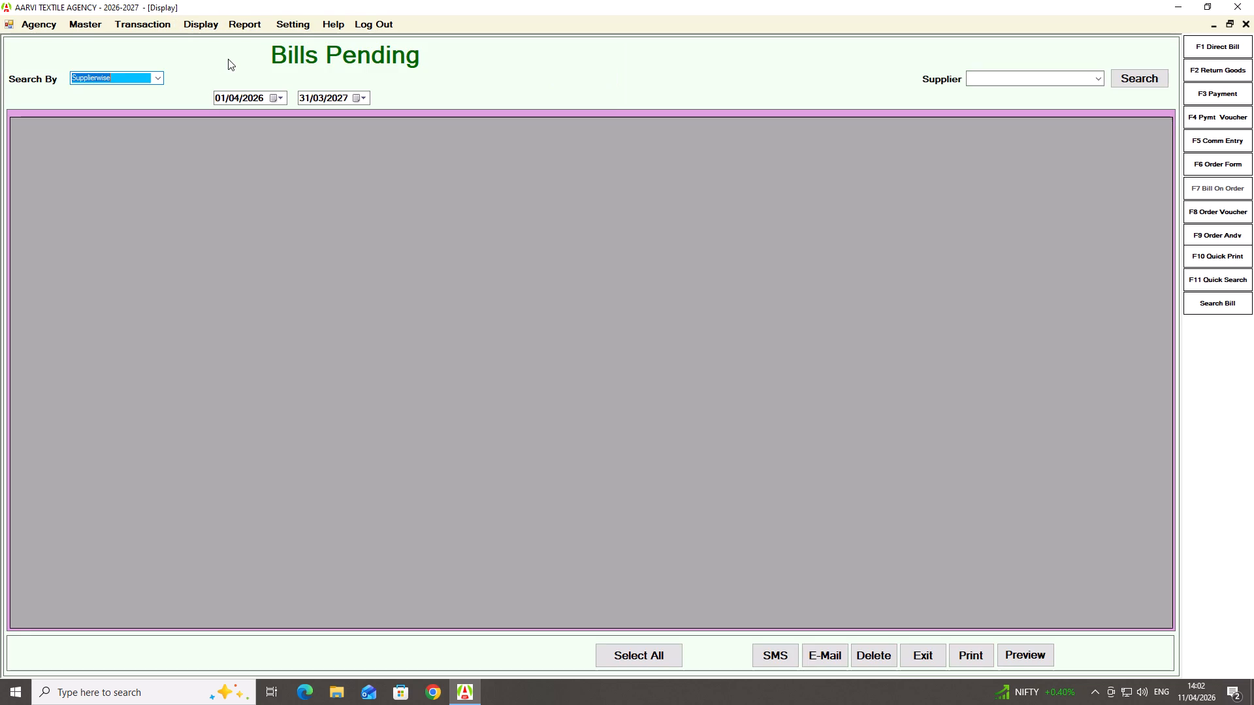
pyautogui.press('Down')
pyautogui.press('Down')
pyautogui.press('Down')
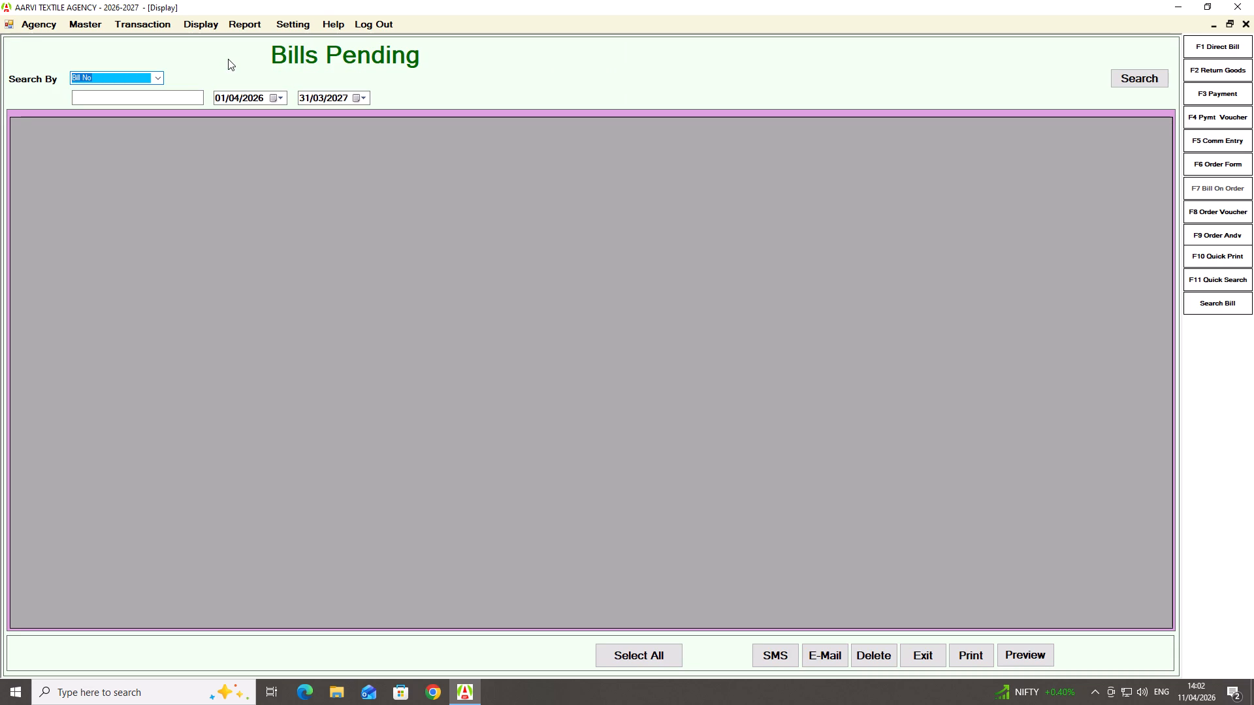
pyautogui.press('Return')
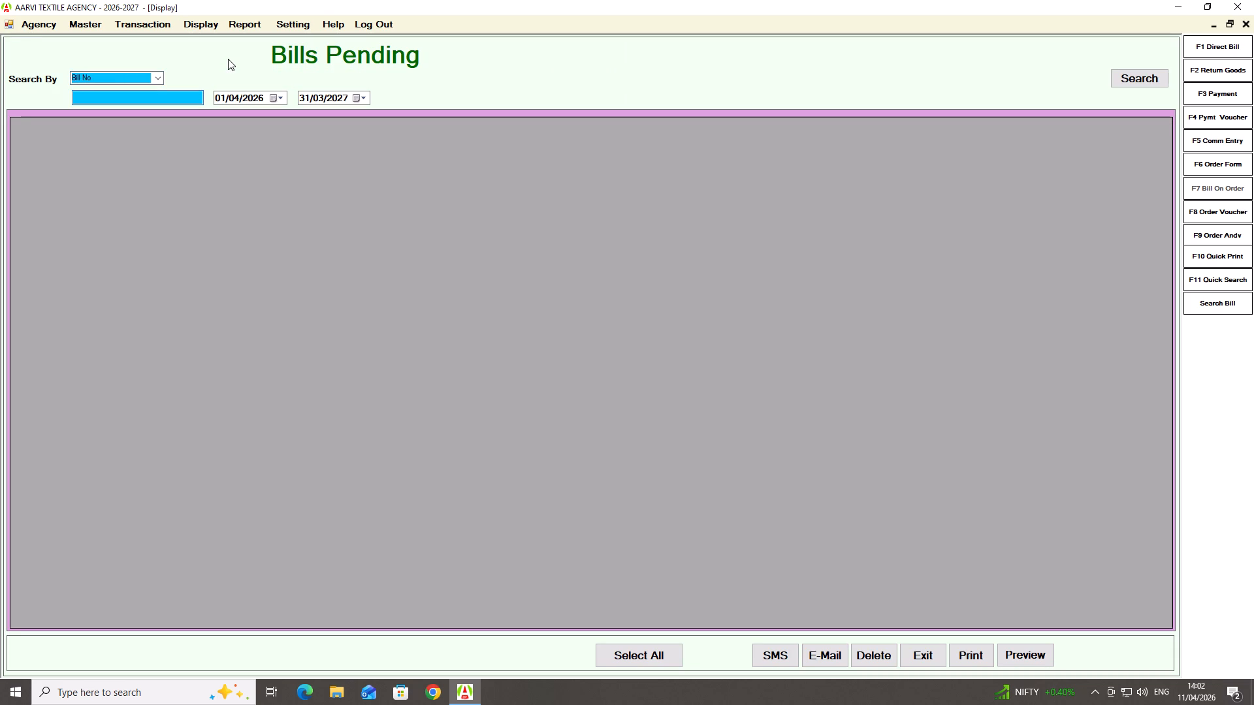
pyautogui.write('3177-N')
pyautogui.press('Return')
pyautogui.press('Return')
pyautogui.press('Return')
pyautogui.press('Return')
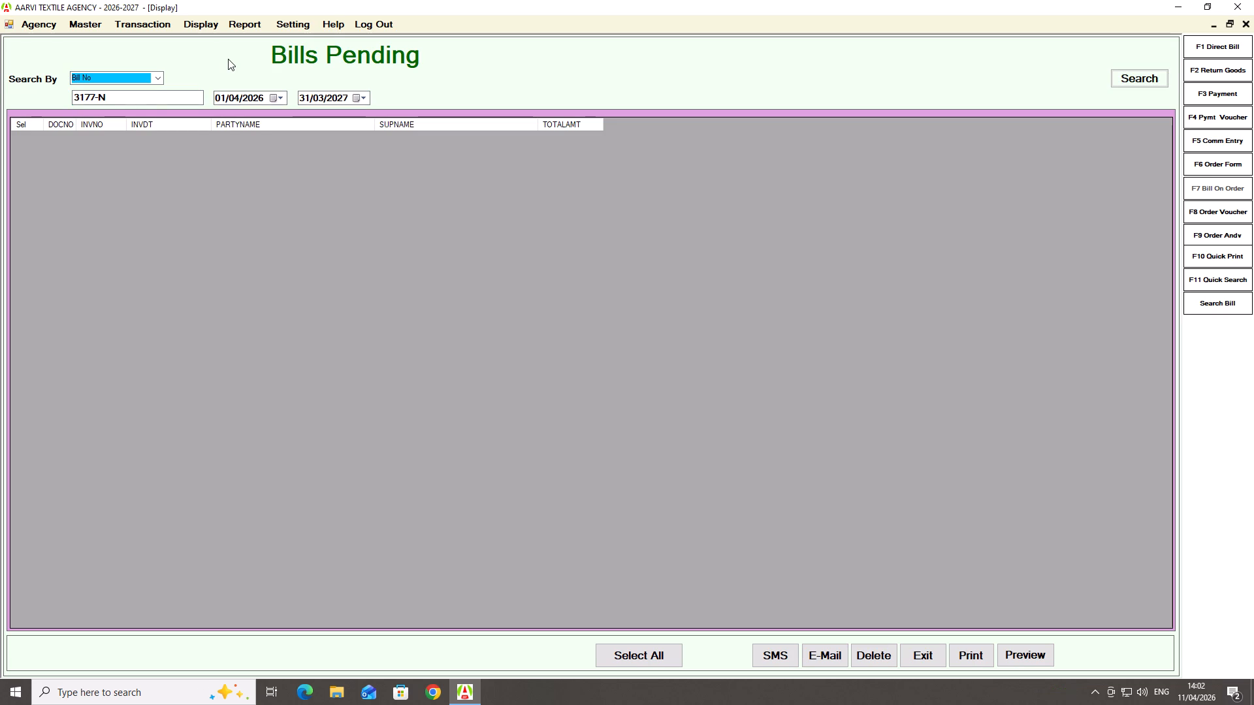
pyautogui.press('Escape')
pyautogui.press('Escape')
# Start a new direct bill with supplier RIDDHI FABRICS and party KAUSHAL SYNTHETIC MILLS, keeping the default entry date and sub-agent.
pyautogui.press('F1')
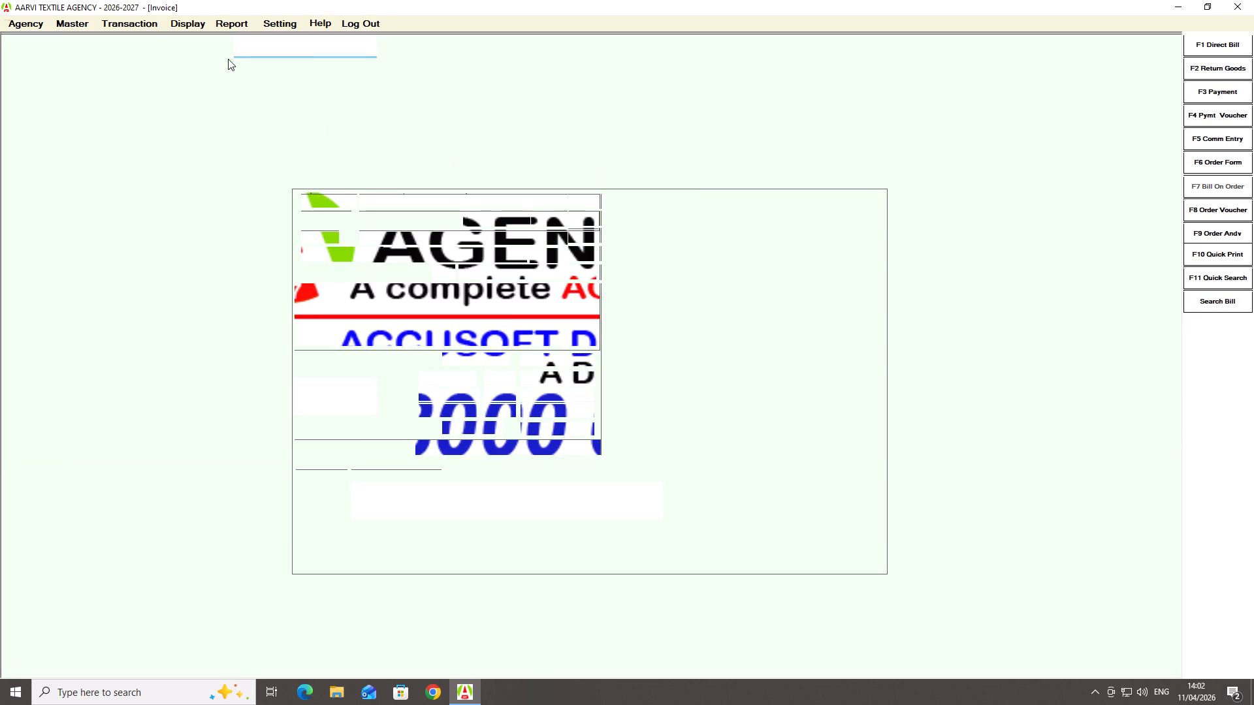
pyautogui.write('RIDD')
pyautogui.press('Down')
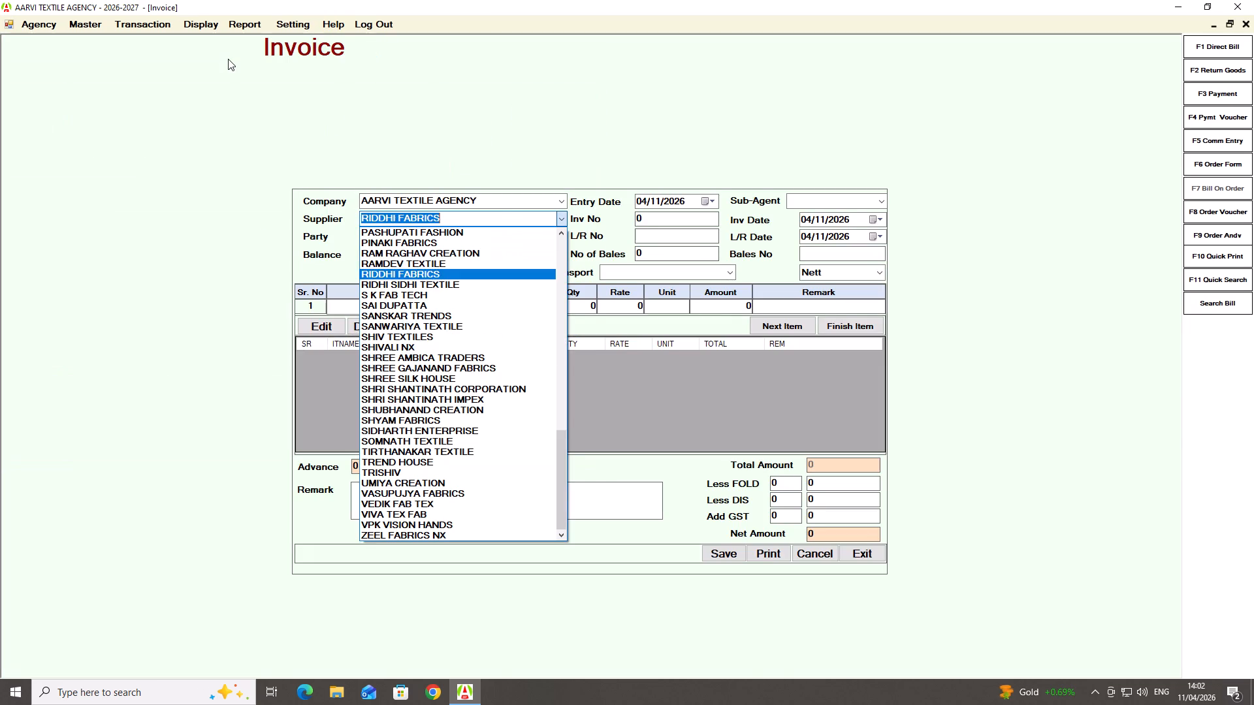
pyautogui.press('Return')
pyautogui.write('KAU')
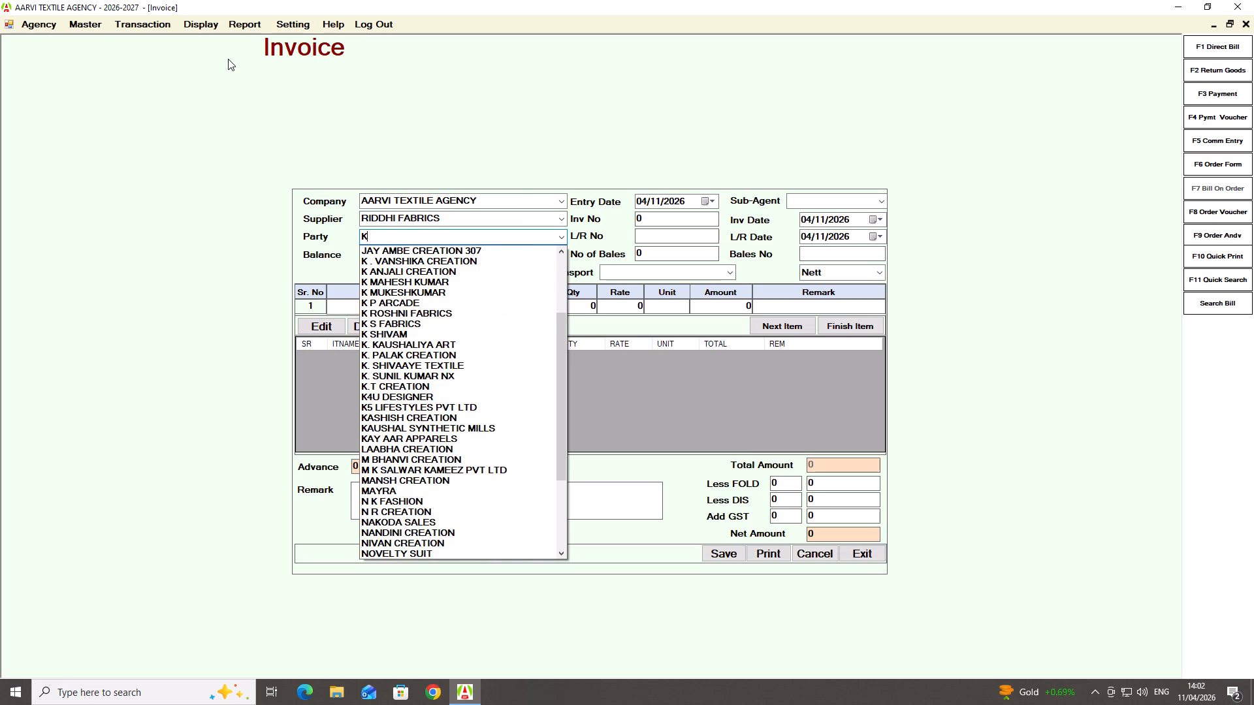
pyautogui.press('Down')
pyautogui.press('Return')
pyautogui.press('Return')
pyautogui.press('Return')
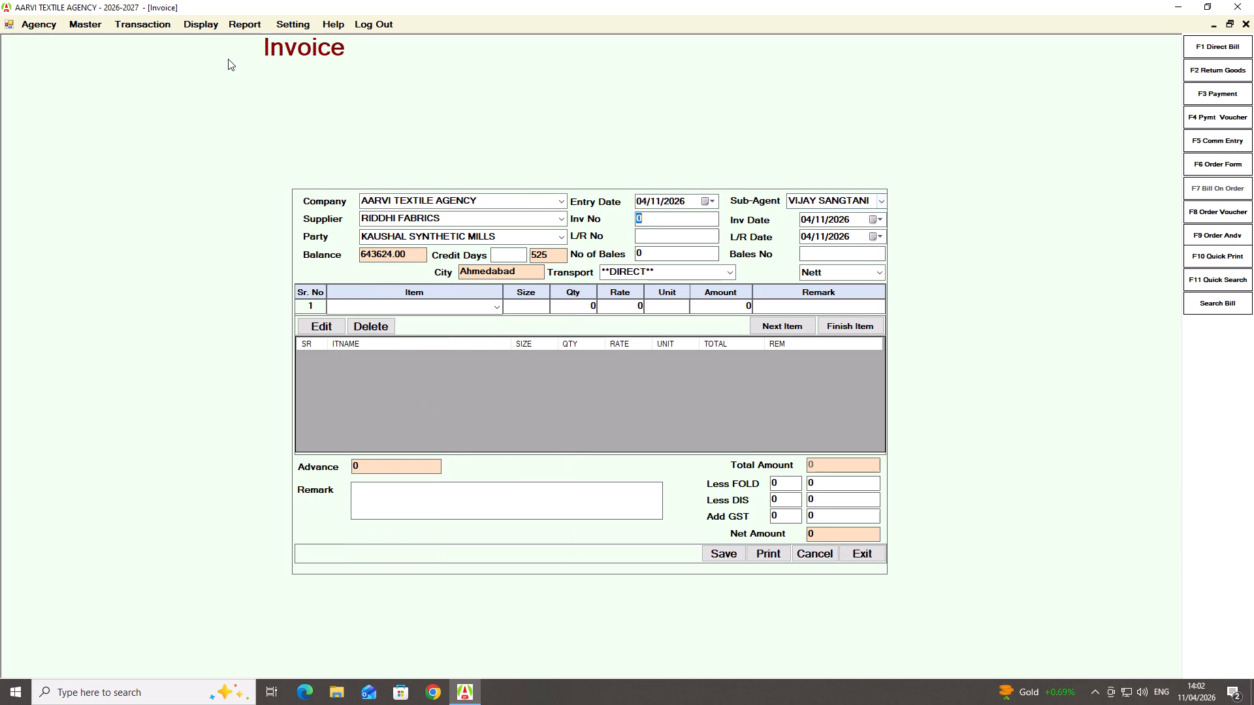
# Enter 3177-D as the invoice number of the new RIDDHI FABRICS bill.
pyautogui.write('3177-')
pyautogui.press('n')
pyautogui.press('Return')
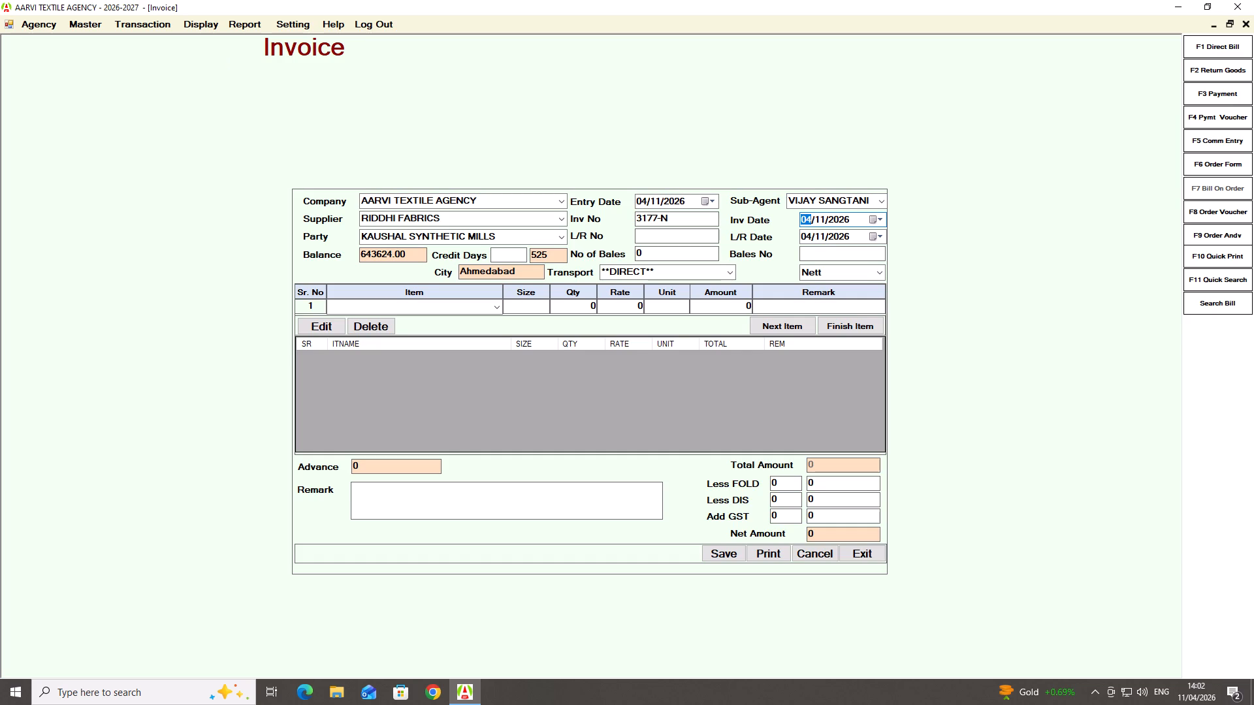
pyautogui.hotkey('shift', 'Tab')
pyautogui.press('BackSpace')
pyautogui.press('d')
pyautogui.press('Return')
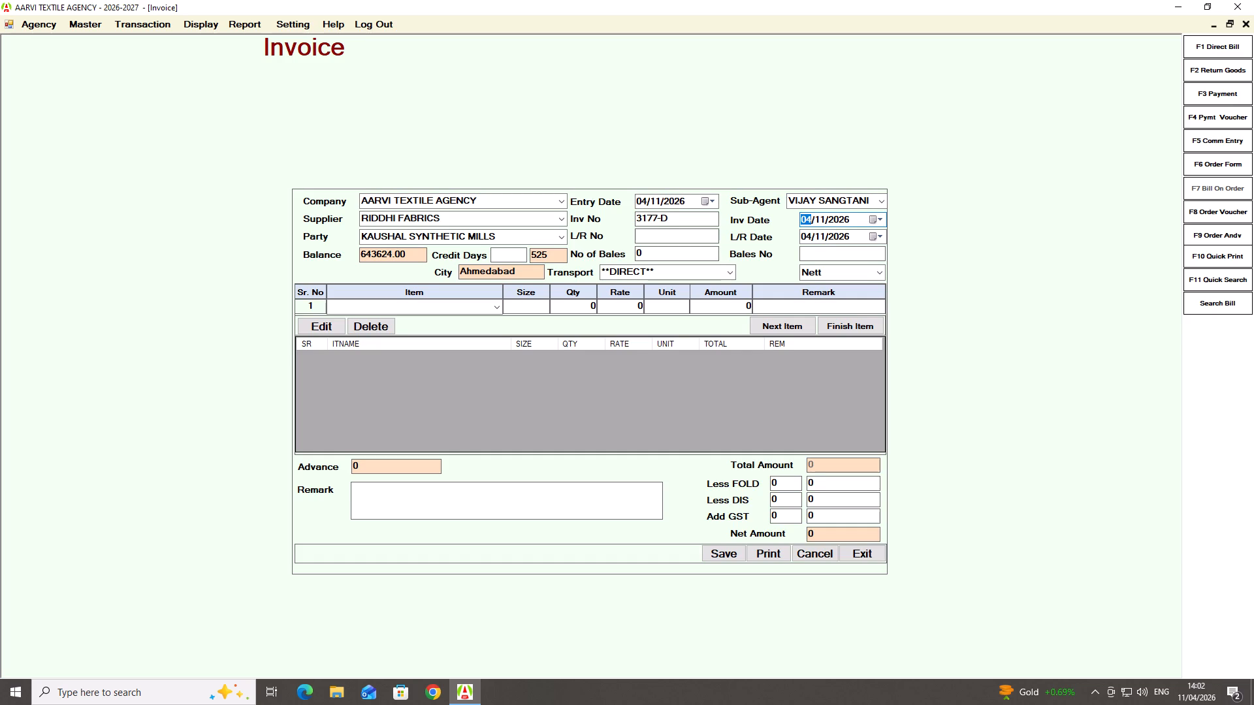
# Set the invoice date and L/R date of bill 3177-D to 06/10/2026, leaving the L/R number and bales details at their defaults.
pyautogui.press('6')
pyautogui.press('Return')
pyautogui.press('Return')
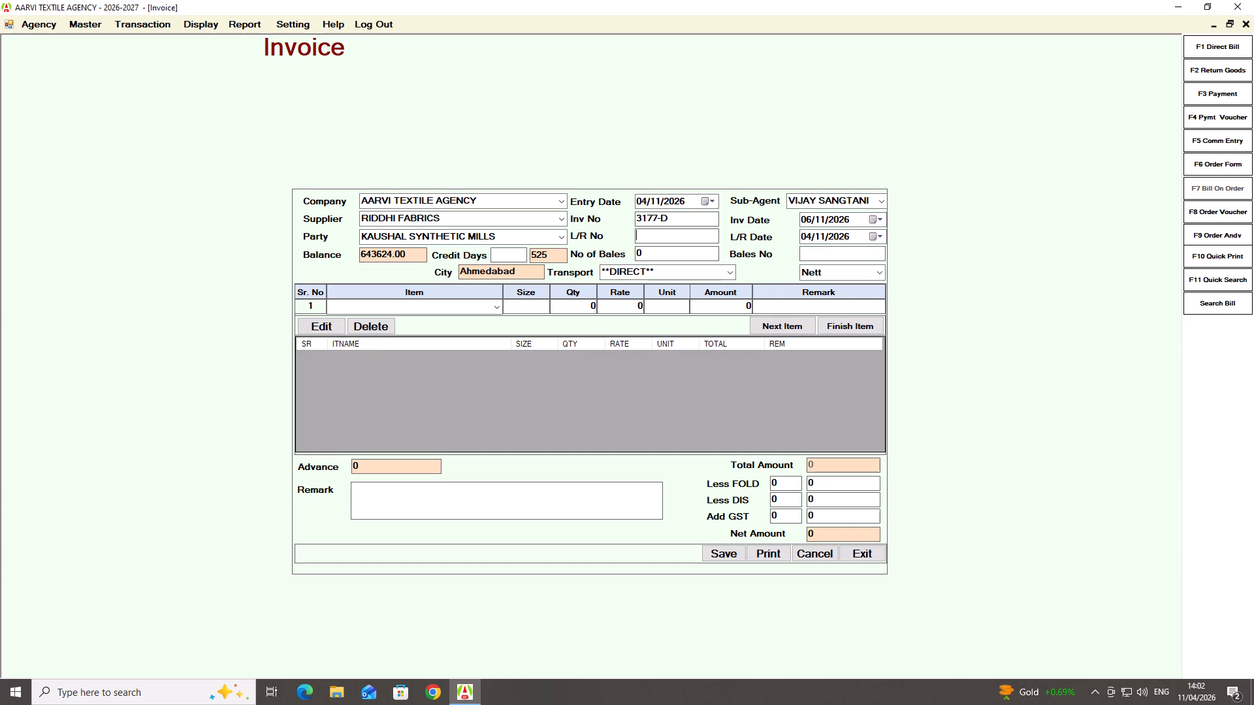
pyautogui.hotkey('shift', 'Tab')
pyautogui.press('Right')
pyautogui.press('Down')
pyautogui.press('Return')
pyautogui.press('Return')
pyautogui.press('6')
pyautogui.press('Right')
pyautogui.press('Down')
pyautogui.press('Left')
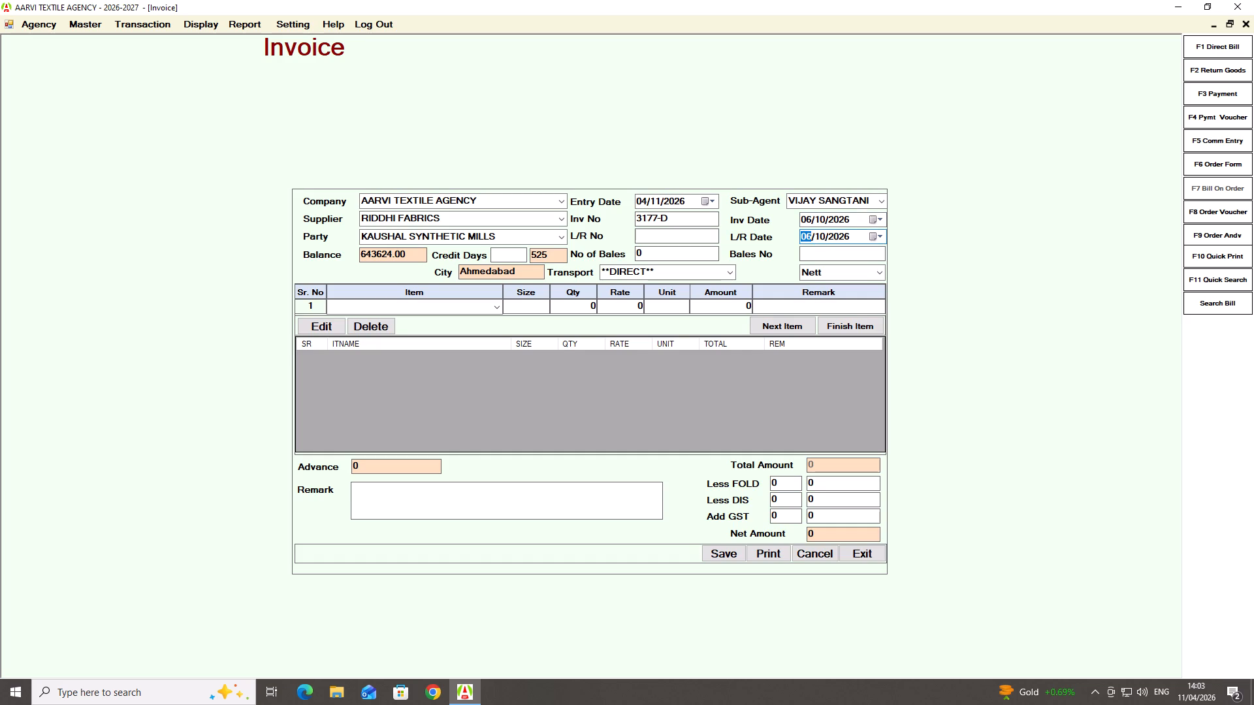
pyautogui.press('Return')
pyautogui.press('Return')
pyautogui.press('Return')
pyautogui.press('Return')
pyautogui.press('Return')
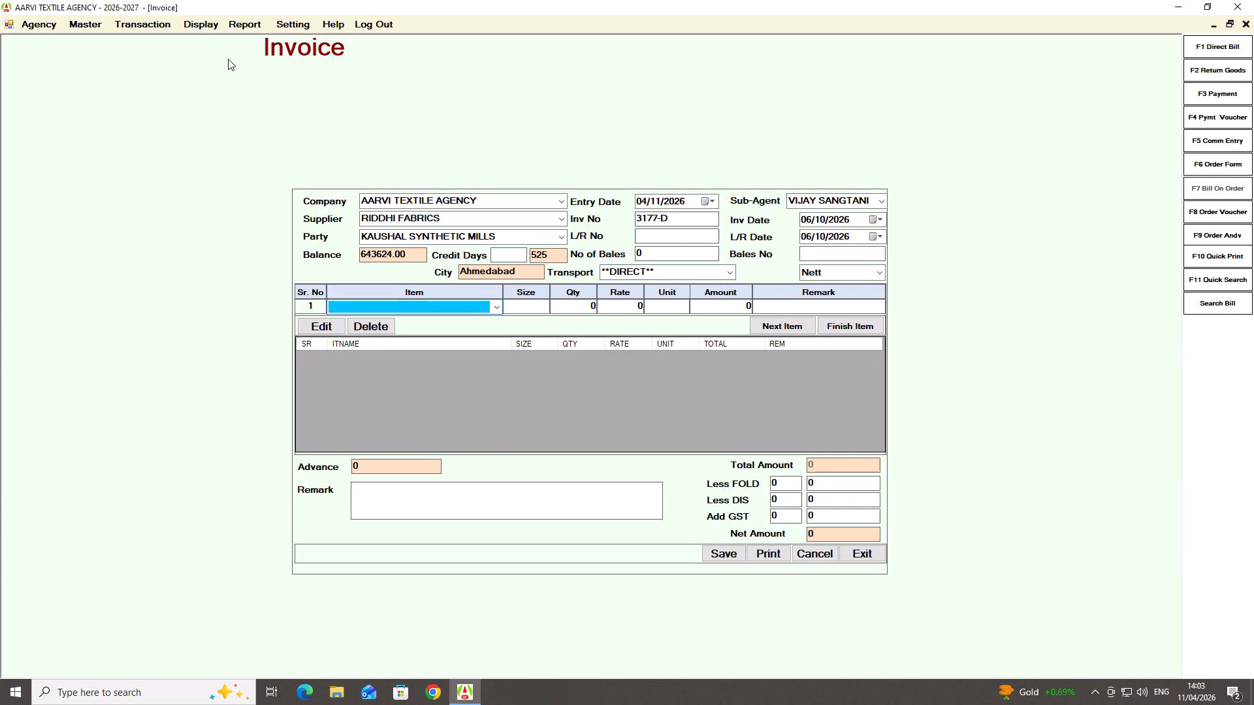
# Add FABRICS as the first item of bill 3177-D with quantity 679.49 at rate 82.
pyautogui.write('fab')
pyautogui.press('Down')
pyautogui.press('Return')
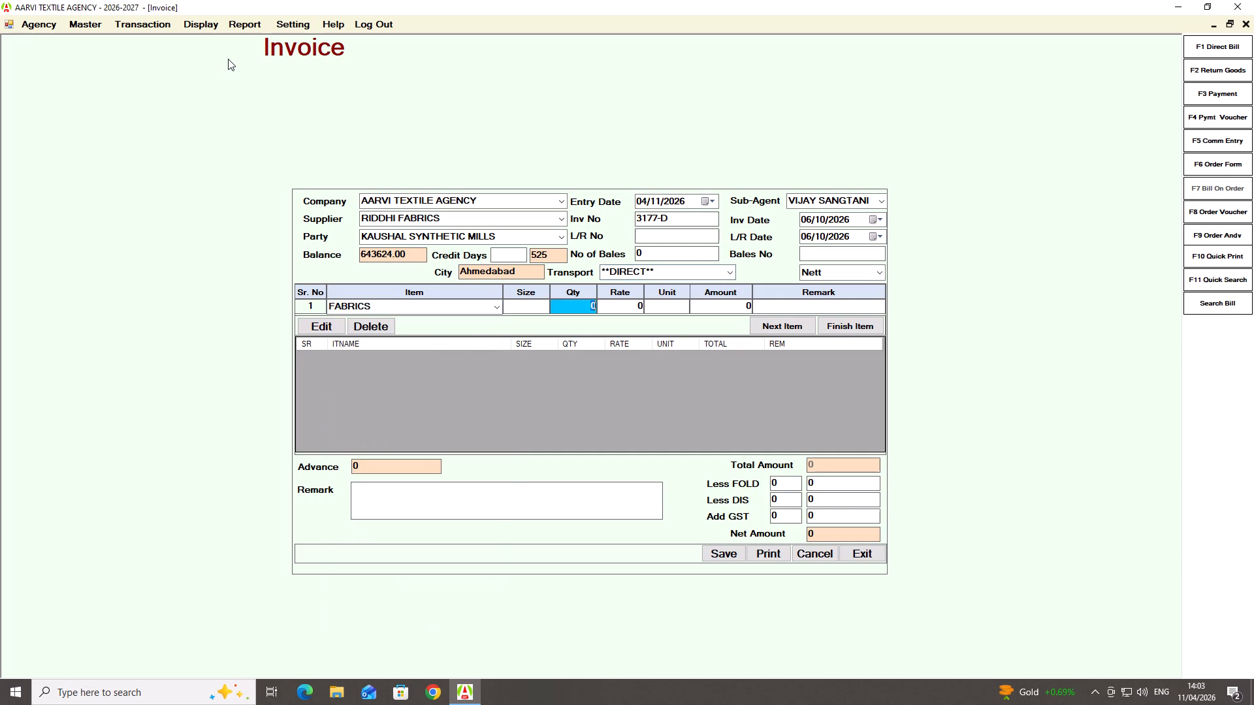
pyautogui.write('679.49')
pyautogui.press('Return')
pyautogui.write('82')
pyautogui.press('Return')
pyautogui.press('Return')
pyautogui.press('Return')
pyautogui.press('Return')
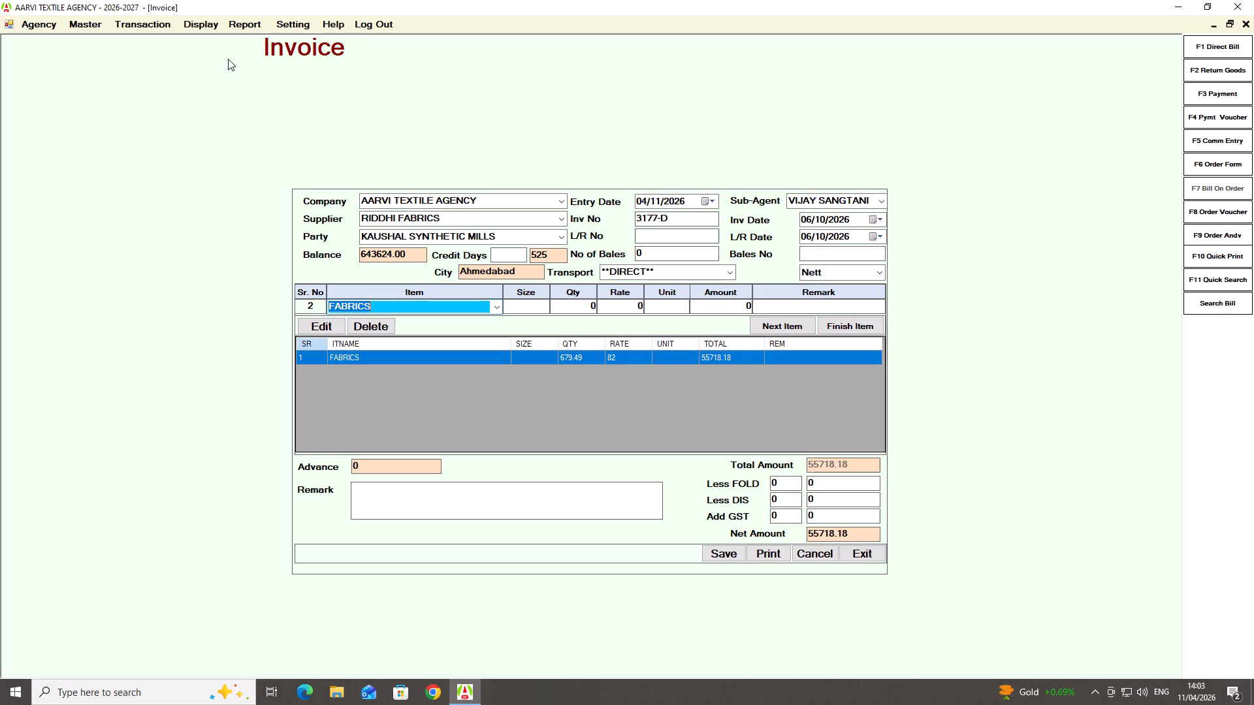
# Add FABRICS as the second item of bill 3177-D with quantity 232.80 at rate 62, and finish the item list.
pyautogui.press('Return')
pyautogui.write('232.')
pyautogui.write('80')
pyautogui.press('Return')
pyautogui.write('62')
pyautogui.press('Return')
pyautogui.press('Return')
pyautogui.press('Return')
pyautogui.press('Right')
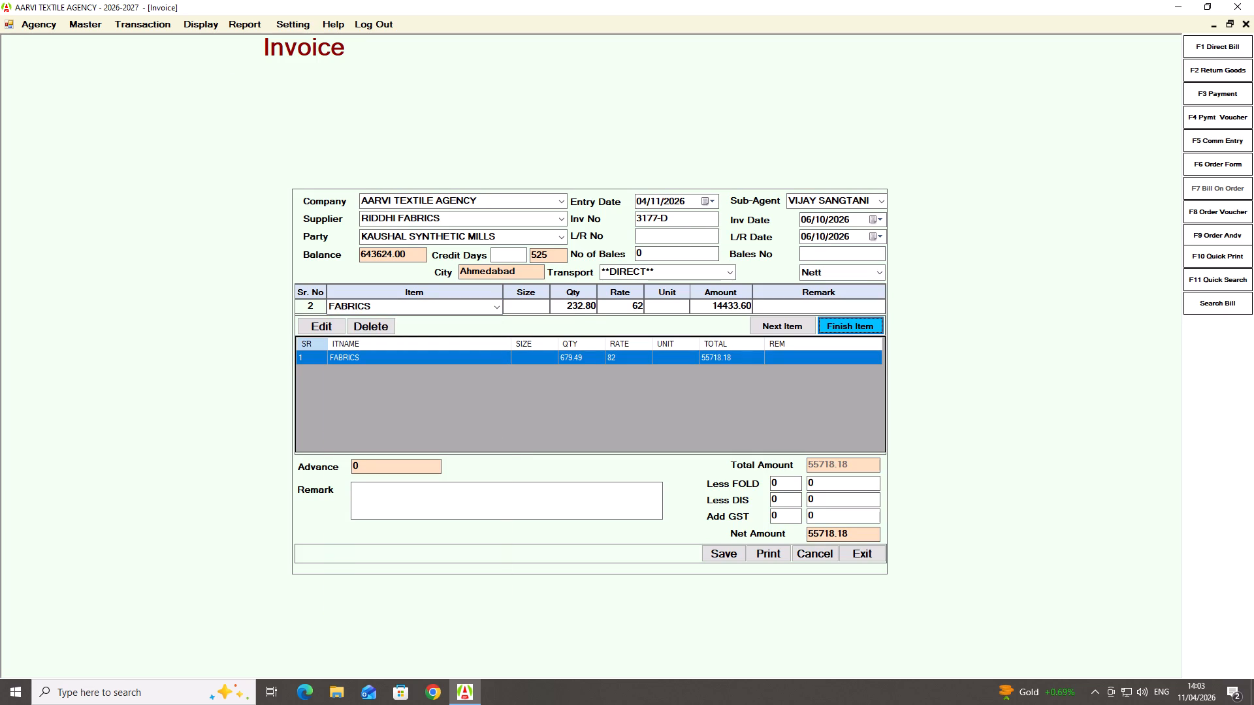
pyautogui.press('Return')
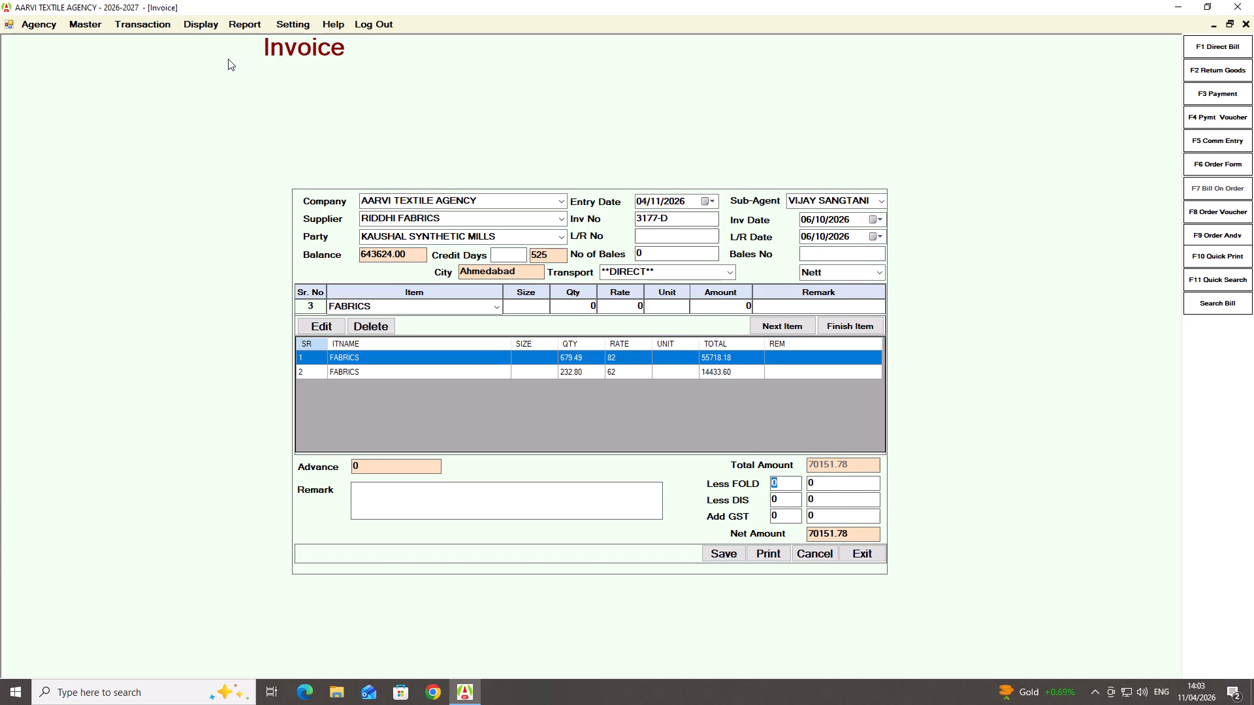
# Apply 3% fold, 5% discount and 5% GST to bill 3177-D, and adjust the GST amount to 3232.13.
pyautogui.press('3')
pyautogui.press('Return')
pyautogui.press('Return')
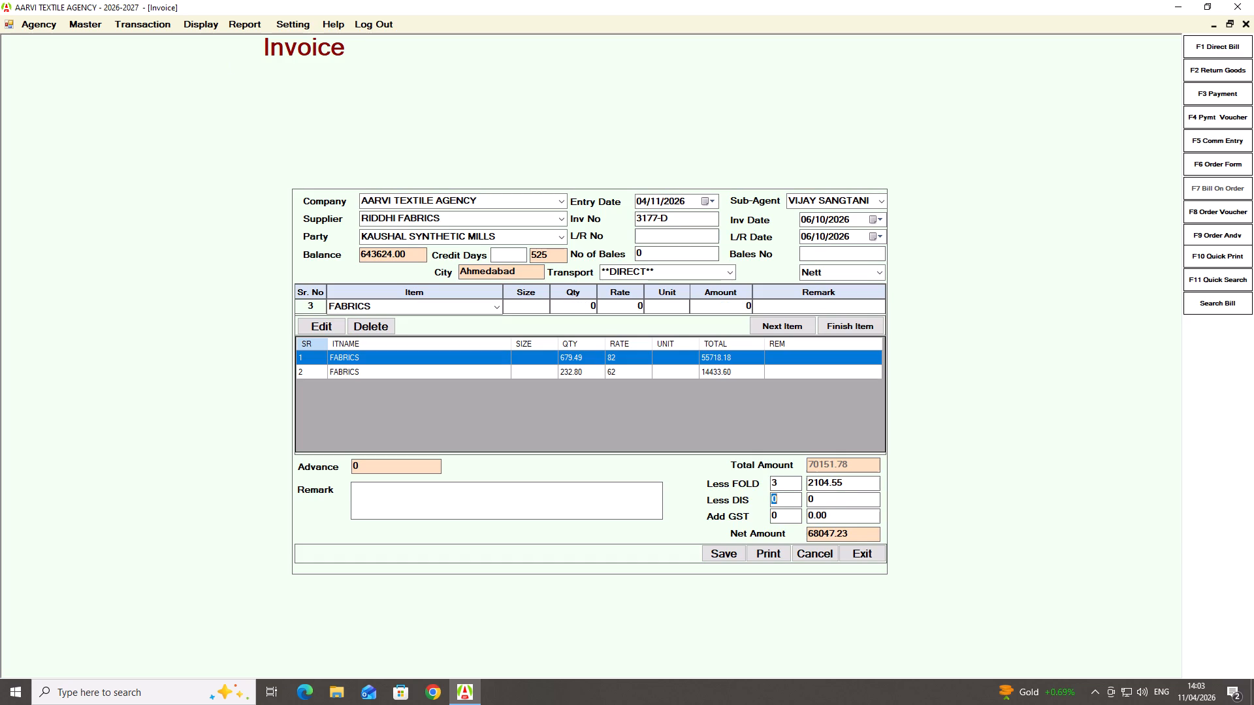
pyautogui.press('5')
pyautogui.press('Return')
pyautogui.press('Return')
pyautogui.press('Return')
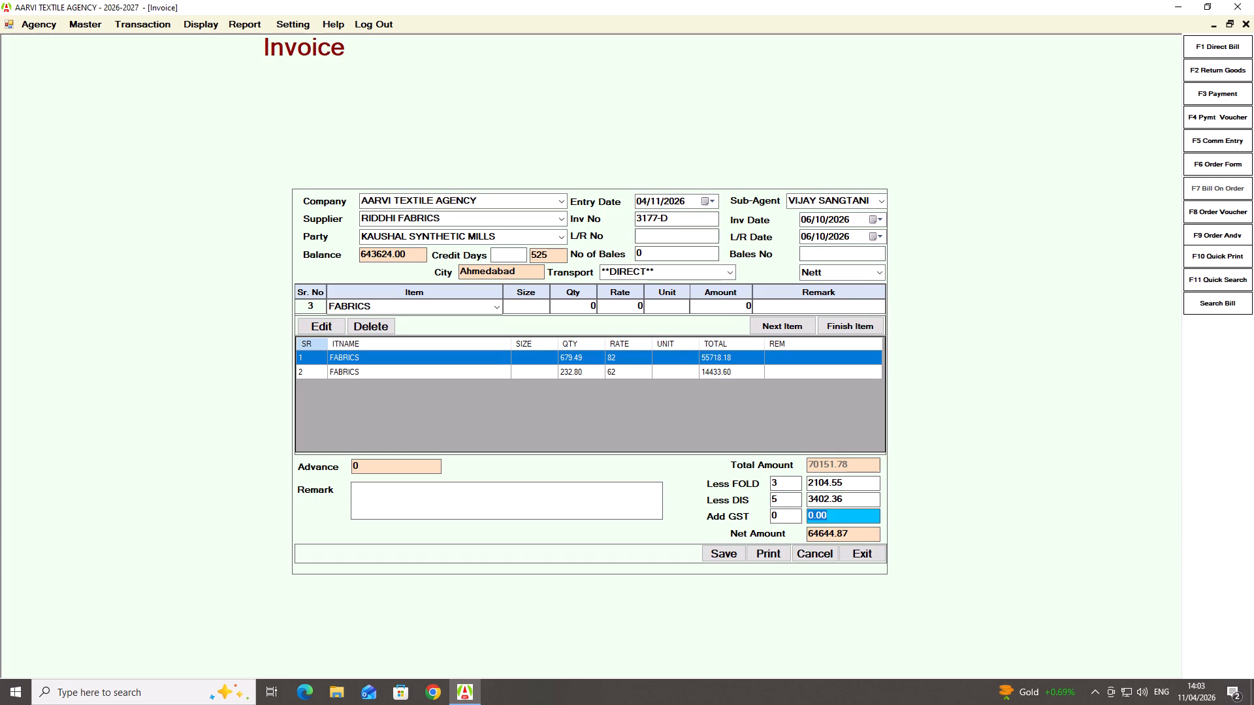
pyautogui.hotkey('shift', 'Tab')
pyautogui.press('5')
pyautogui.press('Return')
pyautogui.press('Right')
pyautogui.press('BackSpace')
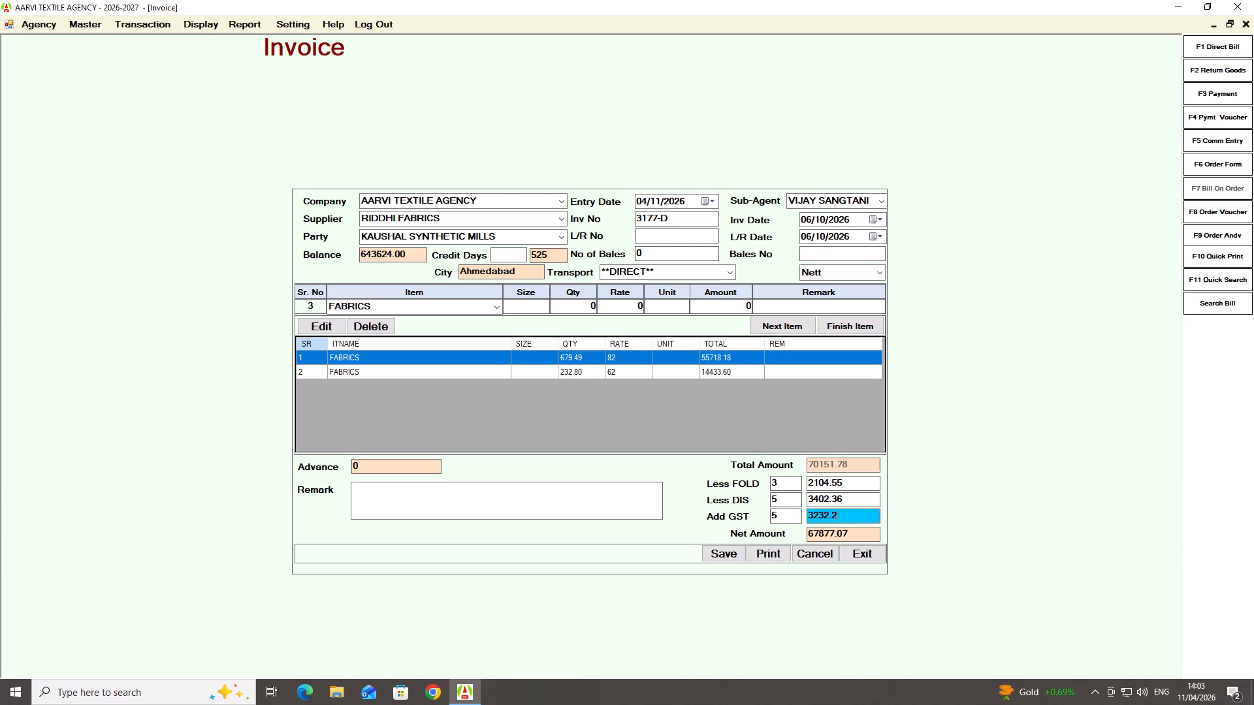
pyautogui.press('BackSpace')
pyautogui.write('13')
# Set the fold of bill 3177-D to 0, and re-enter the 5% discount and 5% GST to recalculate their amounts.
pyautogui.click(777, 486)
pyautogui.press('BackSpace')
pyautogui.press('Return')
pyautogui.press('Return')
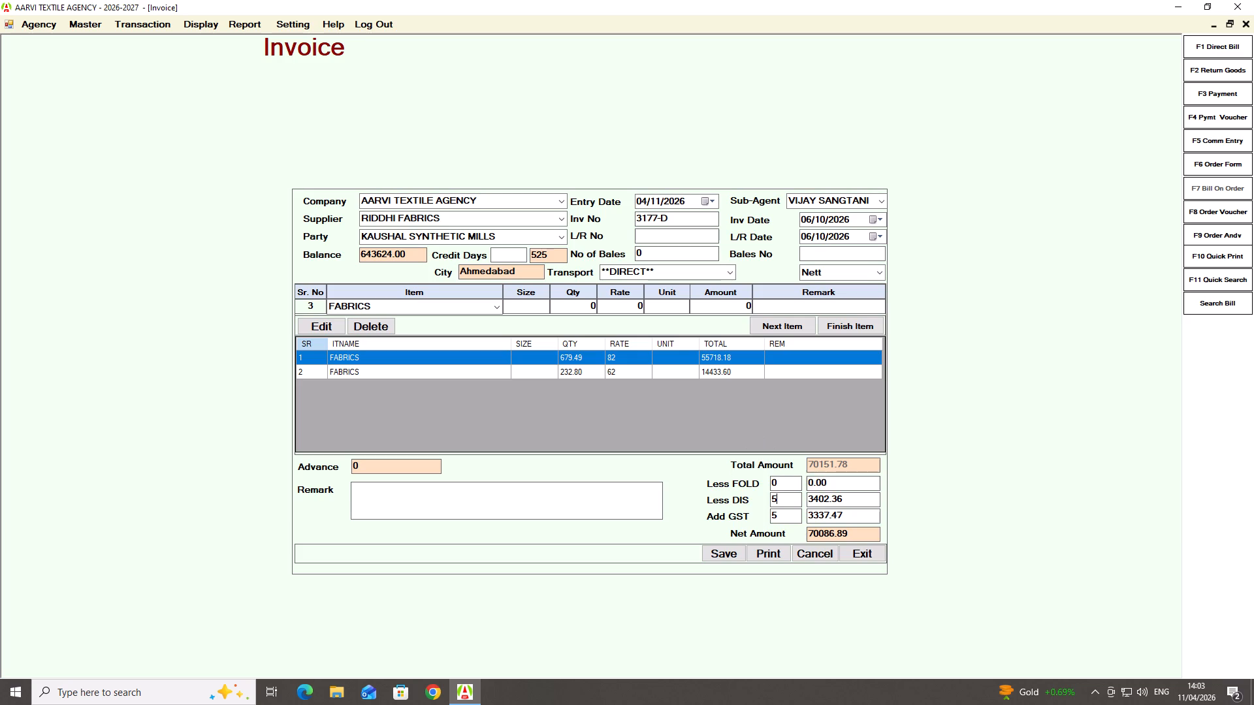
pyautogui.press('Return')
pyautogui.press('Return')
pyautogui.press('Return')
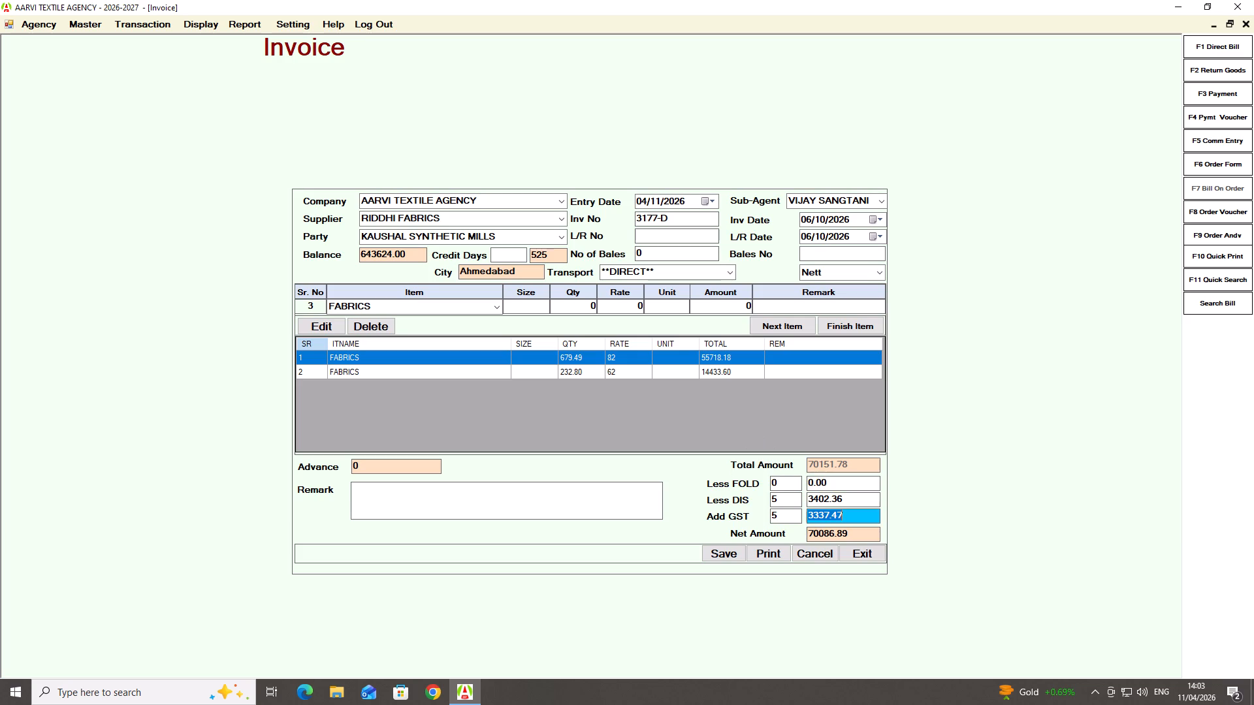
pyautogui.hotkey('shift', 'Tab')
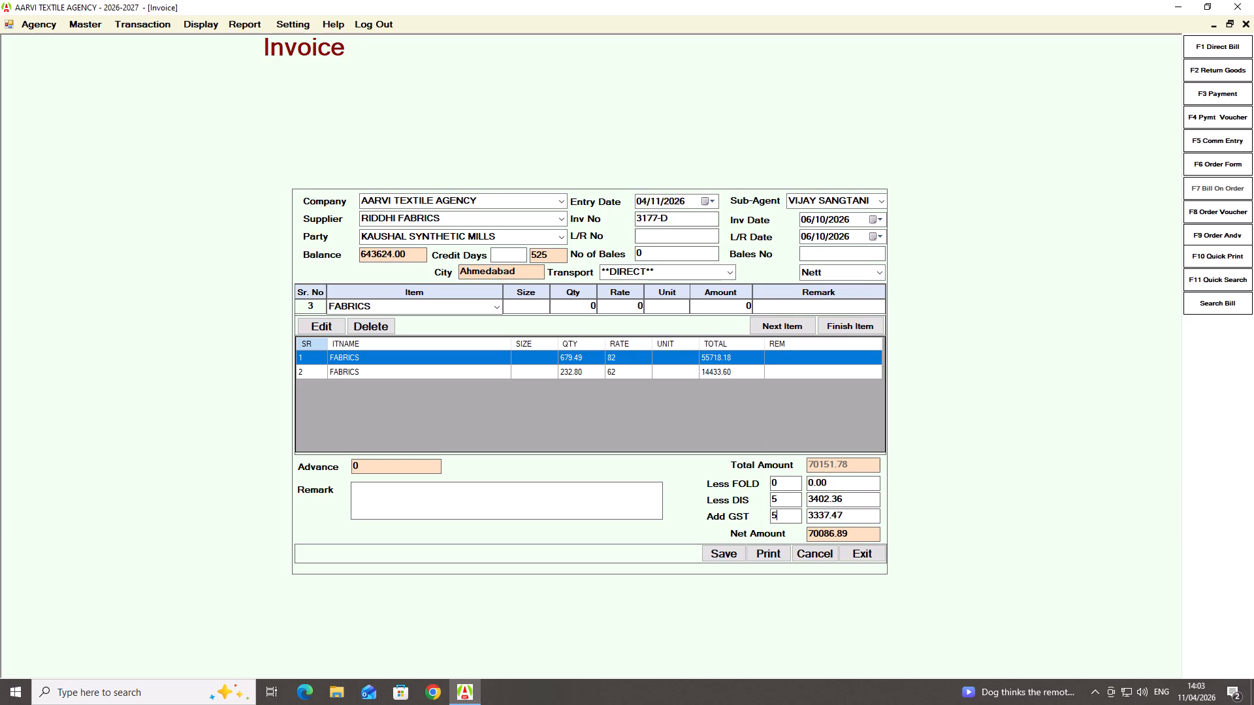
pyautogui.hotkey('shift', 'Tab')
pyautogui.hotkey('shift', 'Tab')
pyautogui.hotkey('shift', 'Tab')
pyautogui.hotkey('shift', 'Tab')
pyautogui.hotkey('shift', 'Tab')
pyautogui.hotkey('shift', 'Tab')
pyautogui.press('BackSpace')
pyautogui.press('5')
pyautogui.press('Return')
pyautogui.press('Return')
pyautogui.press('BackSpace')
pyautogui.press('5')
pyautogui.press('Return')
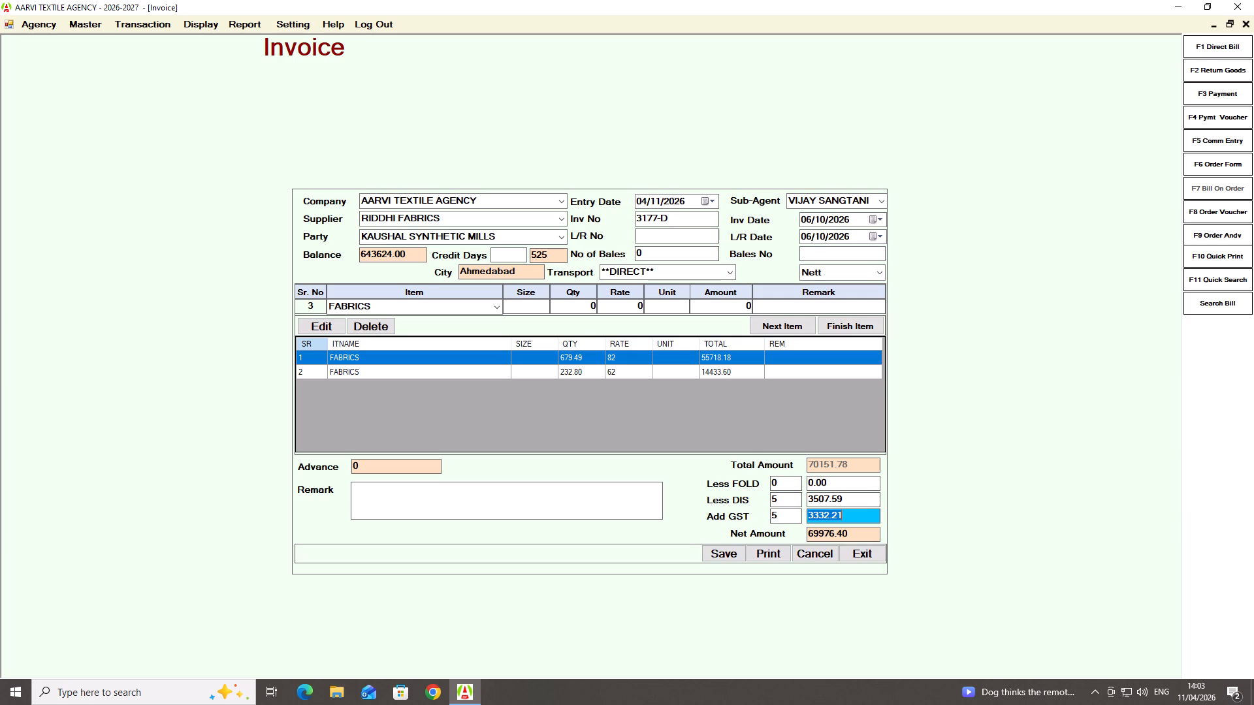
# Adjust the GST amount of bill 3177-D to 3331.81 and save the bill.
pyautogui.press('Right')
pyautogui.press('BackSpace')
pyautogui.press('BackSpace')
pyautogui.press('BackSpace')
pyautogui.press('BackSpace')
pyautogui.press('1')
pyautogui.press('.')
pyautogui.write('81')
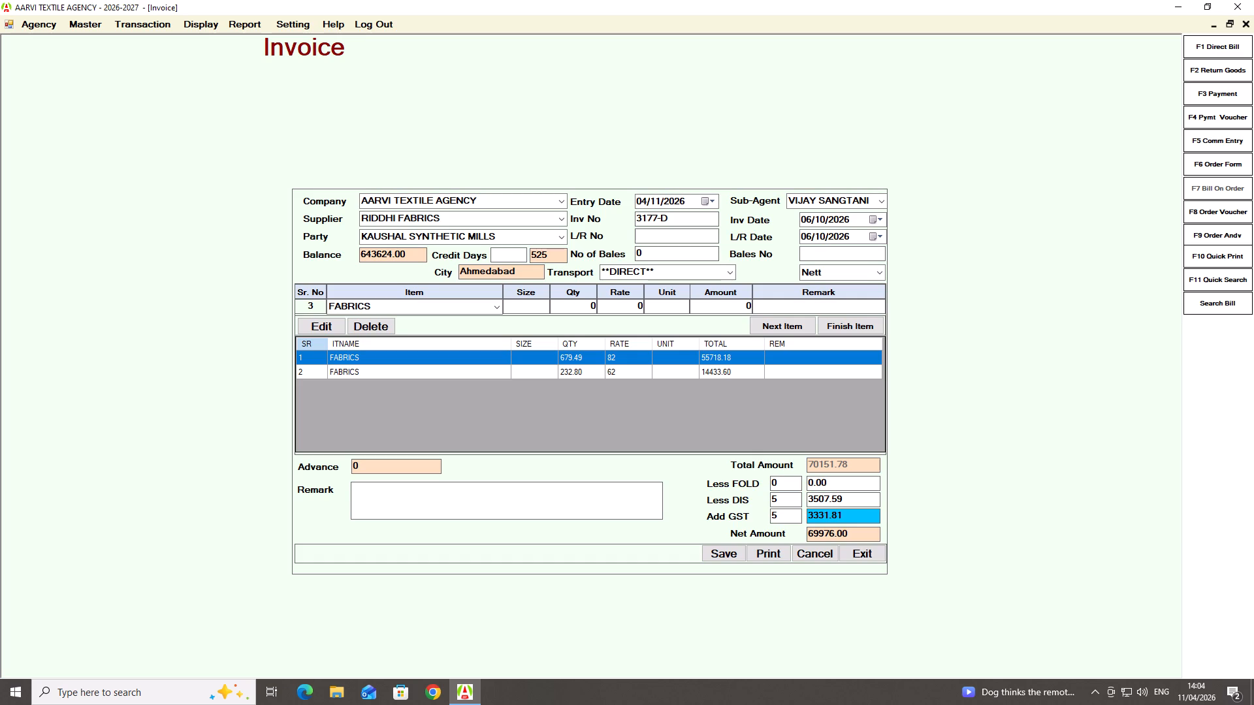
pyautogui.press('Return')
pyautogui.press('Return')
pyautogui.press('Return')
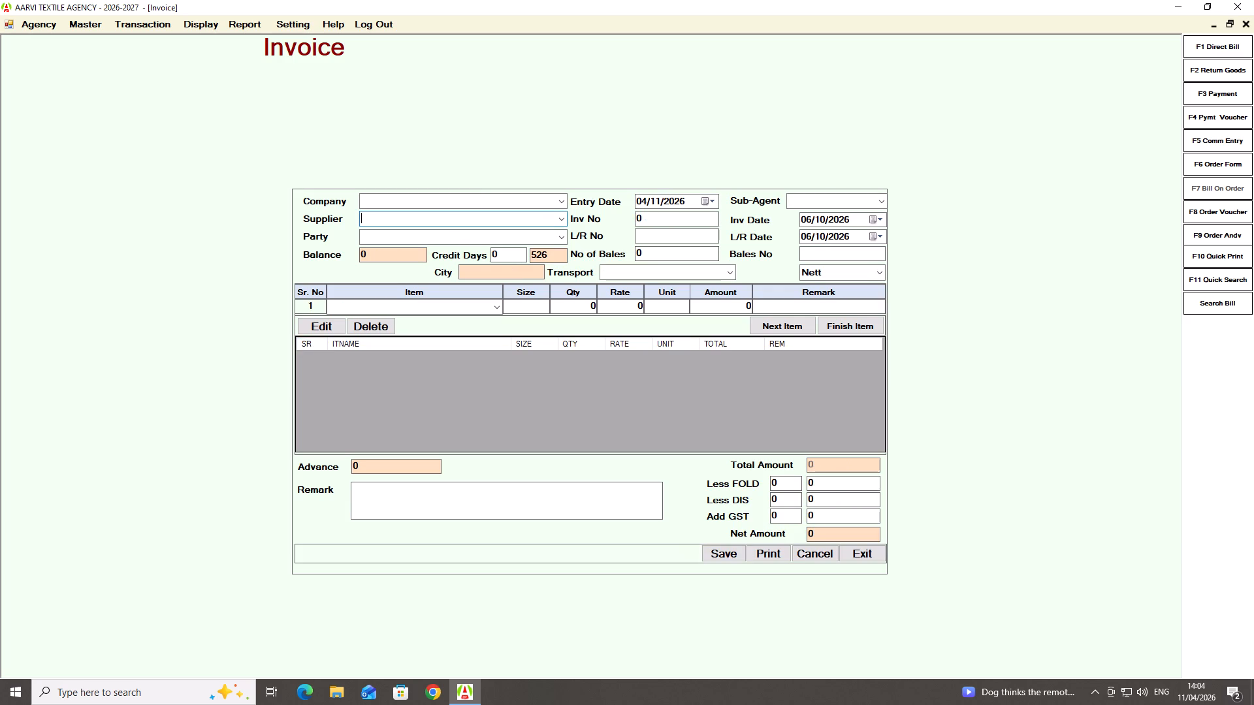
# Start the next direct bill with supplier RIDDHI FABRICS and party KAUSHAL SYNTHETIC MILLS, keeping the default entry date and sub-agent.
pyautogui.write('ridd')
pyautogui.press('Down')
pyautogui.press('Return')
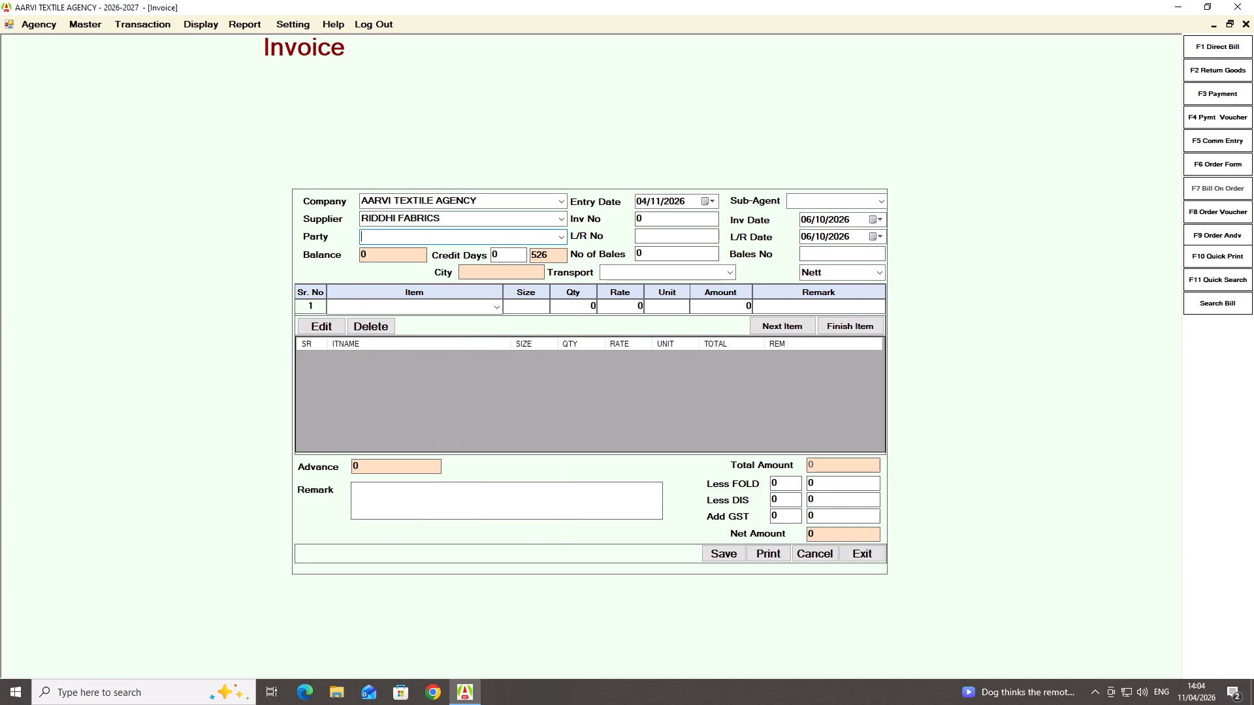
pyautogui.write('kau')
pyautogui.press('Down')
pyautogui.press('Return')
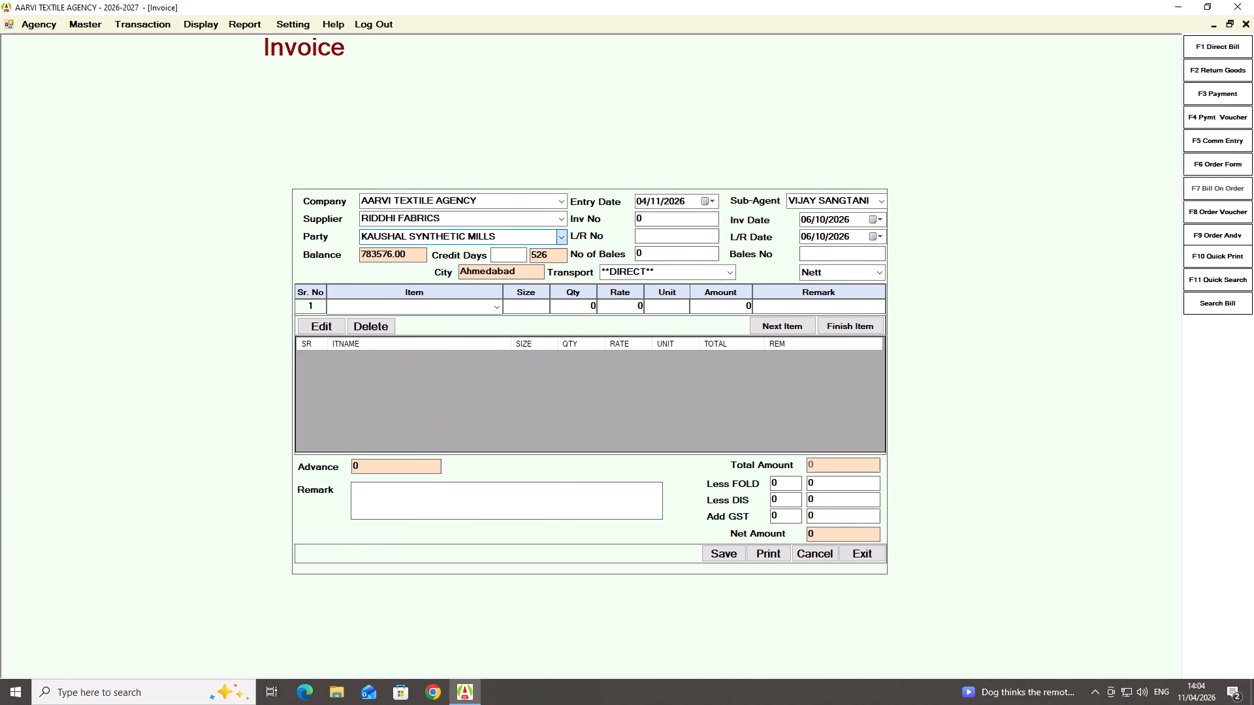
pyautogui.press('Return')
pyautogui.press('Return')
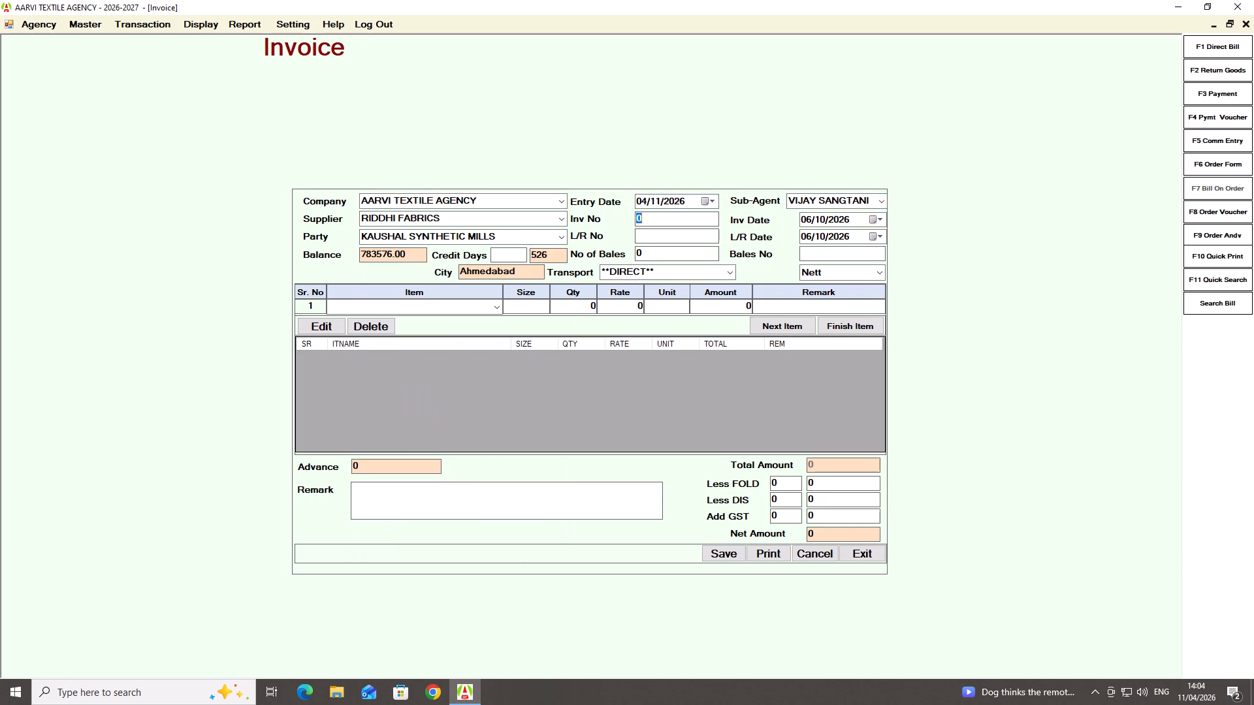
# Enter invoice number 3083-D with invoice and L/R dates 01/10/2026, keeping the default transport, bales and Nett settings.
pyautogui.write('3083-')
pyautogui.press('d')
pyautogui.press('Return')
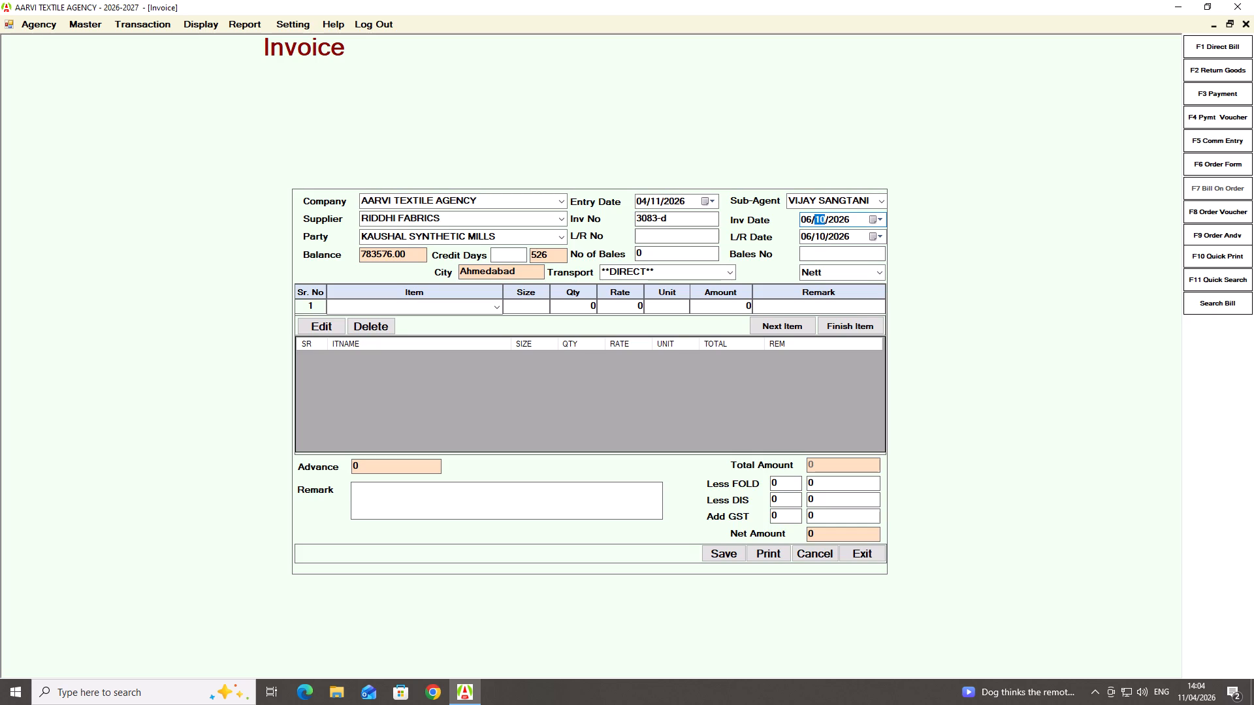
pyautogui.press('Left')
pyautogui.press('1')
pyautogui.press('Return')
pyautogui.press('Return')
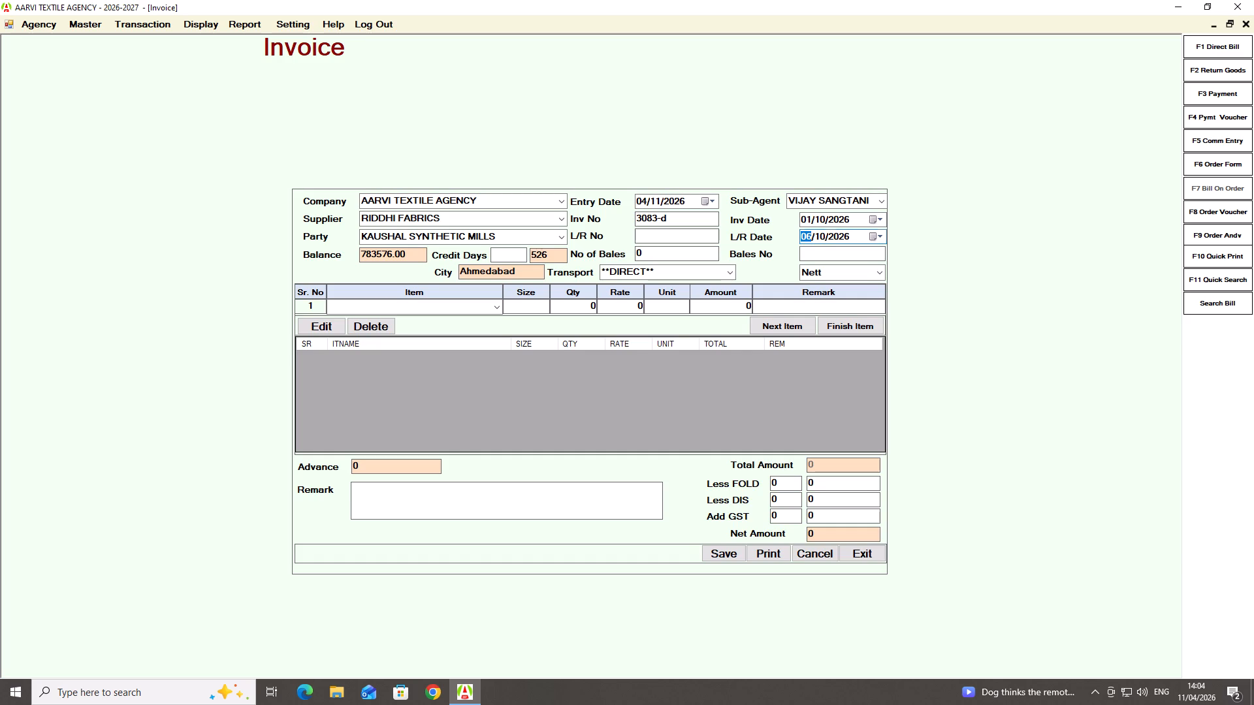
pyautogui.press('1')
pyautogui.press('Return')
pyautogui.press('Return')
pyautogui.press('Return')
pyautogui.press('Return')
pyautogui.press('Return')
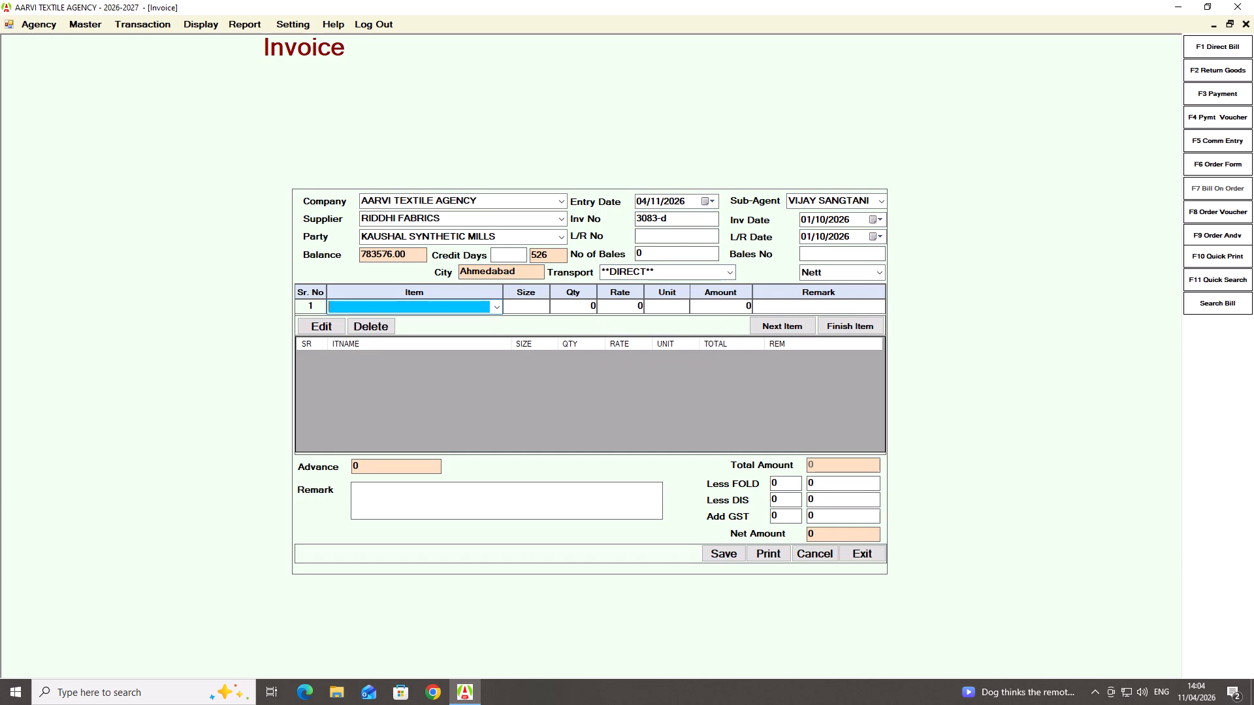
# Add FABRICS as the first item of bill 3083-D with quantity 310.4 and rate 87.
pyautogui.write('fab')
pyautogui.press('Down')
pyautogui.press('Return')
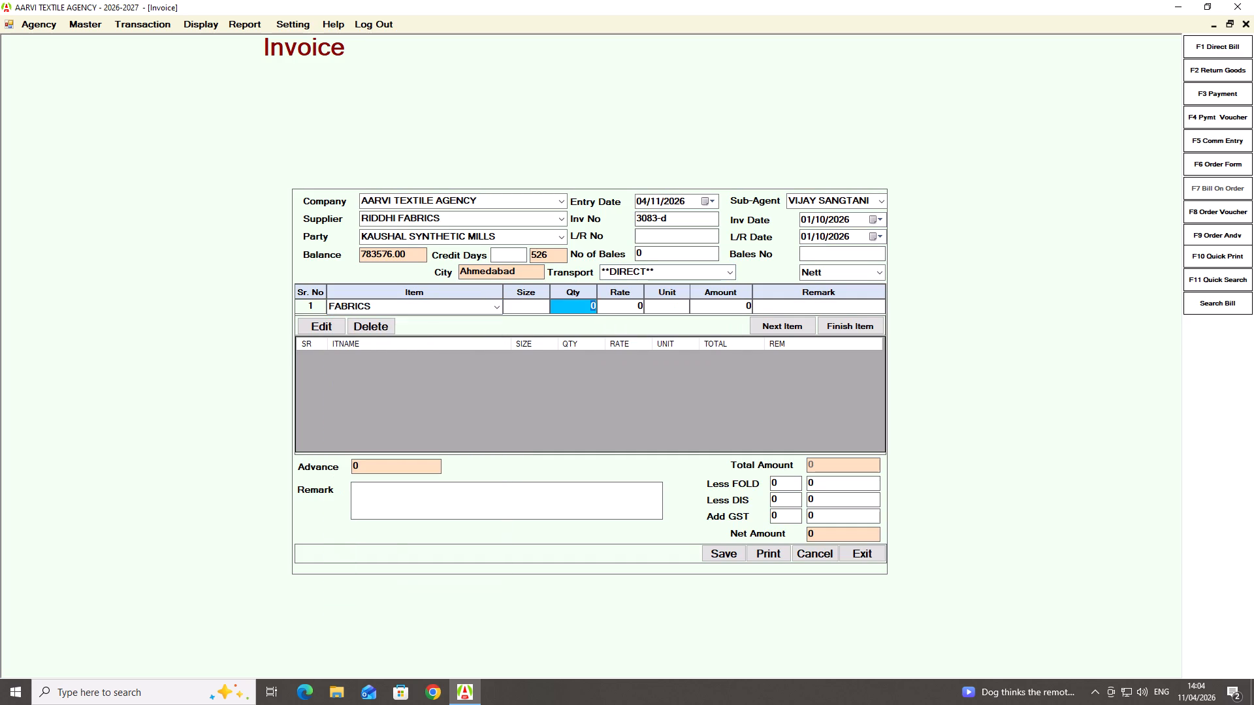
pyautogui.write('310.4')
pyautogui.press('Return')
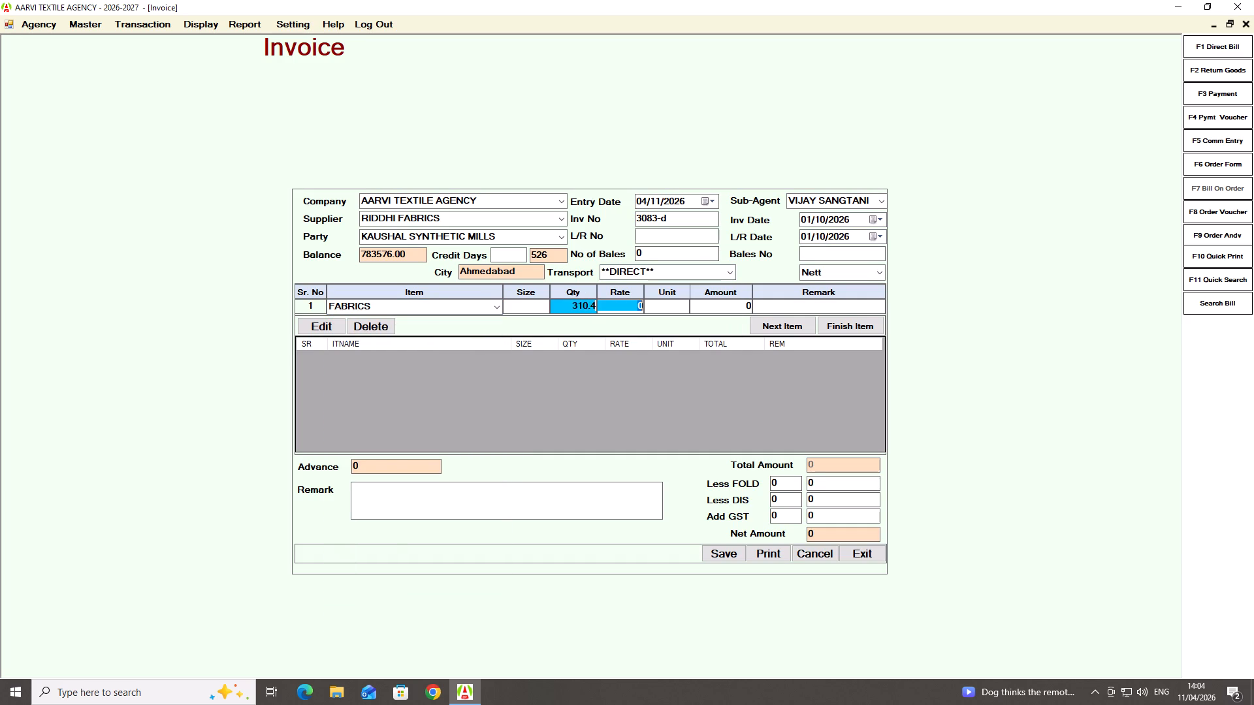
pyautogui.write('87')
pyautogui.press('Return')
pyautogui.press('Return')
pyautogui.press('Return')
pyautogui.press('Return')
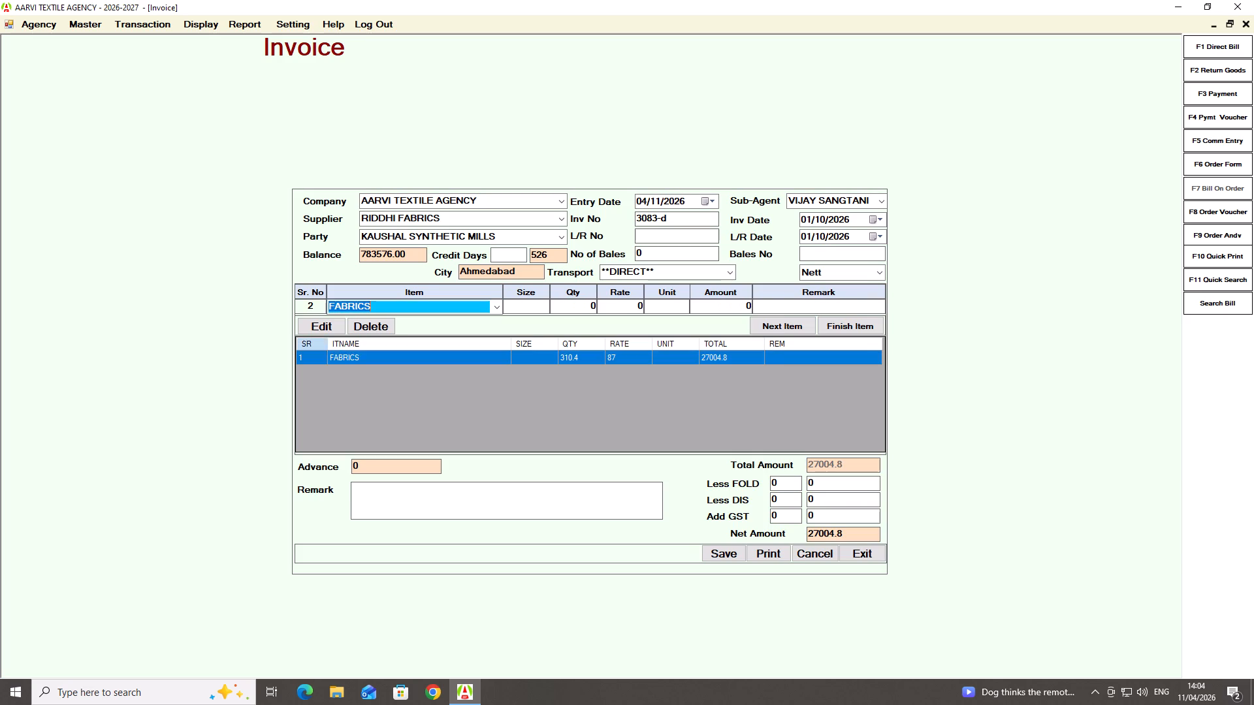
# Add a second FABRICS item with quantity 184.3 and rate 62, and finish the item list of bill 3083-D.
pyautogui.press('Return')
pyautogui.write('184.36')
pyautogui.press('Return')
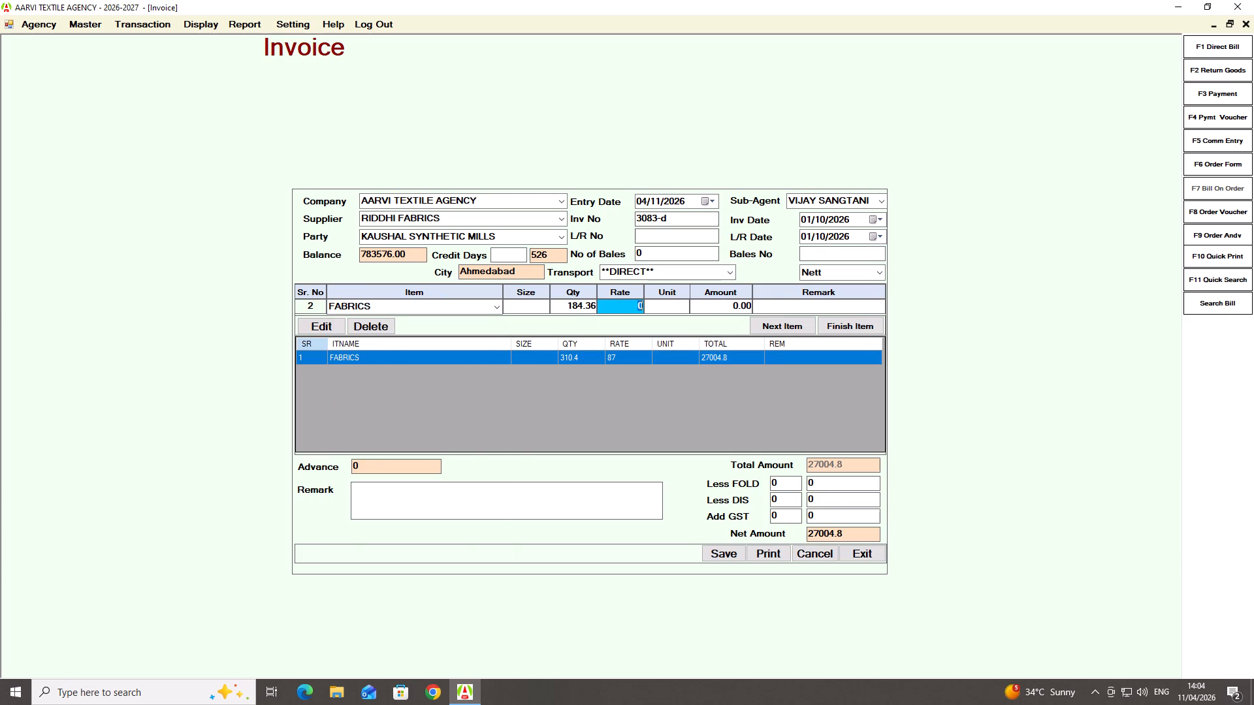
pyautogui.hotkey('shift', 'Tab')
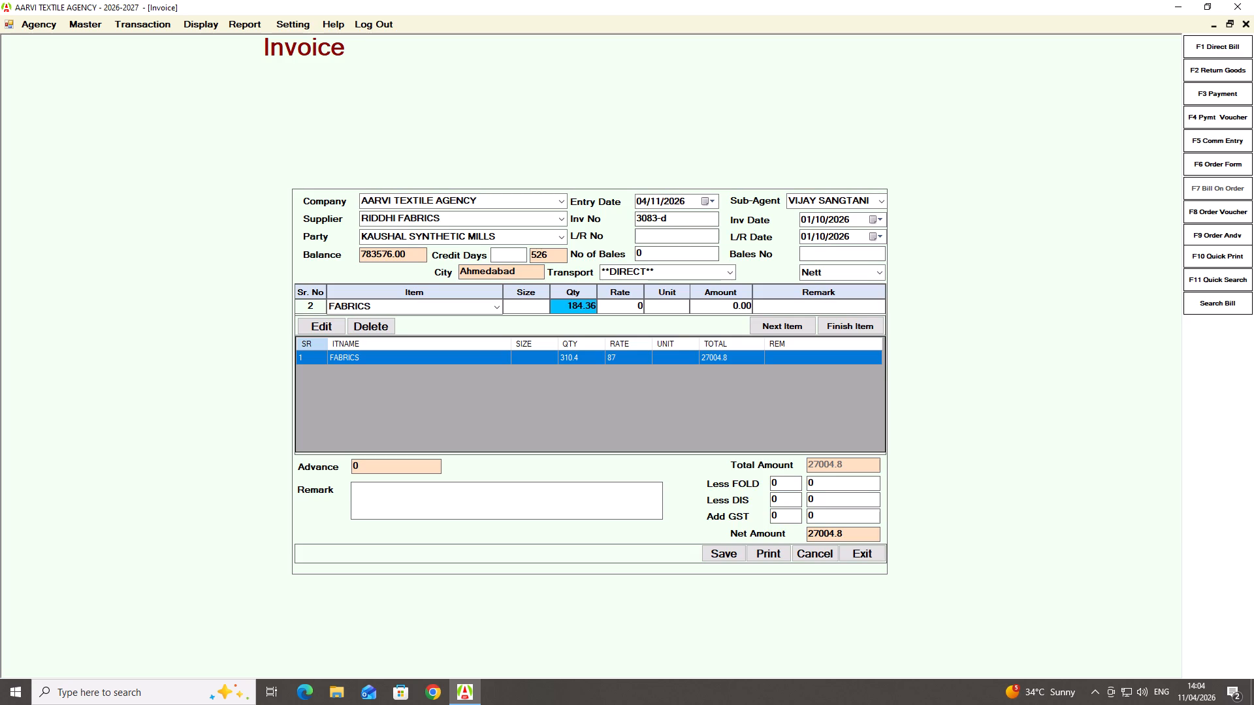
pyautogui.press('BackSpace')
pyautogui.press('Return')
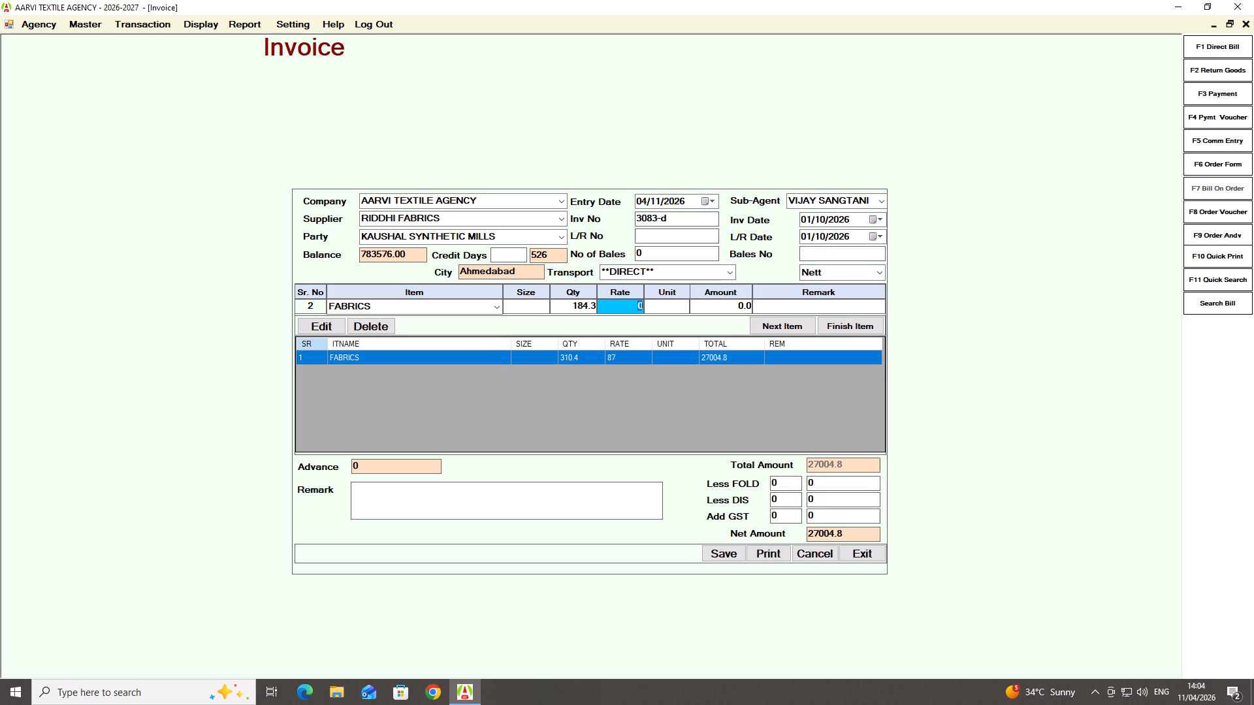
pyautogui.write('62')
pyautogui.press('Return')
pyautogui.press('Return')
pyautogui.press('Return')
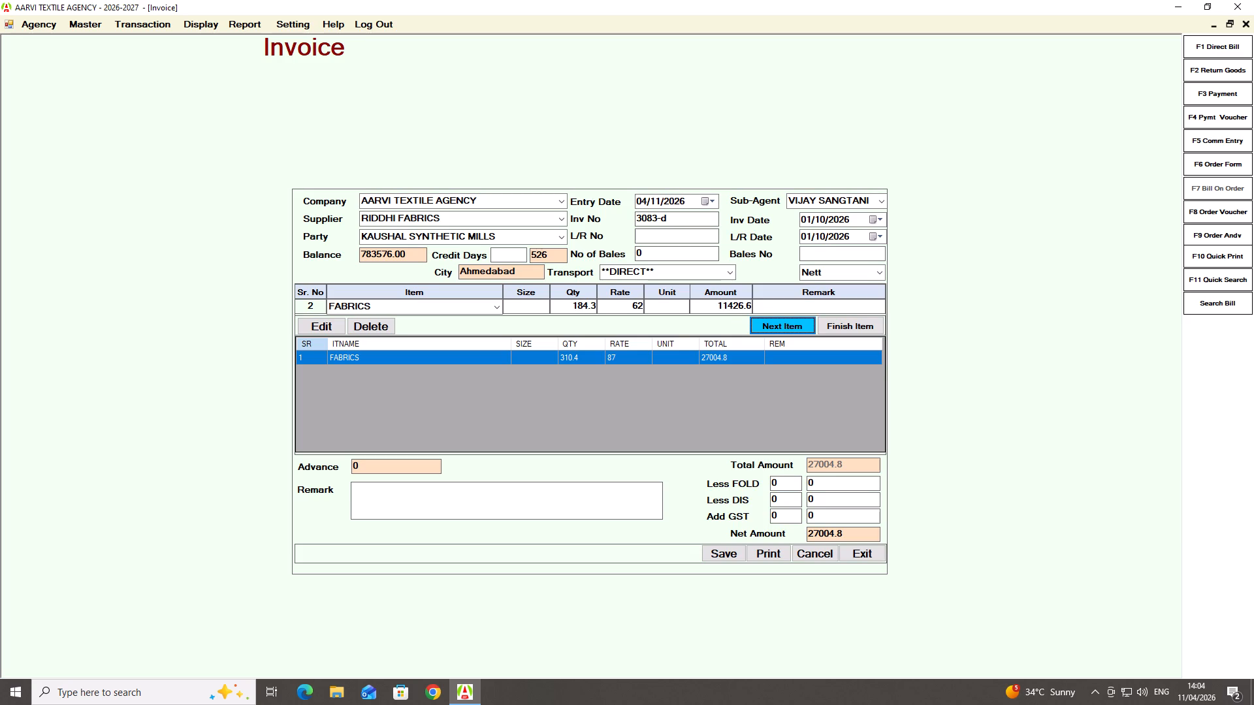
pyautogui.press('Right')
pyautogui.press('Return')
# Apply a 5% discount and 5% GST to bill 3083-D, keeping the fold at 0.
pyautogui.press('Return')
pyautogui.press('Return')
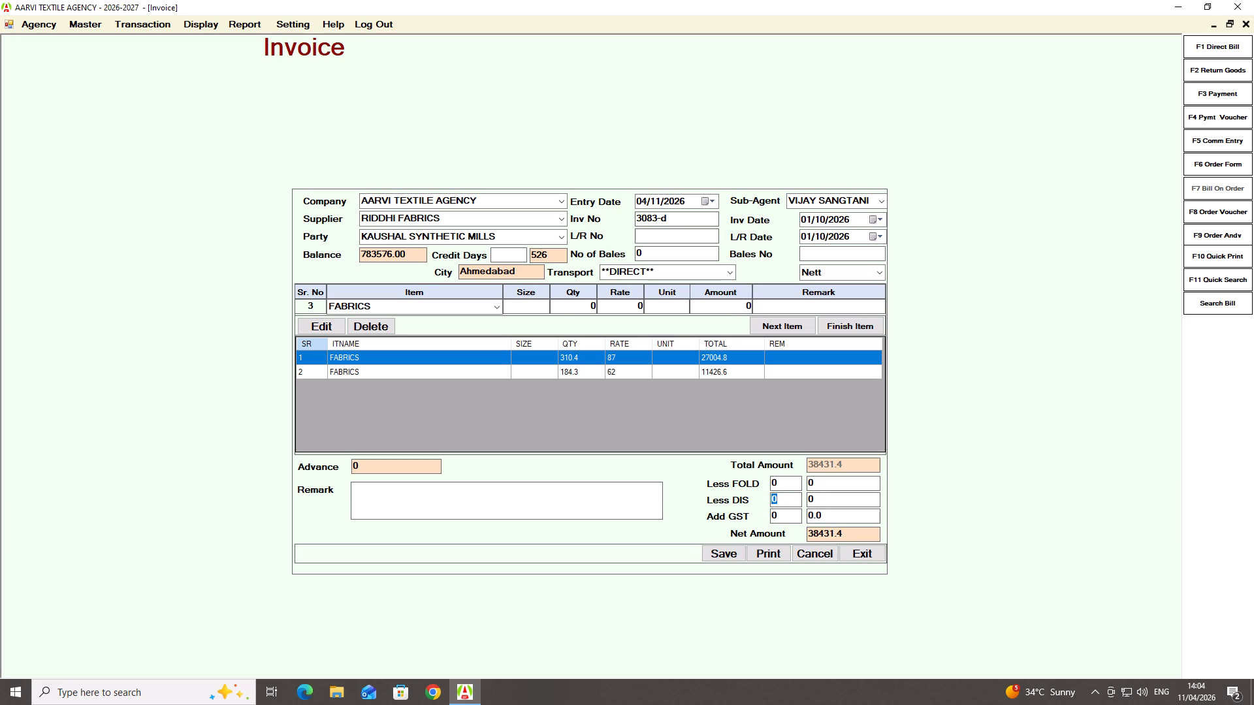
pyautogui.press('Return')
pyautogui.press('Return')
pyautogui.hotkey('shift', 'Tab')
pyautogui.hotkey('shift', 'Tab')
pyautogui.hotkey('shift', 'Tab')
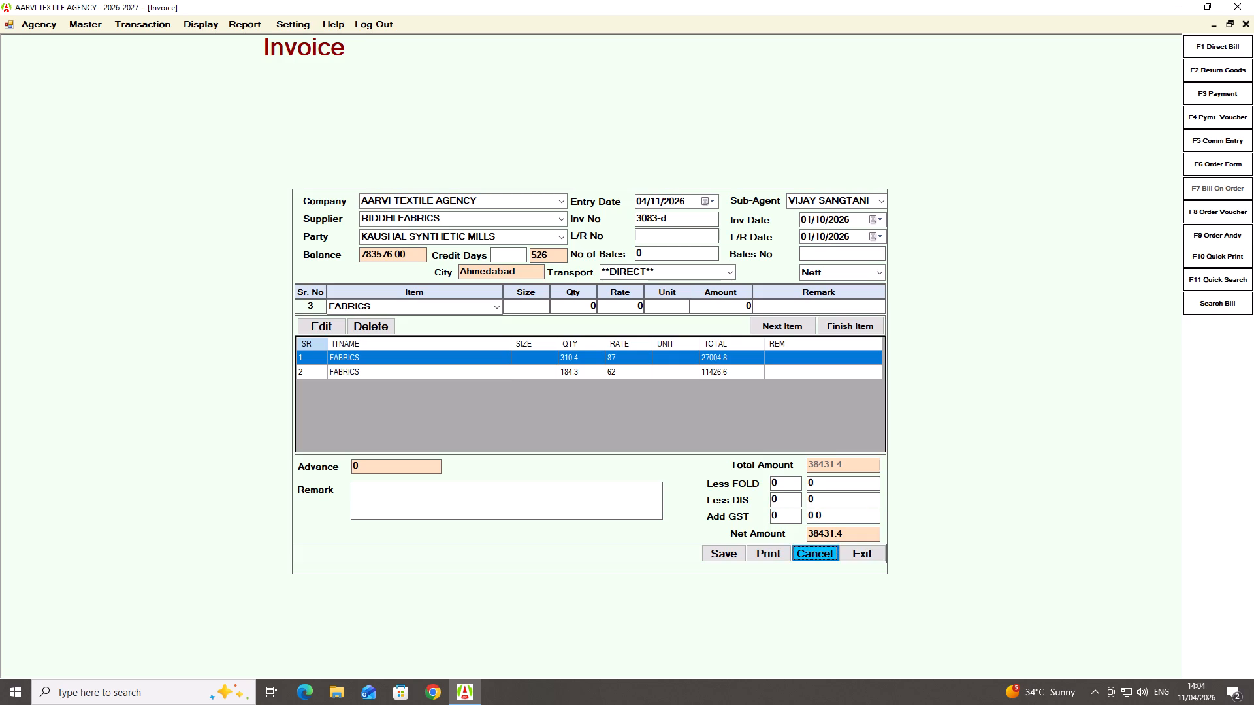
pyautogui.hotkey('shift', 'Tab')
pyautogui.hotkey('shift', 'Tab')
pyautogui.hotkey('shift', 'Tab')
pyautogui.press('5')
pyautogui.press('Return')
pyautogui.press('Return')
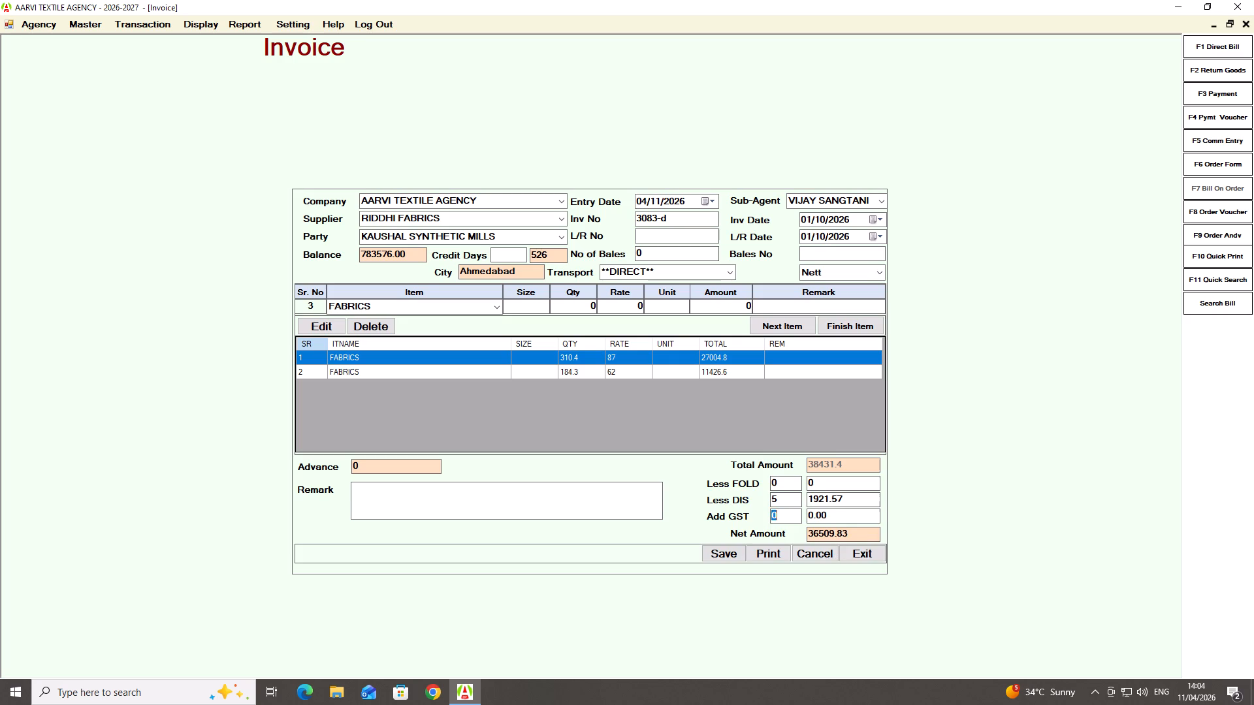
pyautogui.press('5')
pyautogui.press('Return')
# Adjust the GST amount of bill 3083-D to 1825.17 and save the bill.
pyautogui.press('Right')
pyautogui.press('BackSpace')
pyautogui.press('BackSpace')
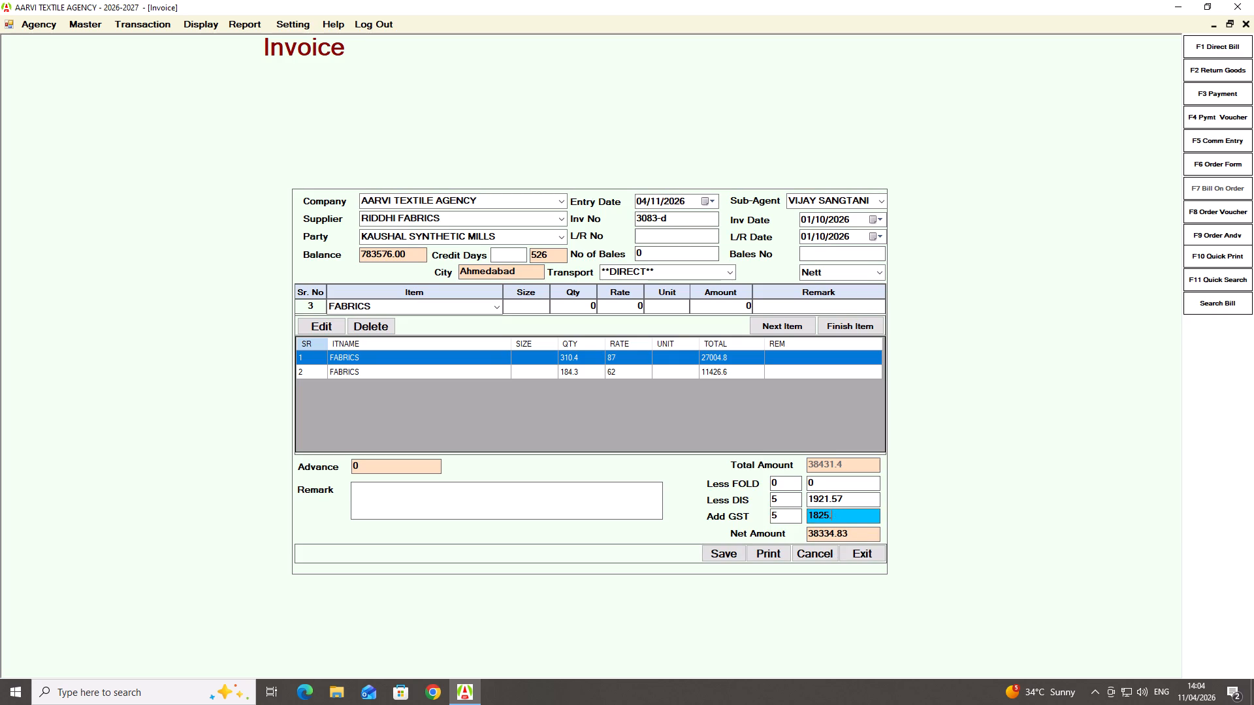
pyautogui.write('17')
pyautogui.press('Return')
pyautogui.press('Return')
pyautogui.press('Return')
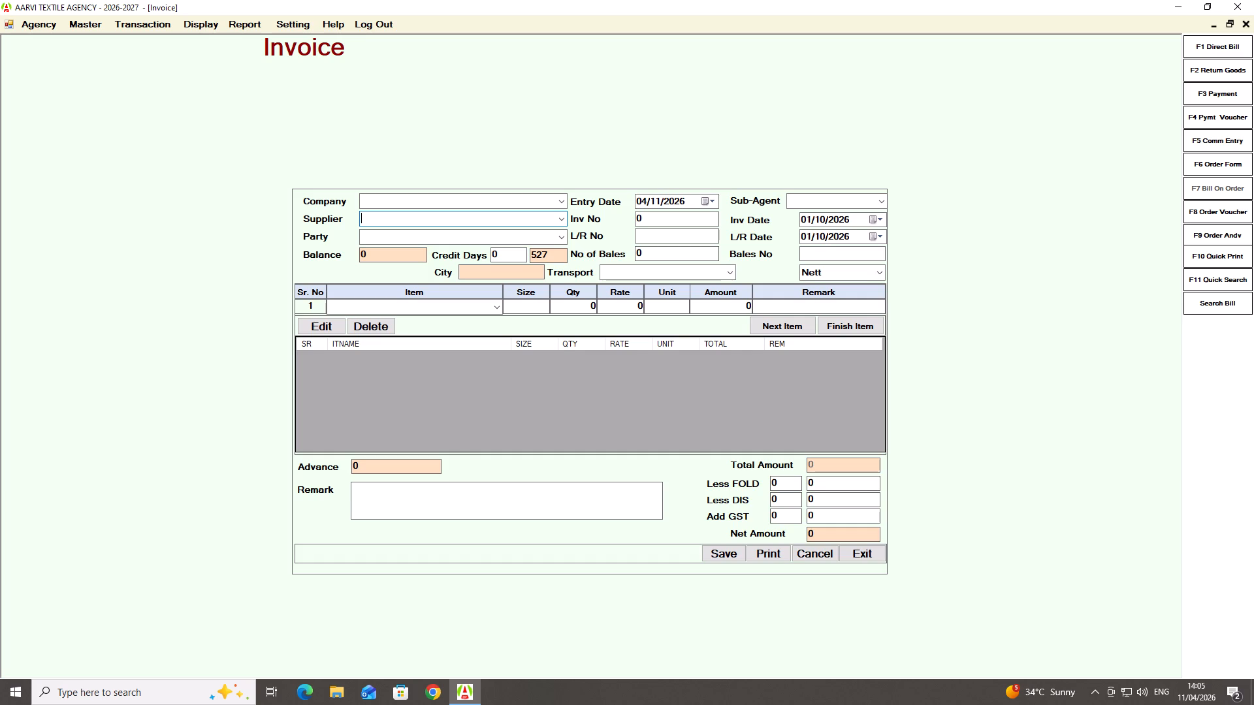
# Start the next direct bill with supplier RIDDHI FABRICS and party KAUSHAL SYNTHETIC MILLS, keeping the default entry date and sub-agent.
pyautogui.write('ridd')
pyautogui.press('Down')
pyautogui.press('Return')
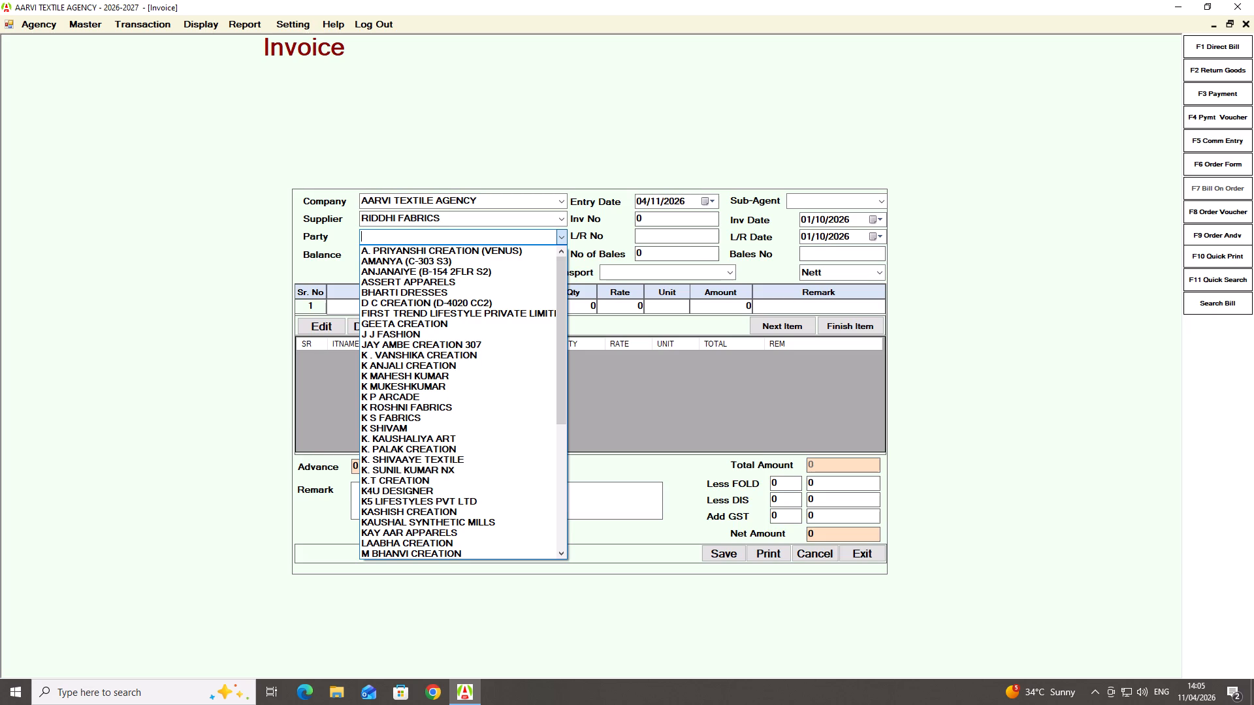
pyautogui.write('KAU')
pyautogui.press('Down')
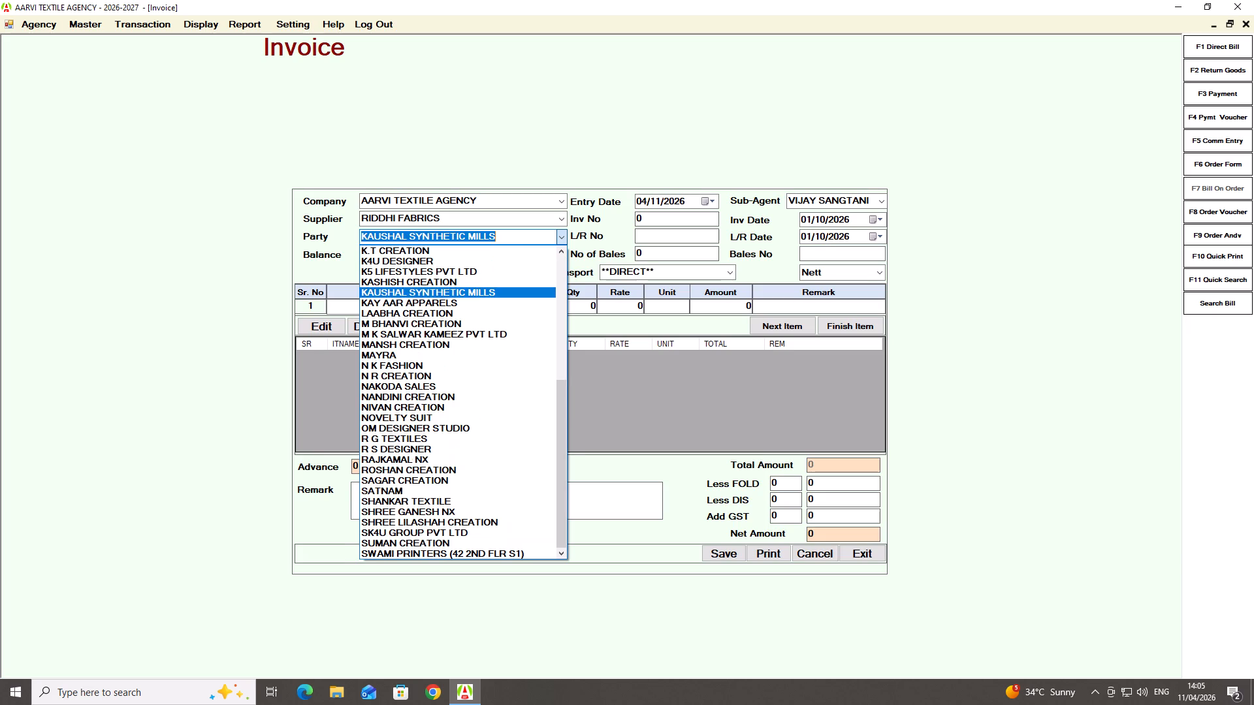
pyautogui.press('Return')
pyautogui.press('Return')
pyautogui.press('Return')
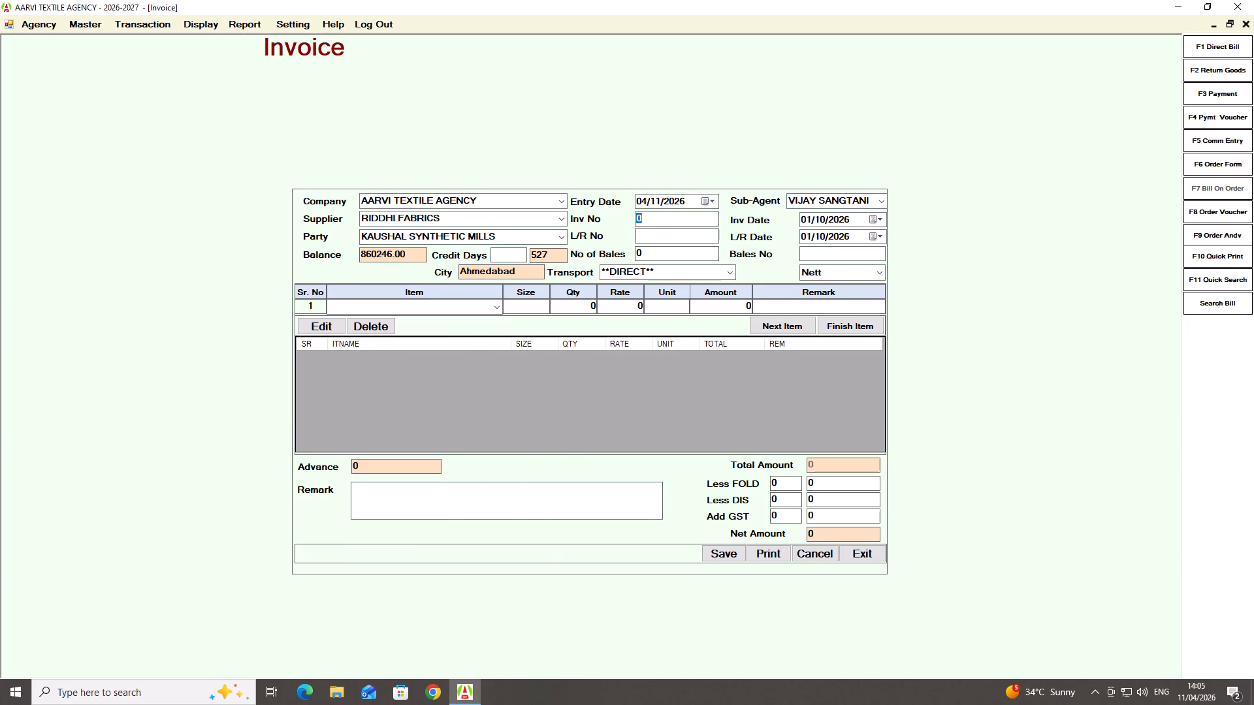
# Enter invoice number 3146-D with invoice and L/R dates 05/10/2026, keeping the default transport, bales and Nett settings.
pyautogui.write('3146-N')
pyautogui.press('BackSpace')
pyautogui.press('d')
pyautogui.press('Return')
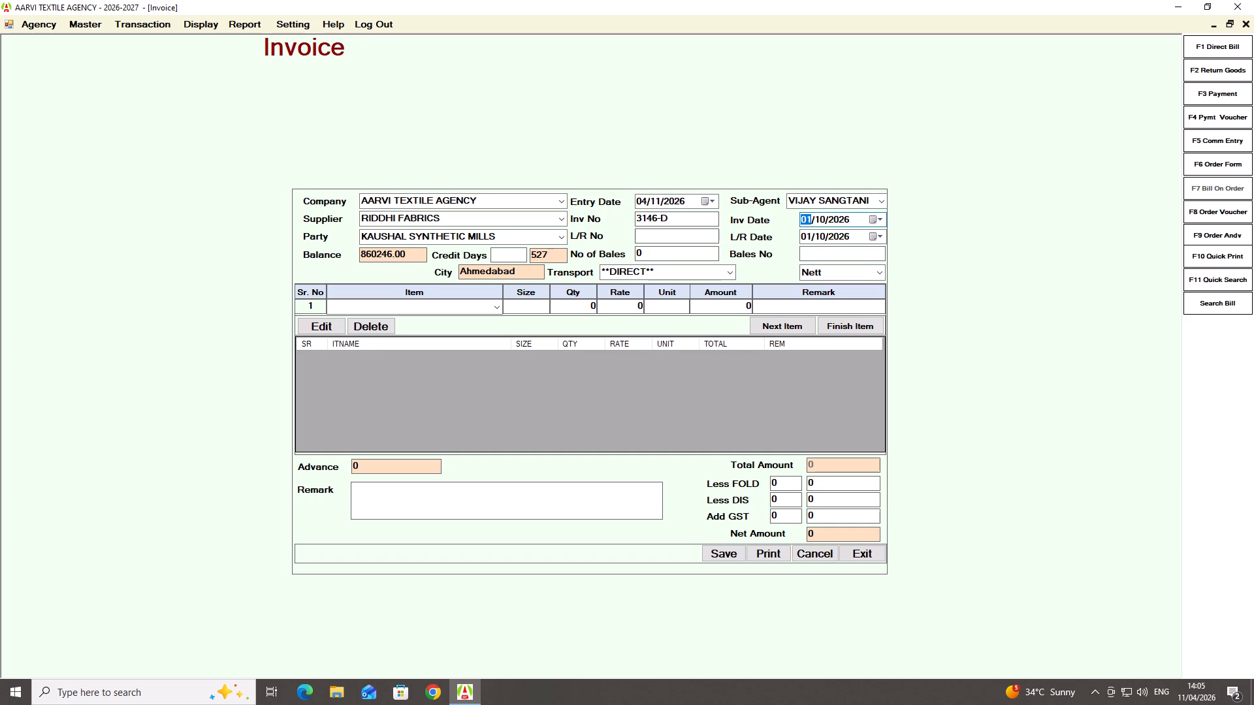
pyautogui.press('5')
pyautogui.press('Return')
pyautogui.press('Return')
pyautogui.press('5')
pyautogui.press('Return')
pyautogui.press('Return')
pyautogui.press('Return')
pyautogui.press('Return')
pyautogui.press('Return')
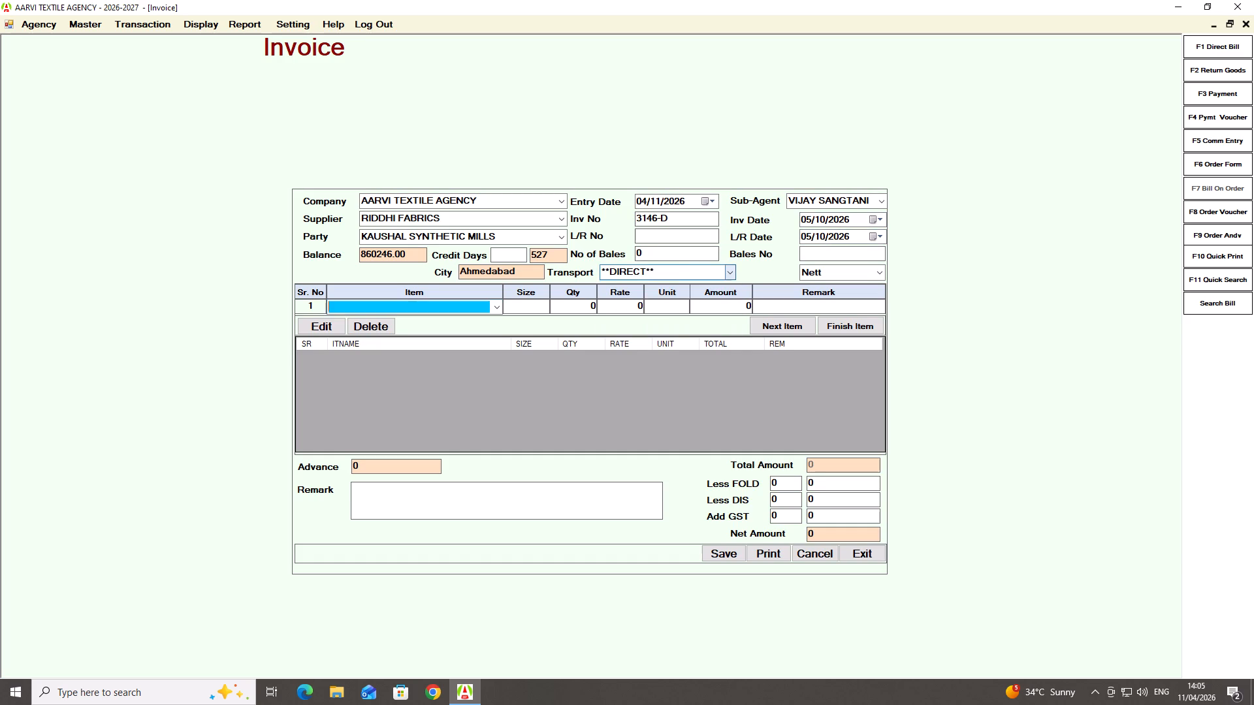
# Add FABRICS as the first item of bill 3146-D with quantity 679 and rate 82.
pyautogui.write('FAB')
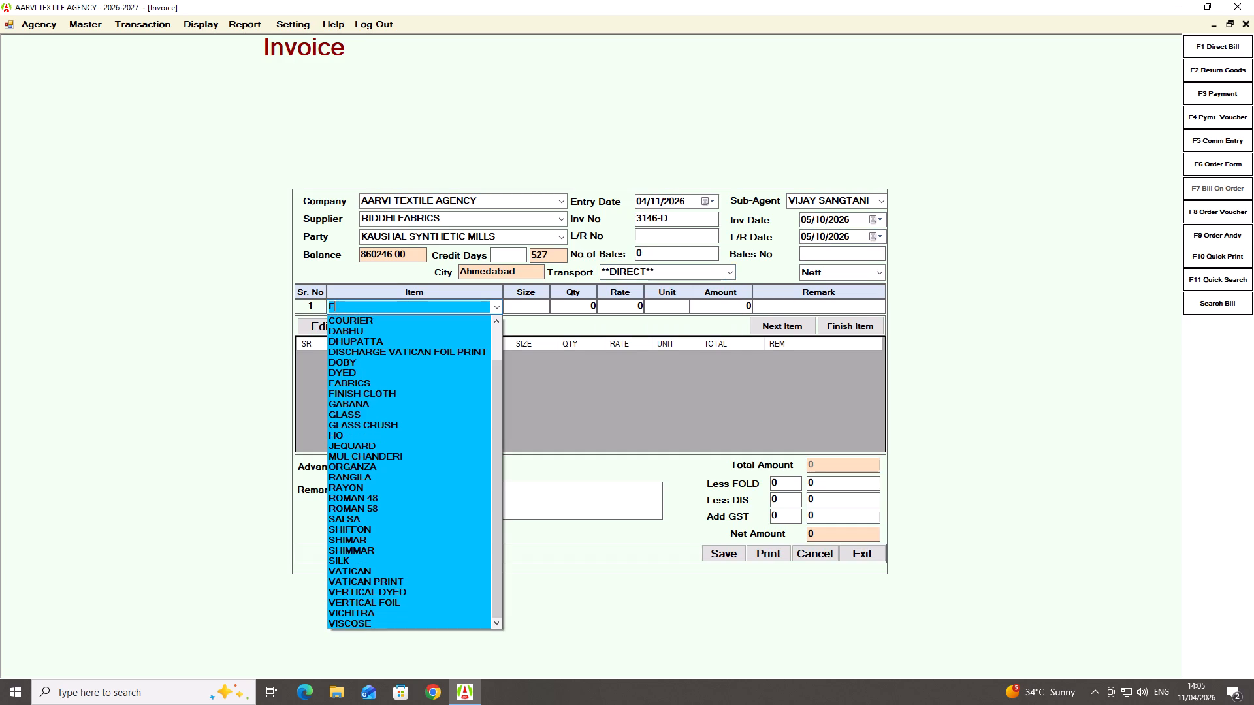
pyautogui.press('Down')
pyautogui.press('Return')
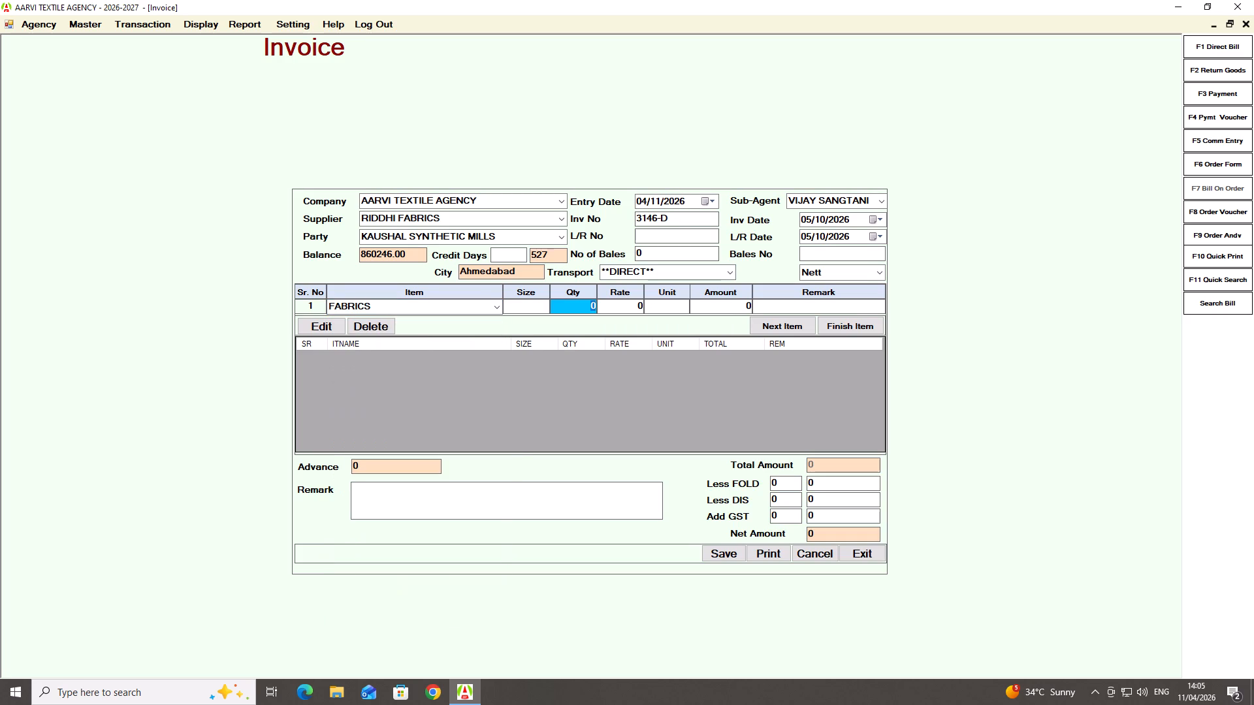
pyautogui.write('679.')
pyautogui.press('Return')
pyautogui.write('82')
pyautogui.press('Return')
pyautogui.press('Return')
pyautogui.press('Return')
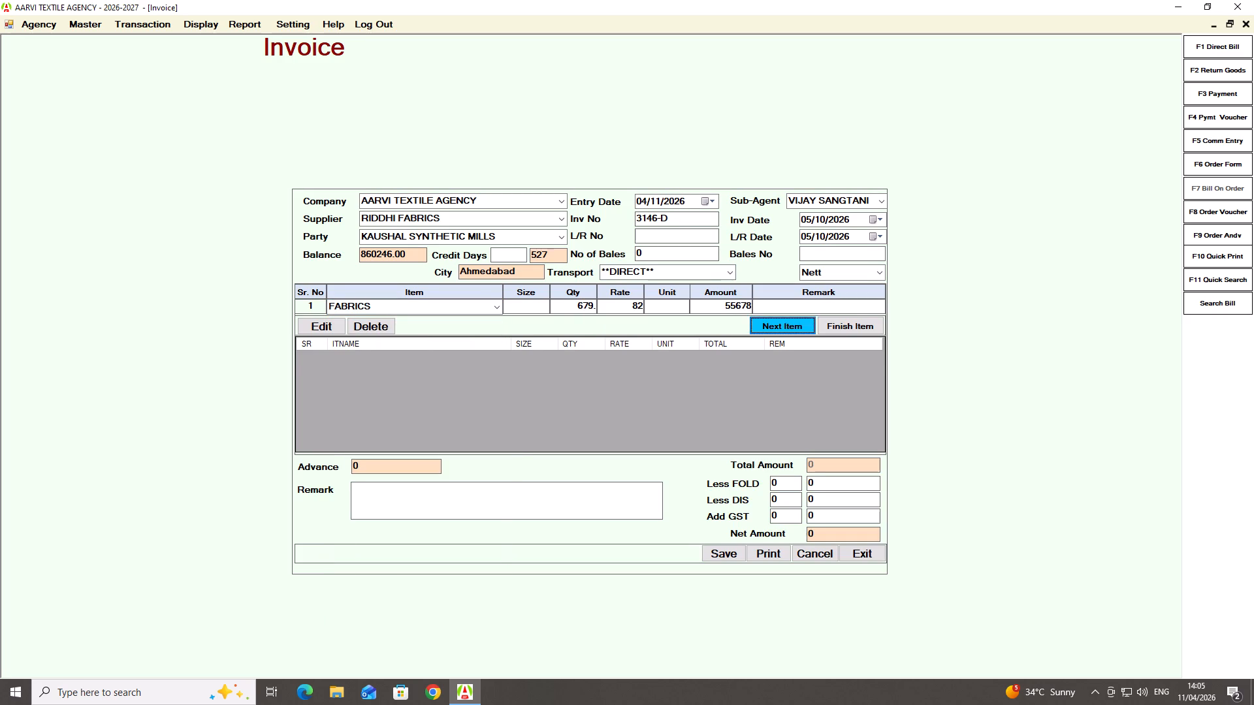
pyautogui.press('Return')
# Add a second FABRICS item with quantity 232.8 and rate 62, and finish the item list of bill 3146-D.
pyautogui.press('Return')
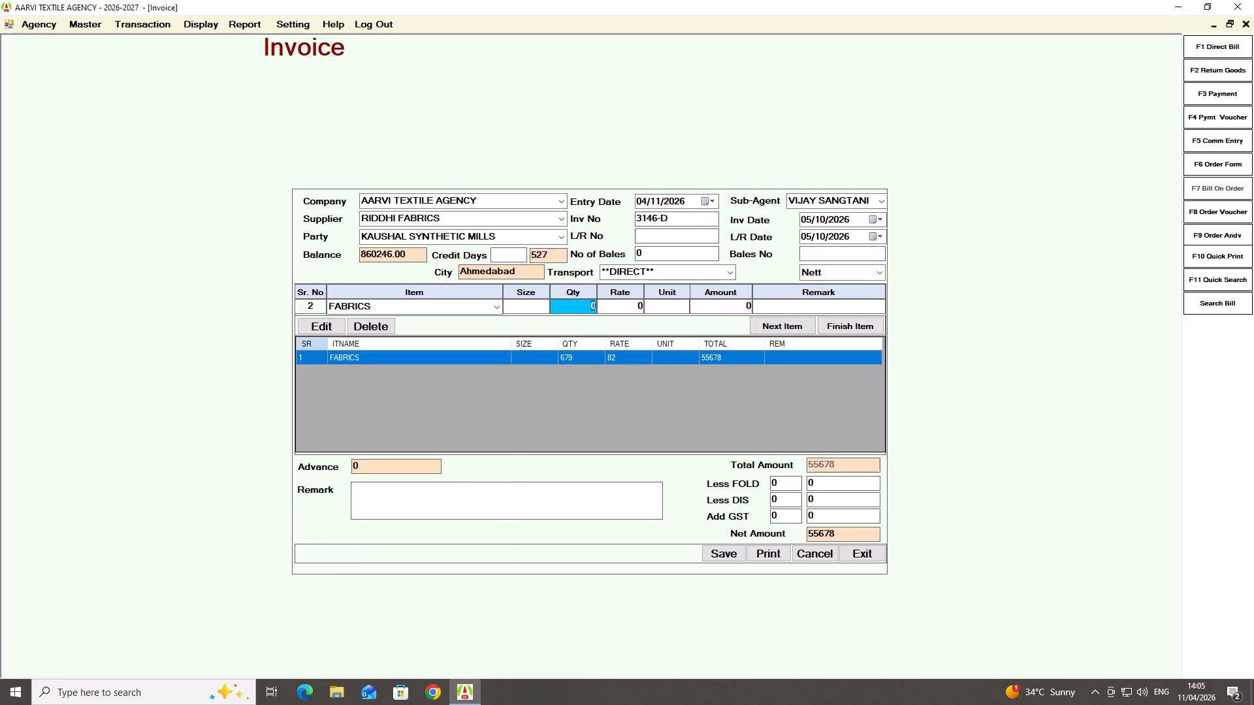
pyautogui.write('232.8')
pyautogui.press('Return')
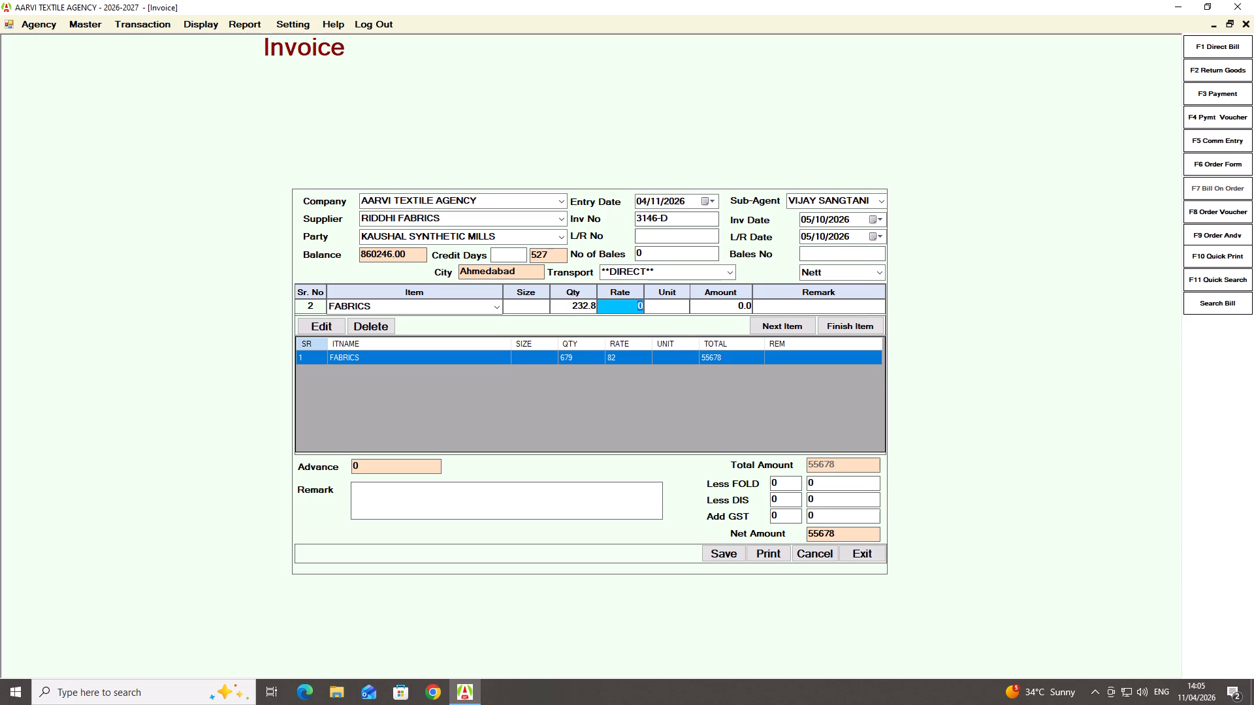
pyautogui.write('62')
pyautogui.press('Return')
pyautogui.press('Return')
pyautogui.press('Return')
pyautogui.press('Right')
pyautogui.press('Return')
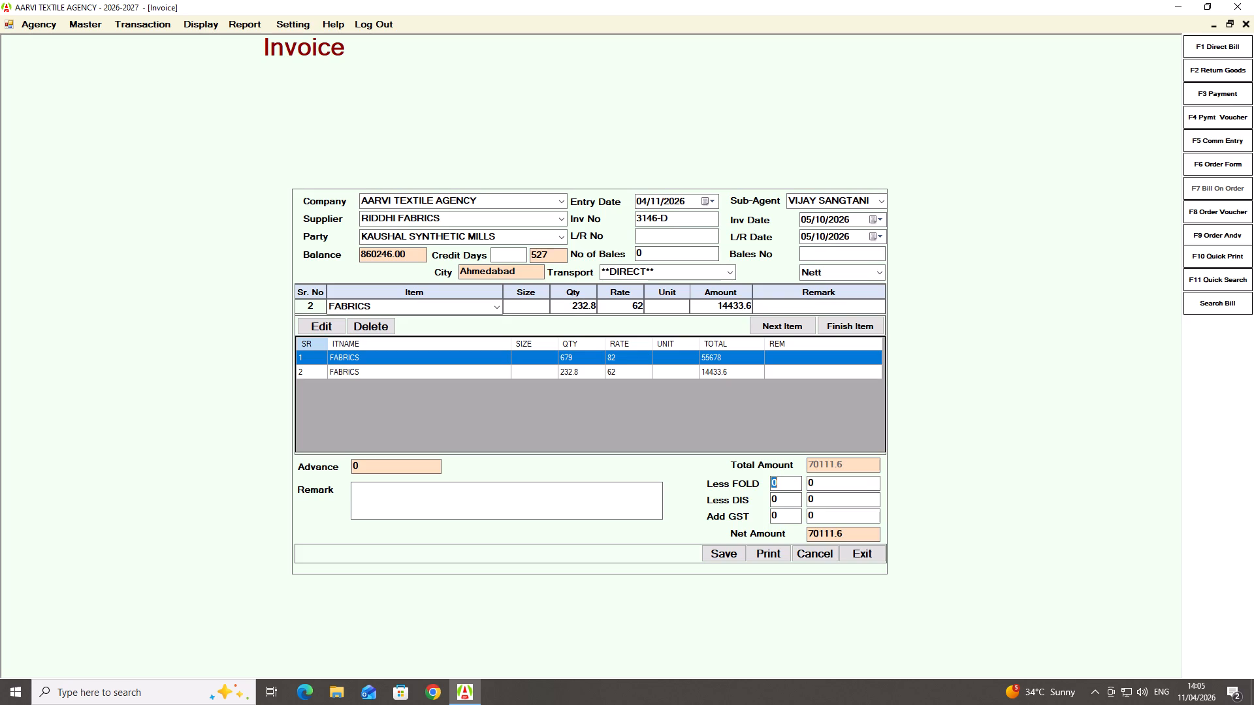
# Apply a 5% discount and 5% GST to bill 3146-D, keeping the fold at 0.
pyautogui.press('Return')
pyautogui.press('Return')
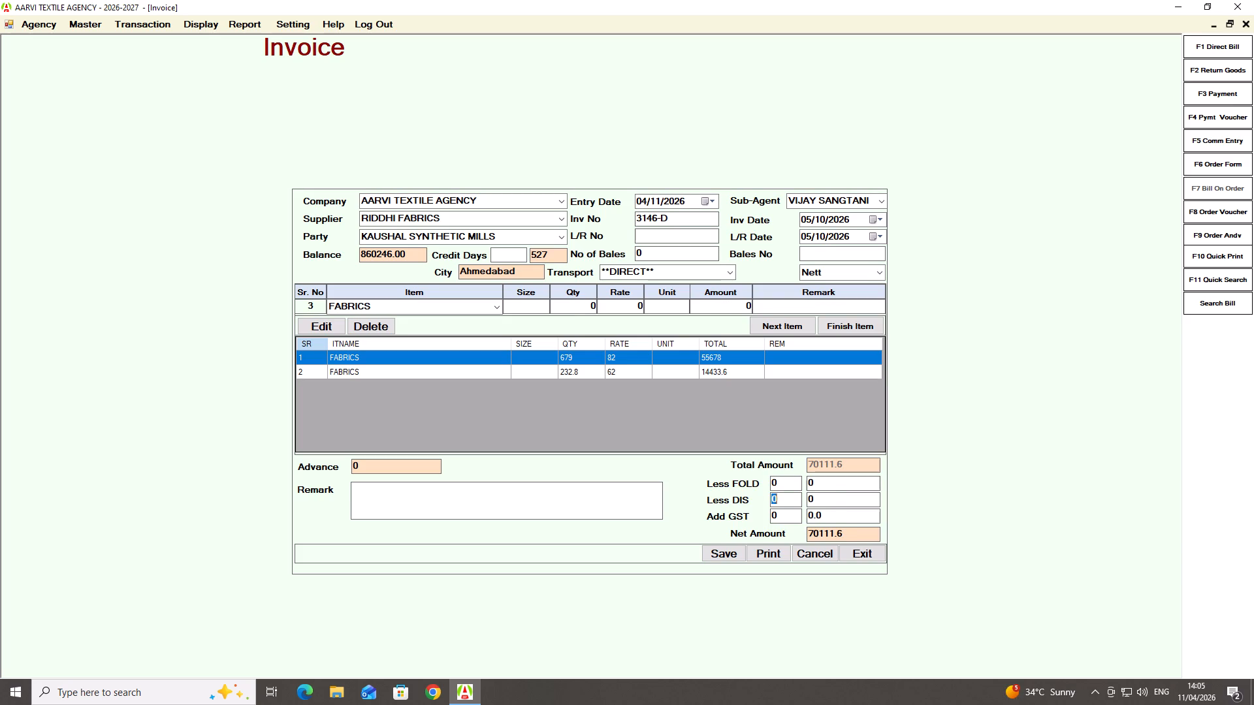
pyautogui.press('5')
pyautogui.press('Return')
pyautogui.press('Right')
pyautogui.press('Return')
pyautogui.press('5')
pyautogui.press('Return')
pyautogui.press('Right')
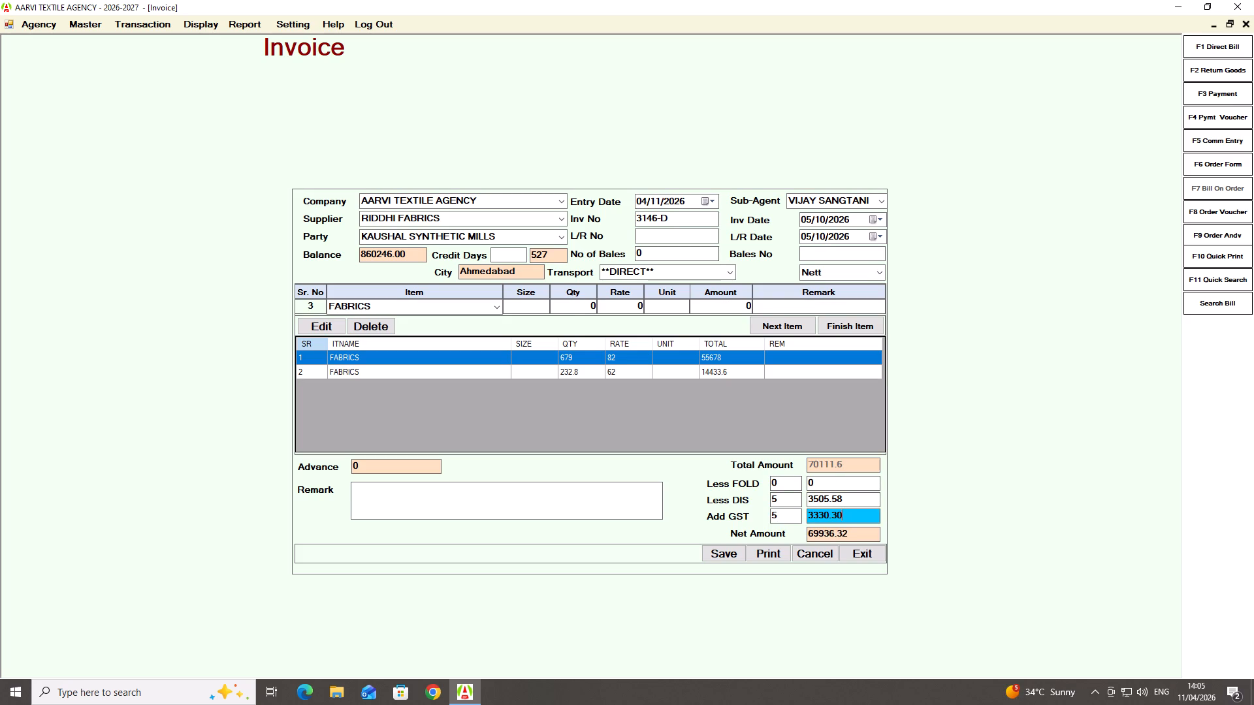
# Adjust the GST amount of bill 3146-D to 3329.98 and save the bill.
pyautogui.press('BackSpace')
pyautogui.press('BackSpace')
pyautogui.write('98')
pyautogui.press('Left')
pyautogui.press('Left')
pyautogui.press('Left')
pyautogui.press('BackSpace')
pyautogui.press('BackSpace')
pyautogui.write('29')
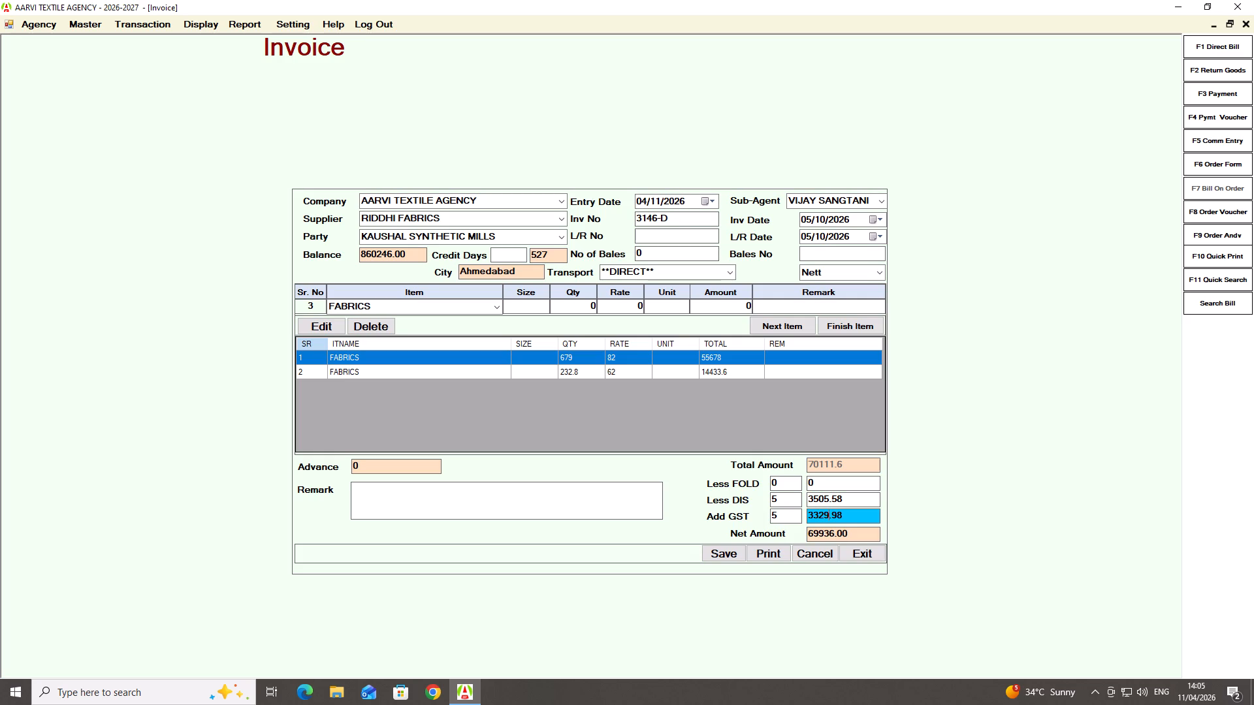
pyautogui.press('Return')
pyautogui.press('Return')
pyautogui.press('Return')
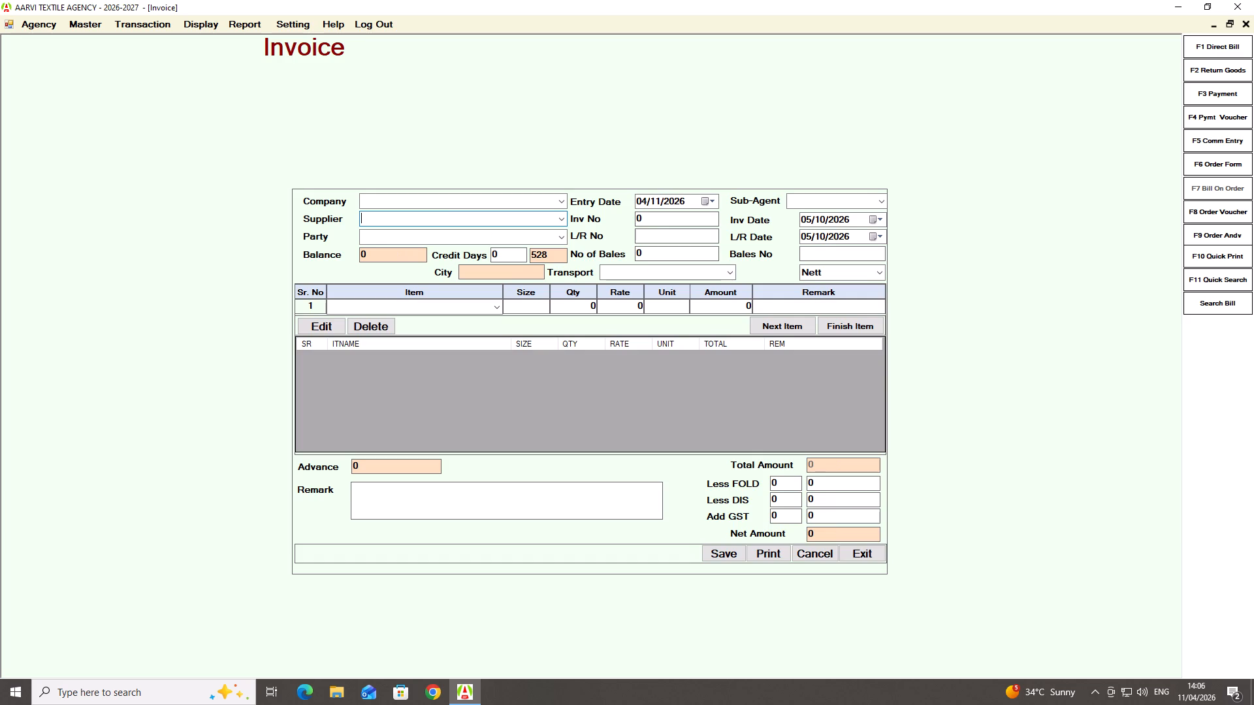
# Start a new direct bill with supplier RIDDHI FABRICS and party KAY AAR APPARELS, keeping the default header values.
pyautogui.write('RIDD')
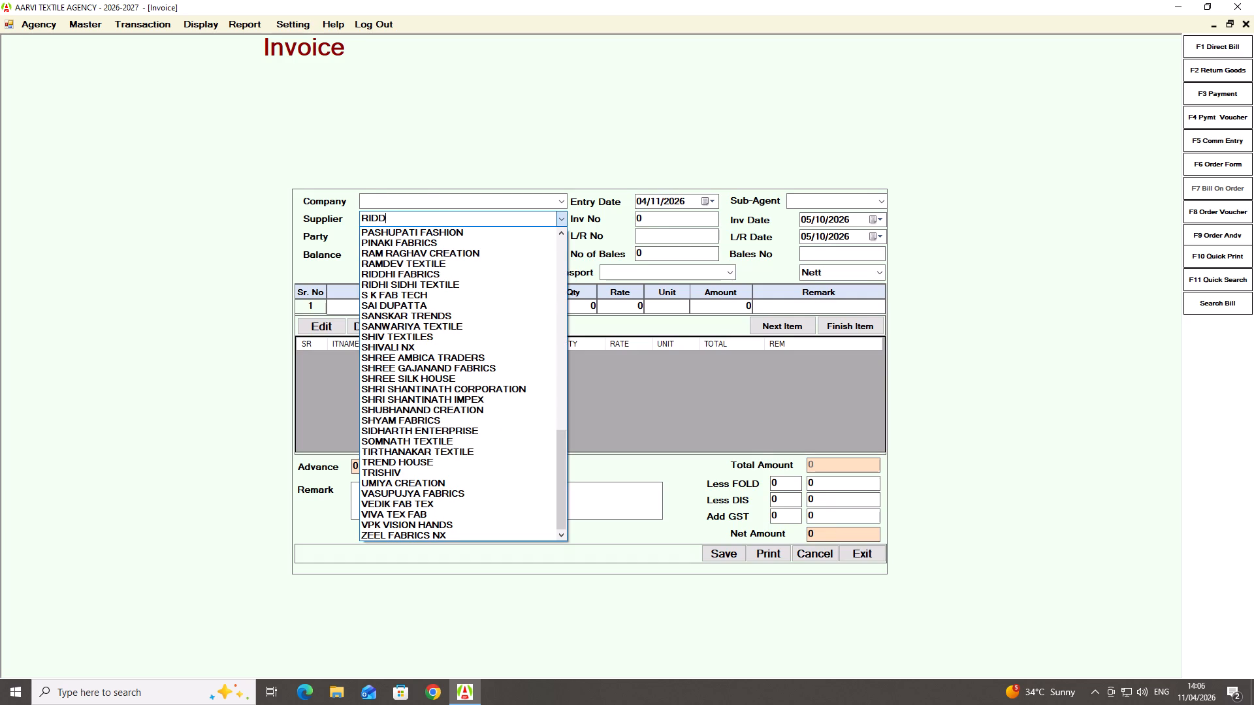
pyautogui.press('Down')
pyautogui.press('Return')
pyautogui.write('KAY')
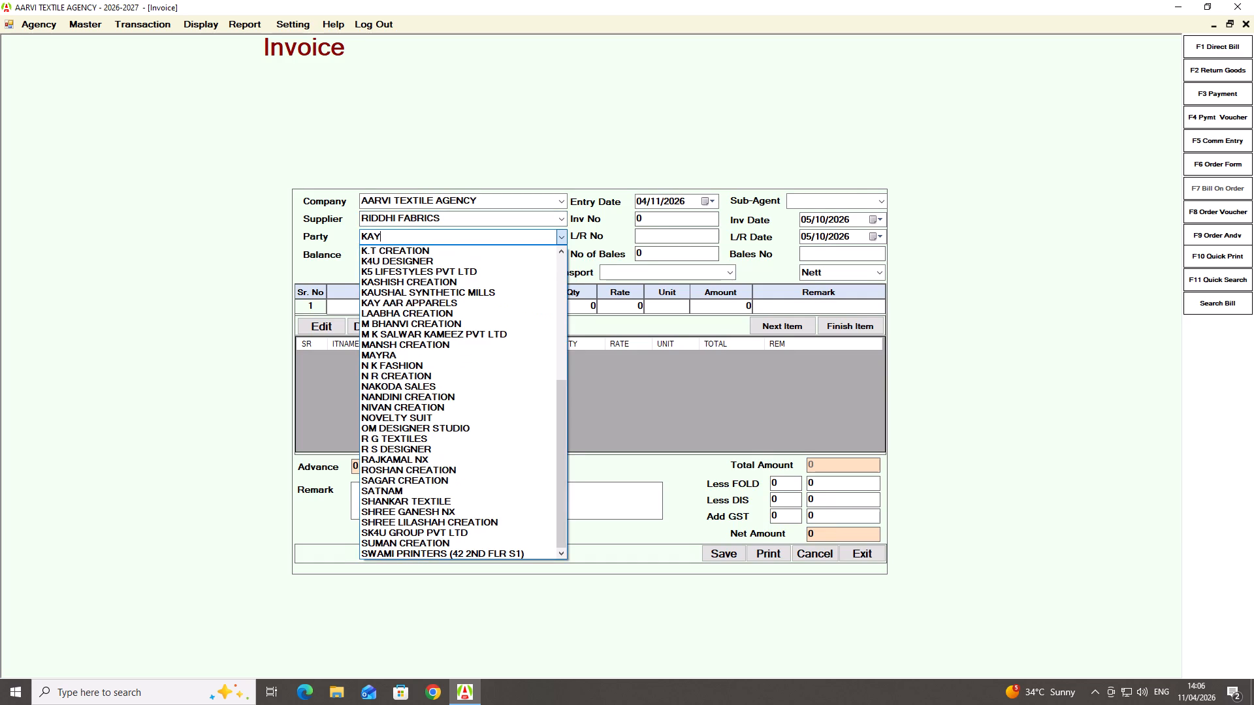
pyautogui.press('Down')
pyautogui.press('Return')
pyautogui.press('Return')
pyautogui.press('Return')
pyautogui.press('Return')
pyautogui.press('Return')
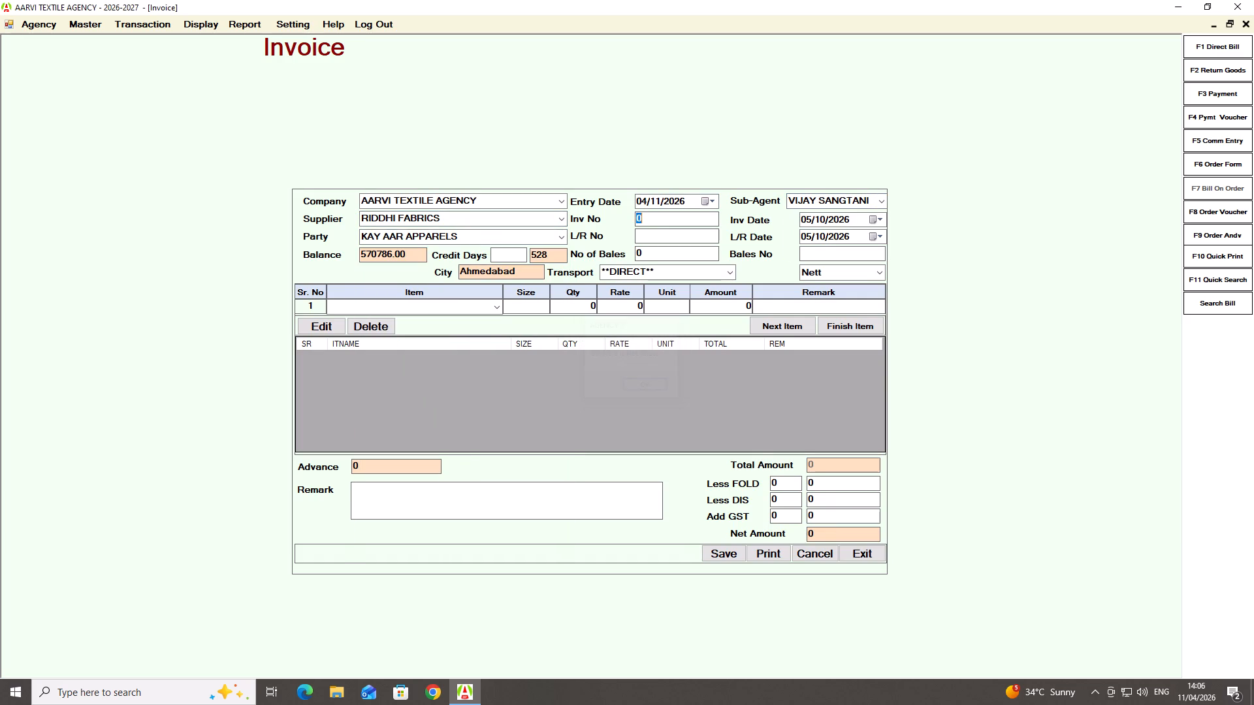
# Enter invoice number 3134-D with invoice and L/R dates 03/10/2026, keeping the default transport, bales and Nett settings.
pyautogui.write('3134-')
pyautogui.press('n')
pyautogui.press('BackSpace')
pyautogui.press('d')
pyautogui.press('Return')
pyautogui.press('3')
pyautogui.press('Return')
pyautogui.press('Return')
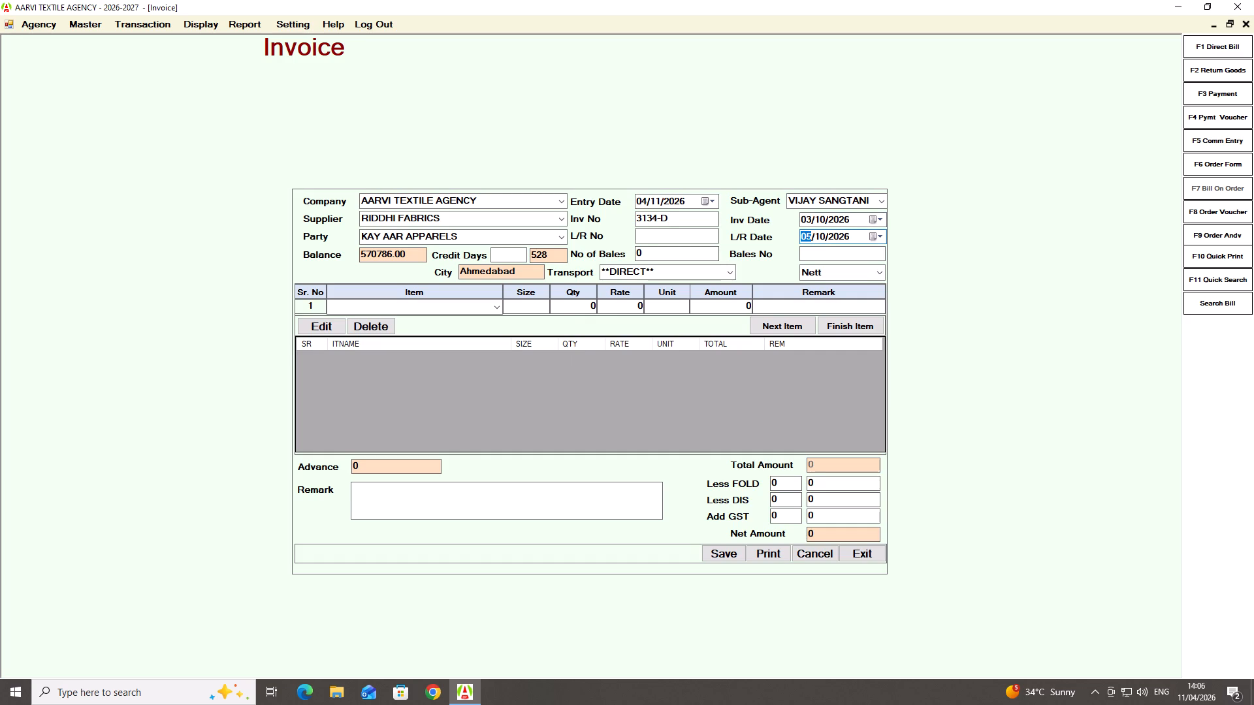
pyautogui.press('3')
pyautogui.press('Return')
pyautogui.press('Return')
pyautogui.press('Return')
pyautogui.press('Return')
pyautogui.press('Return')
# Add FABRICS as the first item of bill 3134-D with quantity 194 and rate 69.
pyautogui.write('FAB')
pyautogui.press('Down')
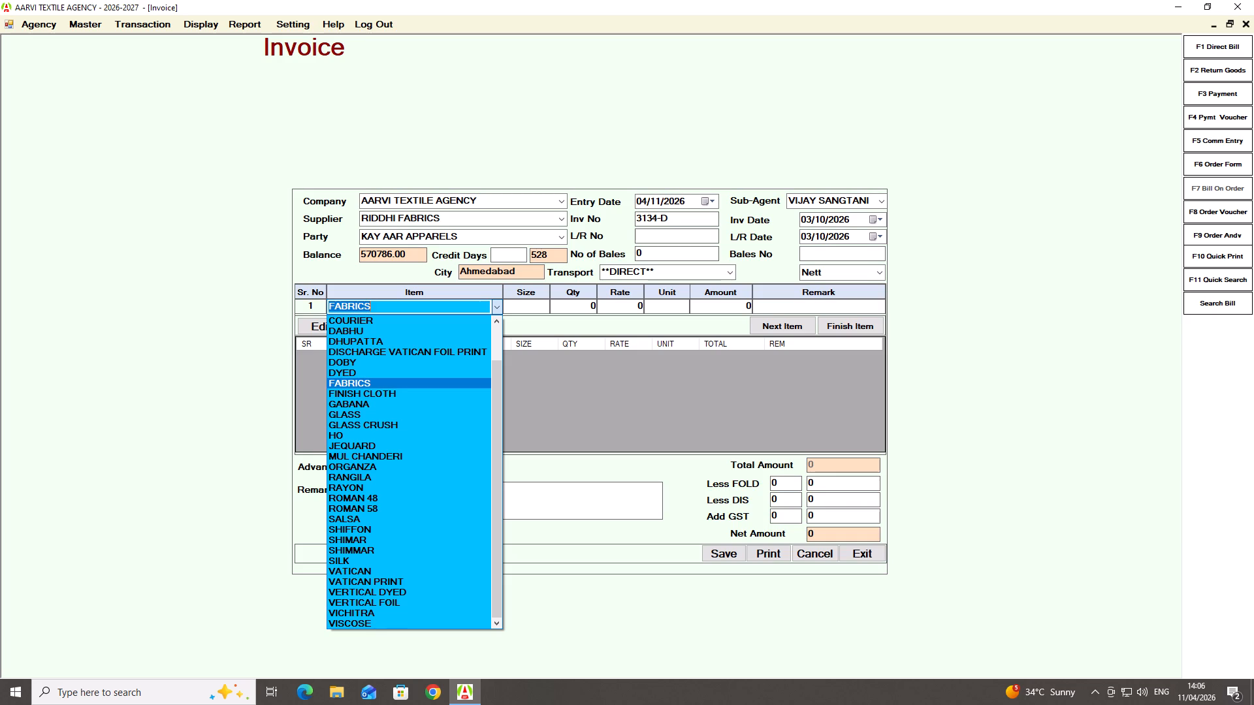
pyautogui.press('Return')
pyautogui.write('194')
pyautogui.press('Return')
pyautogui.write('69')
pyautogui.press('Return')
pyautogui.press('Return')
pyautogui.press('Return')
pyautogui.press('Return')
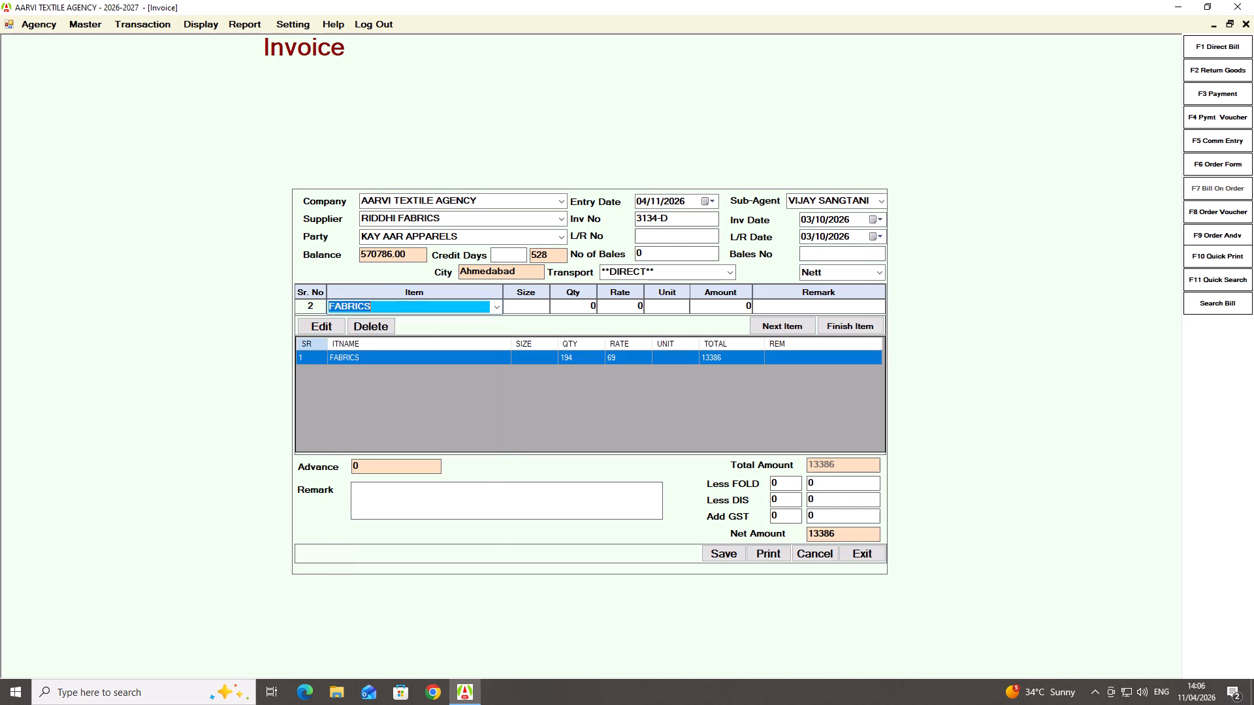
# Add a second FABRICS item to bill 3134-D with quantity 7.5 and rate 82.
pyautogui.press('Return')
pyautogui.write('7.5')
pyautogui.press('Return')
pyautogui.write('82')
pyautogui.press('Return')
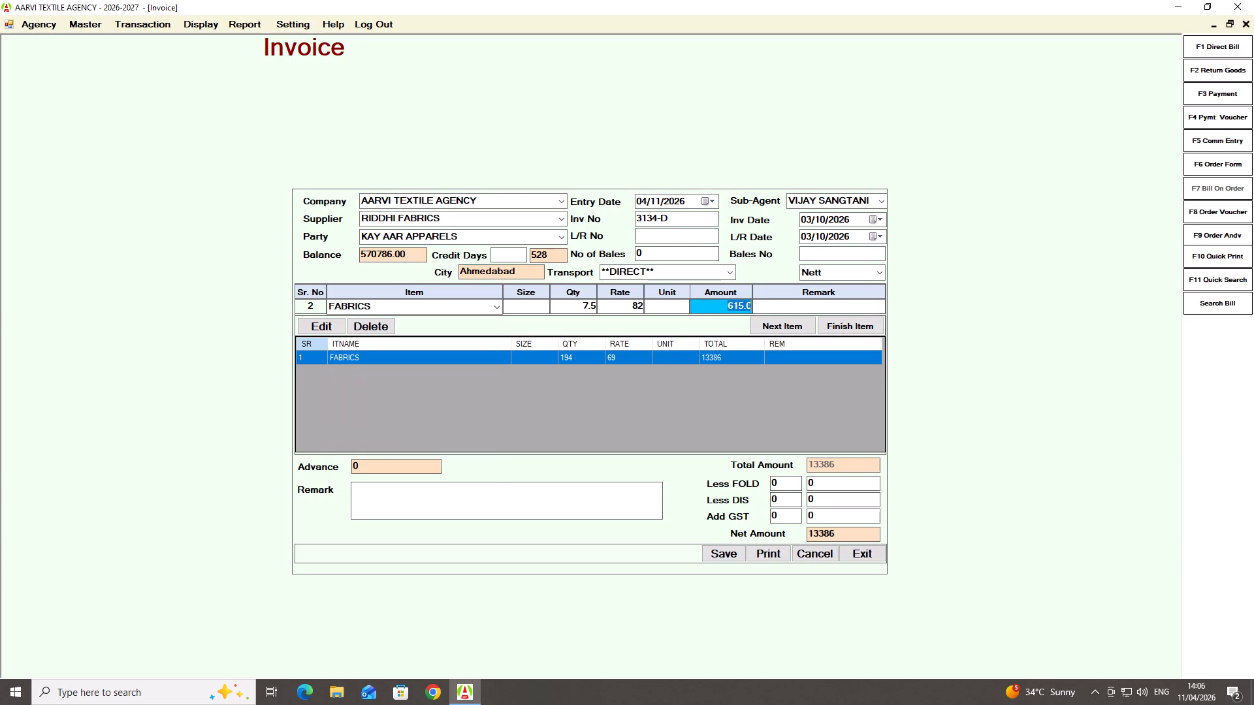
pyautogui.press('Return')
pyautogui.press('Return')
pyautogui.press('Return')
# Add a third FABRICS item with quantity 15 and rate 62, and finish the item list of bill 3134-D.
pyautogui.press('Return')
pyautogui.write('15')
pyautogui.press('Return')
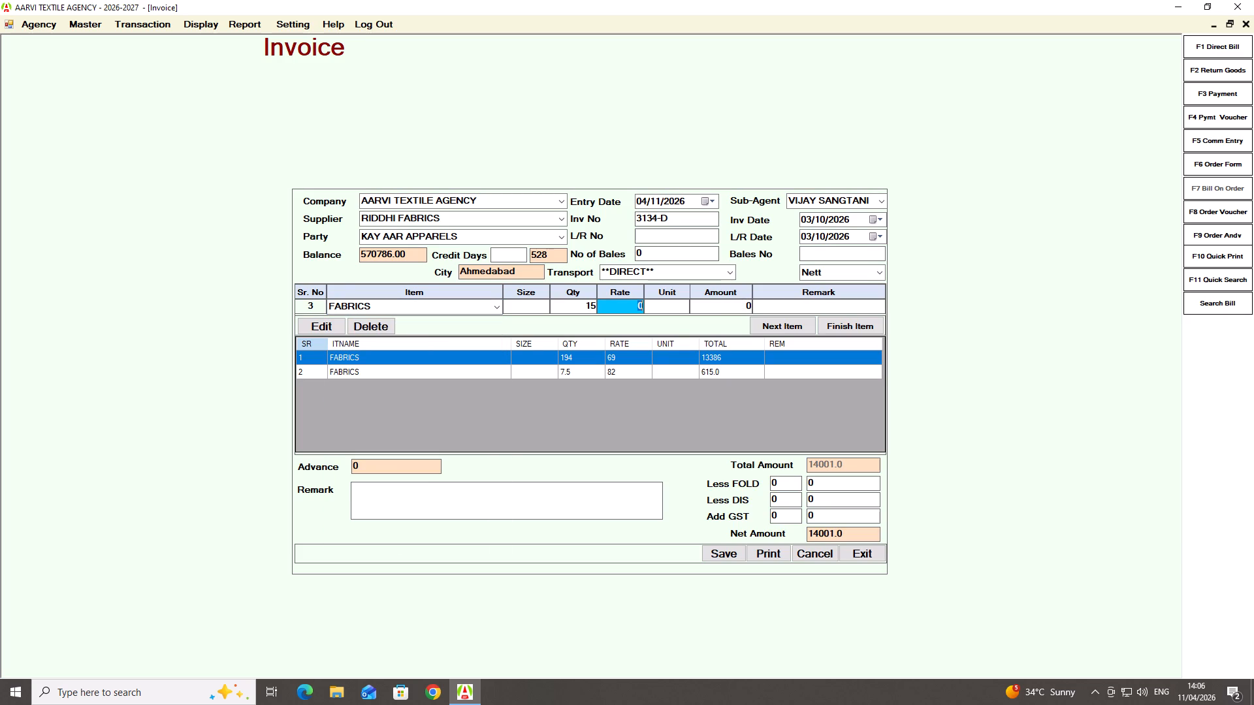
pyautogui.write('62')
pyautogui.press('Return')
pyautogui.press('Return')
pyautogui.press('Return')
pyautogui.press('Right')
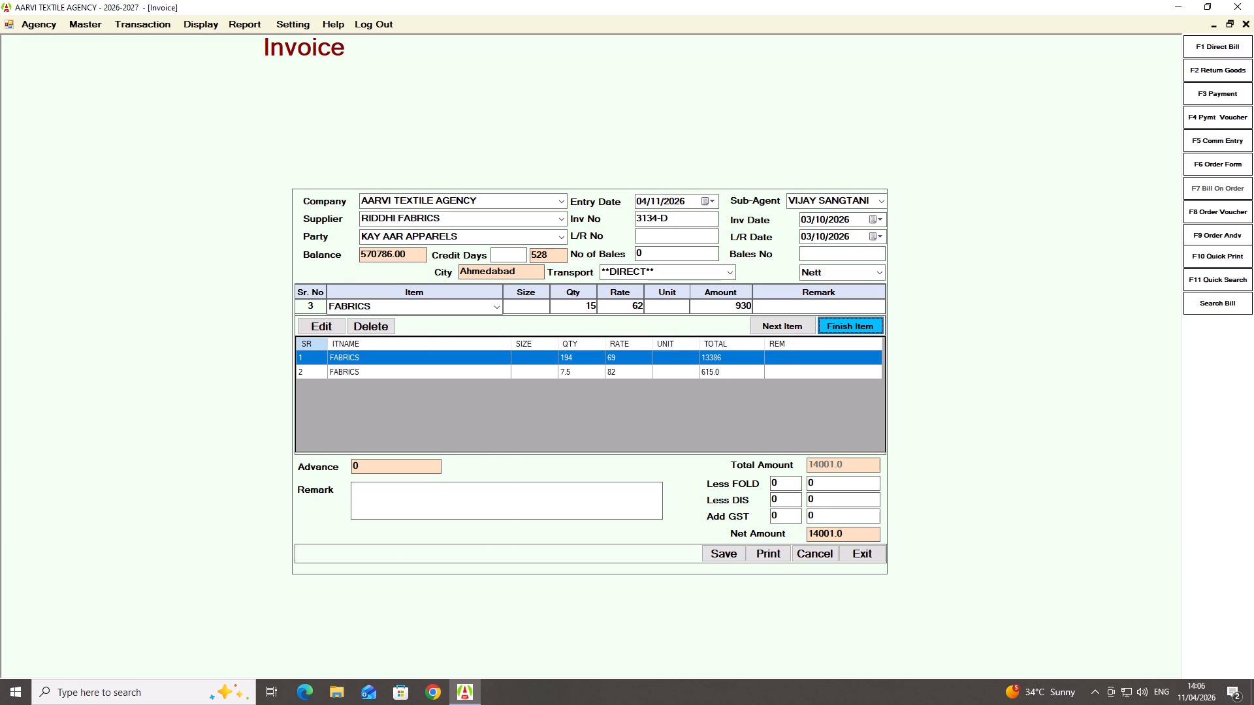
pyautogui.press('Return')
# Apply a 5% discount and 5% GST to bill 3134-D, keeping the fold at 0.
pyautogui.press('Return')
pyautogui.press('Return')
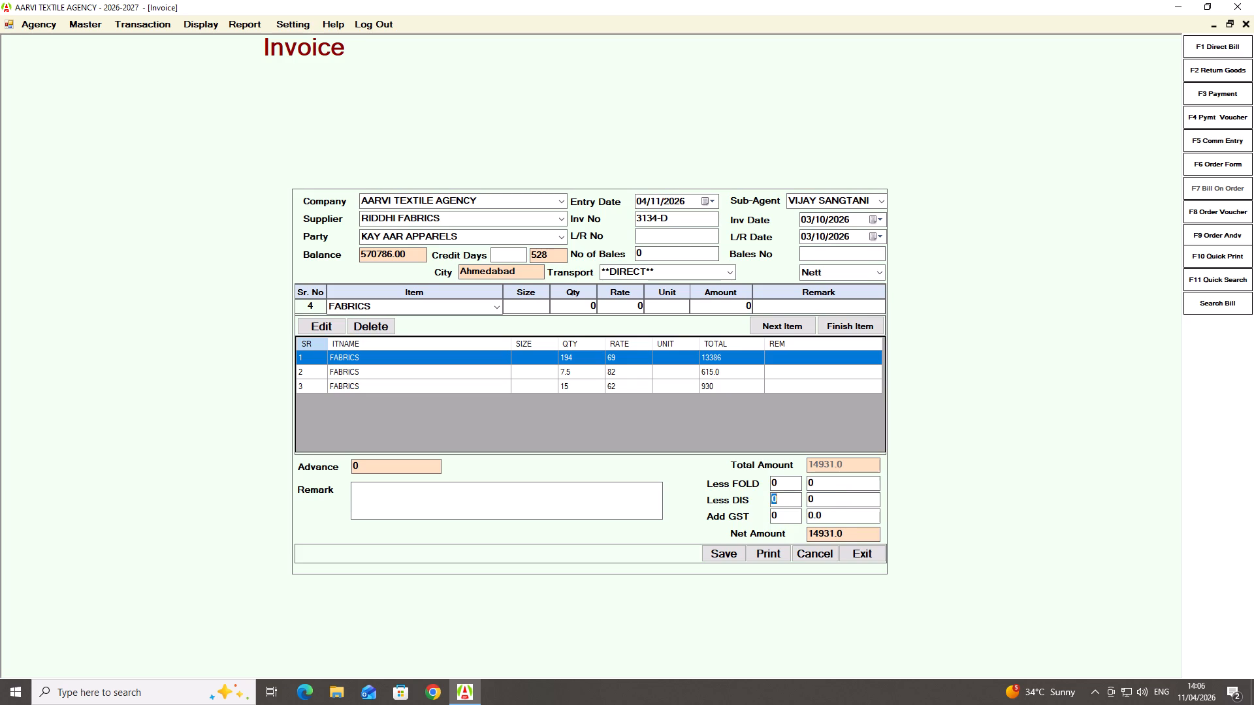
pyautogui.press('5')
pyautogui.press('Return')
pyautogui.press('Return')
pyautogui.press('5')
pyautogui.press('Return')
# Adjust the GST amount of bill 3134-D to 709.55 and save the bill.
pyautogui.press('Right')
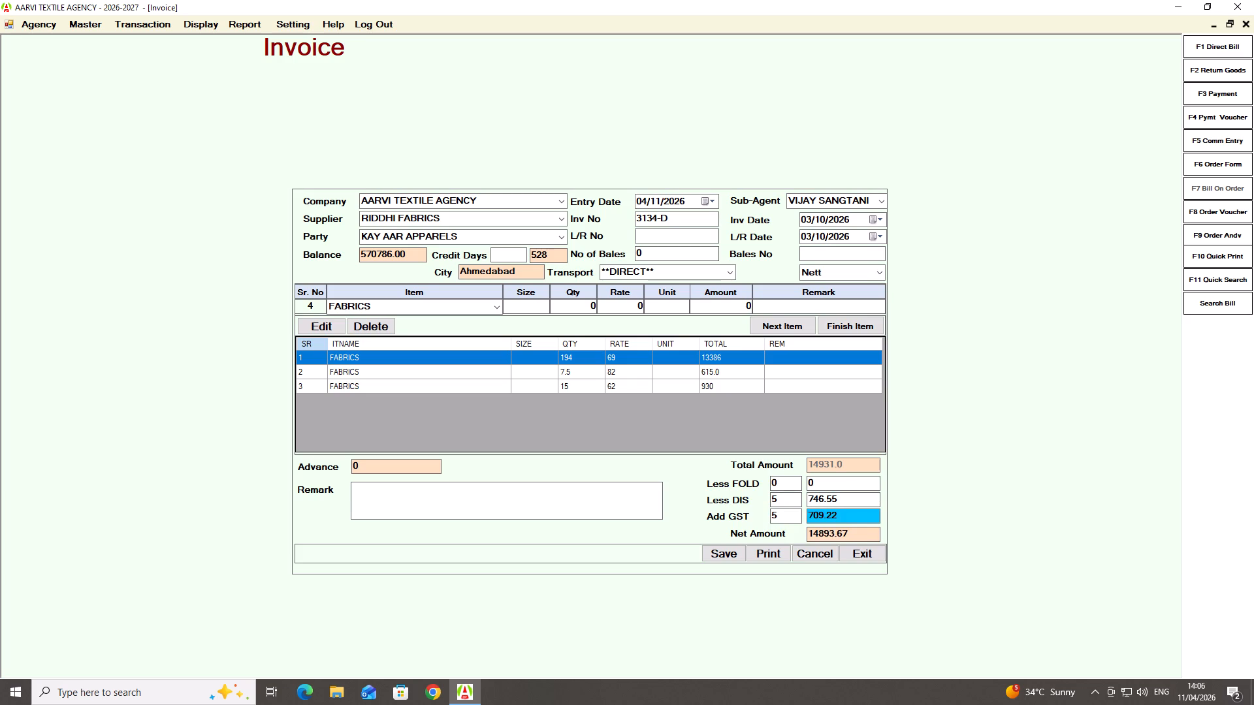
pyautogui.press('BackSpace')
pyautogui.press('BackSpace')
pyautogui.write('55')
pyautogui.press('Return')
pyautogui.press('Return')
pyautogui.press('Return')
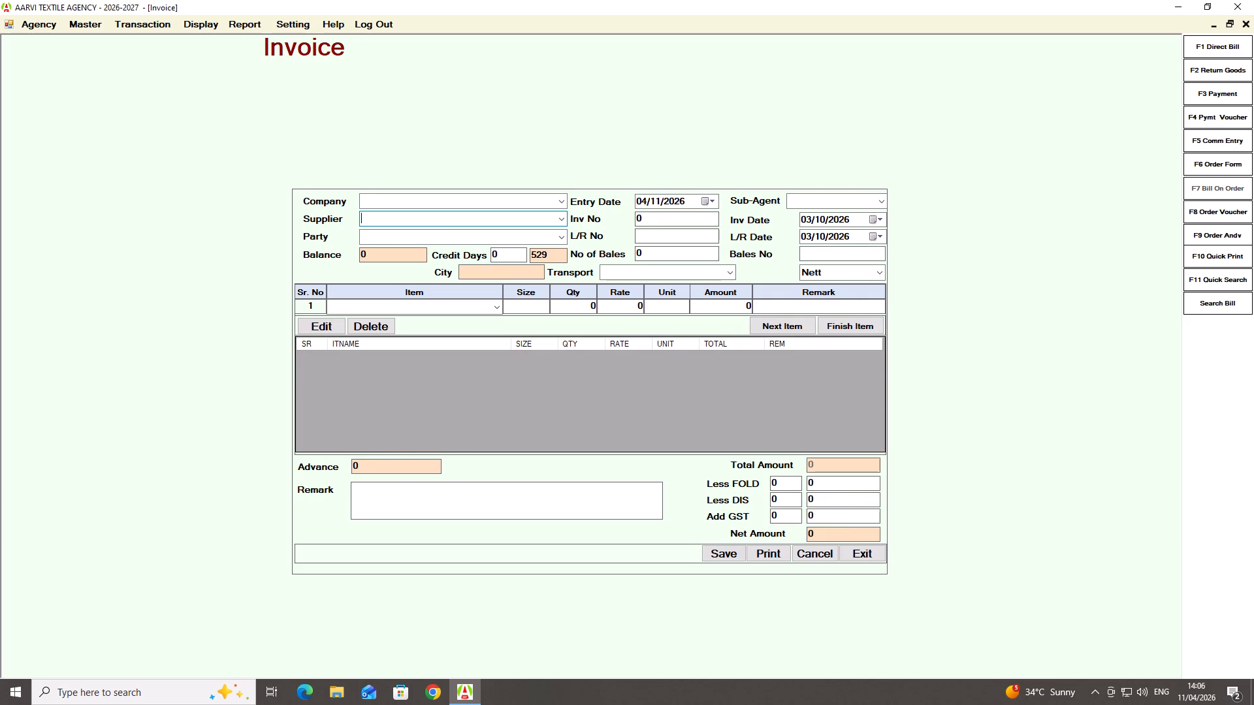
# Start another direct bill with supplier RIDDHI FABRICS and party KAY AAR APPARELS, keeping the default header values.
pyautogui.write('RIDD')
pyautogui.press('Down')
pyautogui.press('Return')
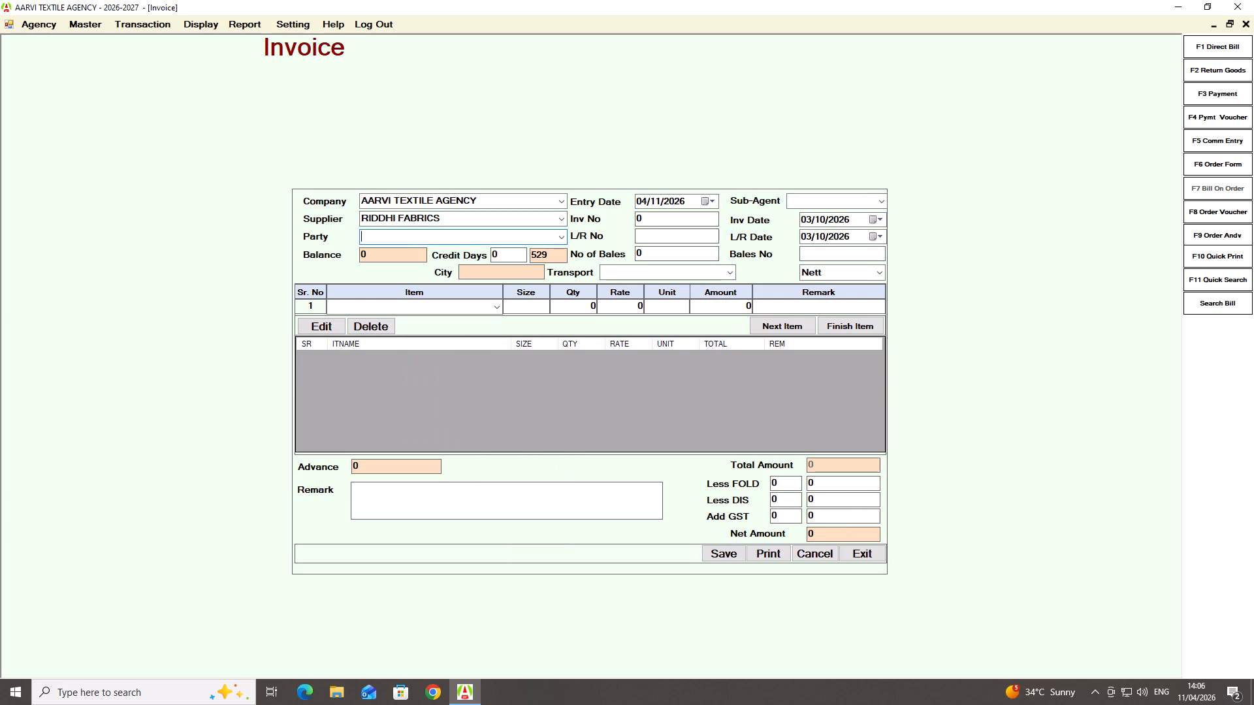
pyautogui.write('KAY')
pyautogui.press('Down')
pyautogui.press('Return')
pyautogui.press('Return')
pyautogui.press('Return')
pyautogui.press('Return')
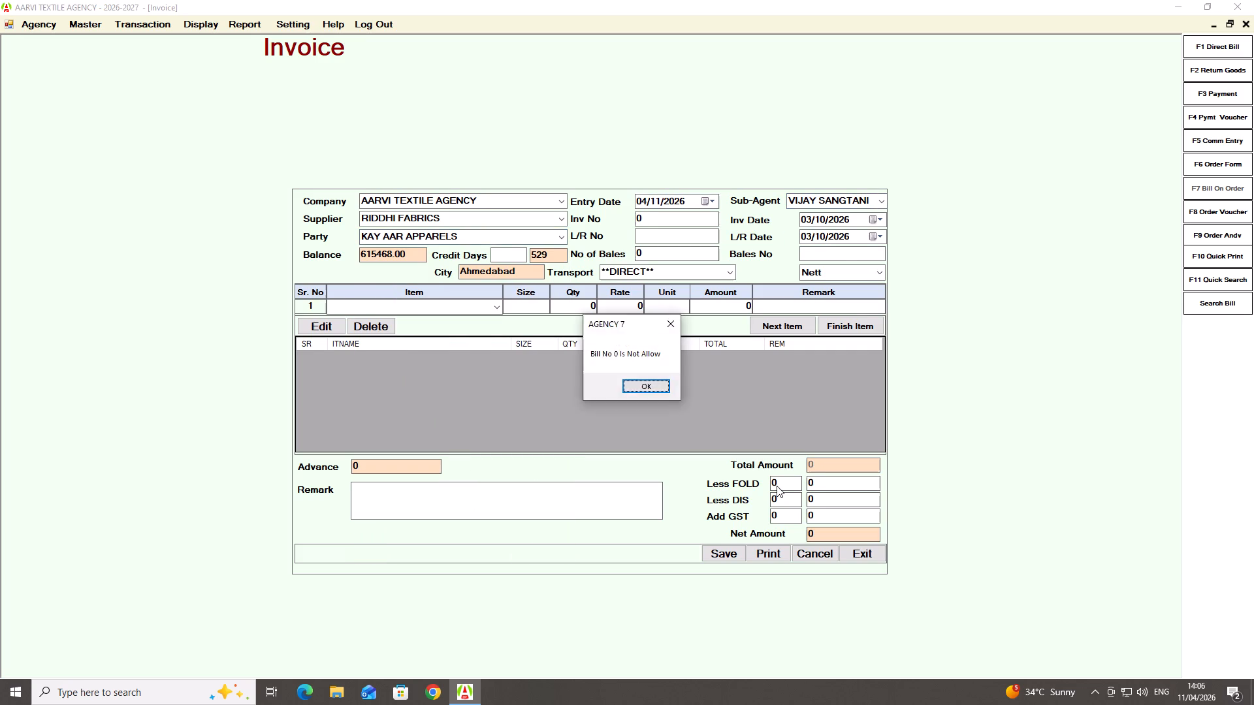
pyautogui.press('Return')
# Enter invoice number 3176-N with invoice and L/R dates 06/10/2026, keeping the default transport, bales and Nett settings.
pyautogui.write('3176-N')
pyautogui.press('Return')
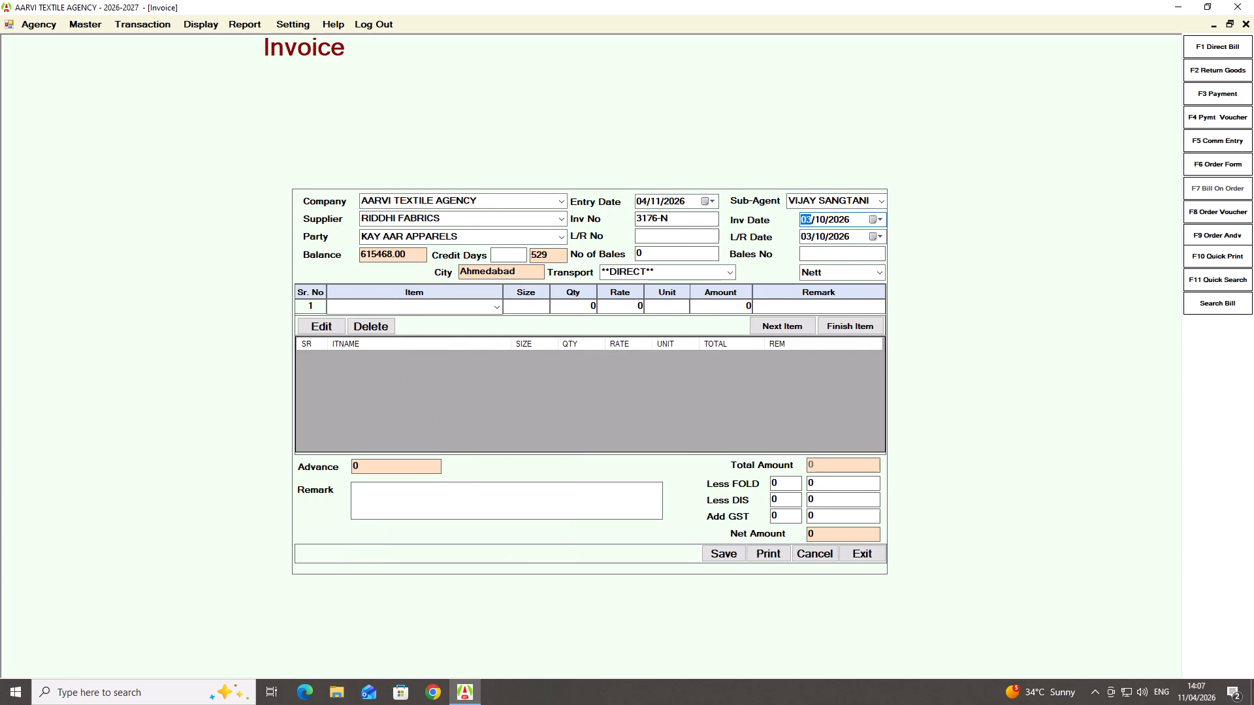
pyautogui.press('6')
pyautogui.press('Return')
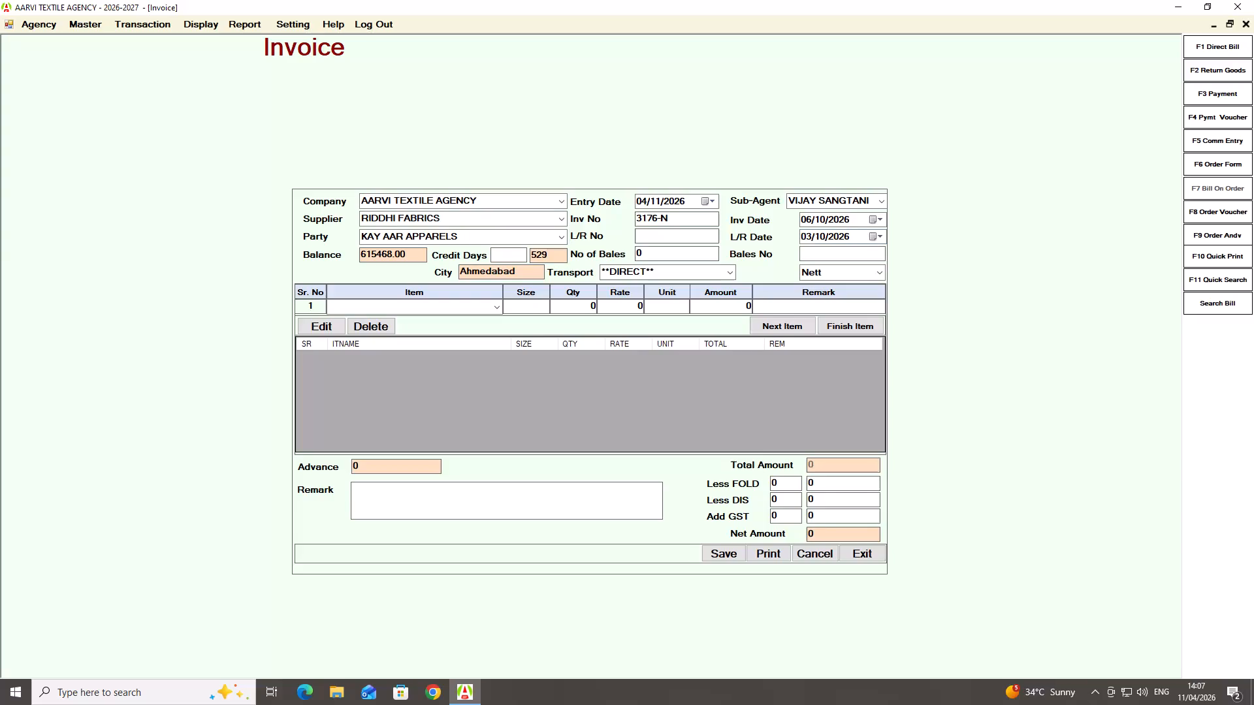
pyautogui.press('6')
pyautogui.press('Return')
pyautogui.press('Return')
pyautogui.press('Return')
pyautogui.press('Return')
pyautogui.press('Return')
# Add FABRICS as the first item of bill 3176-N with quantity 682.88 and rate 82.
pyautogui.write('FAB')
pyautogui.press('Down')
pyautogui.press('Return')
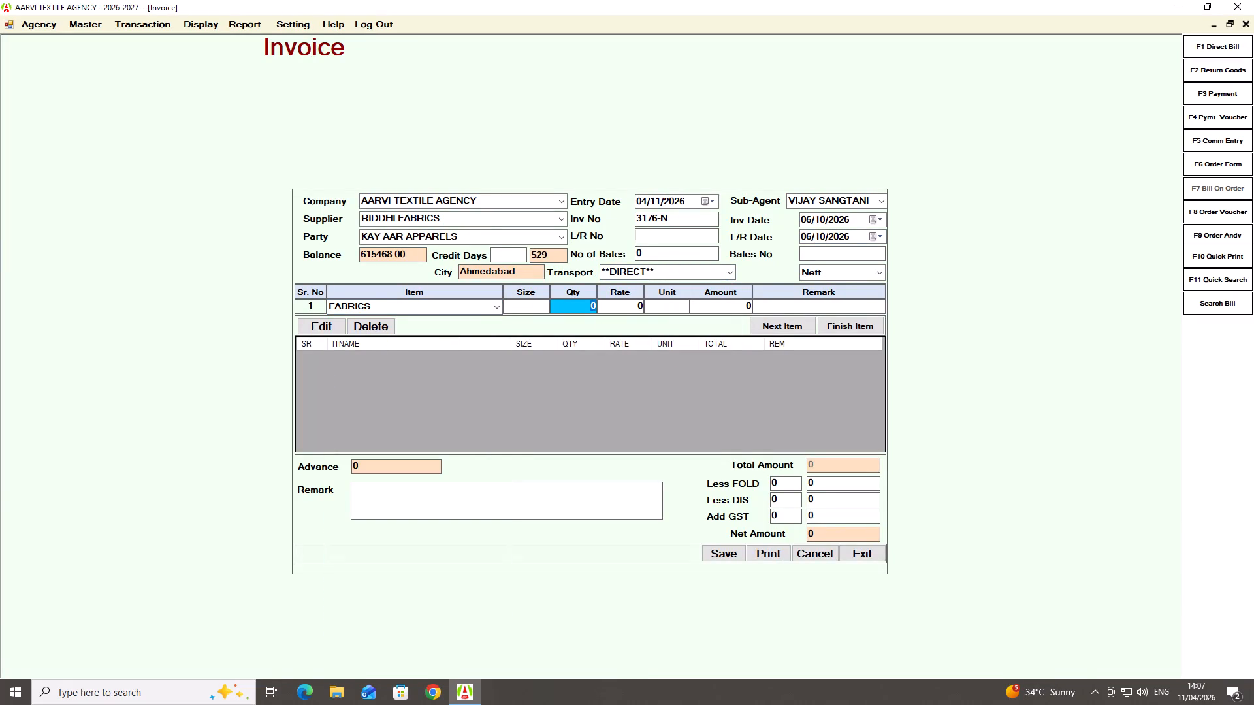
pyautogui.write('682.88')
pyautogui.press('Return')
pyautogui.write('82')
pyautogui.press('Return')
pyautogui.press('Return')
pyautogui.press('Return')
pyautogui.press('Return')
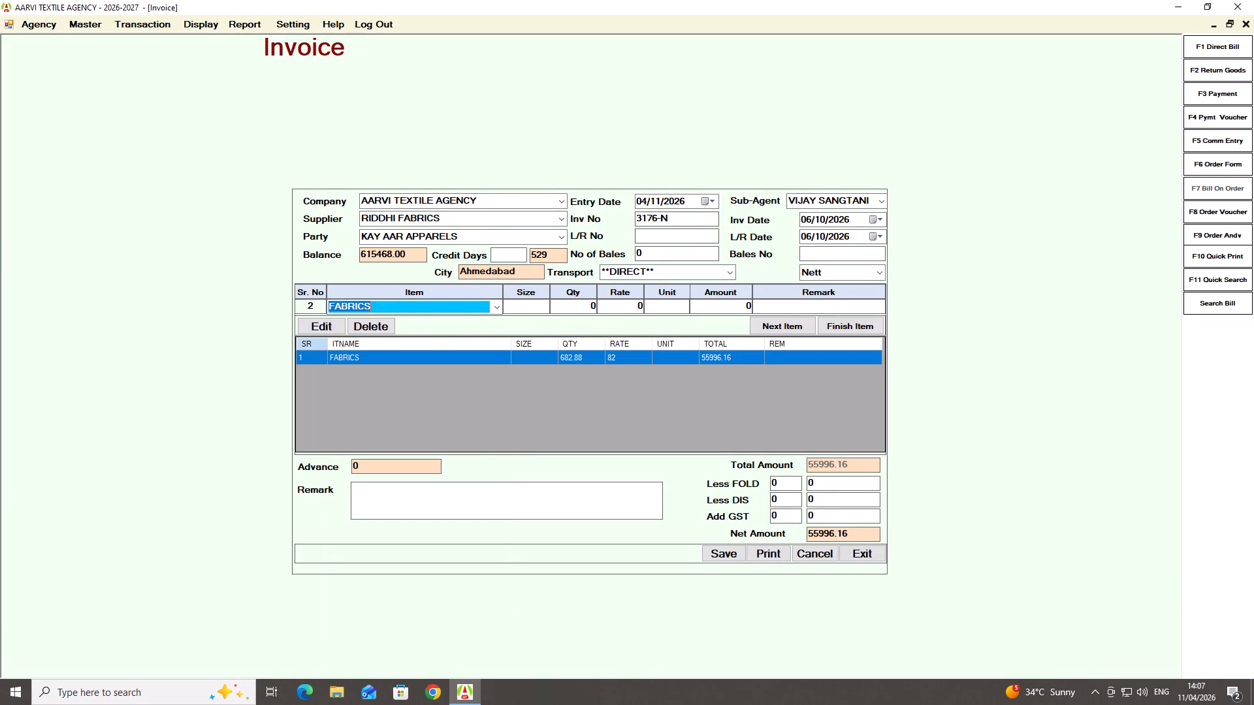
# Add a second FABRICS item with quantity 232.8 and rate 62, and finish the item list of bill 3176-N.
pyautogui.press('Return')
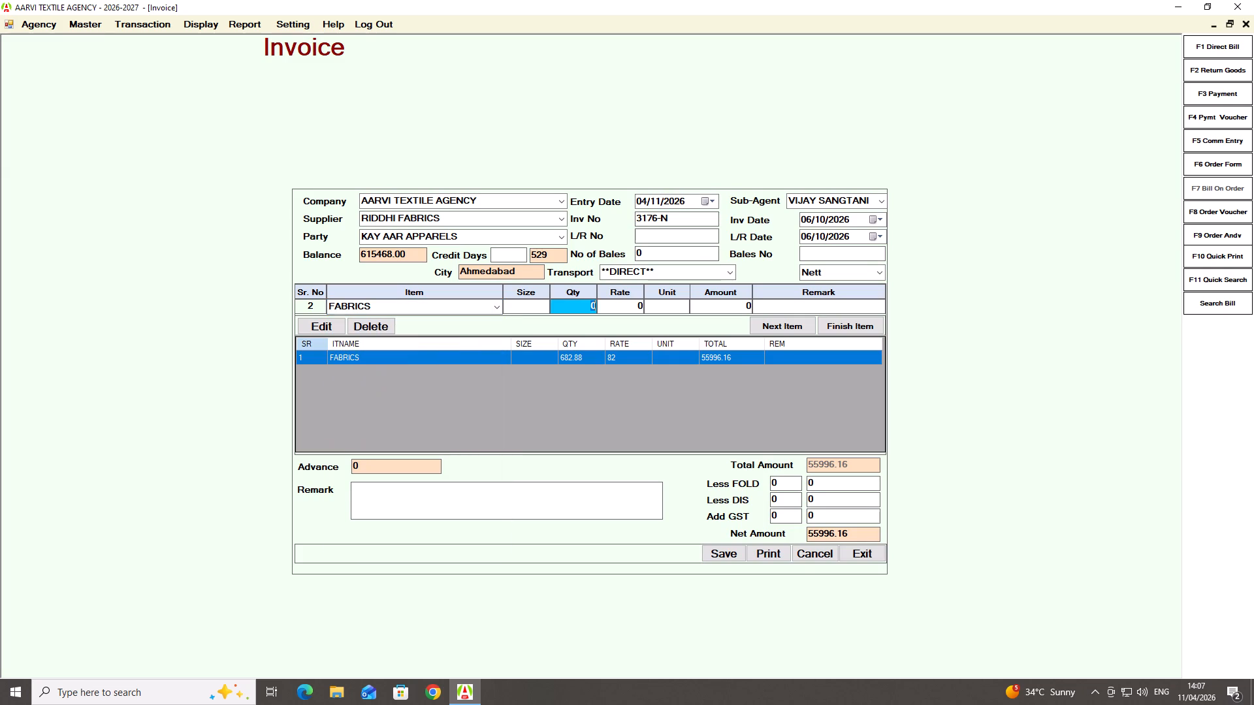
pyautogui.write('232.8')
pyautogui.press('Return')
pyautogui.write('62')
pyautogui.press('Return')
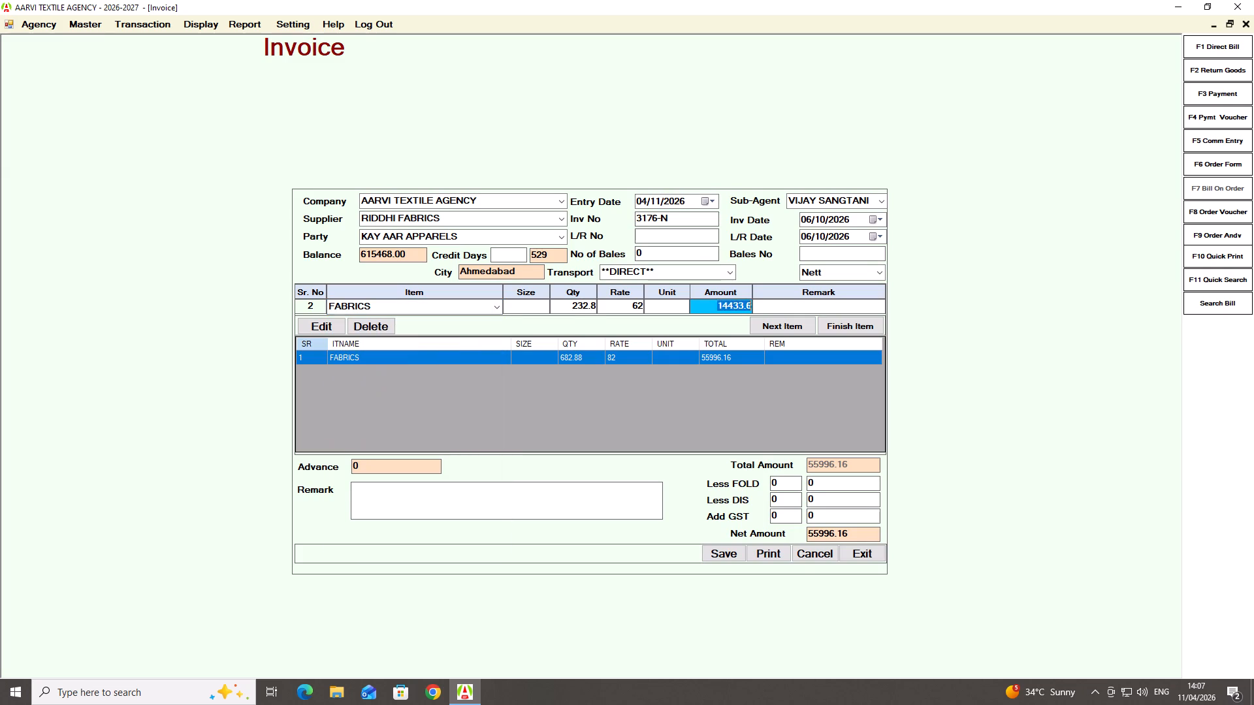
pyautogui.press('Return')
pyautogui.press('Return')
pyautogui.press('Right')
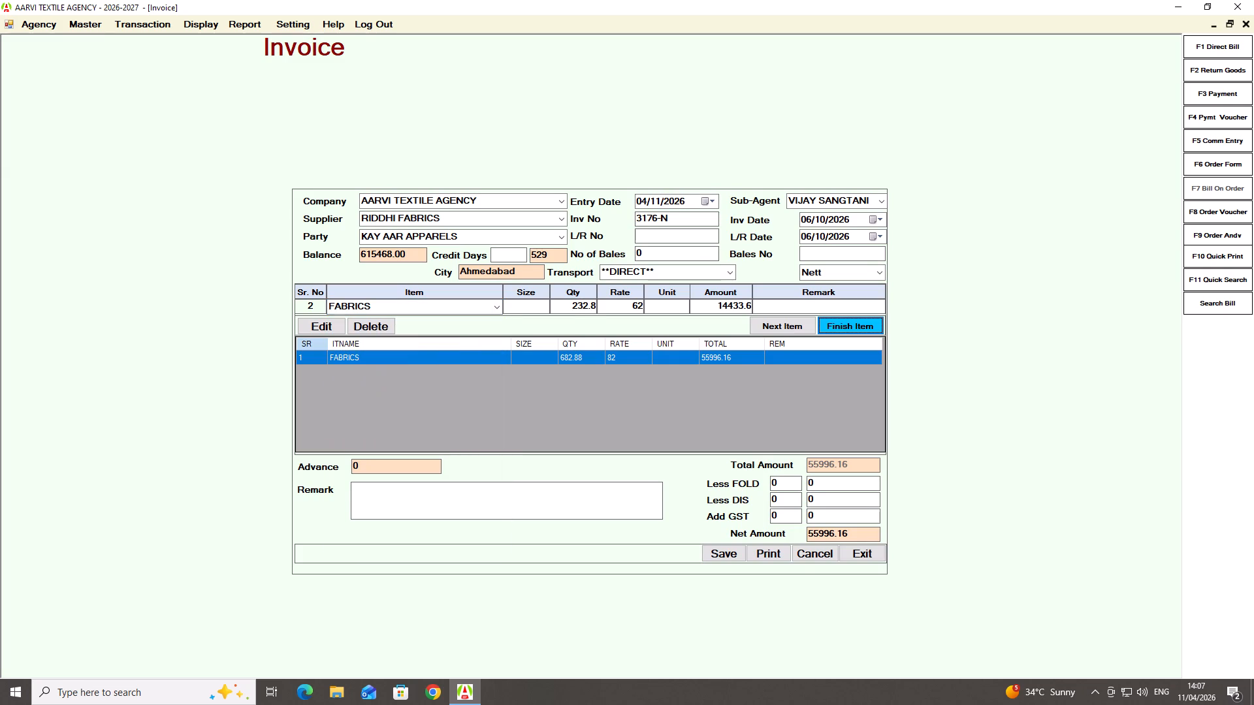
pyautogui.press('Return')
# Apply a 5% discount and 5% GST to bill 3176-N, keeping the fold at 0.
pyautogui.press('Return')
pyautogui.press('Return')
pyautogui.press('5')
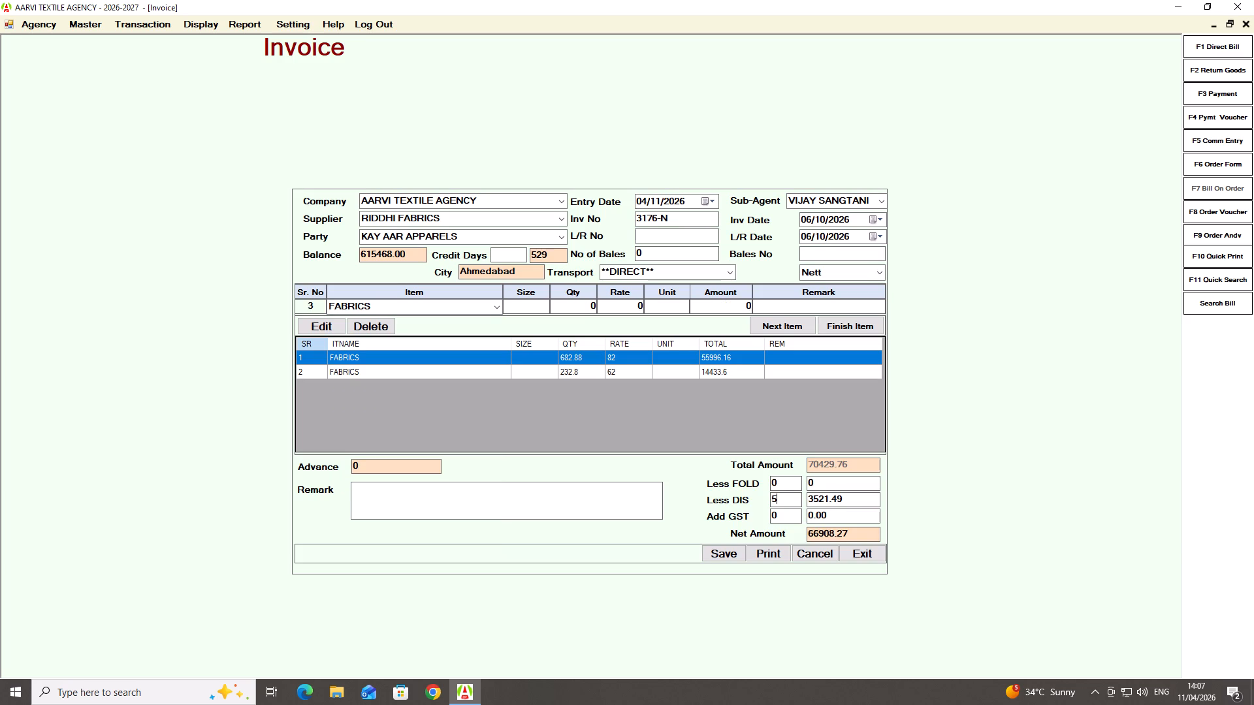
pyautogui.press('Return')
pyautogui.press('Return')
pyautogui.press('5')
pyautogui.press('Return')
# Adjust the GST amount of bill 3176-N to 3345.73 and save the bill.
pyautogui.press('Right')
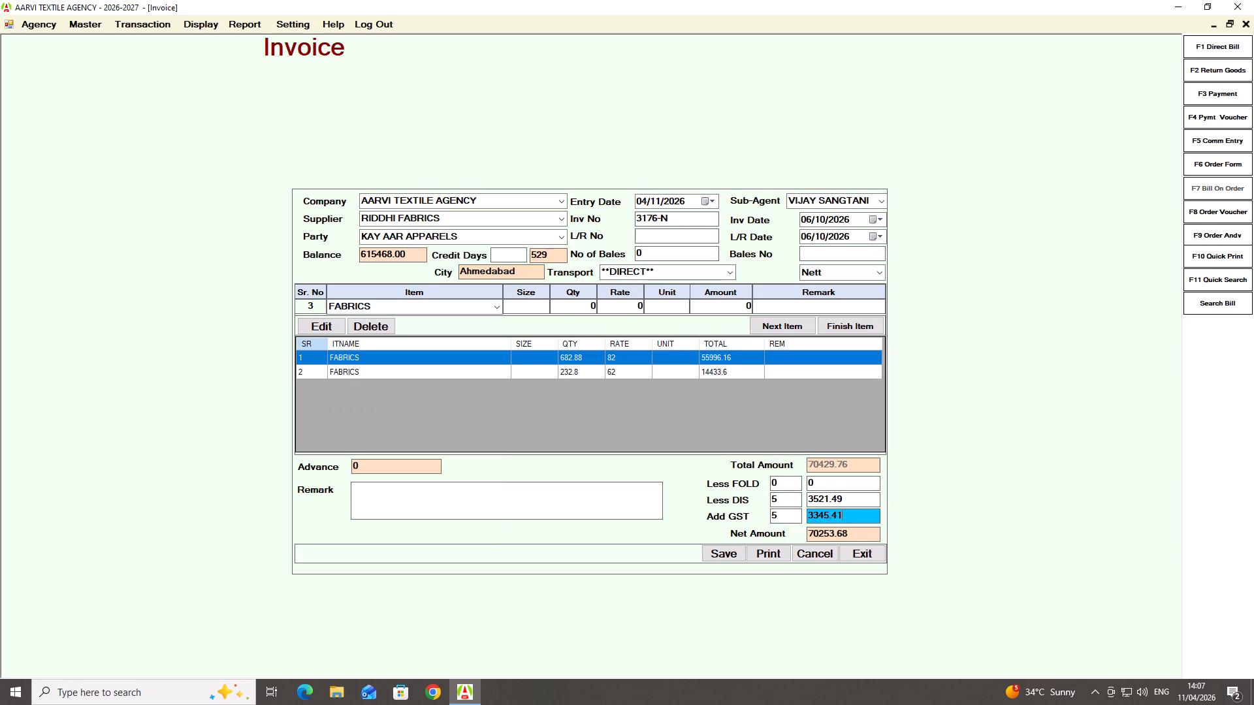
pyautogui.press('BackSpace')
pyautogui.press('BackSpace')
pyautogui.press('7')
pyautogui.press('3')
pyautogui.press('Return')
pyautogui.press('Return')
pyautogui.press('Return')
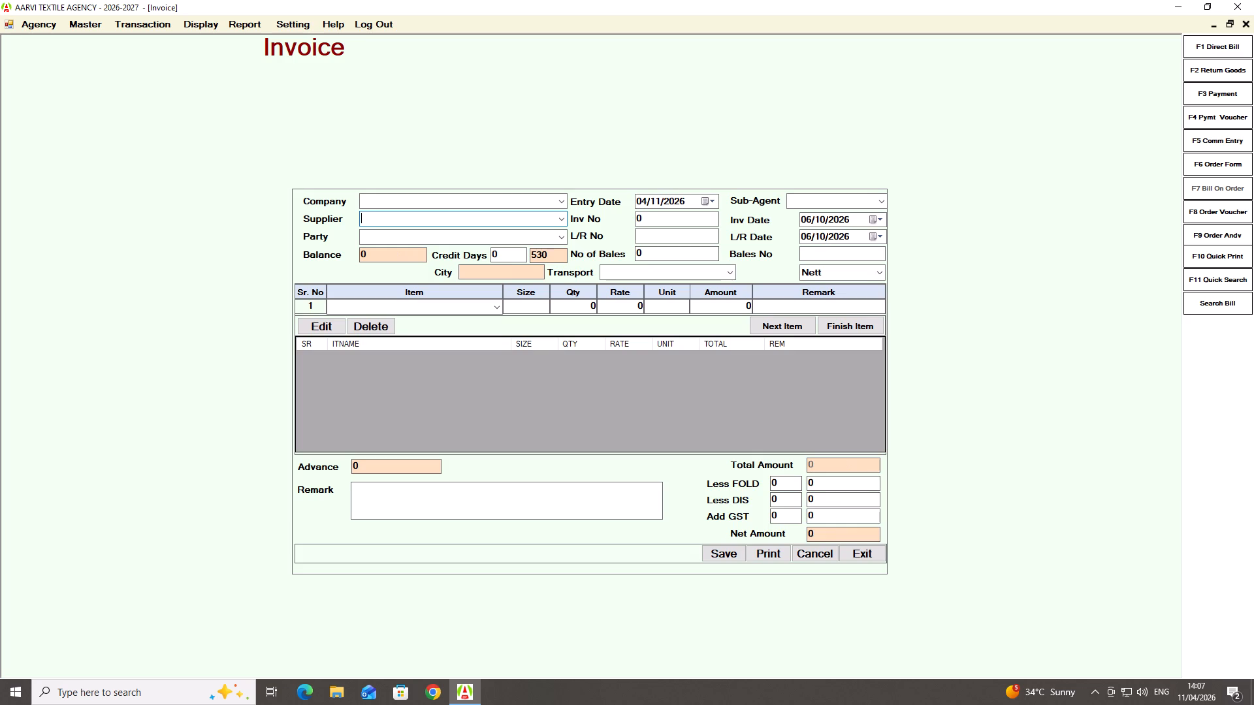
# Start a bill from supplier RIDDHI FABRICS to party KAY AAR APPARELS with invoice number 3084-D.
pyautogui.write('RIDD')
pyautogui.press('Down')
pyautogui.press('Return')
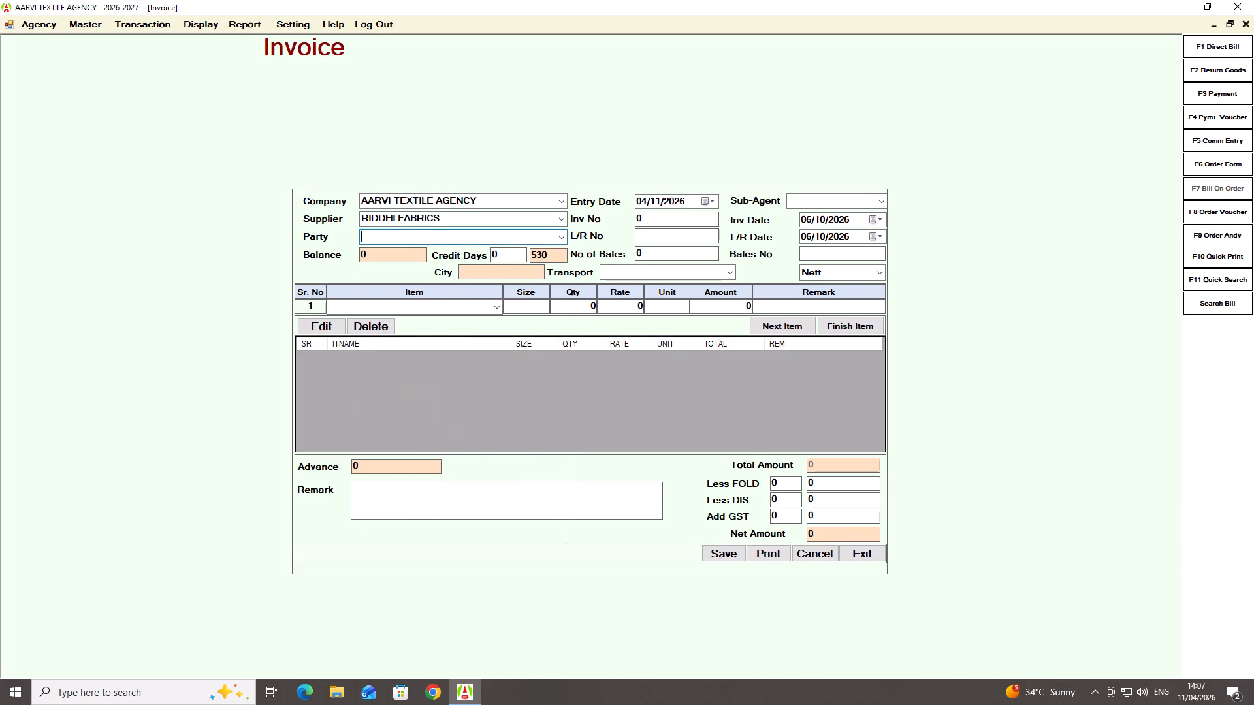
pyautogui.write('KAY')
pyautogui.press('Down')
pyautogui.press('Return')
pyautogui.press('Return')
pyautogui.press('Return')
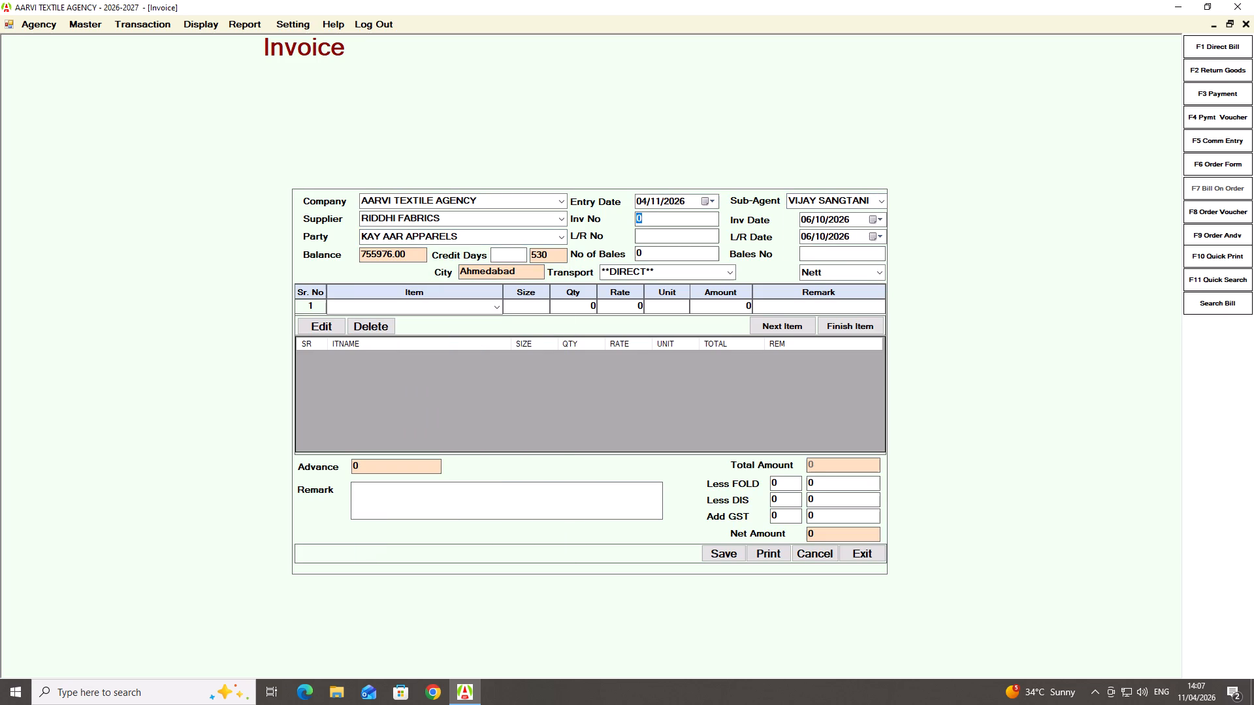
pyautogui.write('3084-')
pyautogui.press('d')
pyautogui.press('Return')
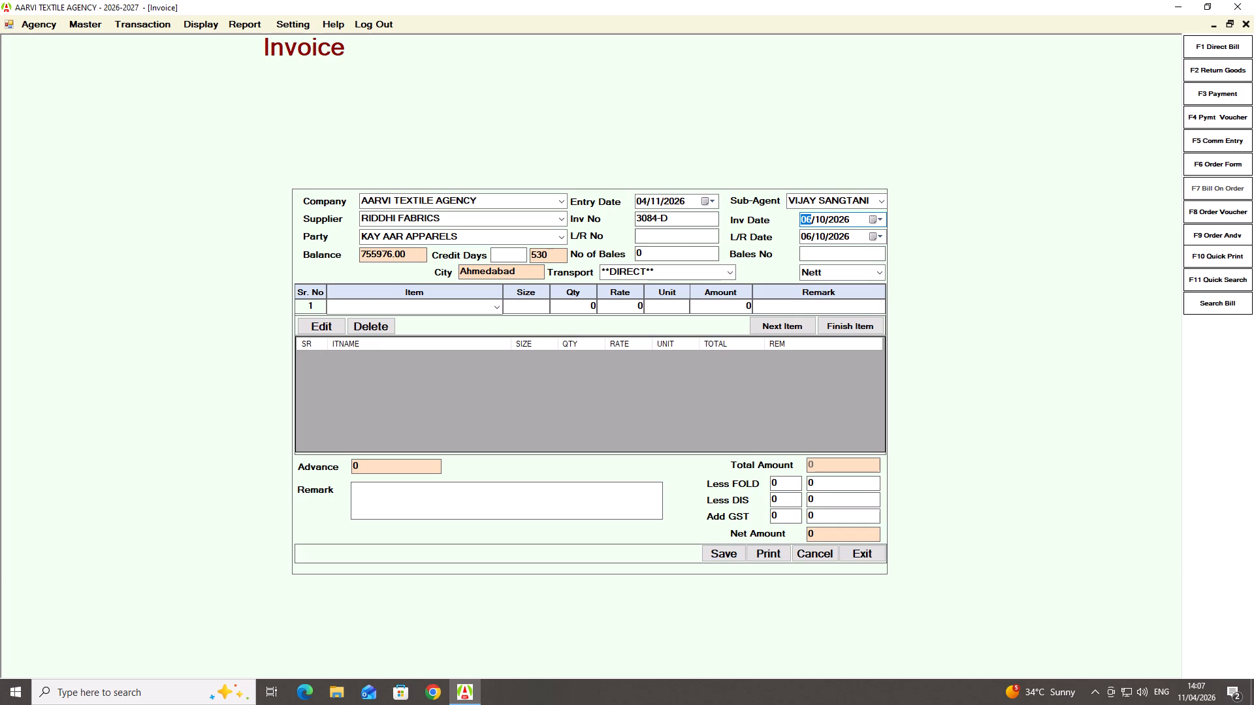
# Set both the invoice date and L/R date of bill 3084-D to 01/10/2026, accepting the other header defaults.
pyautogui.press('1')
pyautogui.press('Return')
pyautogui.press('Return')
pyautogui.press('1')
pyautogui.press('Return')
pyautogui.press('Return')
pyautogui.press('Return')
pyautogui.press('Return')
pyautogui.press('Return')
# Add FABRICS as the first item of bill 3084-D with quantity 686.28 and rate 82.
pyautogui.write('FAB')
pyautogui.press('Down')
pyautogui.press('Return')
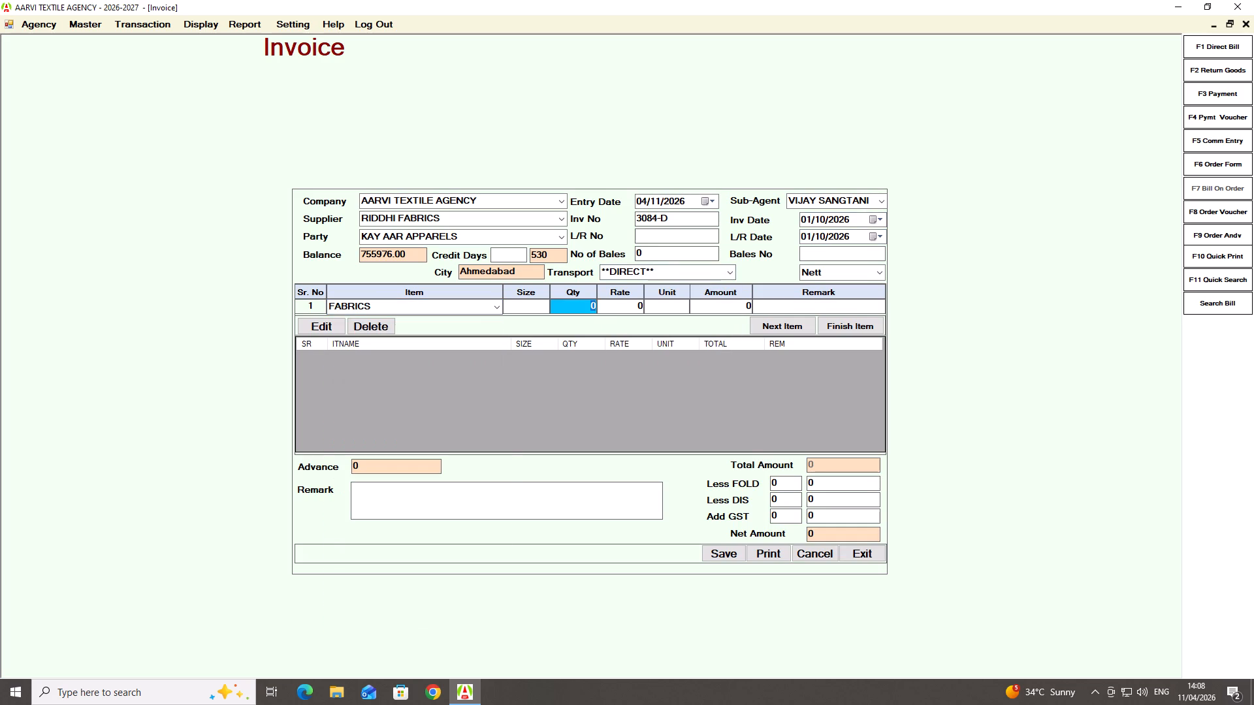
pyautogui.write('686.28')
pyautogui.press('Return')
pyautogui.write('82')
pyautogui.press('Return')
pyautogui.press('Return')
pyautogui.press('Return')
pyautogui.press('Return')
pyautogui.press('Return')
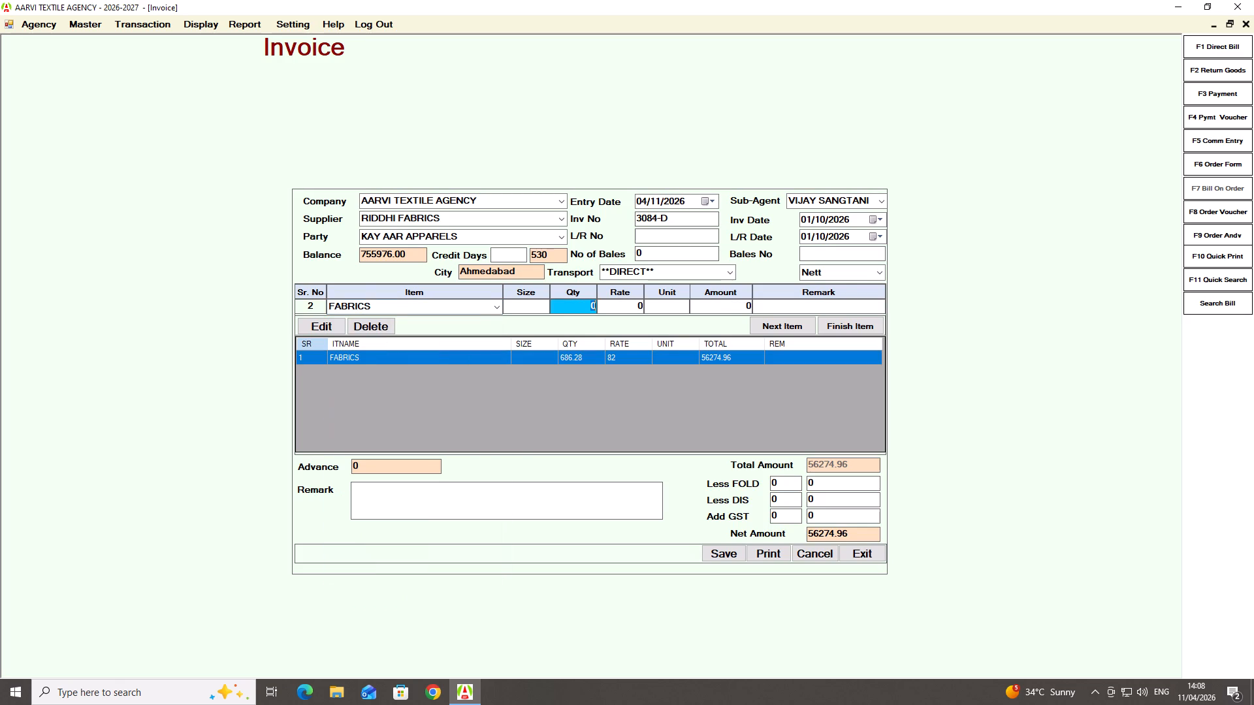
# Add a second FABRICS item with quantity 218.25 and rate 62, and finish the item list of bill 3084-D.
pyautogui.write('218.25')
pyautogui.press('Return')
pyautogui.write('62')
pyautogui.press('Return')
pyautogui.press('Return')
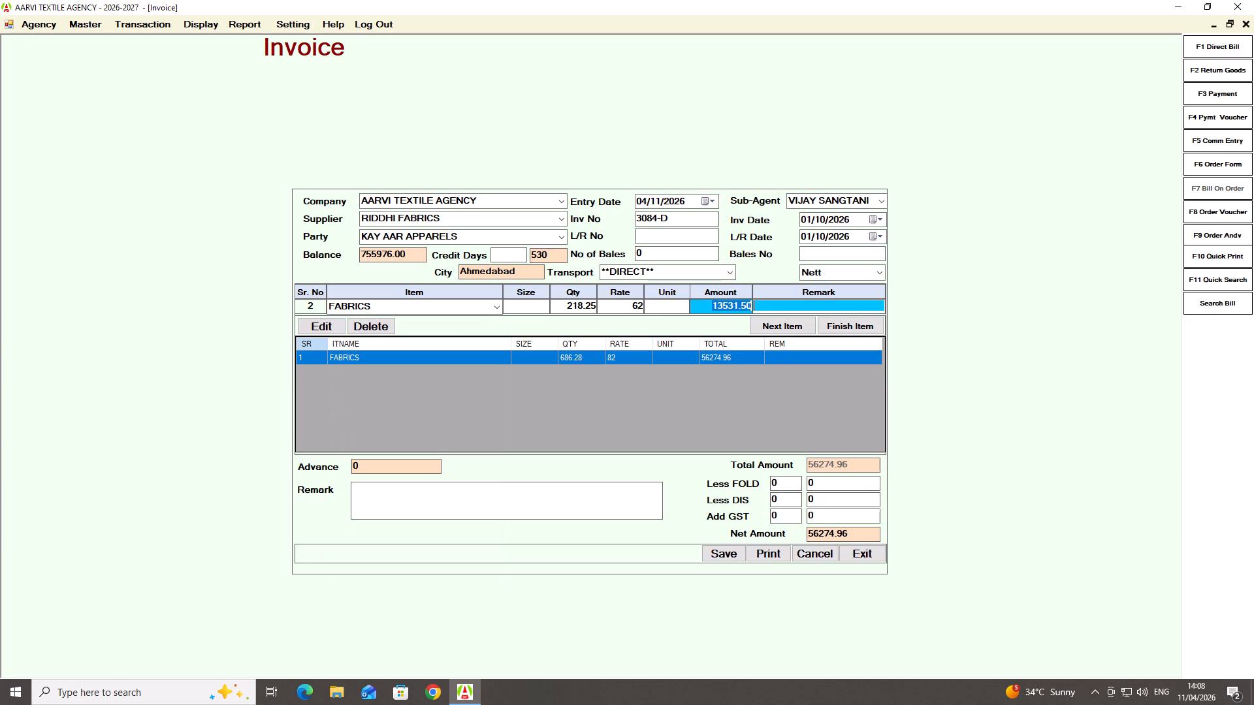
pyautogui.press('Return')
pyautogui.press('Right')
pyautogui.press('Return')
# Apply 5% GST and a 5% discount to bill 3084-D, keeping the fold at 0.
pyautogui.press('Return')
pyautogui.press('Return')
pyautogui.press('Return')
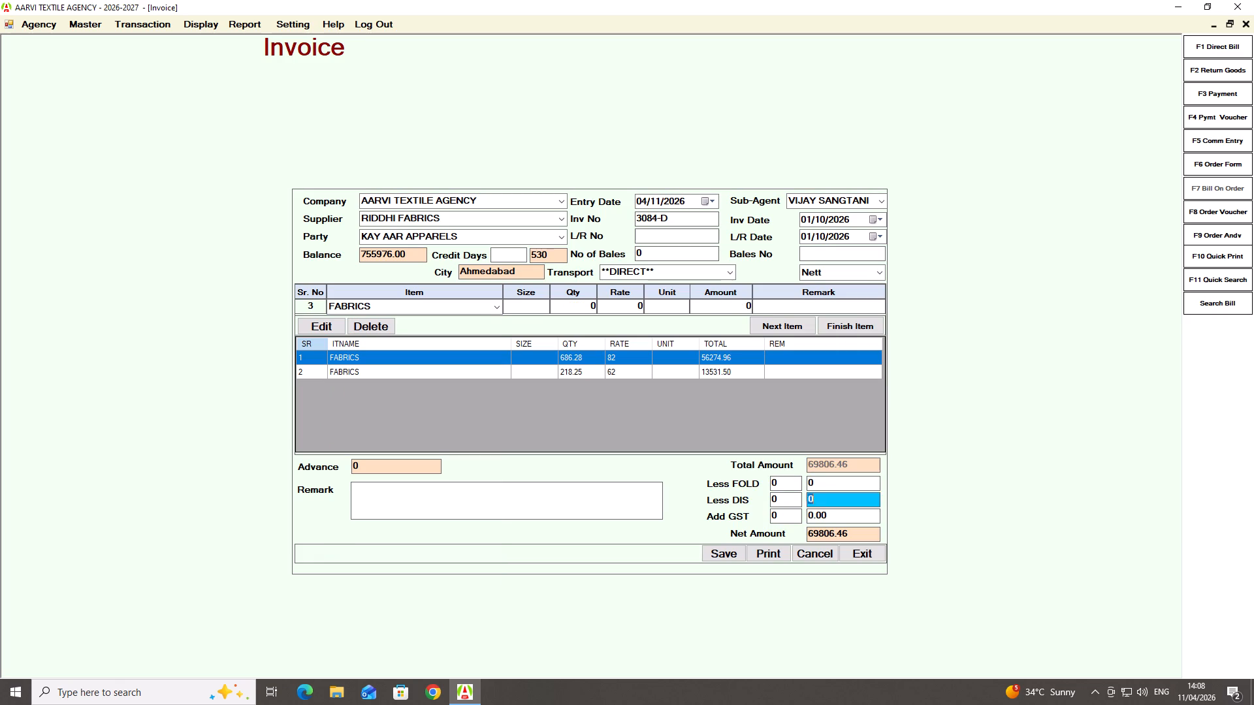
pyautogui.press('Return')
pyautogui.press('5')
pyautogui.press('Return')
pyautogui.press('Right')
pyautogui.press('BackSpace')
pyautogui.press('BackSpace')
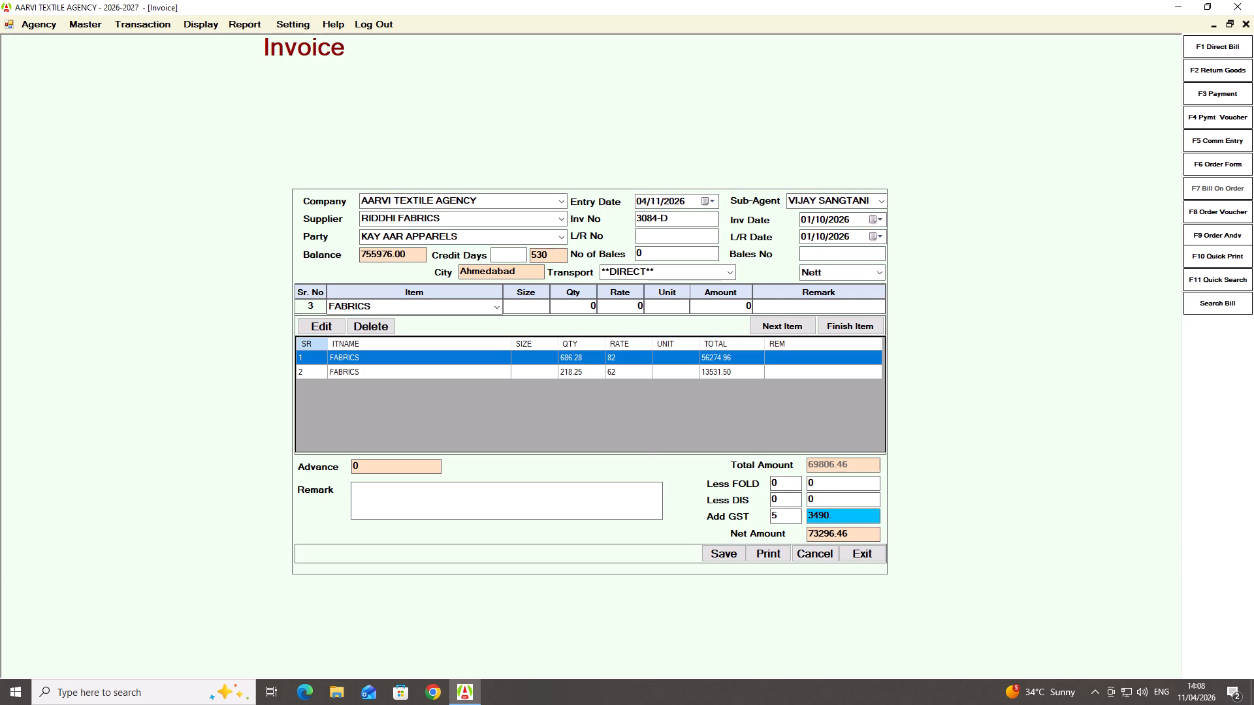
pyautogui.click(780, 501)
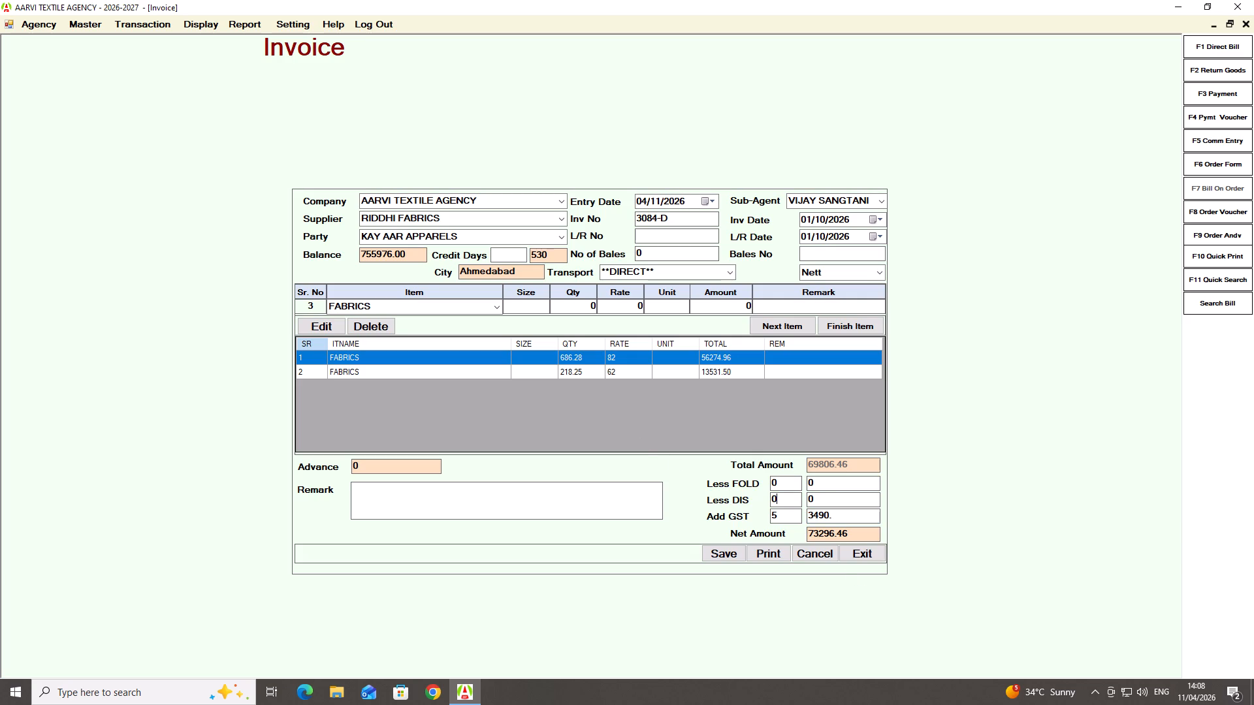
pyautogui.press('BackSpace')
pyautogui.press('5')
pyautogui.press('Return')
pyautogui.press('Return')
# Adjust the GST amount of bill 3084-D to 3315.86 and save the bill.
pyautogui.press('Return')
pyautogui.press('Right')
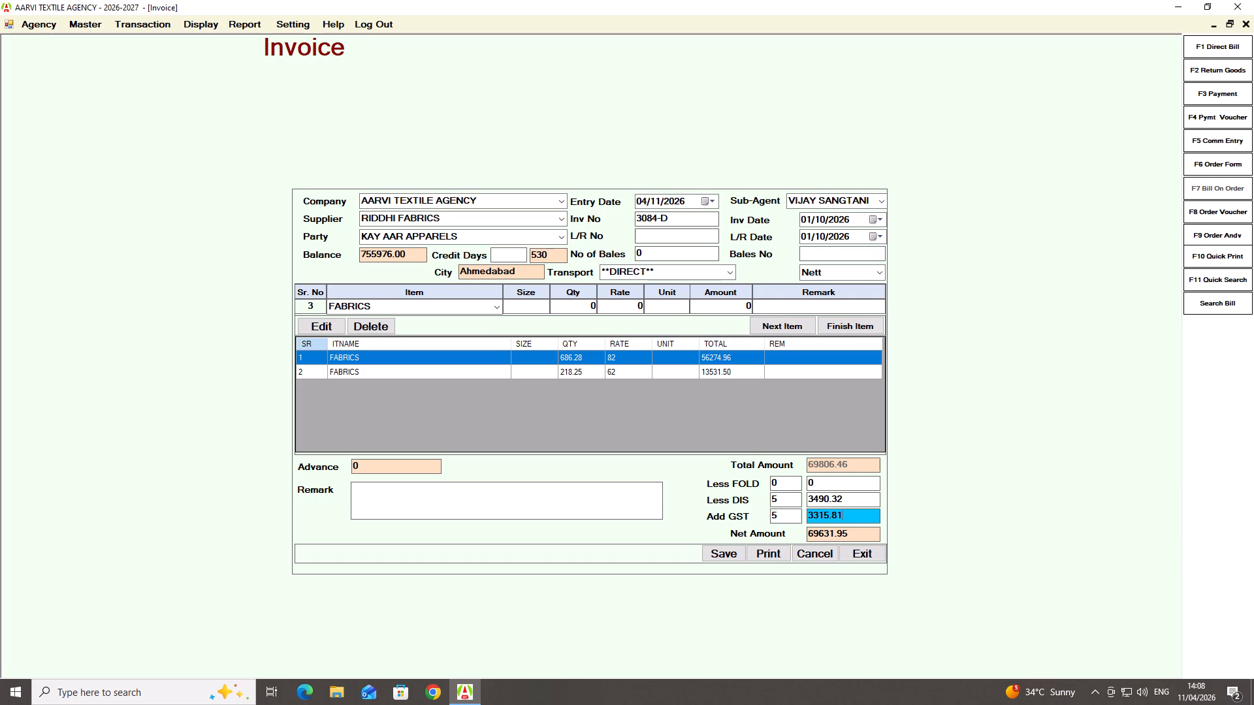
pyautogui.press('BackSpace')
pyautogui.press('BackSpace')
pyautogui.write('86')
pyautogui.press('Return')
pyautogui.press('Return')
pyautogui.press('Return')
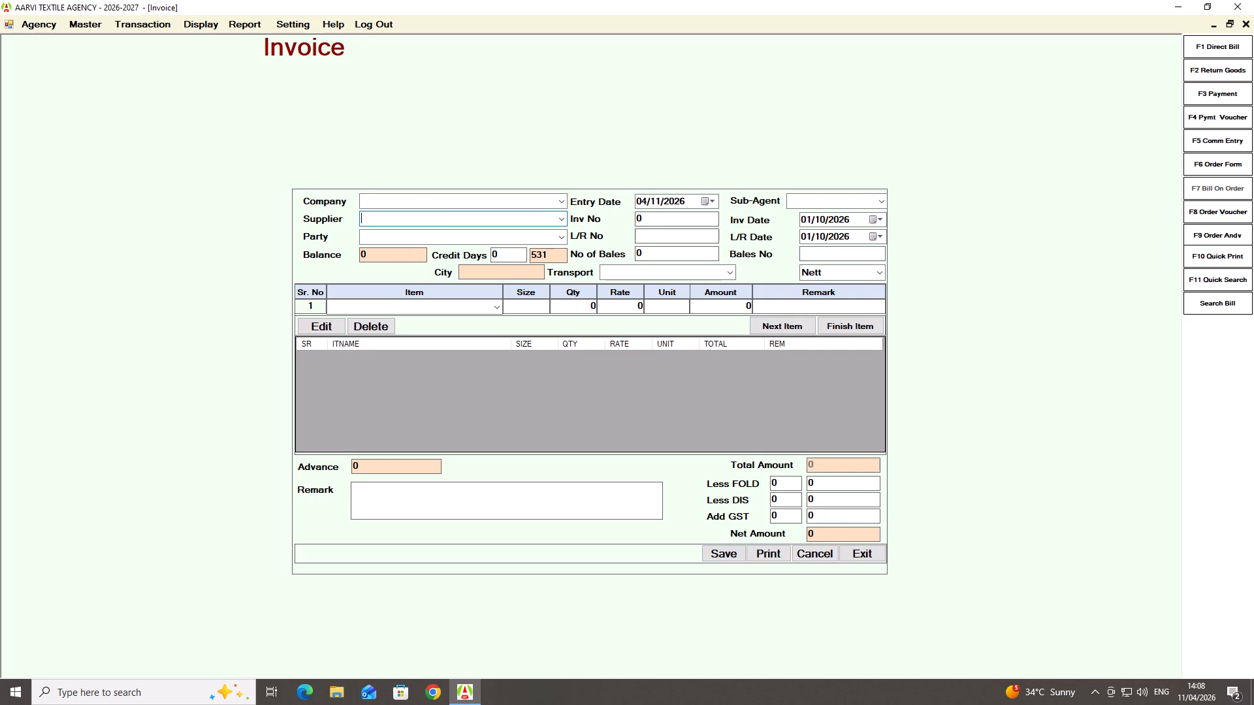
# Start a bill from supplier AMBICA TEX to party MANSH CREATION with invoice number 12517-N.
pyautogui.write('AMBI')
pyautogui.press('Down')
pyautogui.press('Return')
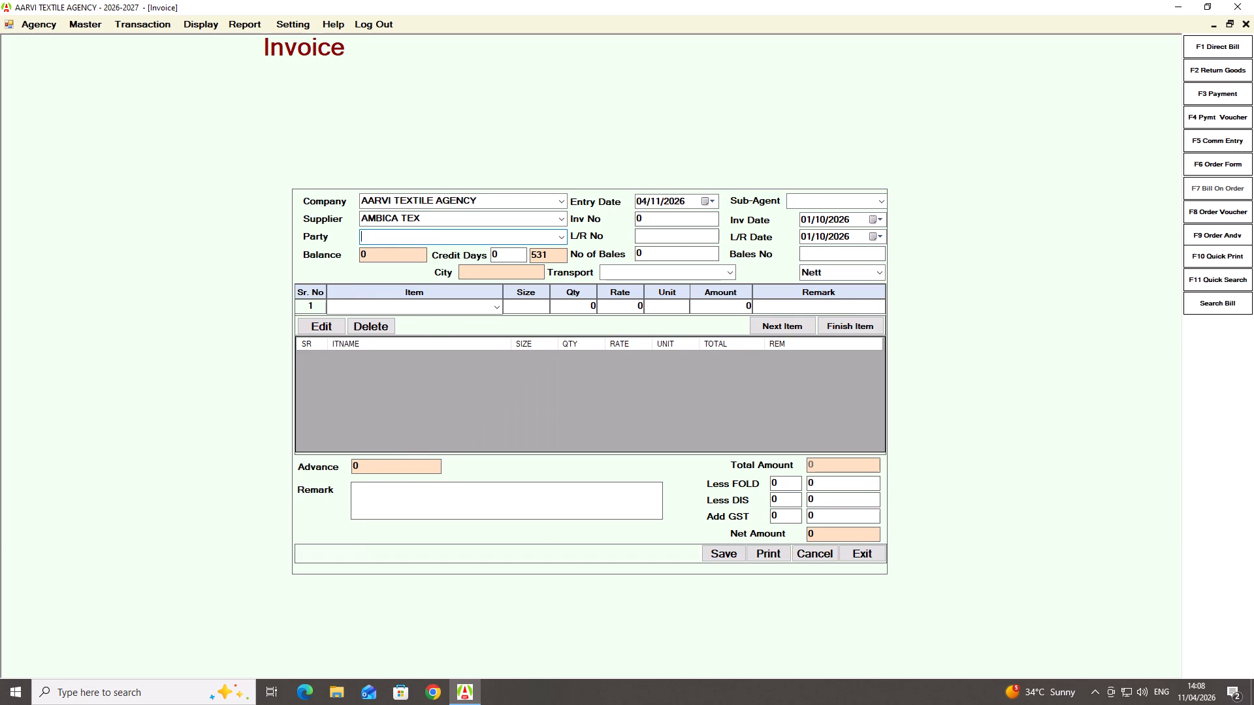
pyautogui.write('MANSH')
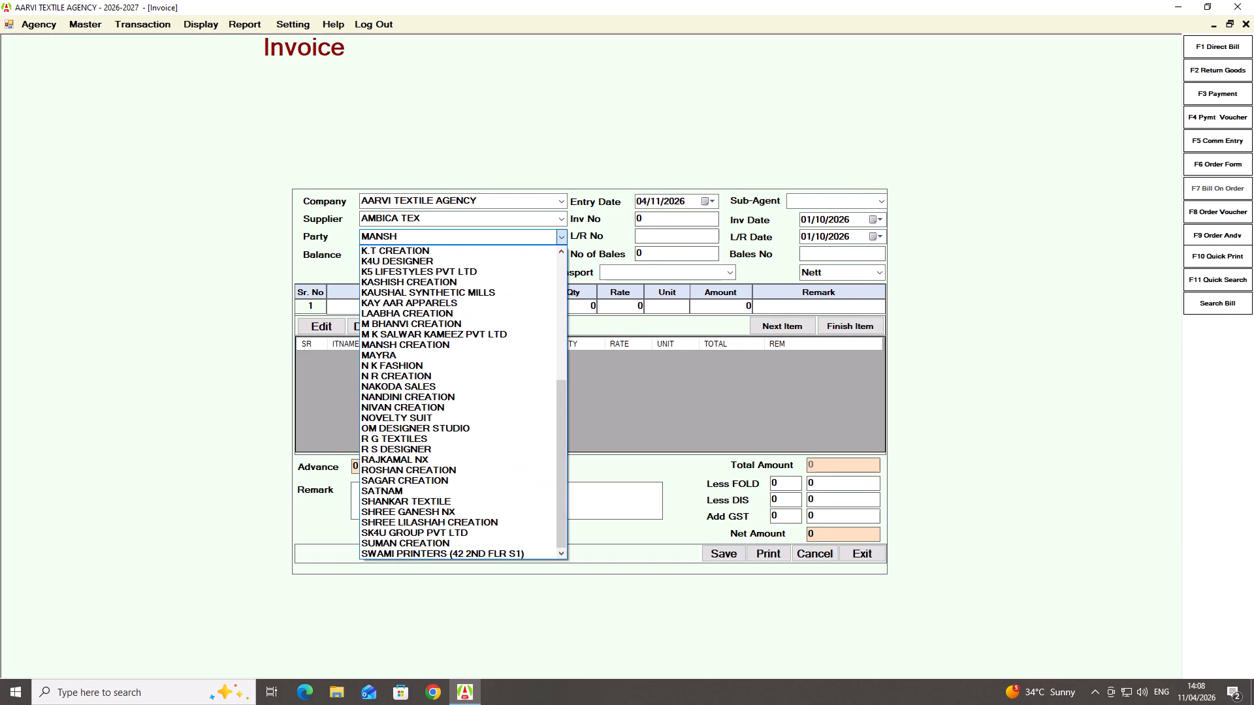
pyautogui.press('Down')
pyautogui.press('Return')
pyautogui.press('Return')
pyautogui.press('Return')
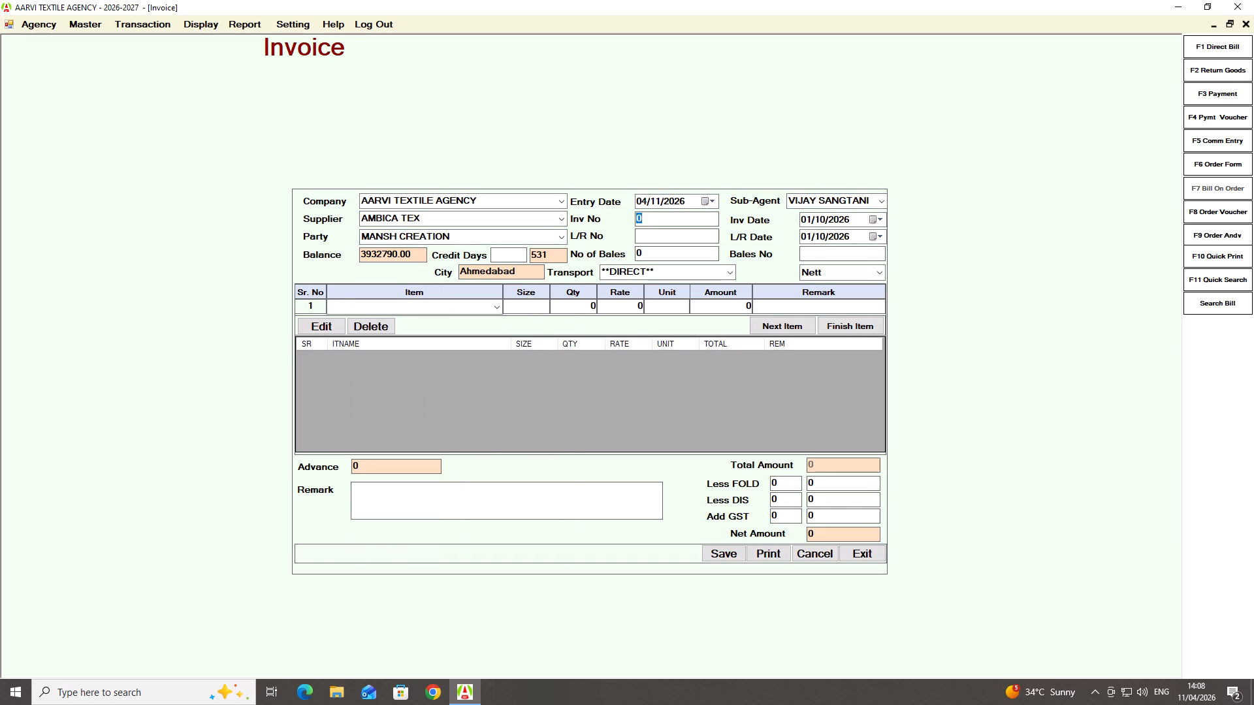
pyautogui.write('12517-')
pyautogui.press('n')
pyautogui.press('Return')
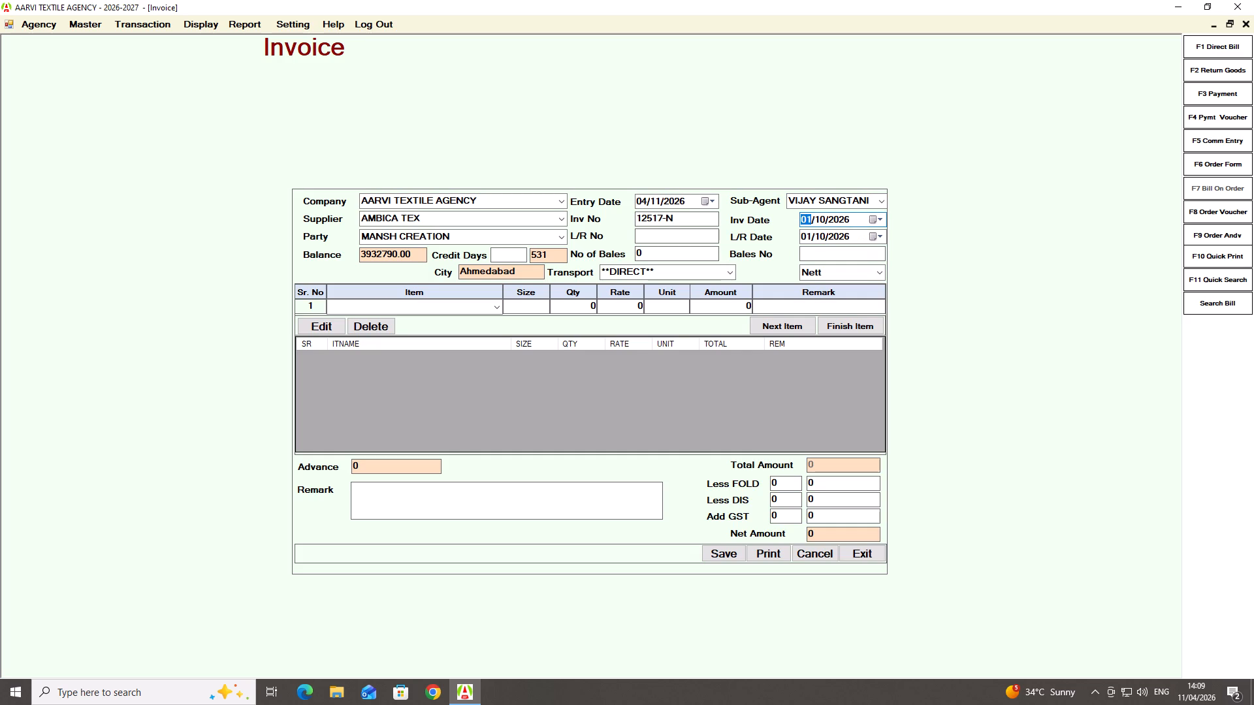
# Set both the invoice date and L/R date of bill 12517-N to 26/10/2026, accepting the other header defaults.
pyautogui.write('26')
pyautogui.press('Return')
pyautogui.press('Return')
pyautogui.write('26')
pyautogui.press('Return')
pyautogui.press('Return')
pyautogui.press('Return')
pyautogui.press('Return')
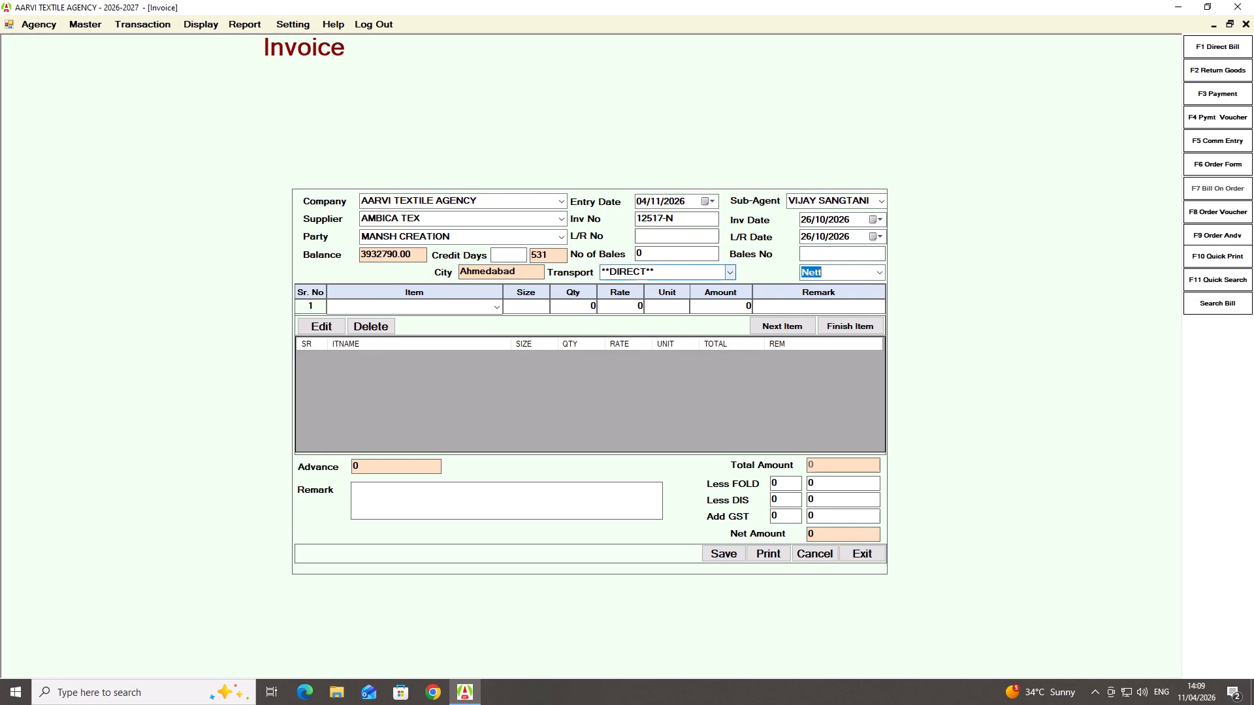
pyautogui.press('Return')
# Add FABRICS with quantity 550 and rate 61.25 as the only item of bill 12517-N and finish the item list.
pyautogui.write('FAB')
pyautogui.press('Down')
pyautogui.press('Return')
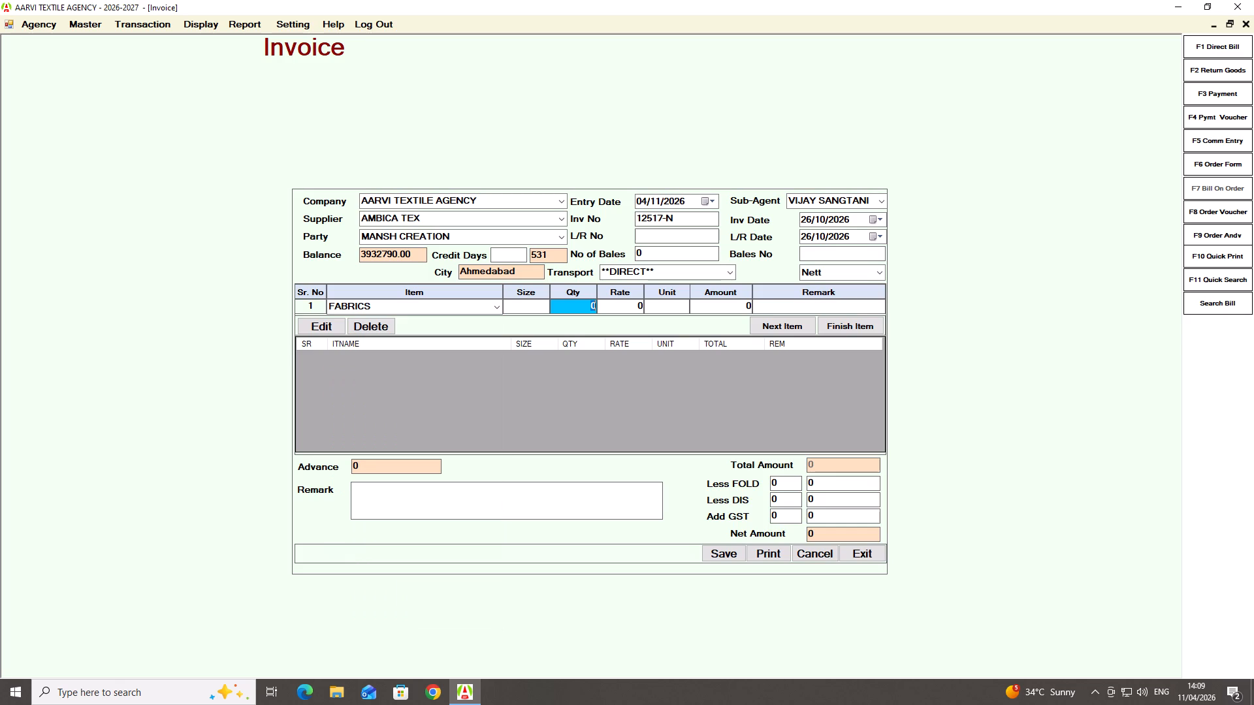
pyautogui.write('550')
pyautogui.press('Return')
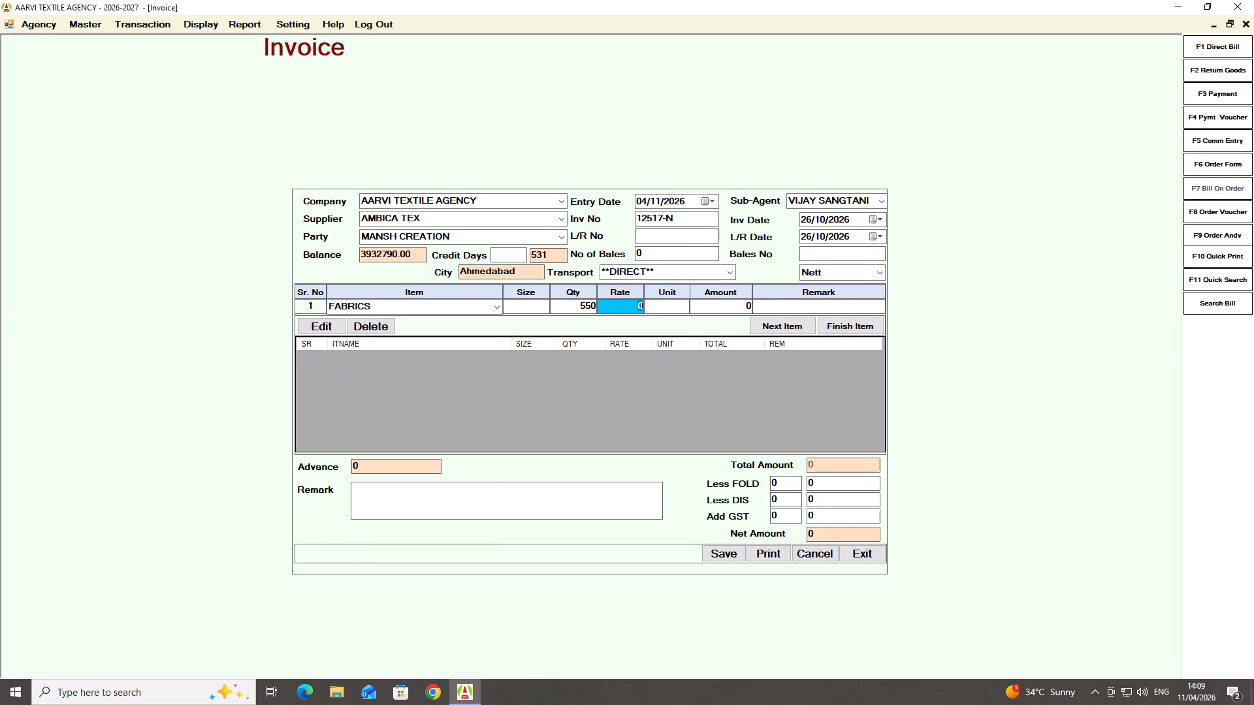
pyautogui.write('61.25')
pyautogui.press('Return')
pyautogui.press('Return')
pyautogui.press('Return')
pyautogui.press('Right')
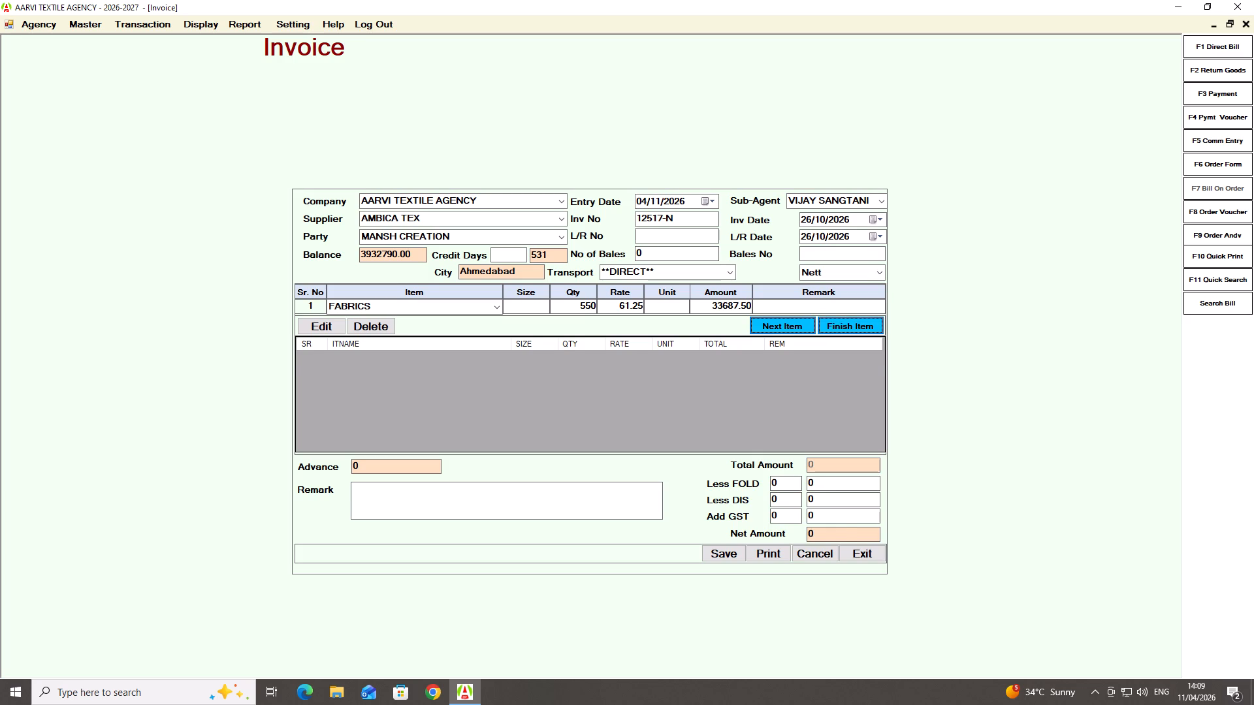
pyautogui.press('Return')
# Apply 5% GST to bill 12517-N, keeping the fold and discount at 0.
pyautogui.press('Return')
pyautogui.press('Return')
pyautogui.press('Return')
pyautogui.press('Return')
pyautogui.press('5')
pyautogui.press('Return')
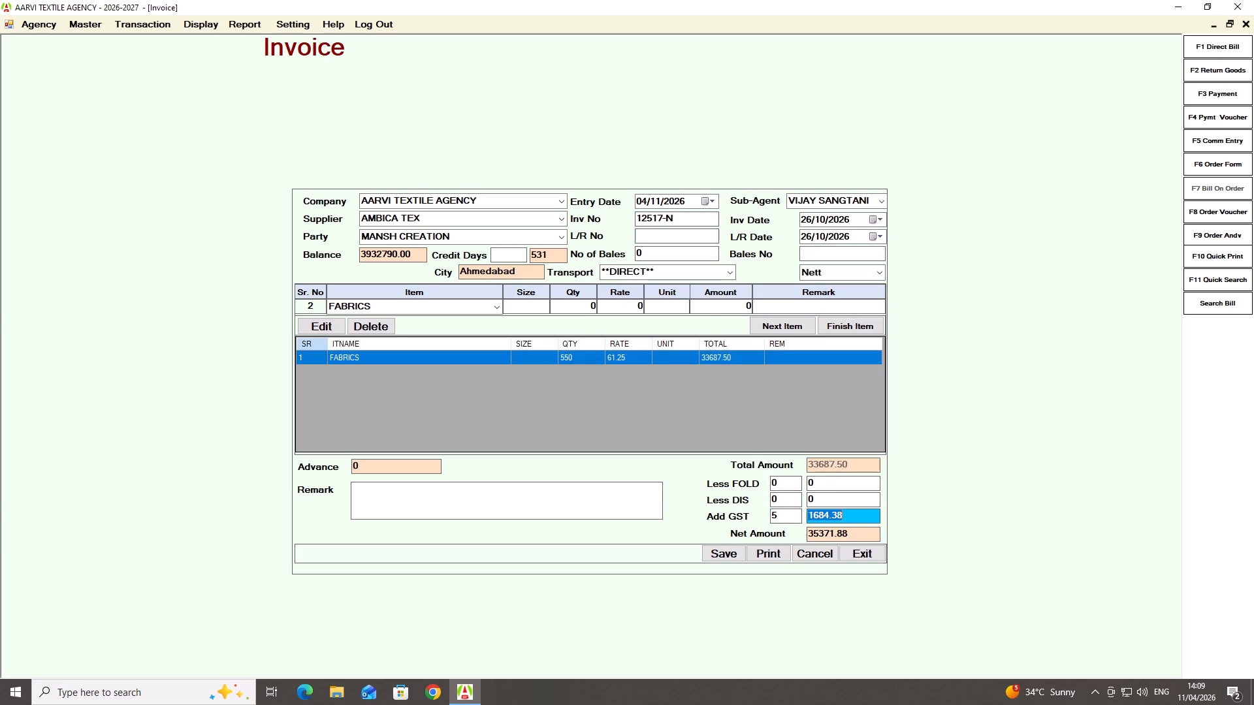
# Adjust the GST amount of bill 12517-N to 1684.5 and save the bill.
pyautogui.press('Right')
pyautogui.press('BackSpace')
pyautogui.press('BackSpace')
pyautogui.press('5')
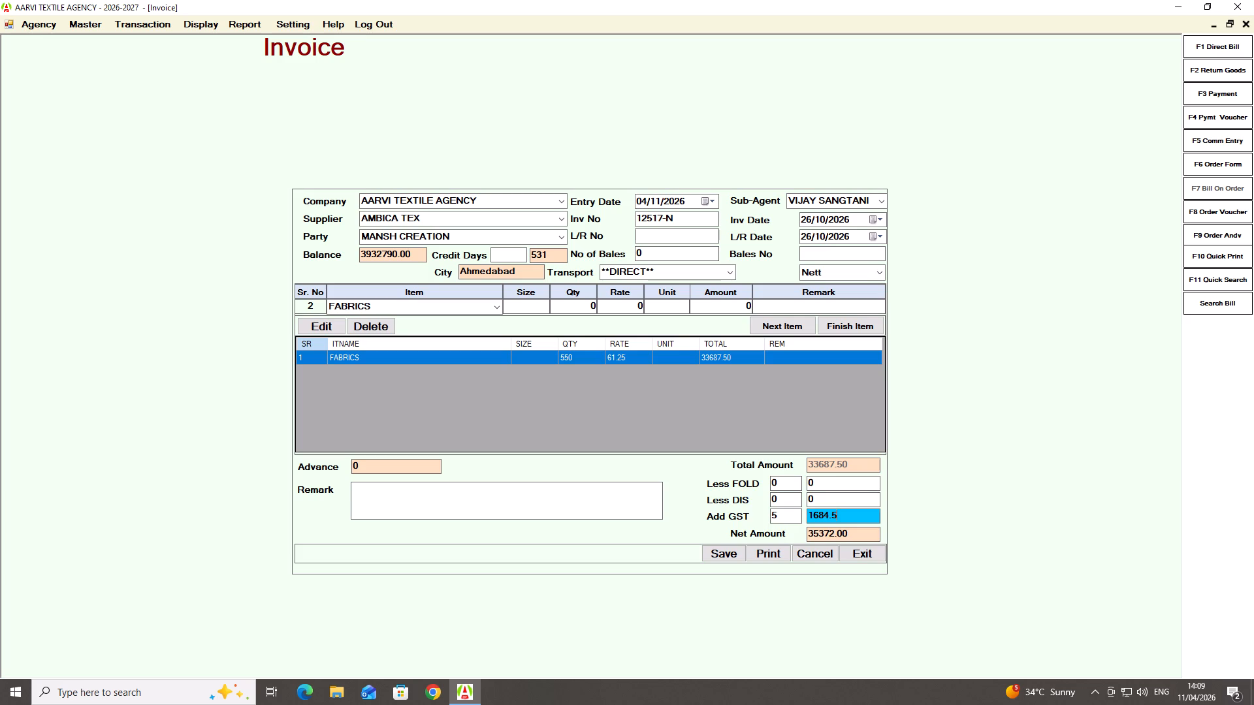
pyautogui.press('Return')
pyautogui.press('Return')
pyautogui.press('Return')
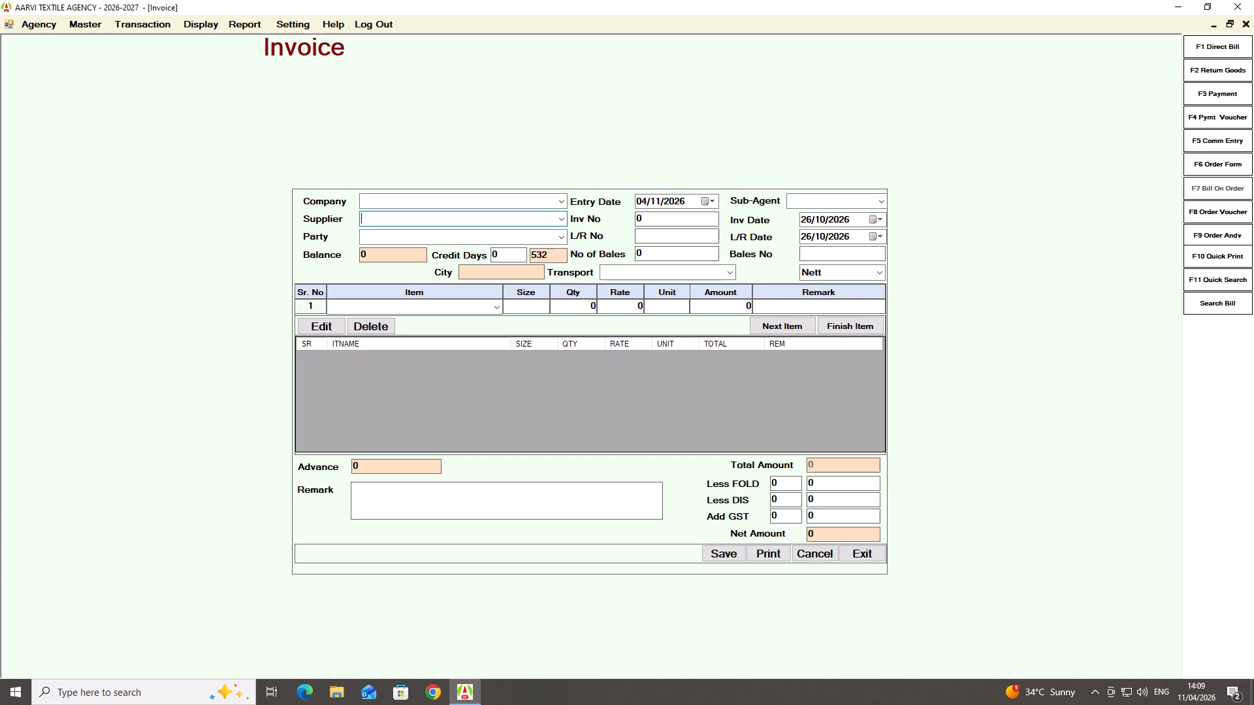
# Start a bill from supplier AMBICA TEX to party MANSH CREATION with invoice number 12518-N.
pyautogui.write('AMBI')
pyautogui.press('Down')
pyautogui.press('Return')
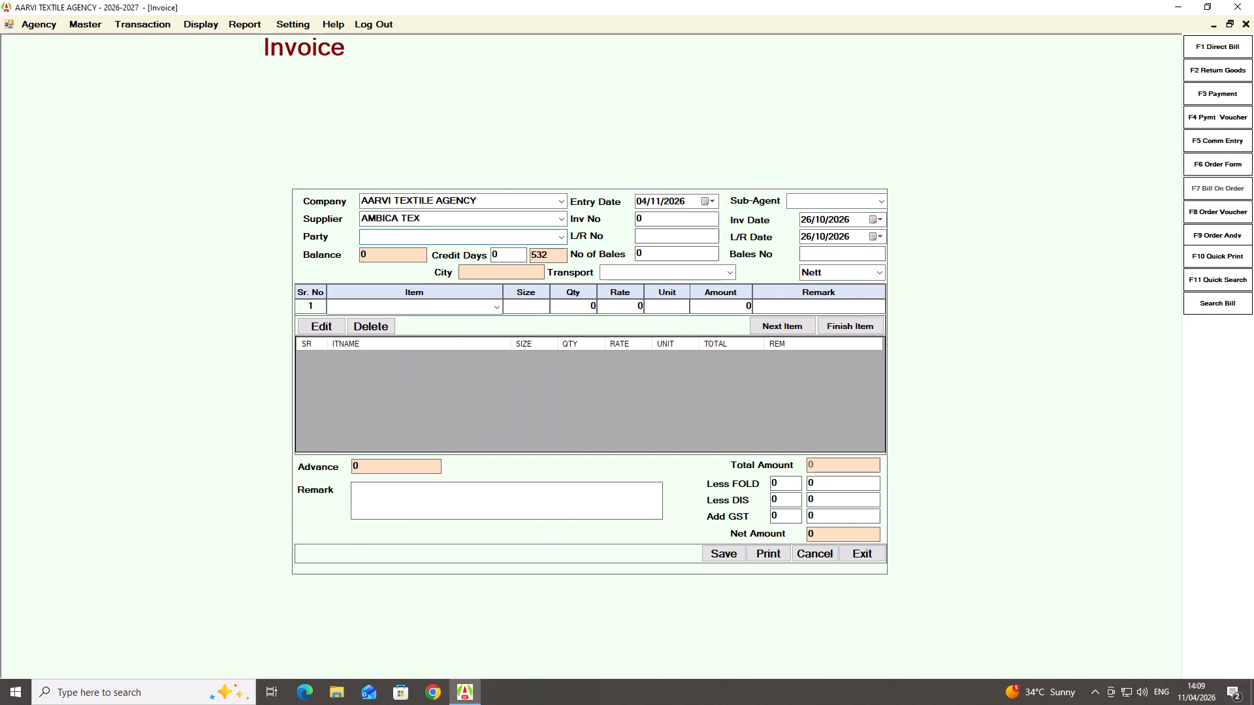
pyautogui.write('MANS')
pyautogui.press('Down')
pyautogui.press('Return')
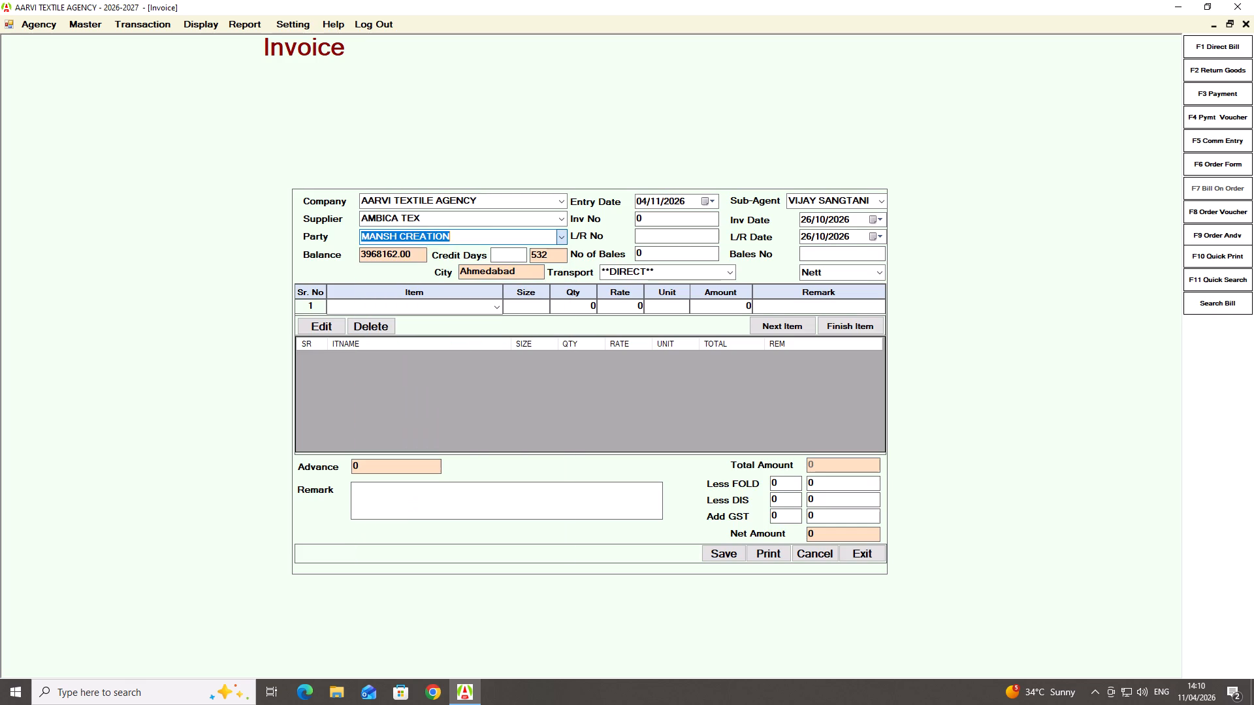
pyautogui.press('Return')
pyautogui.press('Return')
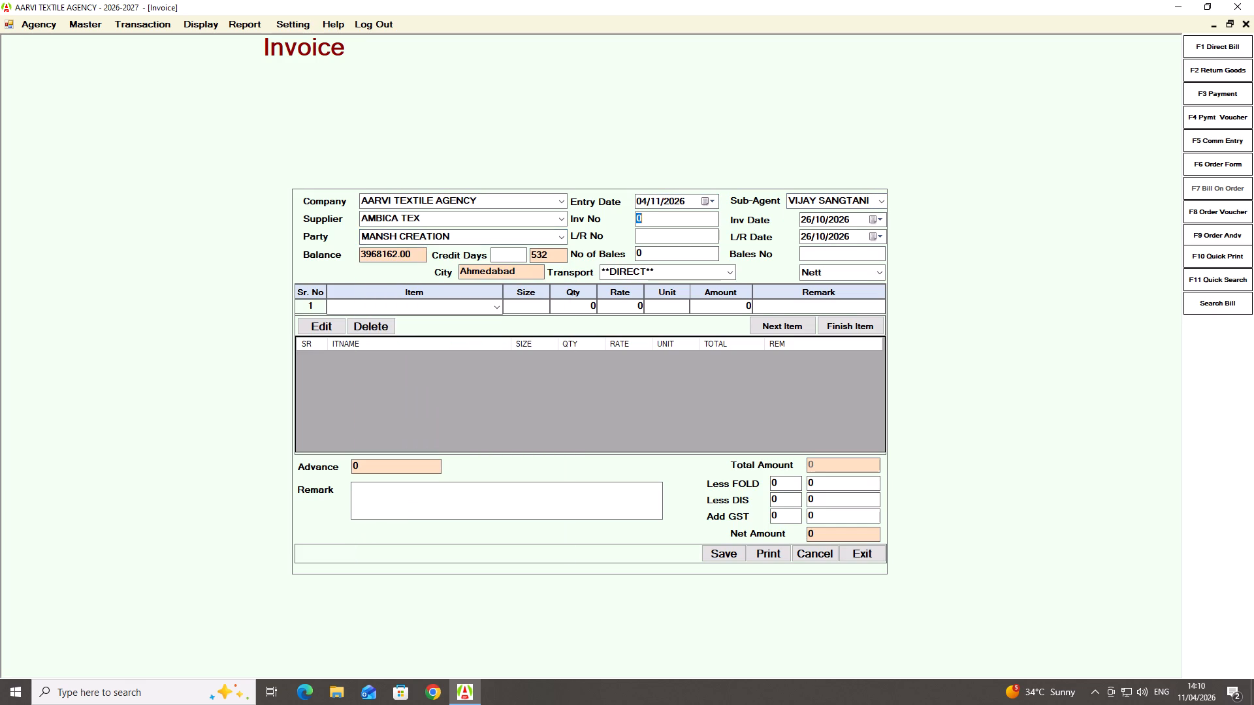
pyautogui.write('12518-')
pyautogui.press('n')
pyautogui.press('Return')
# Accept 26/10/2026 as the invoice and L/R dates of bill 12518-N, along with the other header defaults.
pyautogui.press('Return')
pyautogui.press('Return')
pyautogui.press('Return')
pyautogui.press('Return')
pyautogui.press('Return')
pyautogui.press('Return')
pyautogui.press('Return')
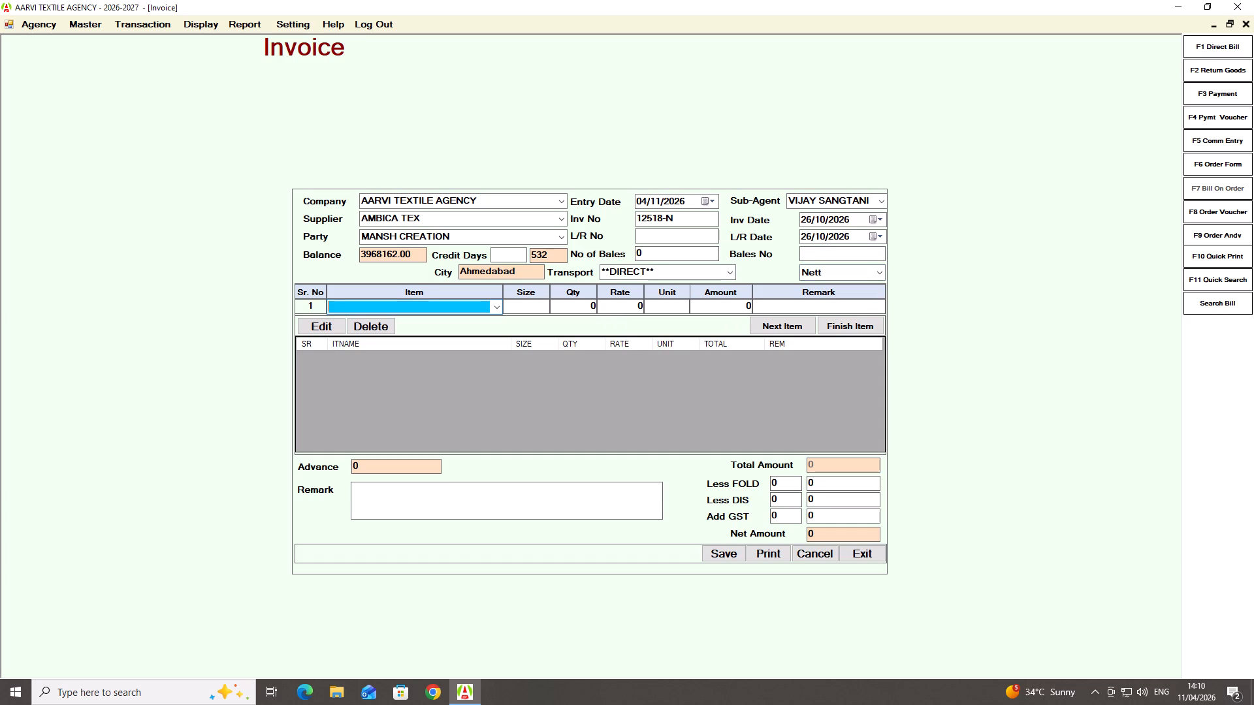
# Add FABRICS as the first item of bill 12518-N with quantity 550.
pyautogui.write('FAB')
pyautogui.press('Down')
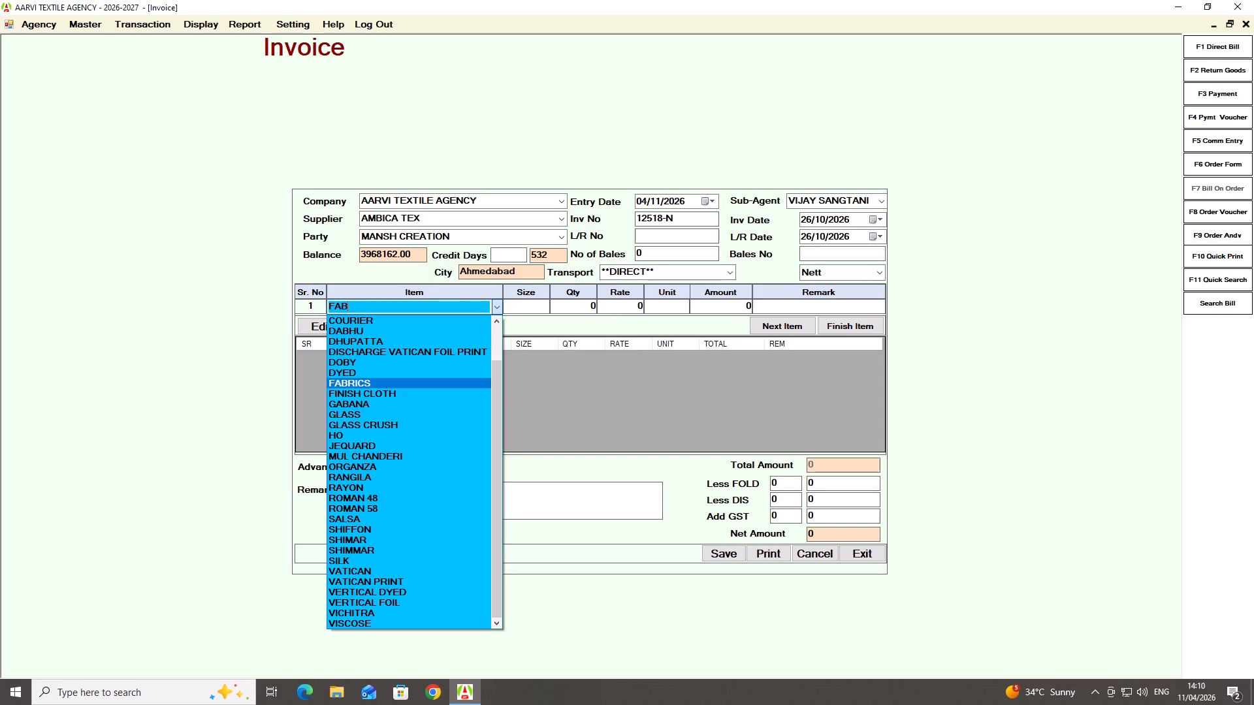
pyautogui.press('Return')
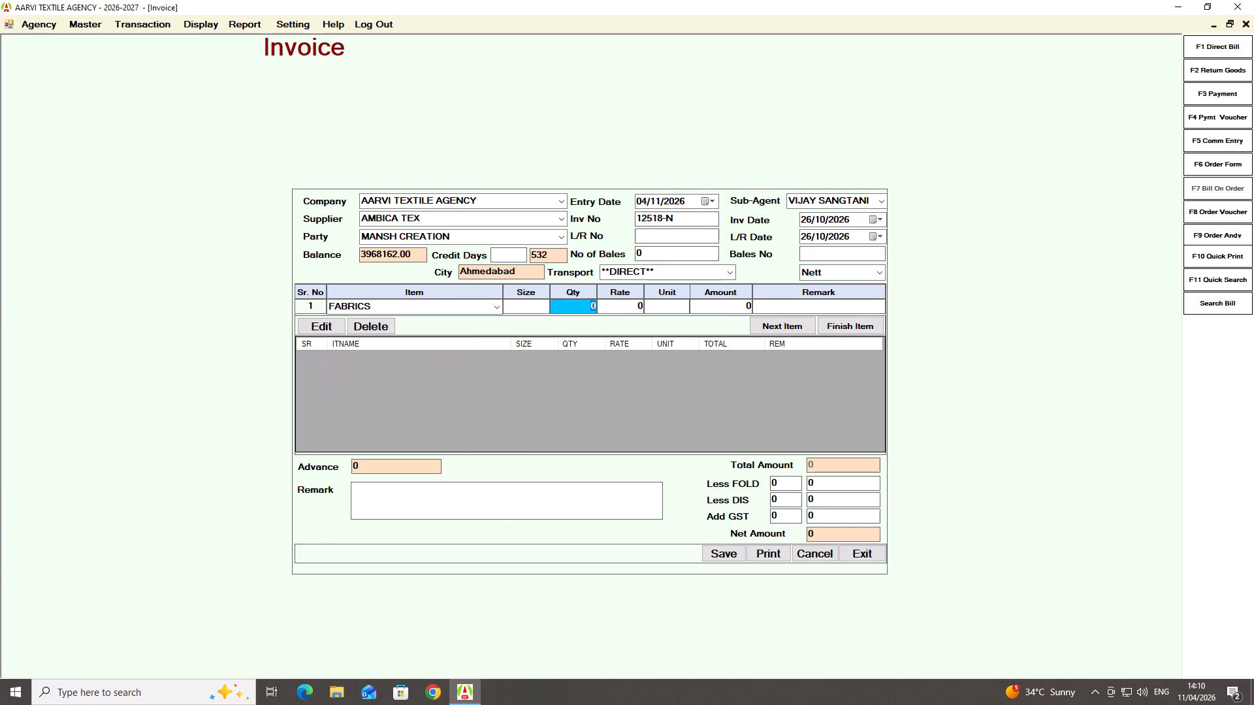
pyautogui.write('550')
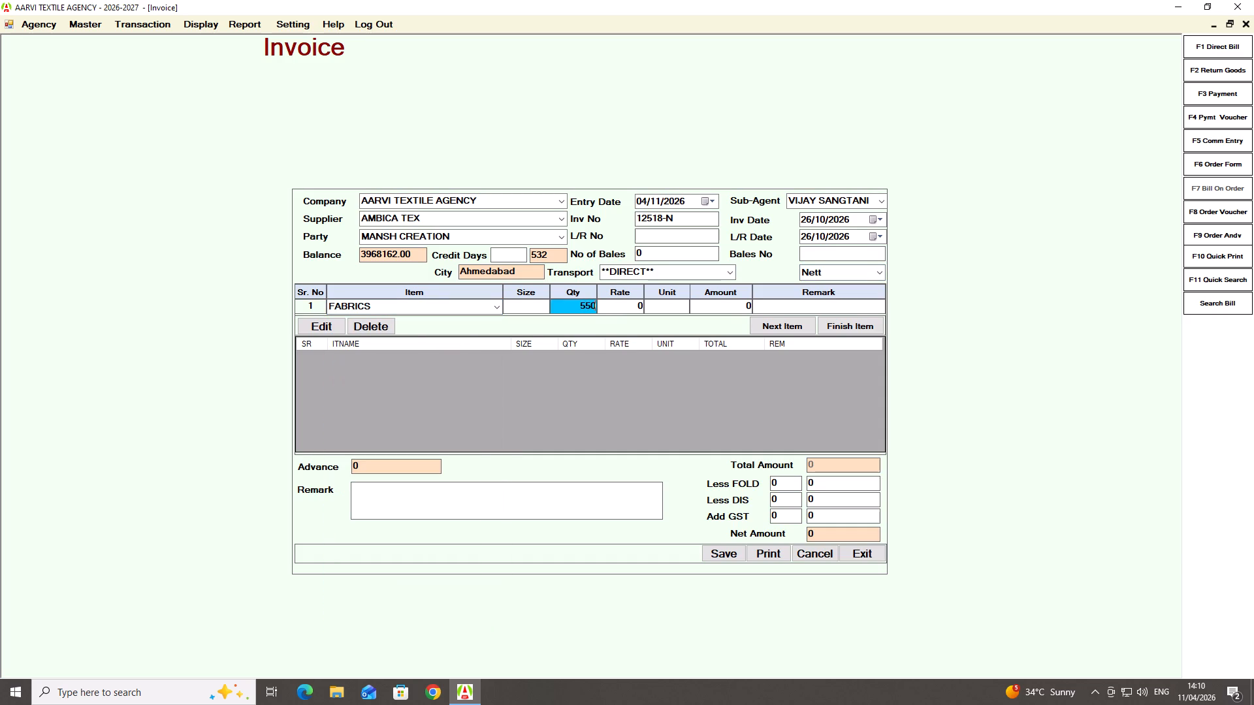
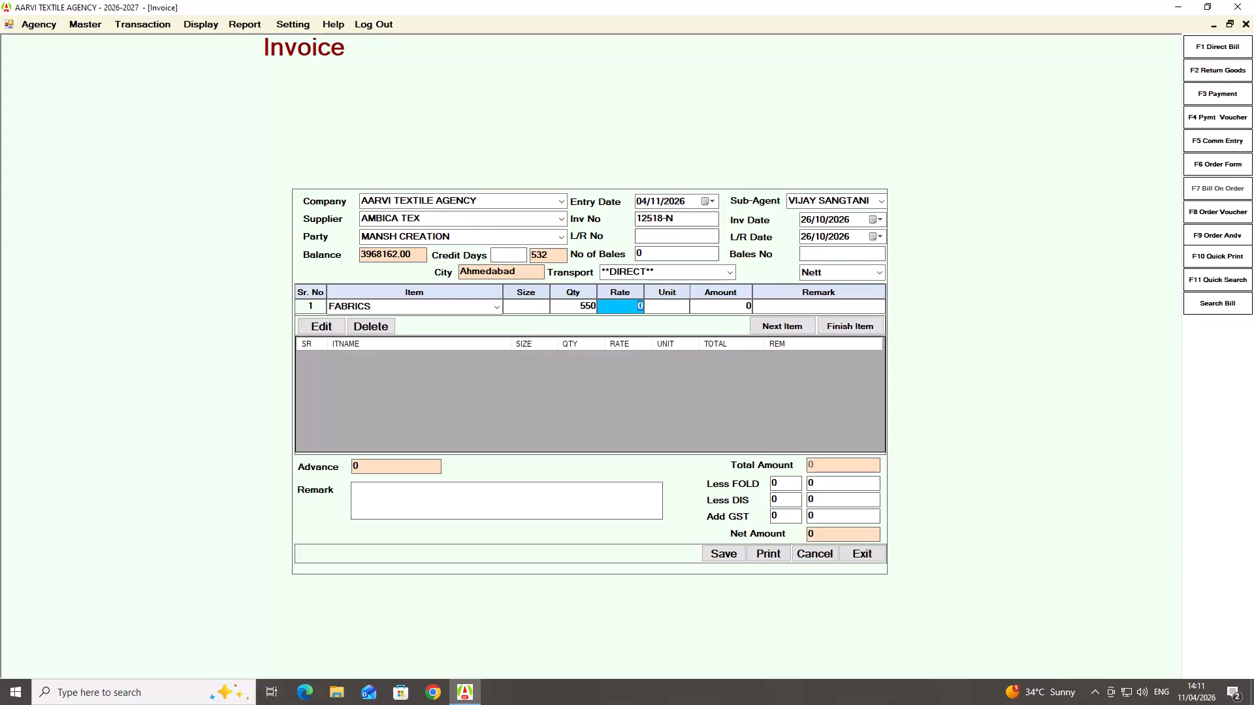
# Set the FABRICS rate to 61.25 on bill 12518-N and finish the item entry.
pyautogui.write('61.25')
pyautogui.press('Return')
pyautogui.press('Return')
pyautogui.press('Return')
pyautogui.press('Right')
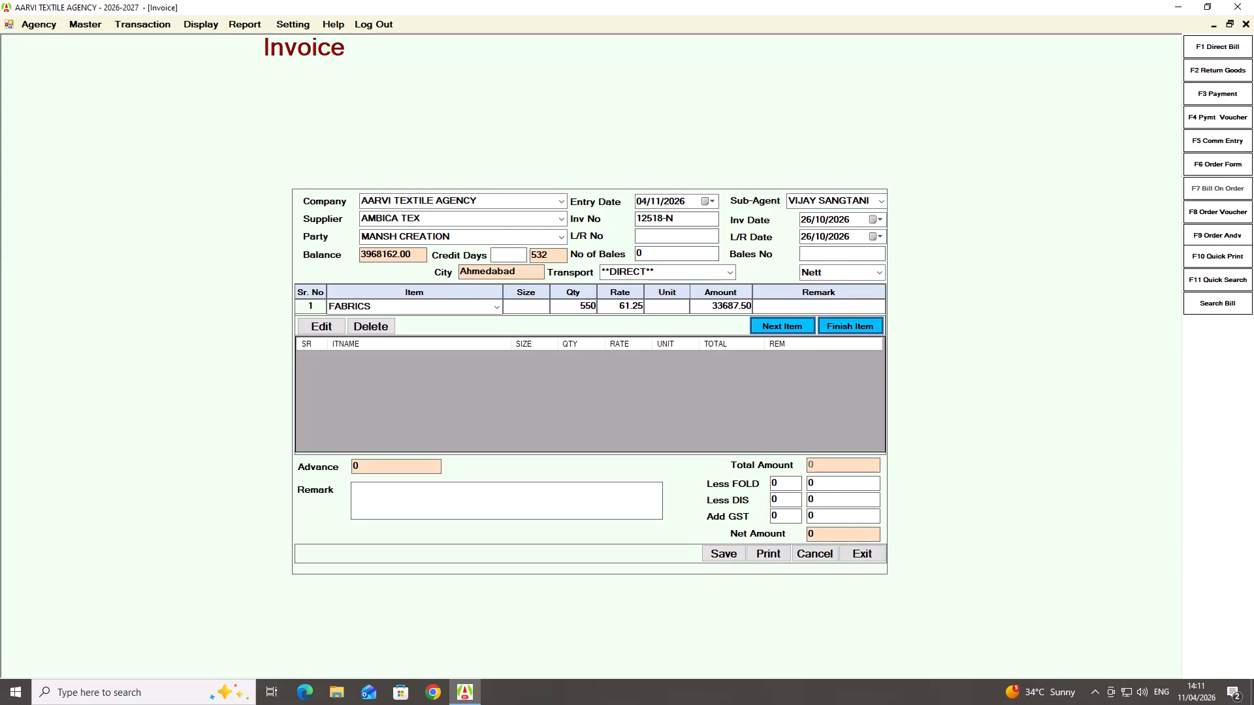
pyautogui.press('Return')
# Add 5% GST to bill 12518-N, adjust the GST amount to 1684.5 and save the bill.
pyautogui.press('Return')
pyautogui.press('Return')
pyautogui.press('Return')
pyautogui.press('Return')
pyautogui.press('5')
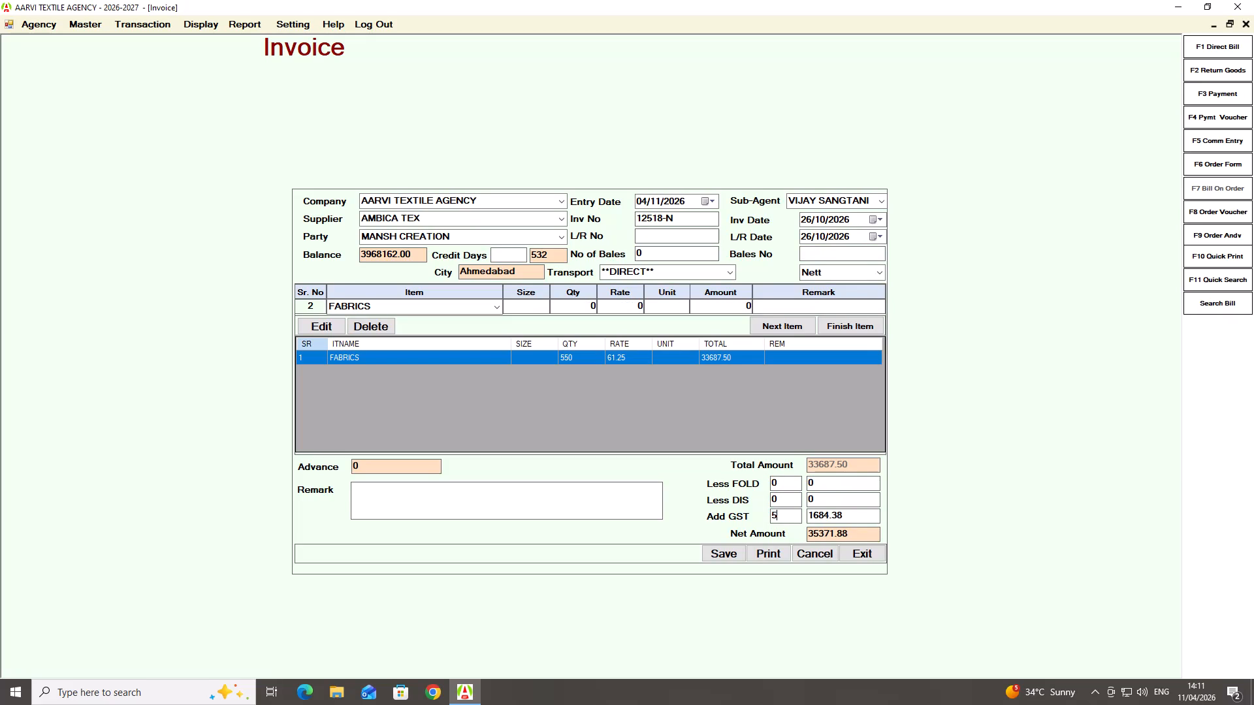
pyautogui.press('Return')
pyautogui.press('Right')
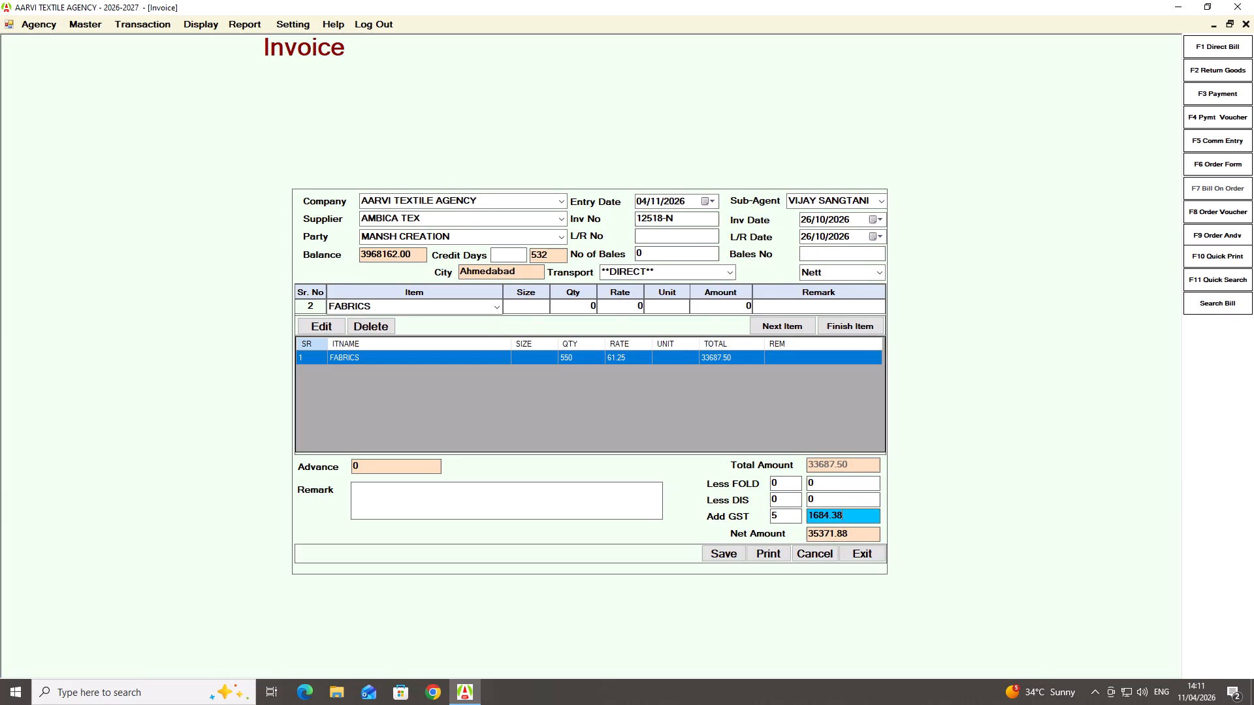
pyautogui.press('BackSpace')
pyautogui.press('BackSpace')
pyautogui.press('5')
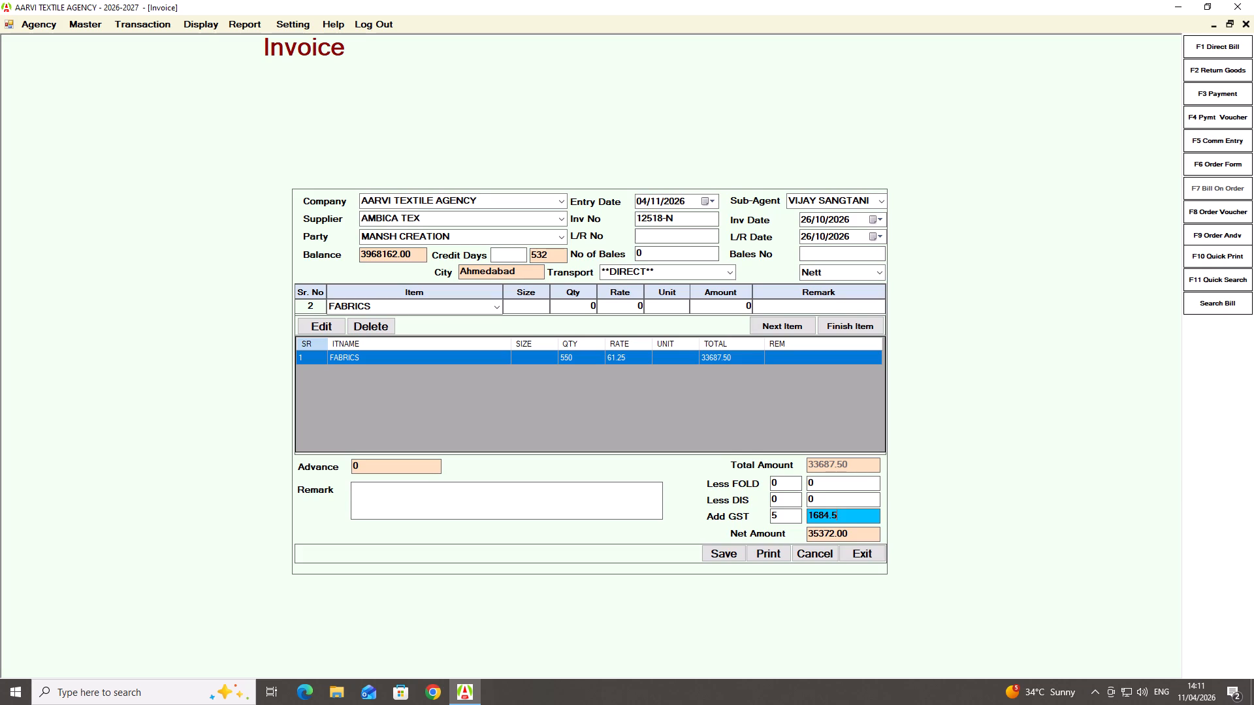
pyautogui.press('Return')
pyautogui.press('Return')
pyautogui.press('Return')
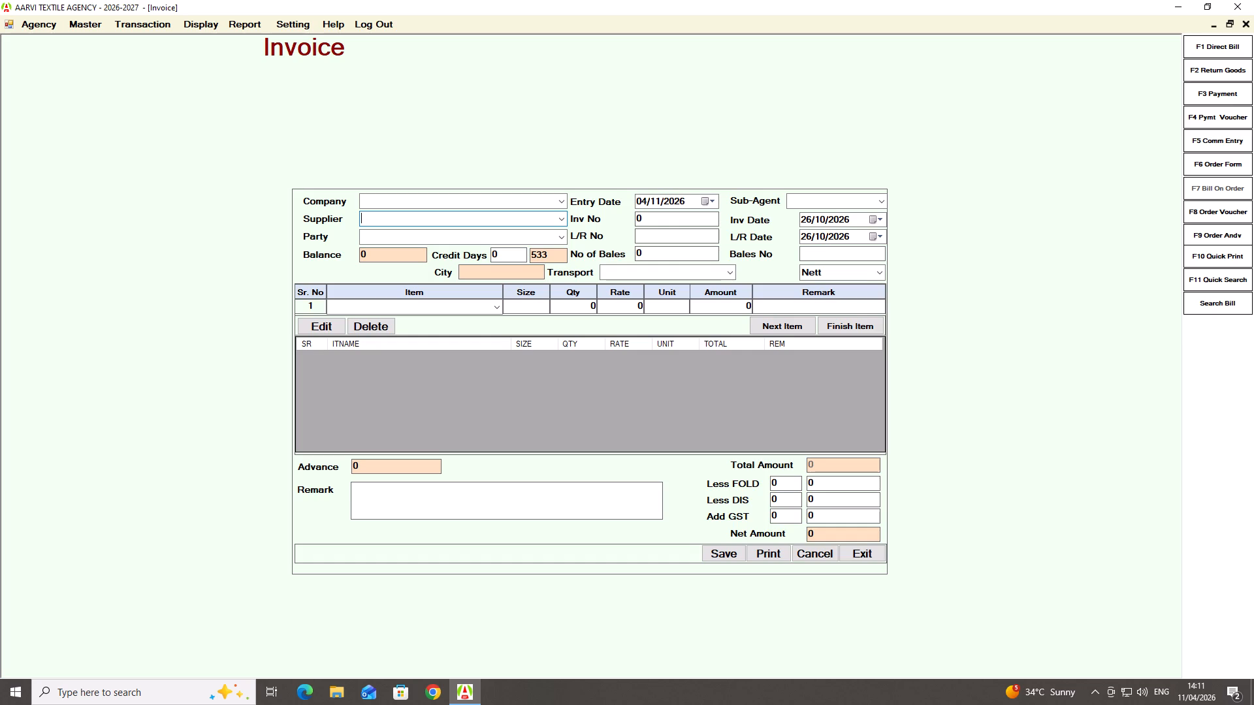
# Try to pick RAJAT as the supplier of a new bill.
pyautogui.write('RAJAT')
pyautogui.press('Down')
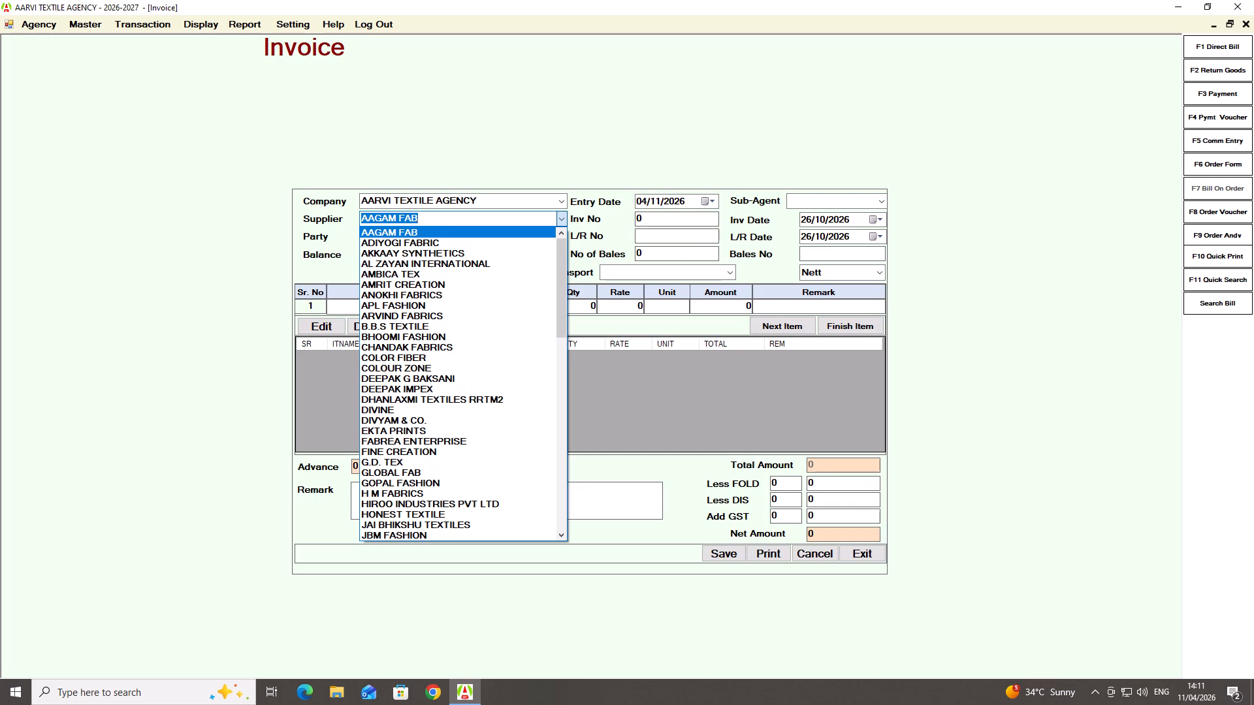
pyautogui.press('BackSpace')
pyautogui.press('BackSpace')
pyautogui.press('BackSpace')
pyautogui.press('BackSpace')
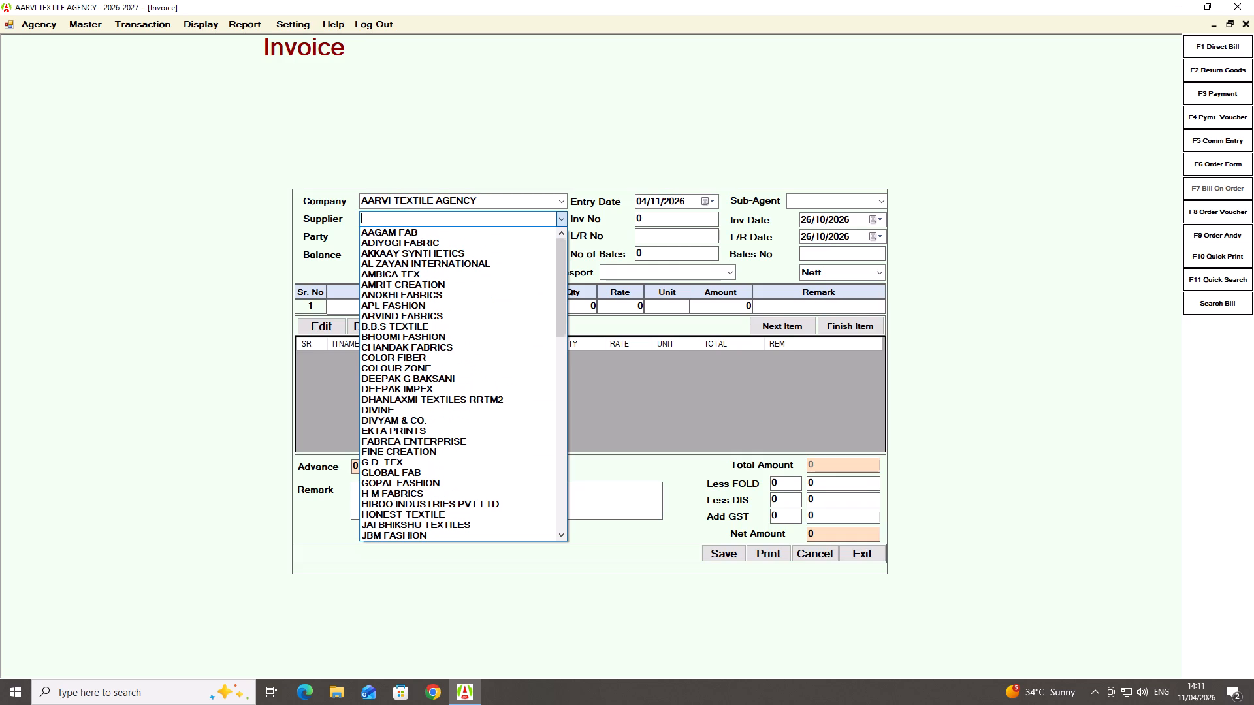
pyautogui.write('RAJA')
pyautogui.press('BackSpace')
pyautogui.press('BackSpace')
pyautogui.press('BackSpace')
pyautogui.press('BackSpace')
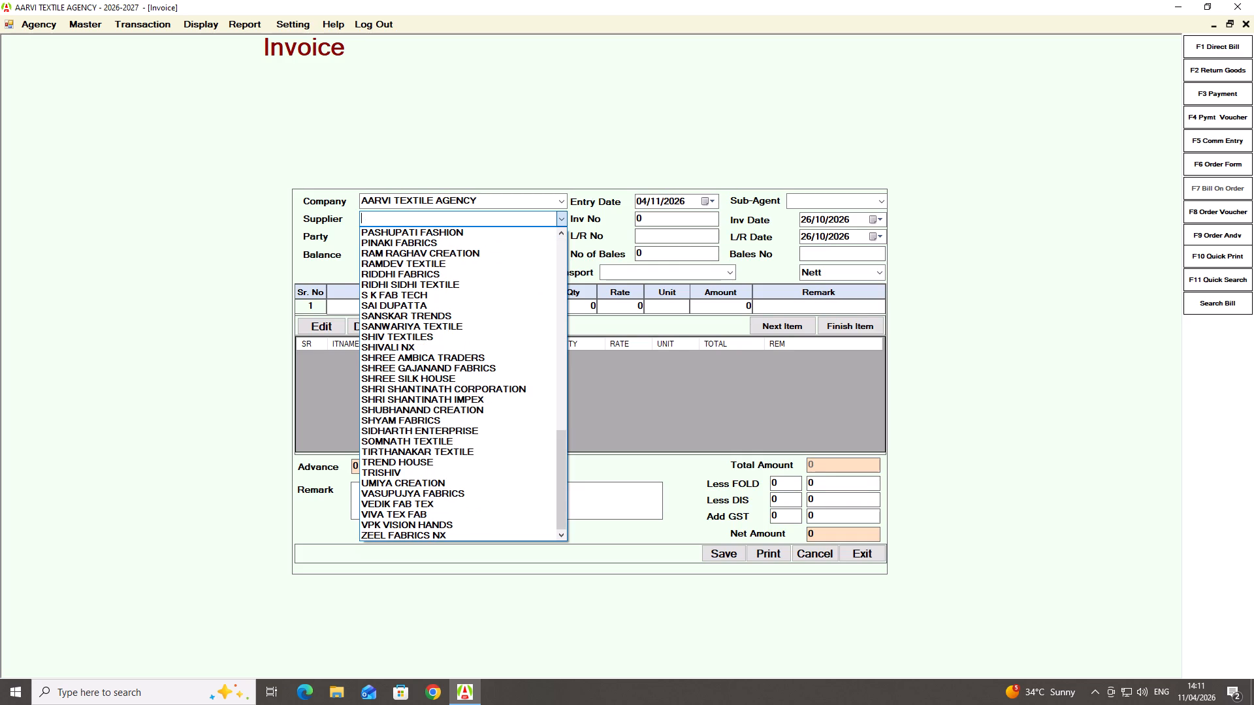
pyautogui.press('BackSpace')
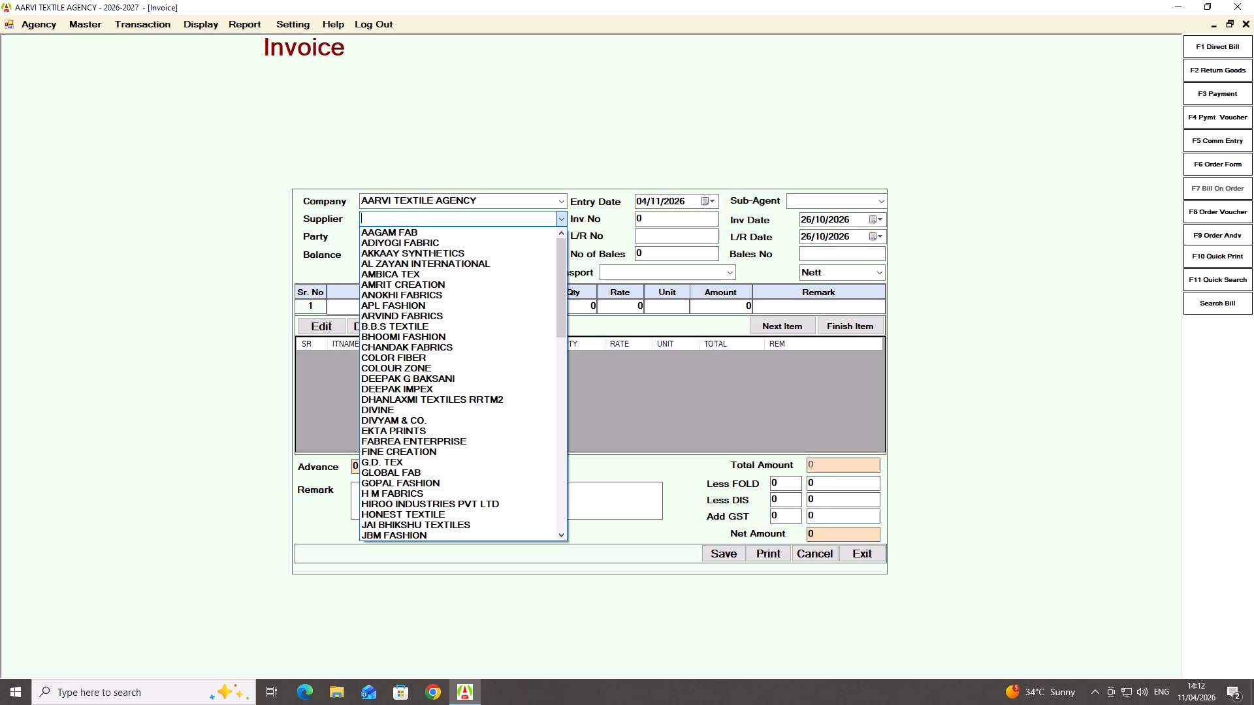
# Start a bill from supplier VPK VISION HANDS to party K ANJALI CREATION with invoice number 361-N.
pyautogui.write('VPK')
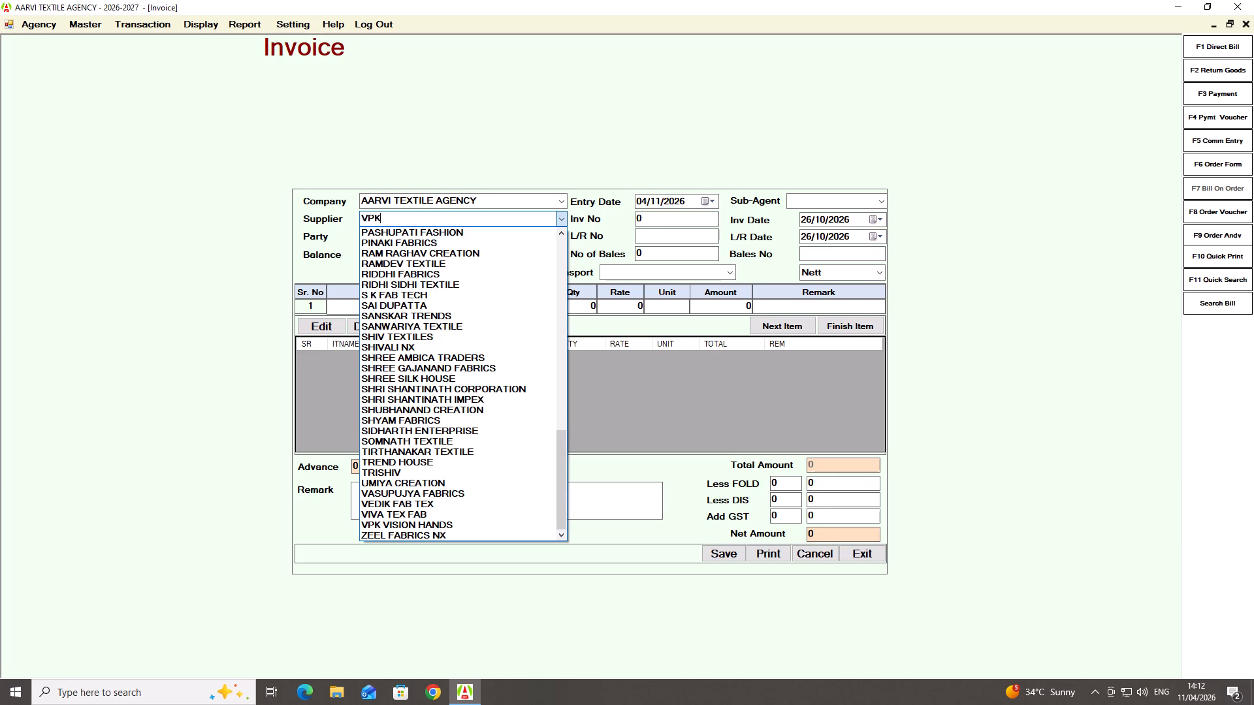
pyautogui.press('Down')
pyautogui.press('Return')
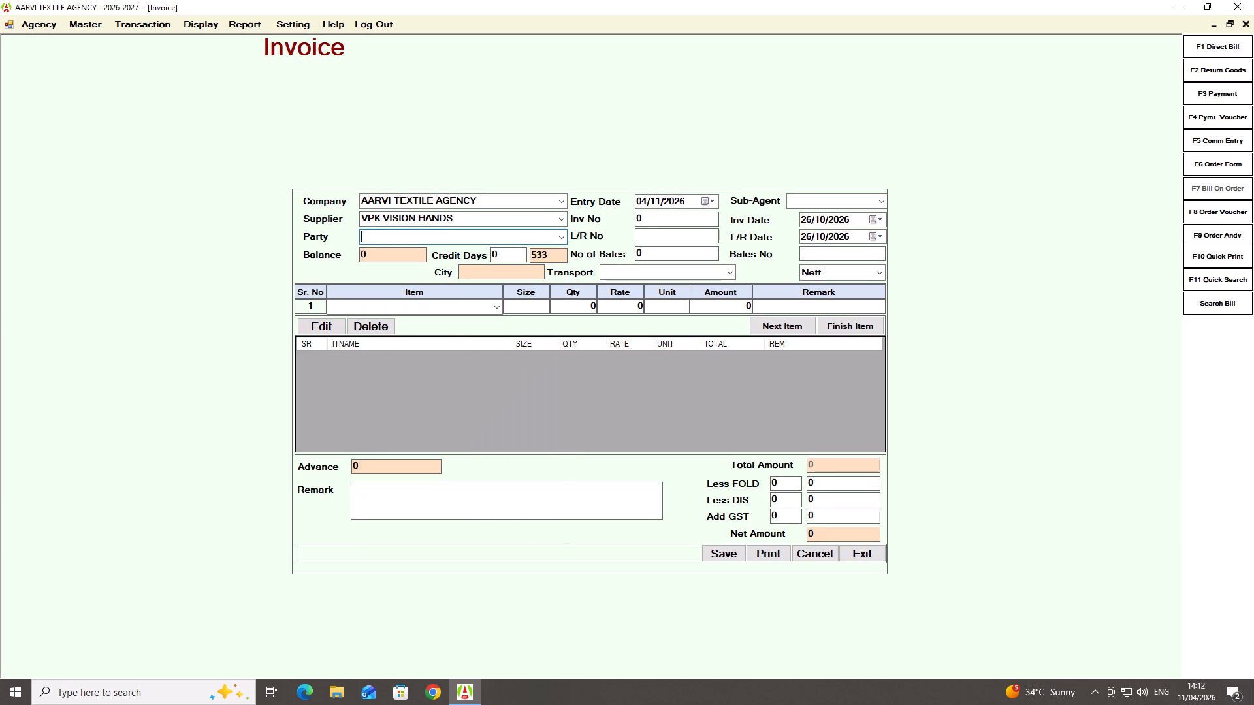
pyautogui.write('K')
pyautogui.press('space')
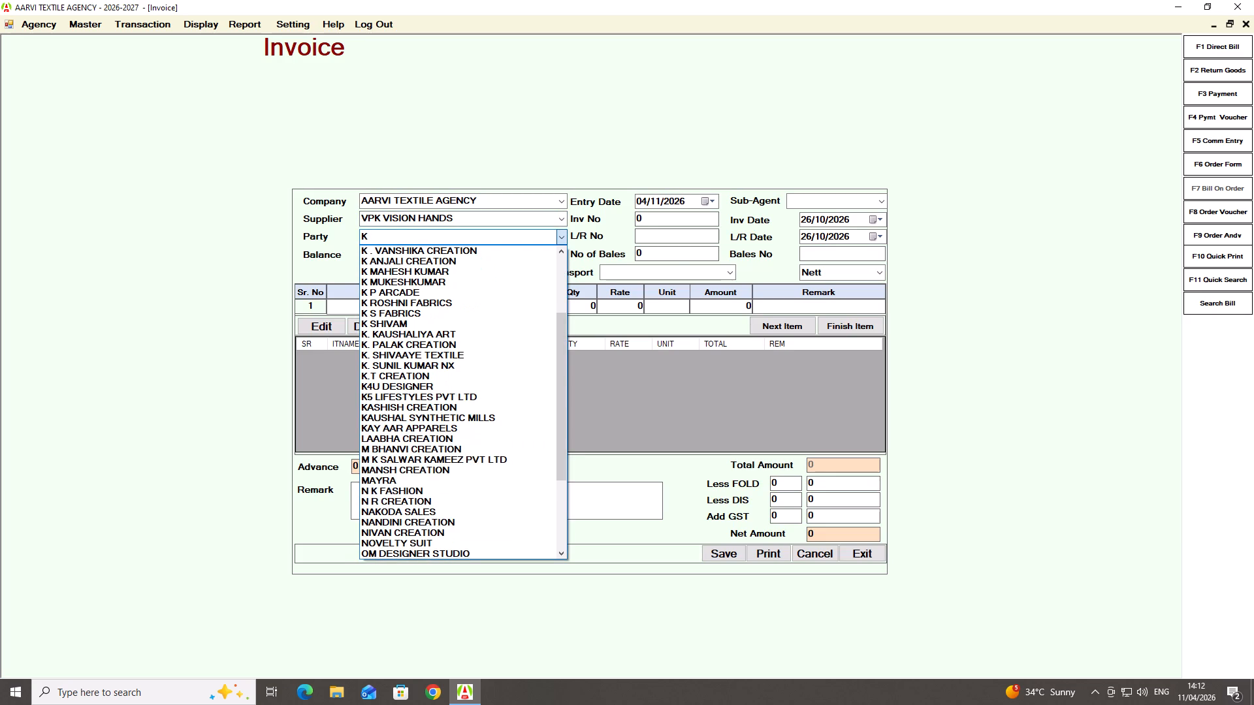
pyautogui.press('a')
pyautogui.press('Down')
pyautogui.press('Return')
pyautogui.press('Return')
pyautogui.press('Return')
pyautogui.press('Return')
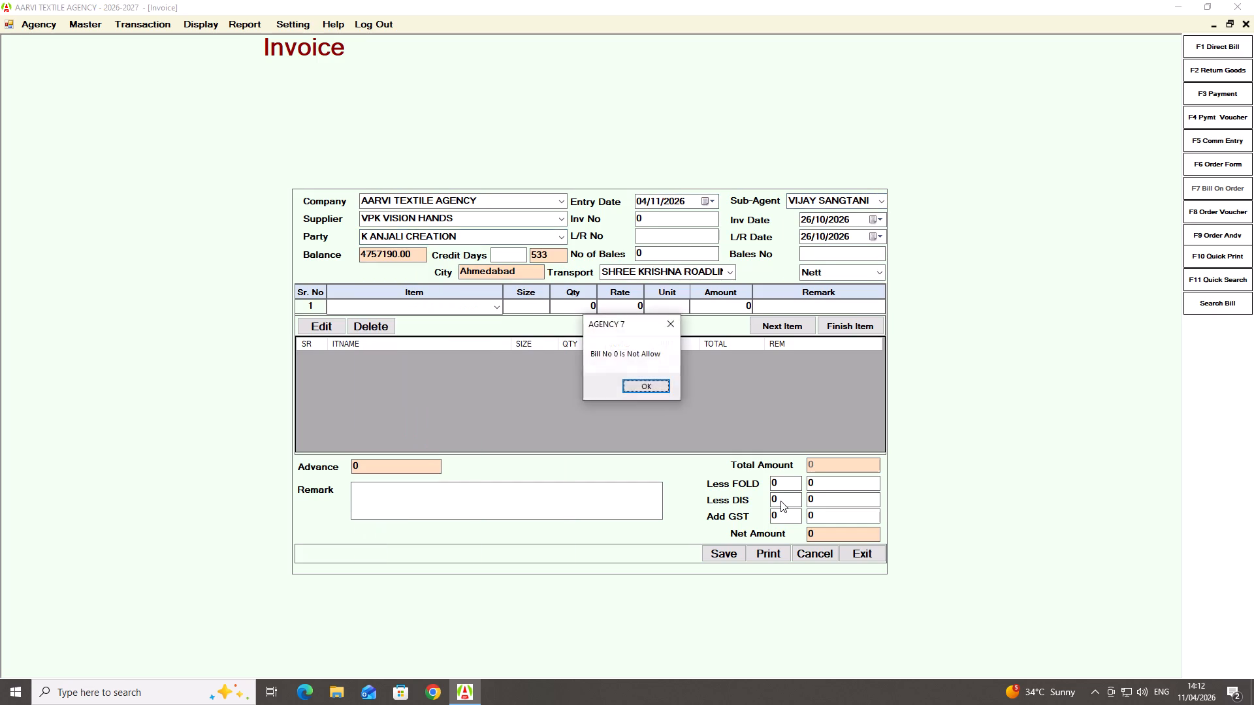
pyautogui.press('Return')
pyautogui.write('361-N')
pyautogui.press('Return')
# Set the invoice and L/R dates of bill 361-N to 22/10/2026, accepting the other header defaults.
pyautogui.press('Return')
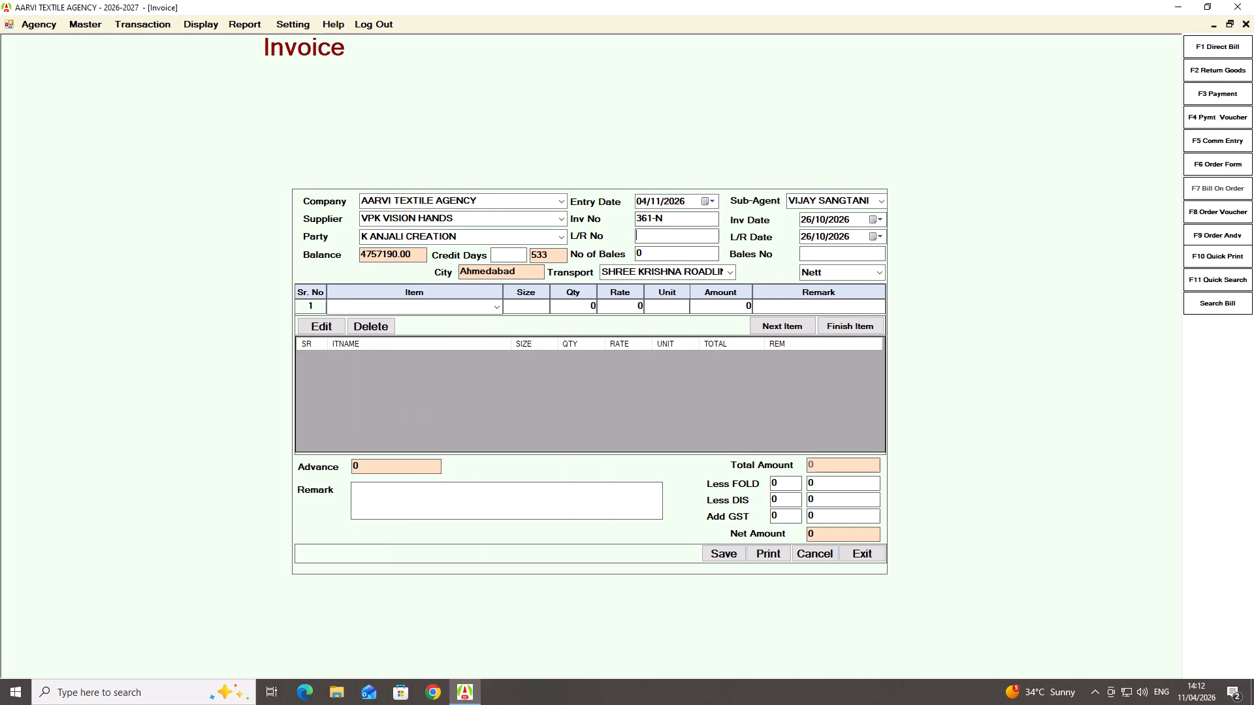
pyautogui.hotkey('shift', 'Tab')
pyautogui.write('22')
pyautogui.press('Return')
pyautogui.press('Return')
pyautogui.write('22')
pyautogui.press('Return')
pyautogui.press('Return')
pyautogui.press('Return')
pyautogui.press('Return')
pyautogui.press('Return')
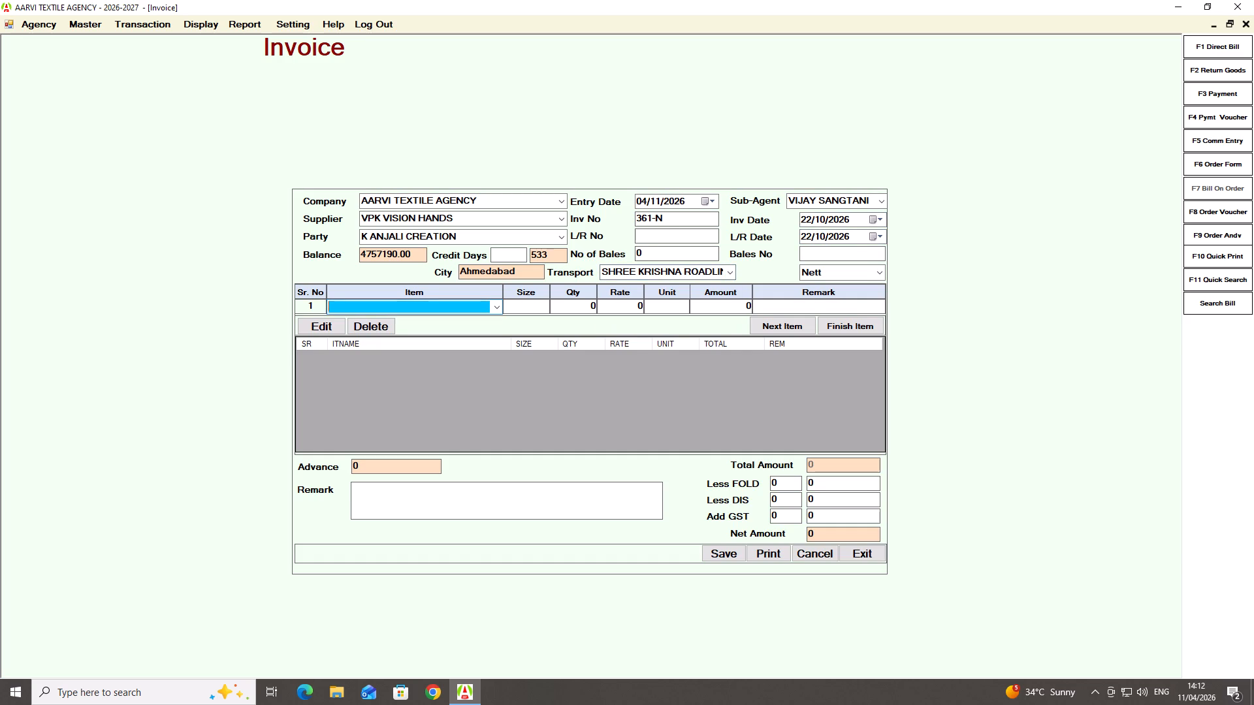
# Add FABRICS to bill 361-N with quantity 880.28 at rate 57 and finish the item entry.
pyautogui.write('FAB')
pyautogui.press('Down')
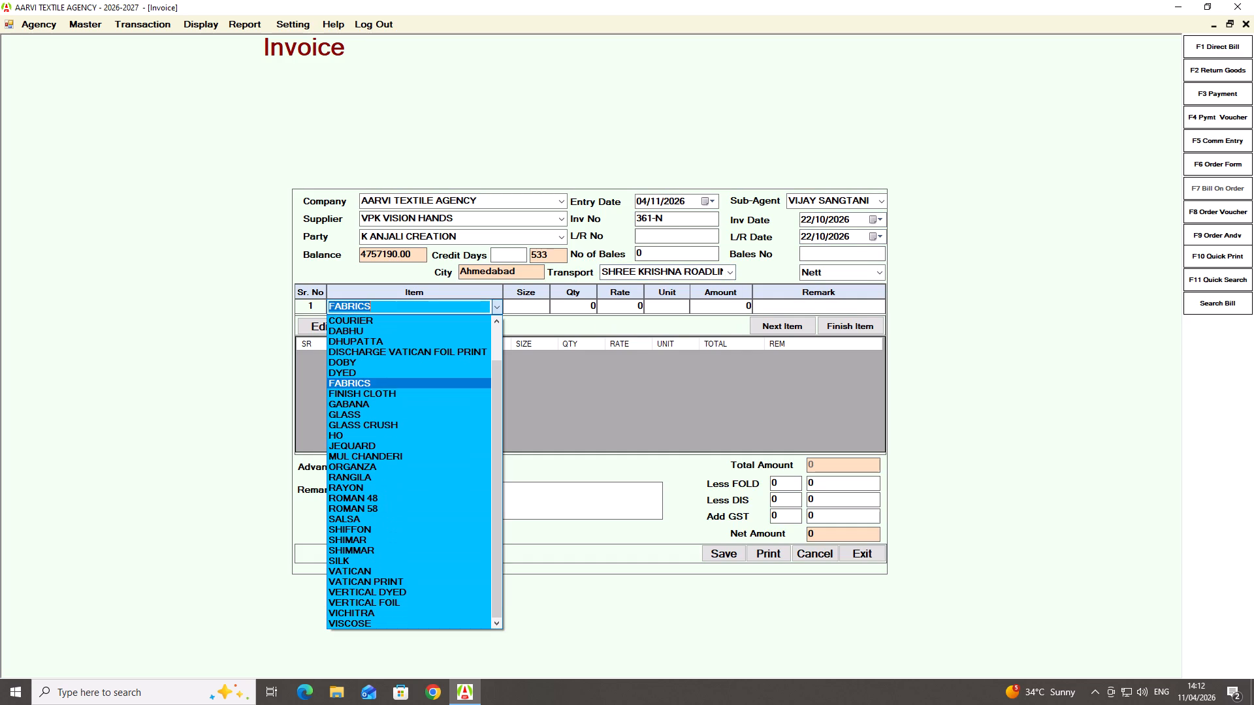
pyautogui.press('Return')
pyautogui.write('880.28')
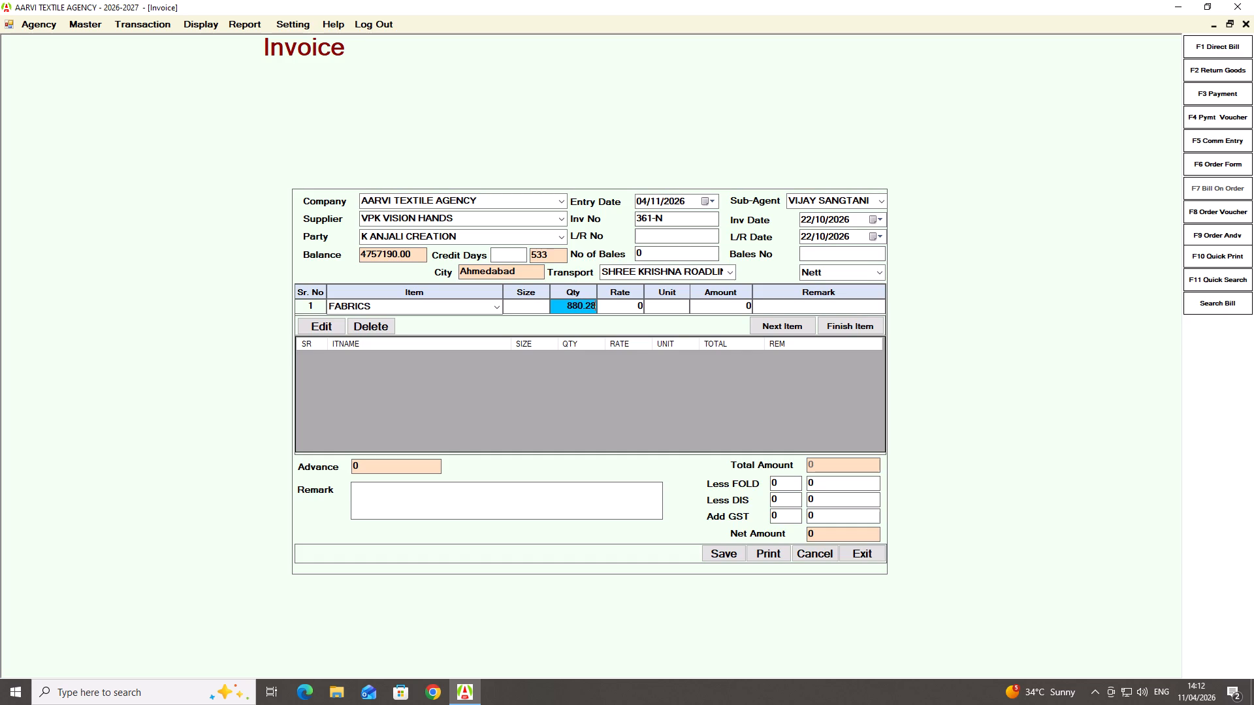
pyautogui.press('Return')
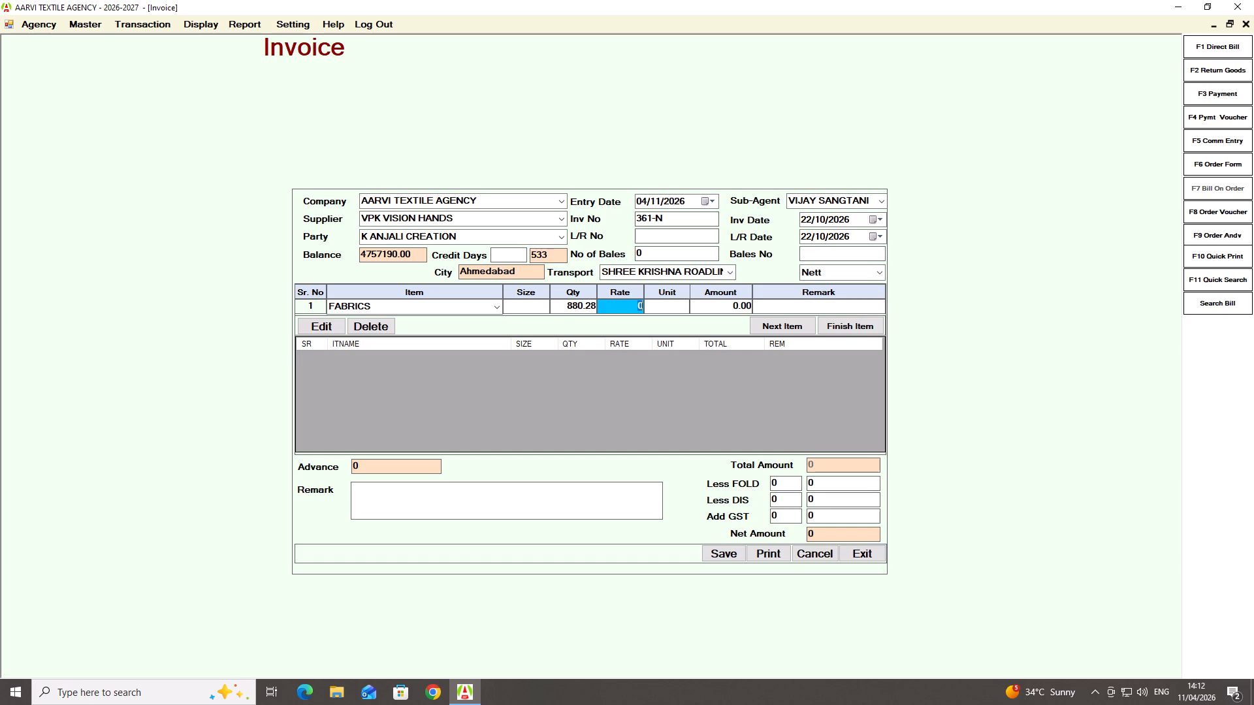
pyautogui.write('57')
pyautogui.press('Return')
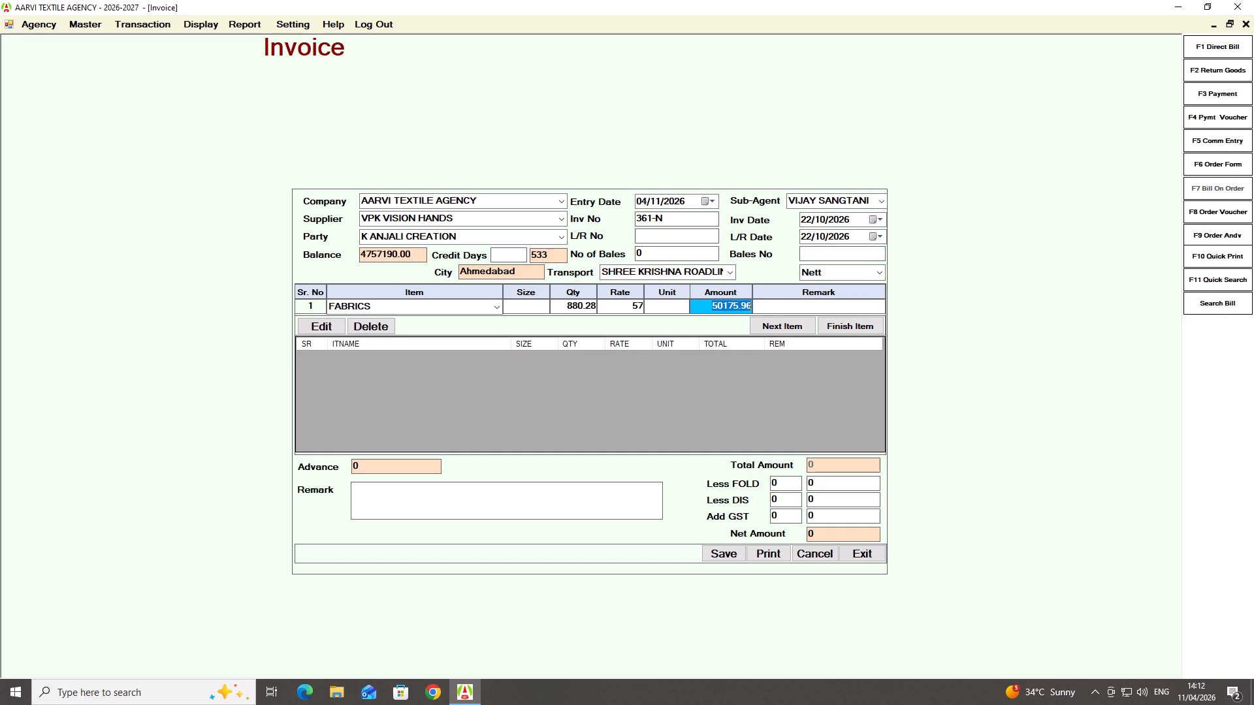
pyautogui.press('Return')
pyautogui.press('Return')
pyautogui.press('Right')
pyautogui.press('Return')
# Add 5% GST to bill 361-N, adjust the GST amount to 2508.04 and save the bill.
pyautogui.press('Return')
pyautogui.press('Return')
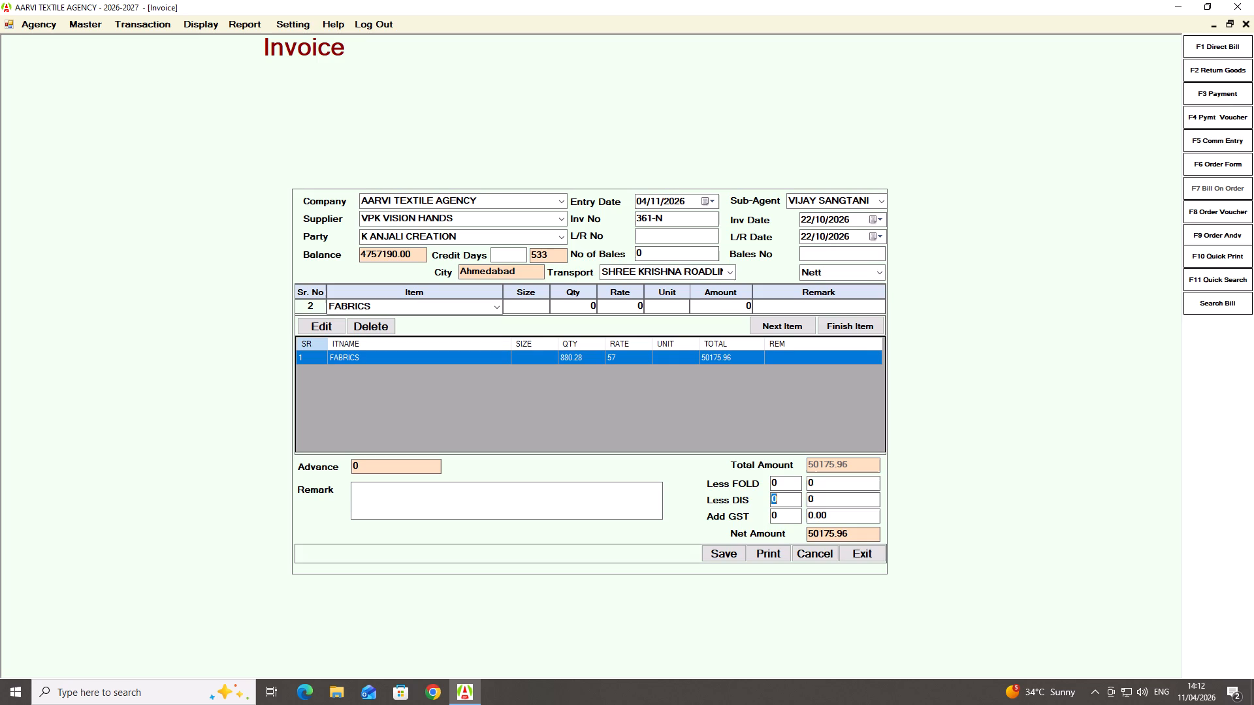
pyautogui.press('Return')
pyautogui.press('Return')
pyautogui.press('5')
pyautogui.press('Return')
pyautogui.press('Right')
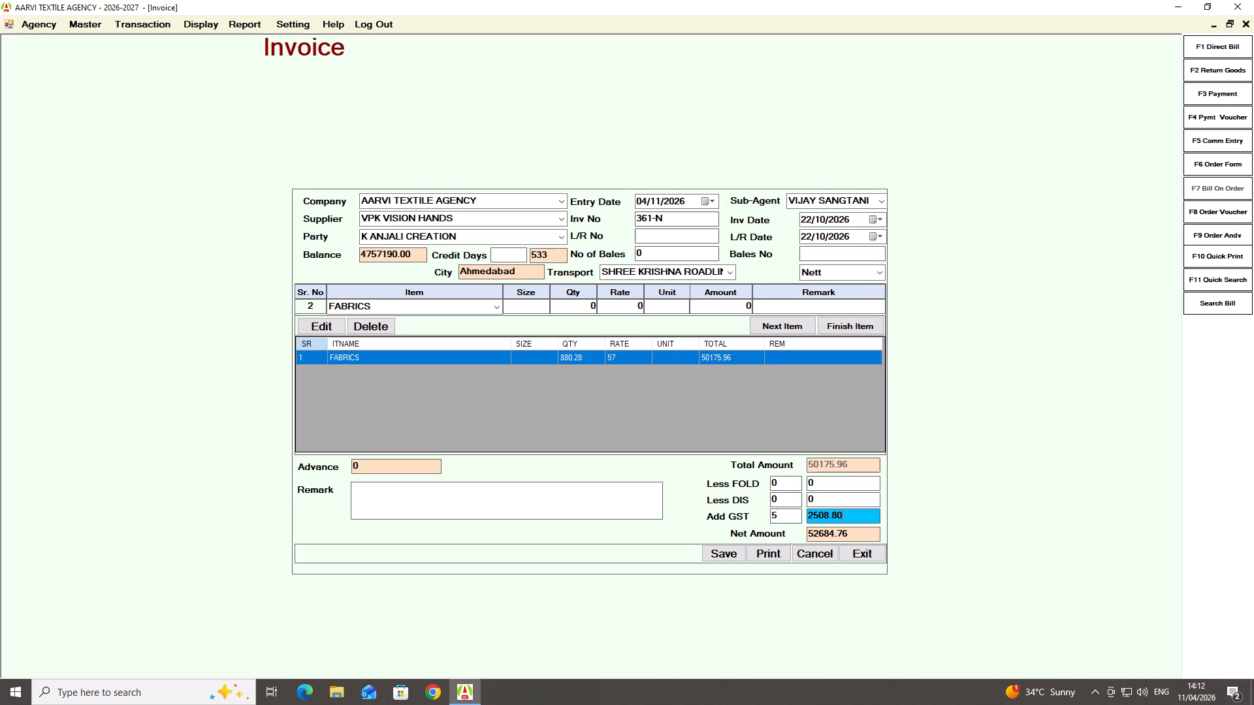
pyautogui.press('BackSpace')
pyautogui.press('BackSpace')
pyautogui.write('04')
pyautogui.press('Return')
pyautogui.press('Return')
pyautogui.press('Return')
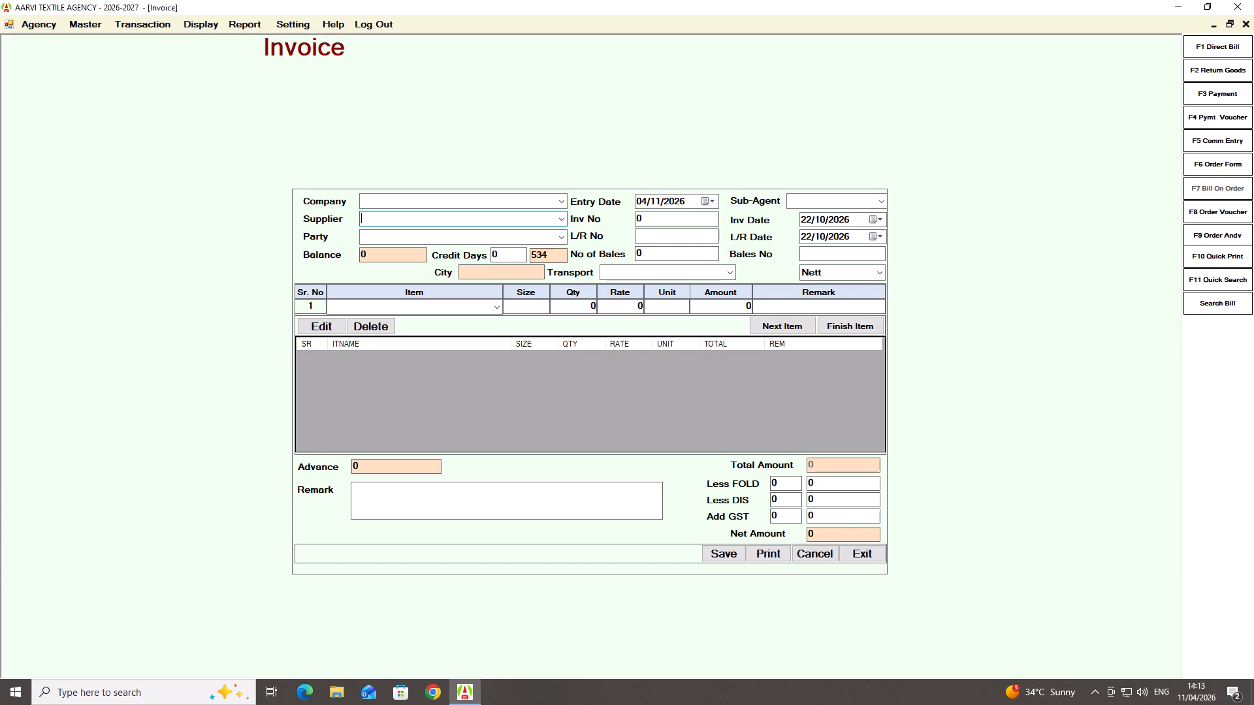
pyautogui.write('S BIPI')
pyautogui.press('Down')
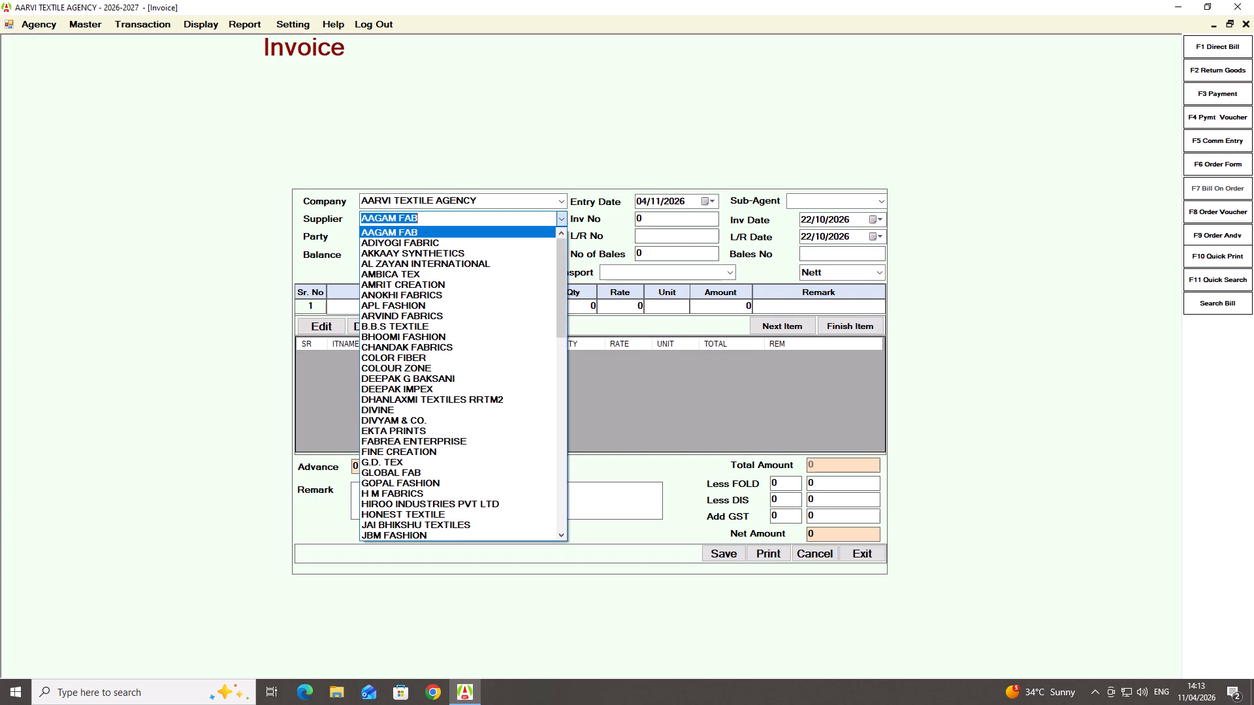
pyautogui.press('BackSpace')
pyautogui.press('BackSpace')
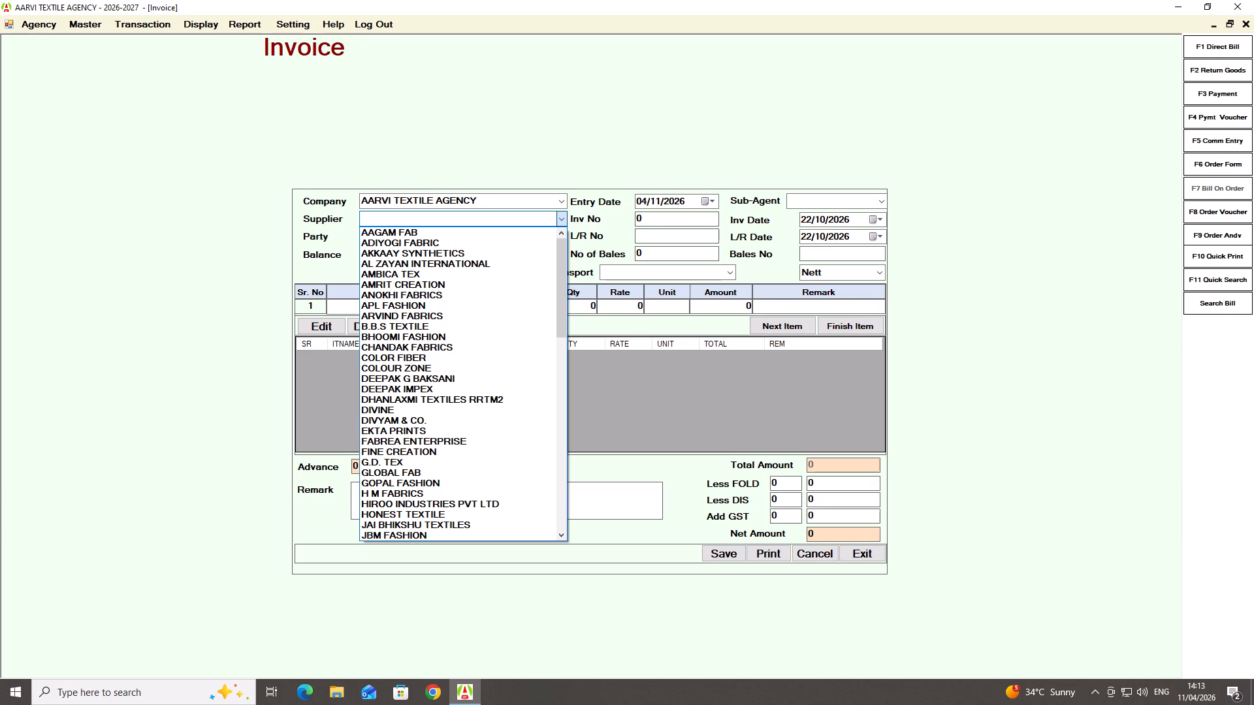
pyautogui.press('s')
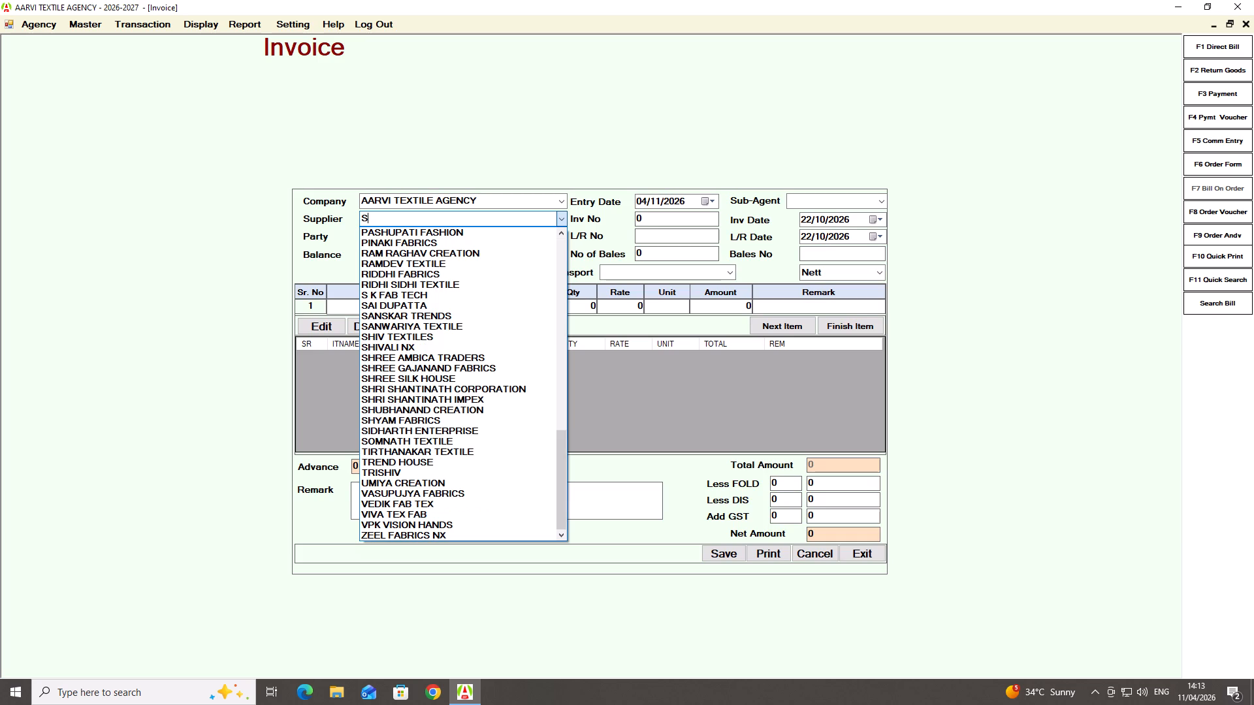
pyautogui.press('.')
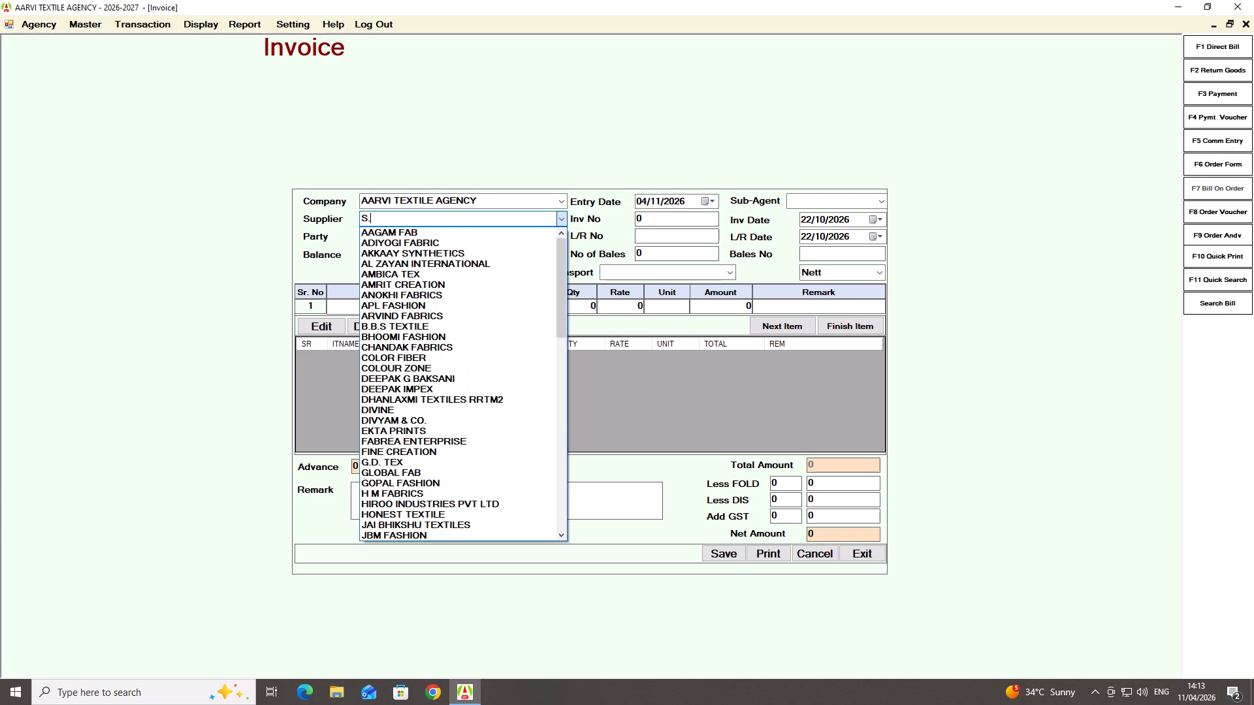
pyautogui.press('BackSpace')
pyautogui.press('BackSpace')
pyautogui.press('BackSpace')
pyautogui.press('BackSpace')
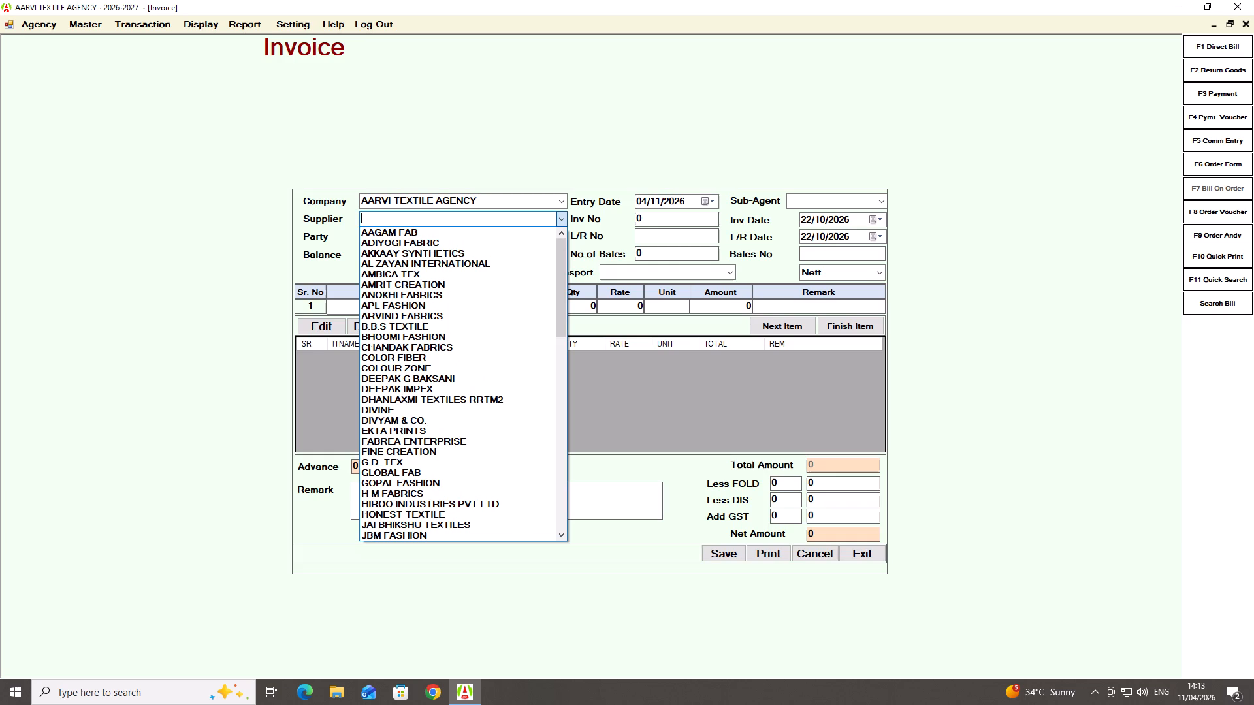
# Select RIDDHI FABRICS as the supplier of the new bill.
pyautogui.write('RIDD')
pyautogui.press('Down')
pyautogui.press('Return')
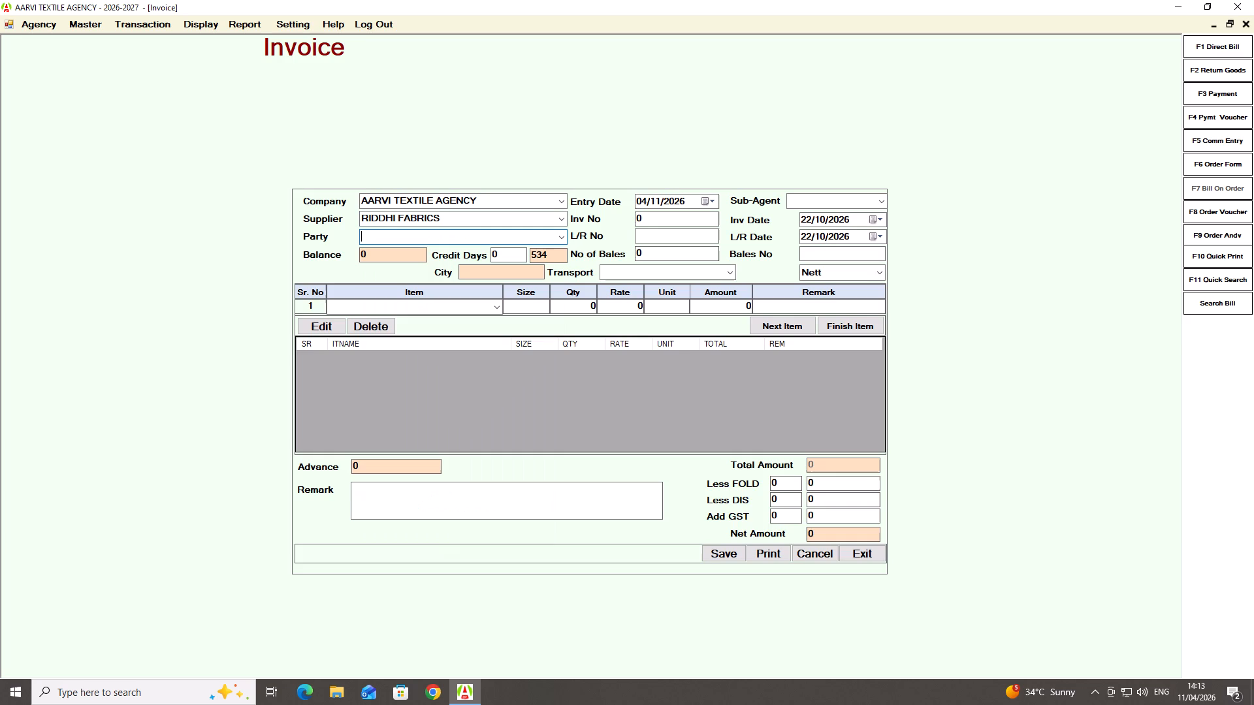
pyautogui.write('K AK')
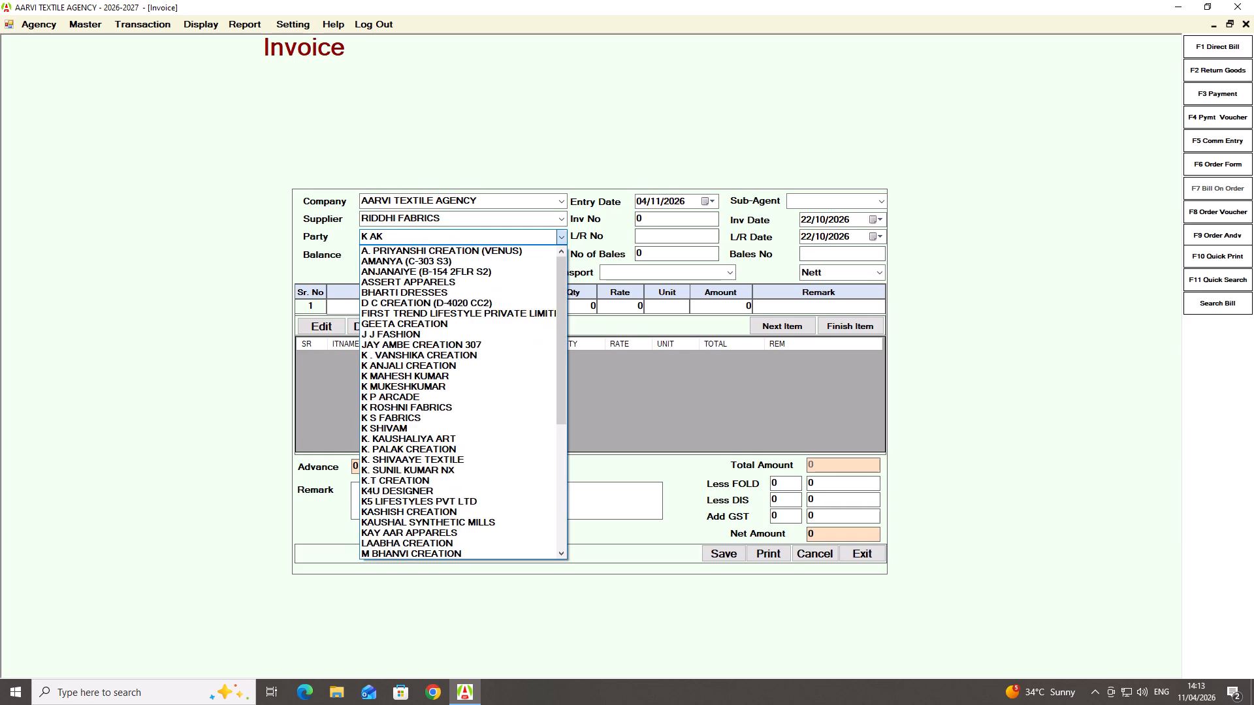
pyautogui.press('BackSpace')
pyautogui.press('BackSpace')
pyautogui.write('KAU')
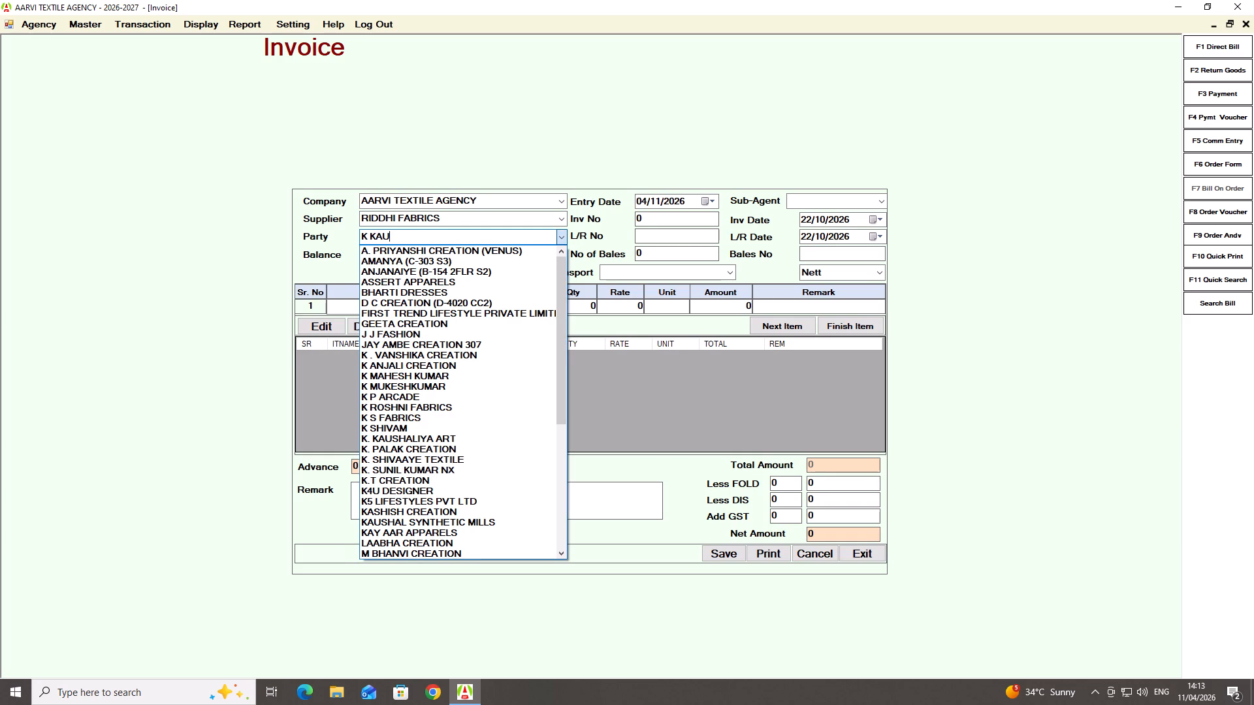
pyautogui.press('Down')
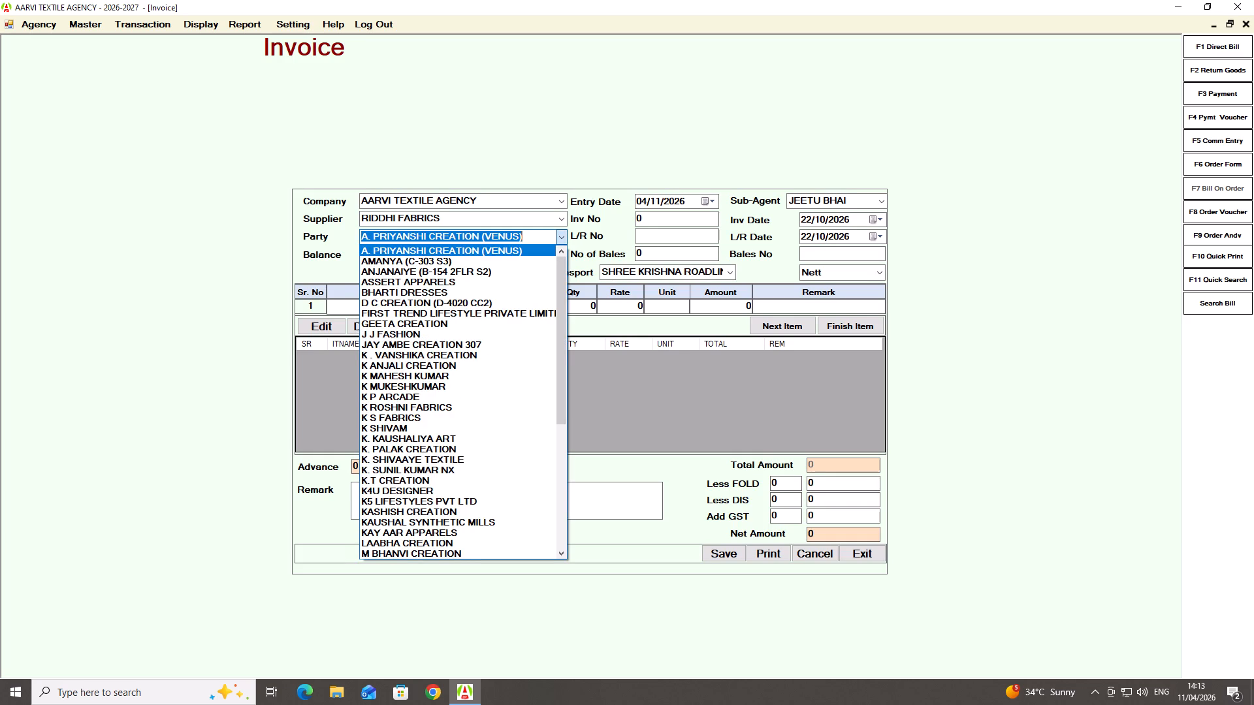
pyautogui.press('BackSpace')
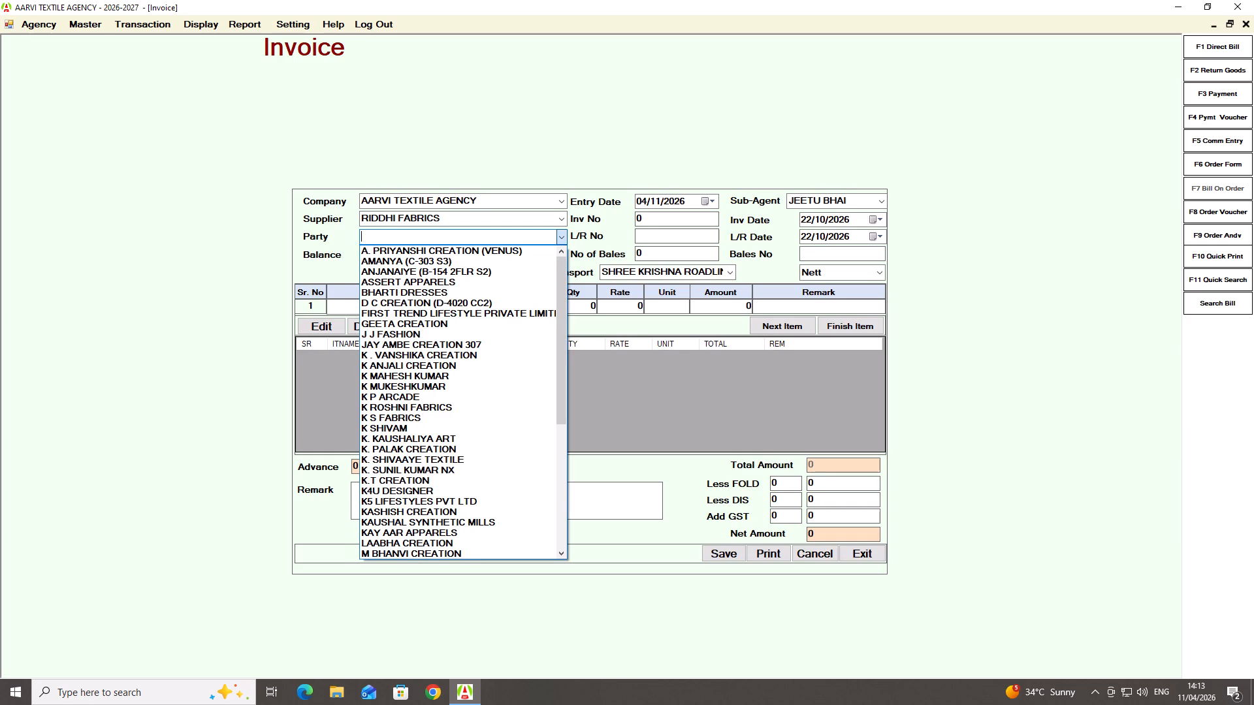
# Select K. KAUSHALIYA ART as the party of the RIDDHI FABRICS bill.
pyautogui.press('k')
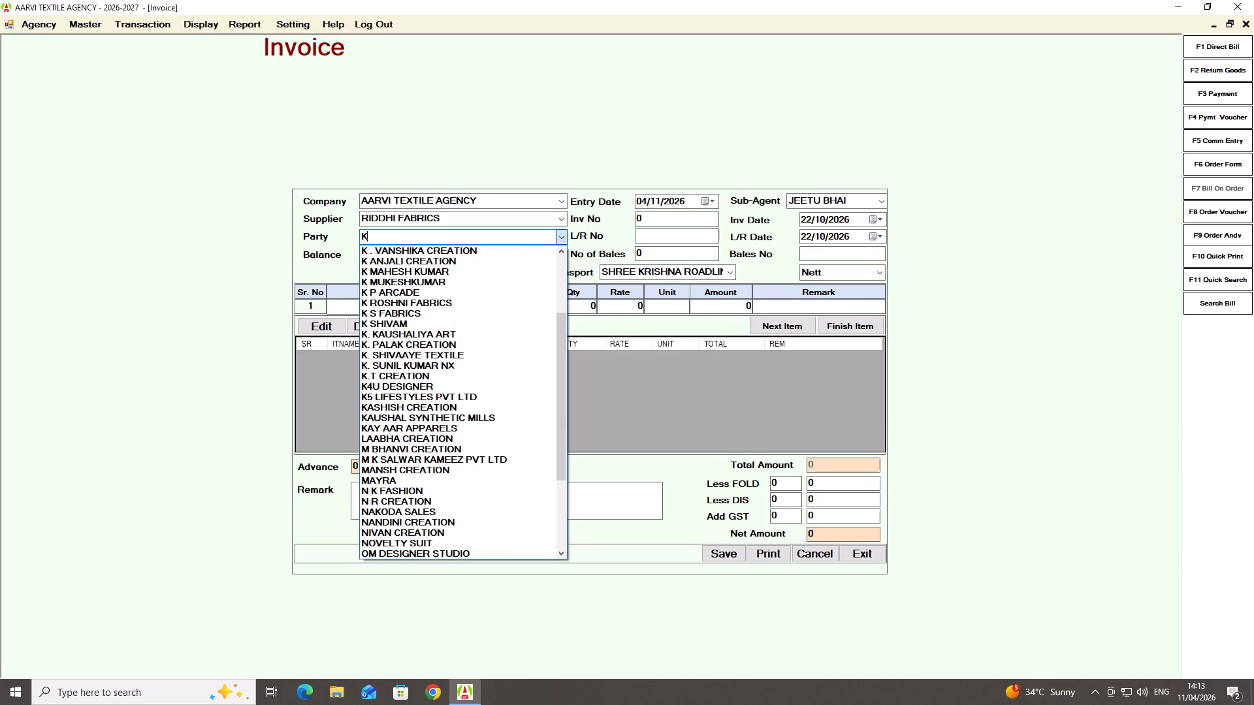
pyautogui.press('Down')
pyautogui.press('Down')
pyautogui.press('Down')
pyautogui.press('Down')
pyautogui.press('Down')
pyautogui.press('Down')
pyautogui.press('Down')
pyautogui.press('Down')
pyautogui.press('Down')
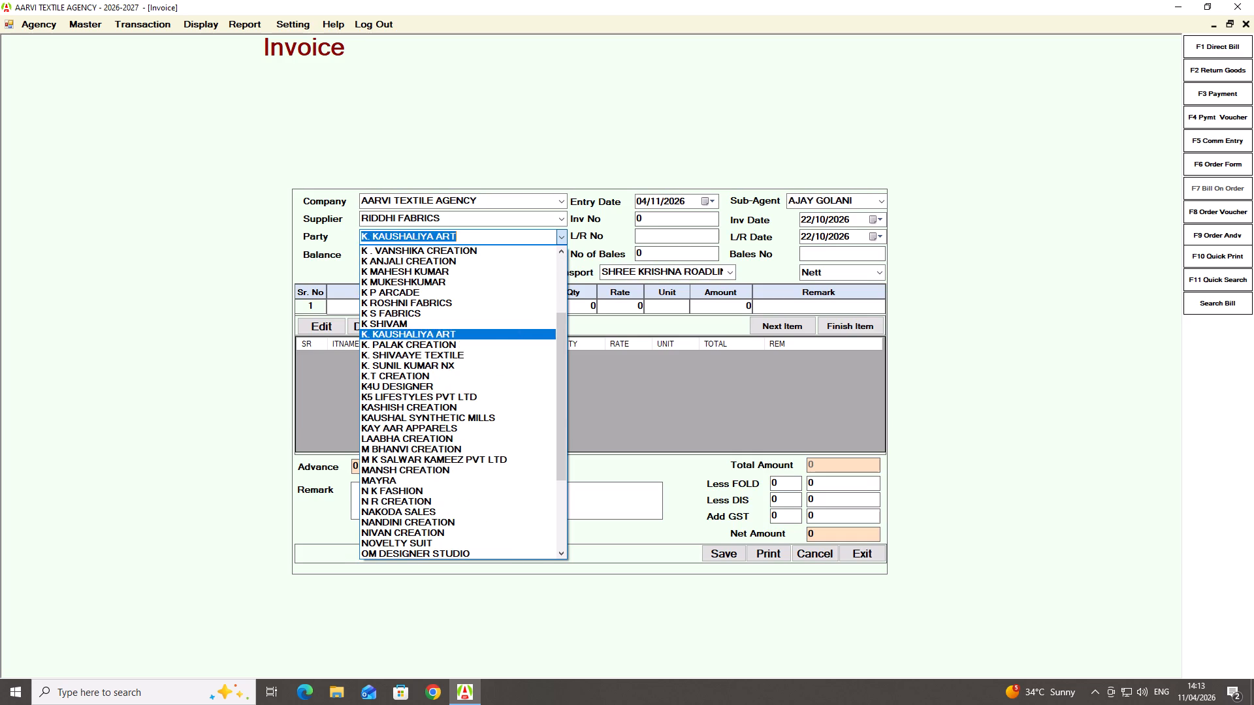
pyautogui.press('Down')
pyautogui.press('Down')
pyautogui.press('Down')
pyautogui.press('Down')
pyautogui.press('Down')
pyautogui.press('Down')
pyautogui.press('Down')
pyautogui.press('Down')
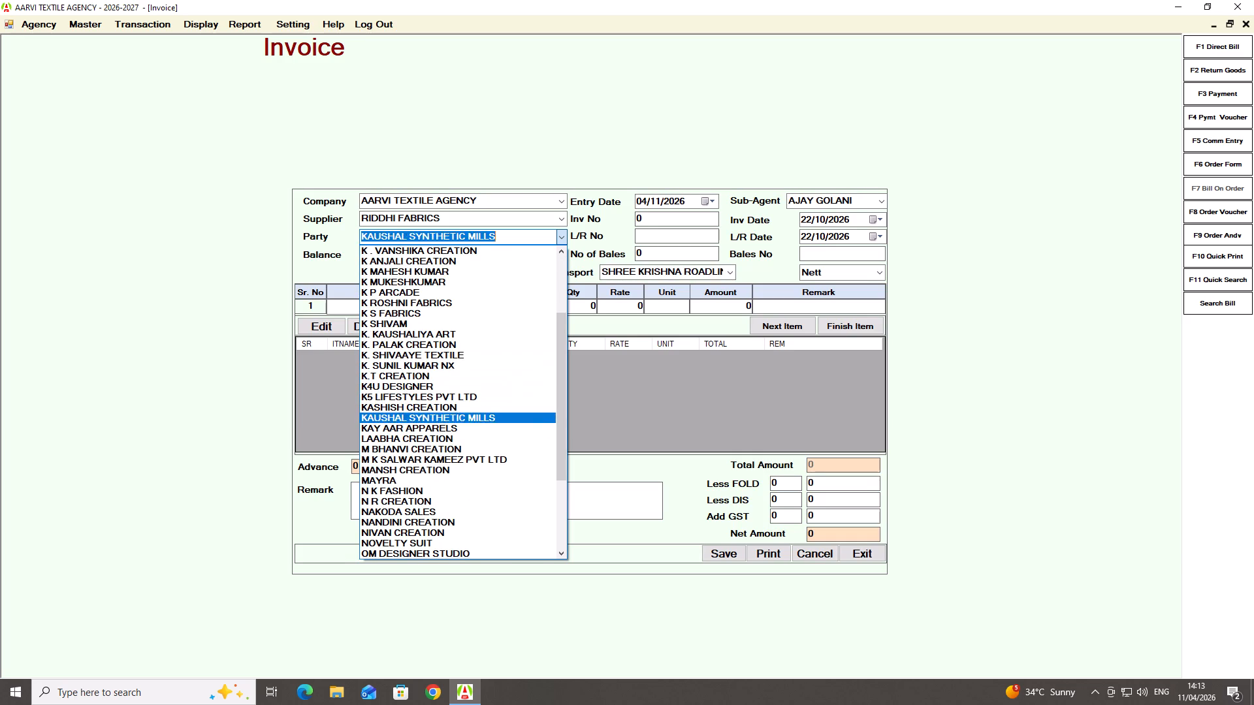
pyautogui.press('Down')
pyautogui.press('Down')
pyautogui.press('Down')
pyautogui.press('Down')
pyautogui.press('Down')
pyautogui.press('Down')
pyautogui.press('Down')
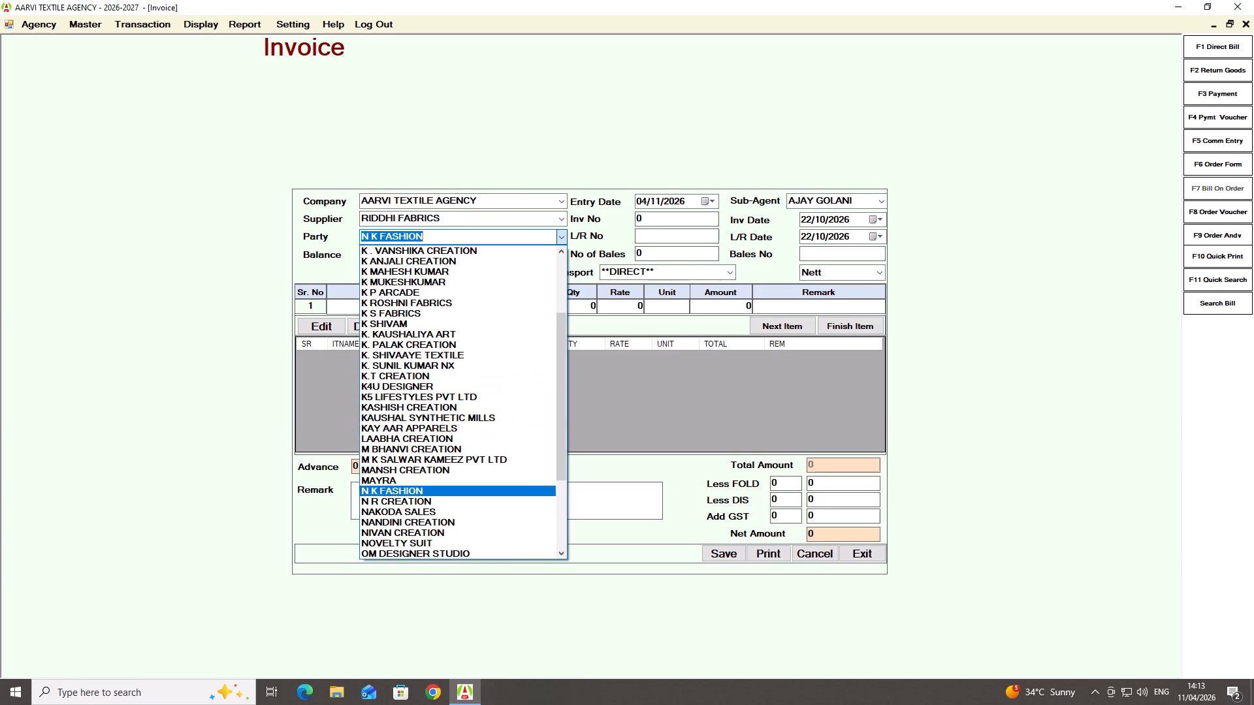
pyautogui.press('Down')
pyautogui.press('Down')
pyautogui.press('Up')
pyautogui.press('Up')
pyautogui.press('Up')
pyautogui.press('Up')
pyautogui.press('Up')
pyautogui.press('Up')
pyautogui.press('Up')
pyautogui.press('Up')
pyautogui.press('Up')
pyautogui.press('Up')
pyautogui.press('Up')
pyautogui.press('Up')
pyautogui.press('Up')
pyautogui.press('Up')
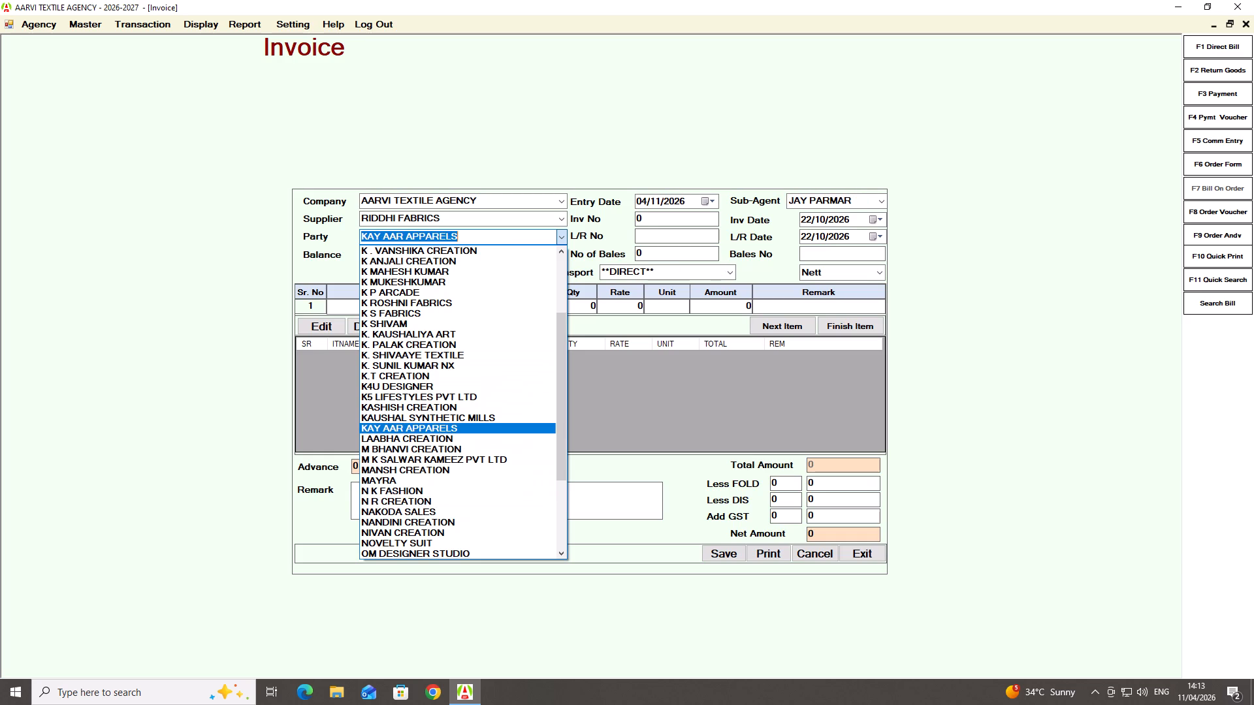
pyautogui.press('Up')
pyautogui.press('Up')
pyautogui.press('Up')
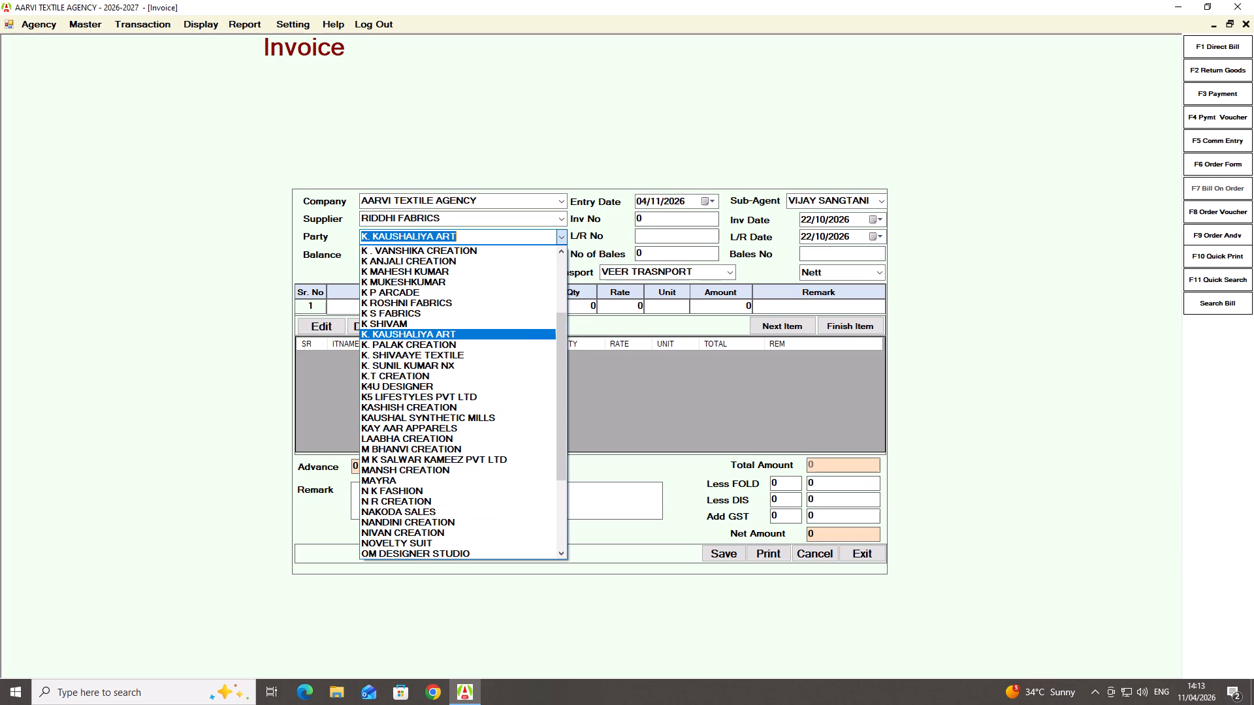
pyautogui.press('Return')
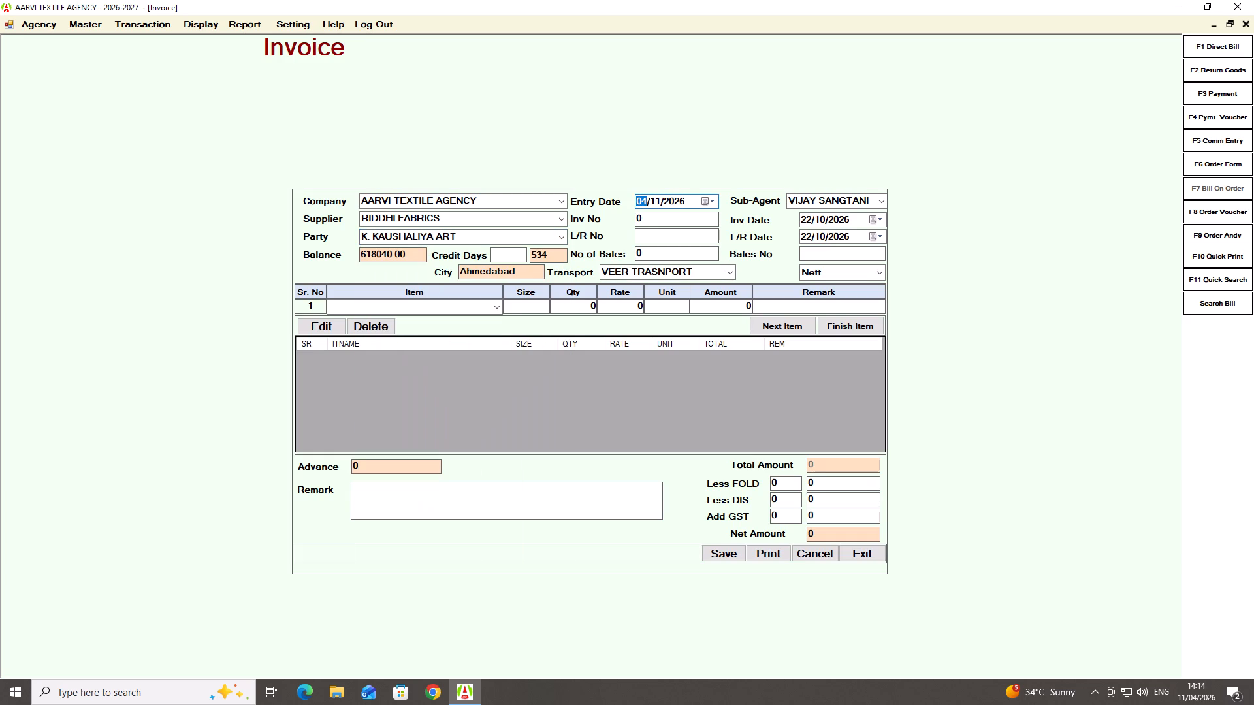
# Keep the default entry date and enter 3230-N as the invoice number.
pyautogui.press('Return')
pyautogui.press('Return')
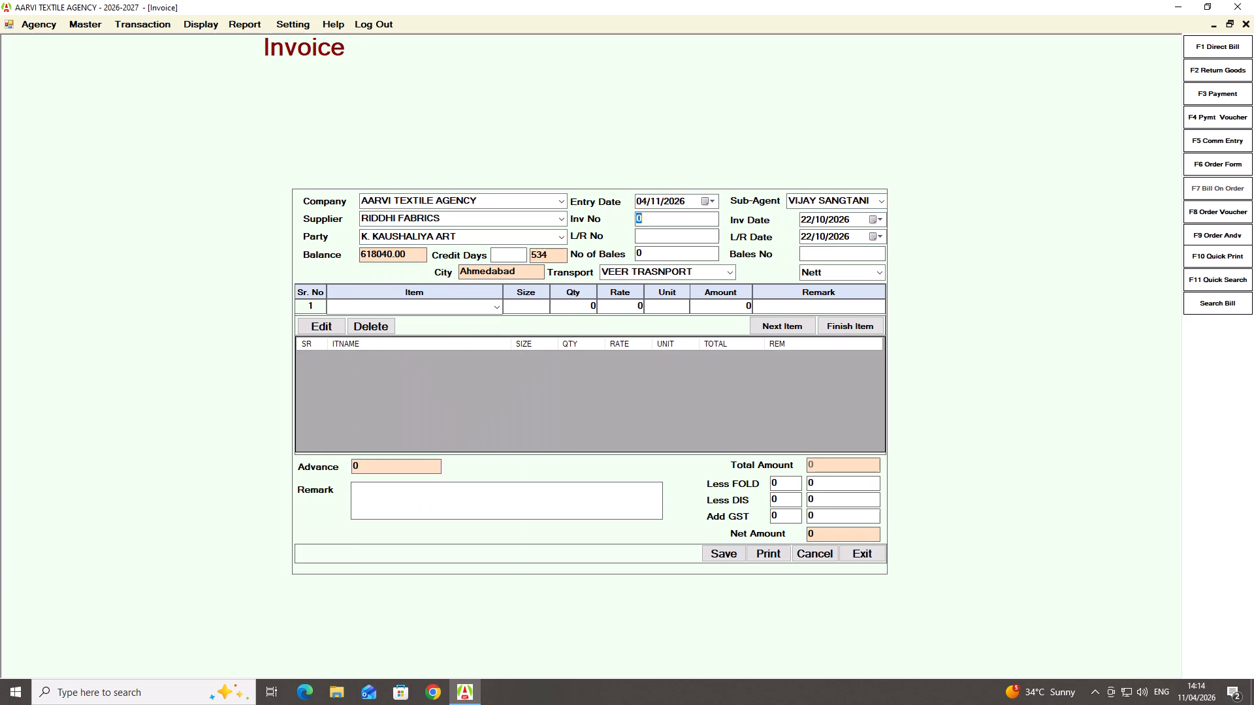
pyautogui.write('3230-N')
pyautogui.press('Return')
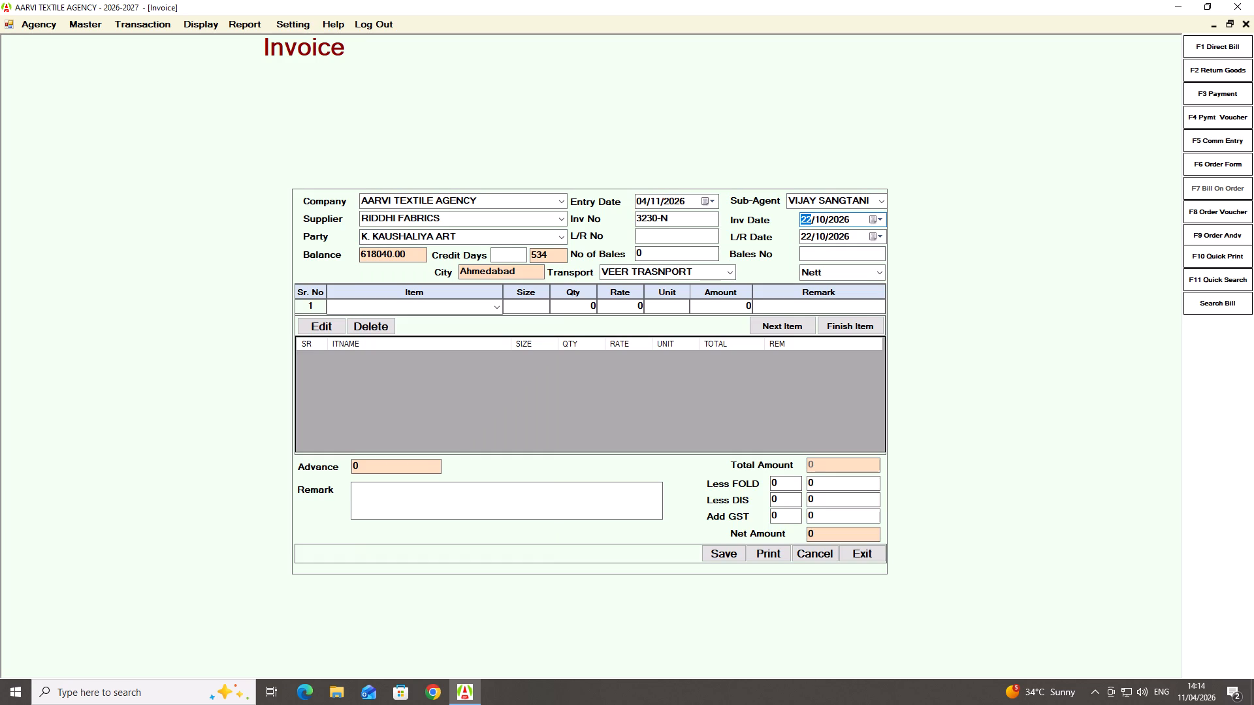
# Set the invoice and L/R dates of bill 3230-N to 09/10/2026, accepting the other header defaults.
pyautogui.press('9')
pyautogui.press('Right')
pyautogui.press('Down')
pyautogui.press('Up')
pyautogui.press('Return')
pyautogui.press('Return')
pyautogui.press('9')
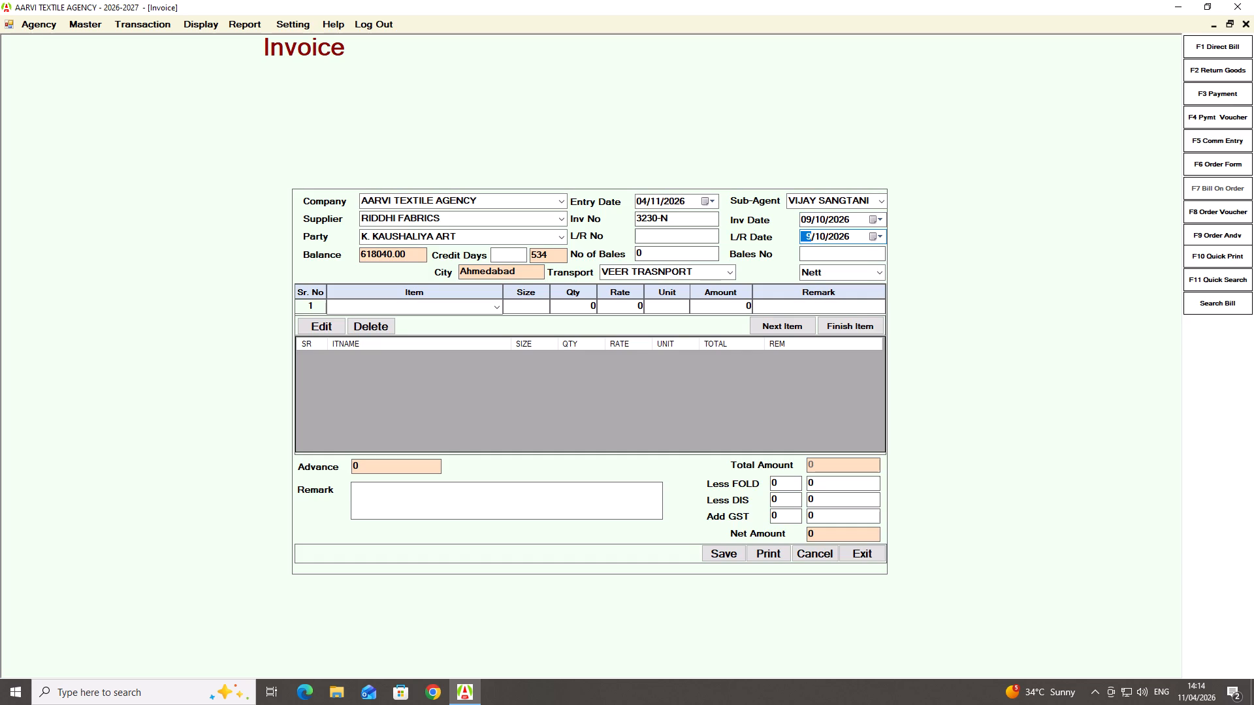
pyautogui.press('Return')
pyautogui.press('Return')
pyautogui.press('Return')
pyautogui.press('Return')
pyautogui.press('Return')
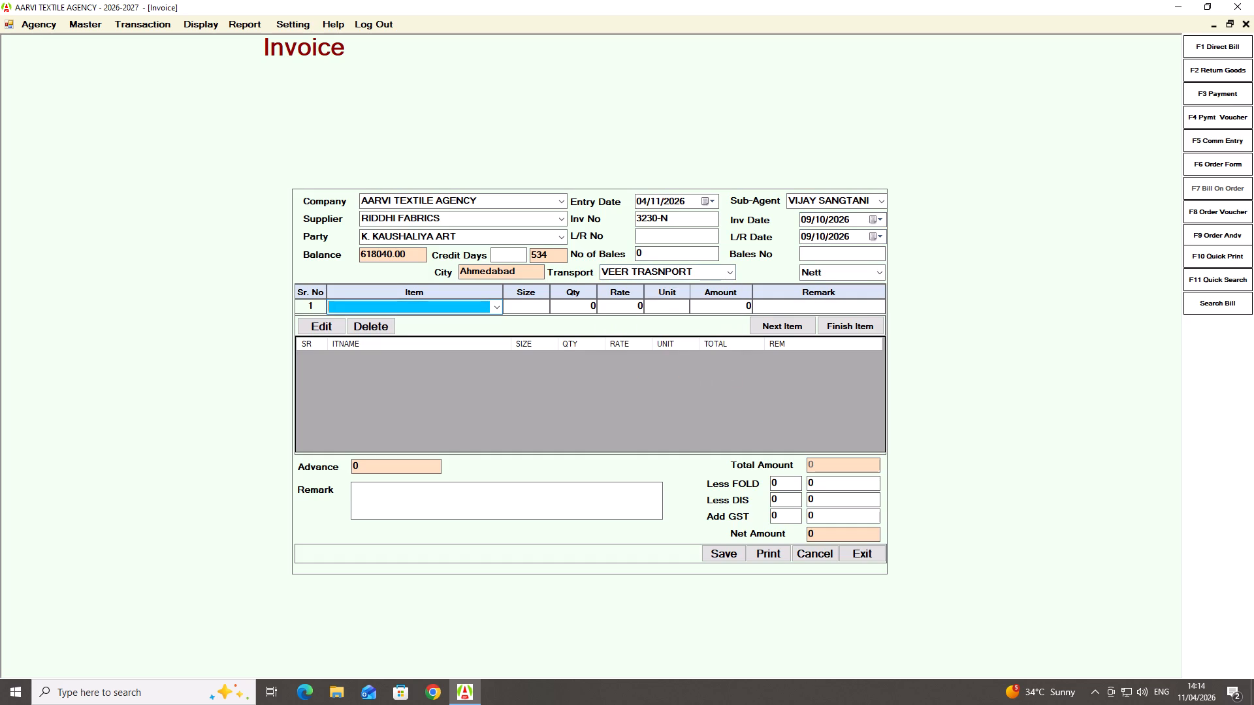
# Add FABRICS to bill 3230-N with quantity 5 at rate 85 and continue to another item line.
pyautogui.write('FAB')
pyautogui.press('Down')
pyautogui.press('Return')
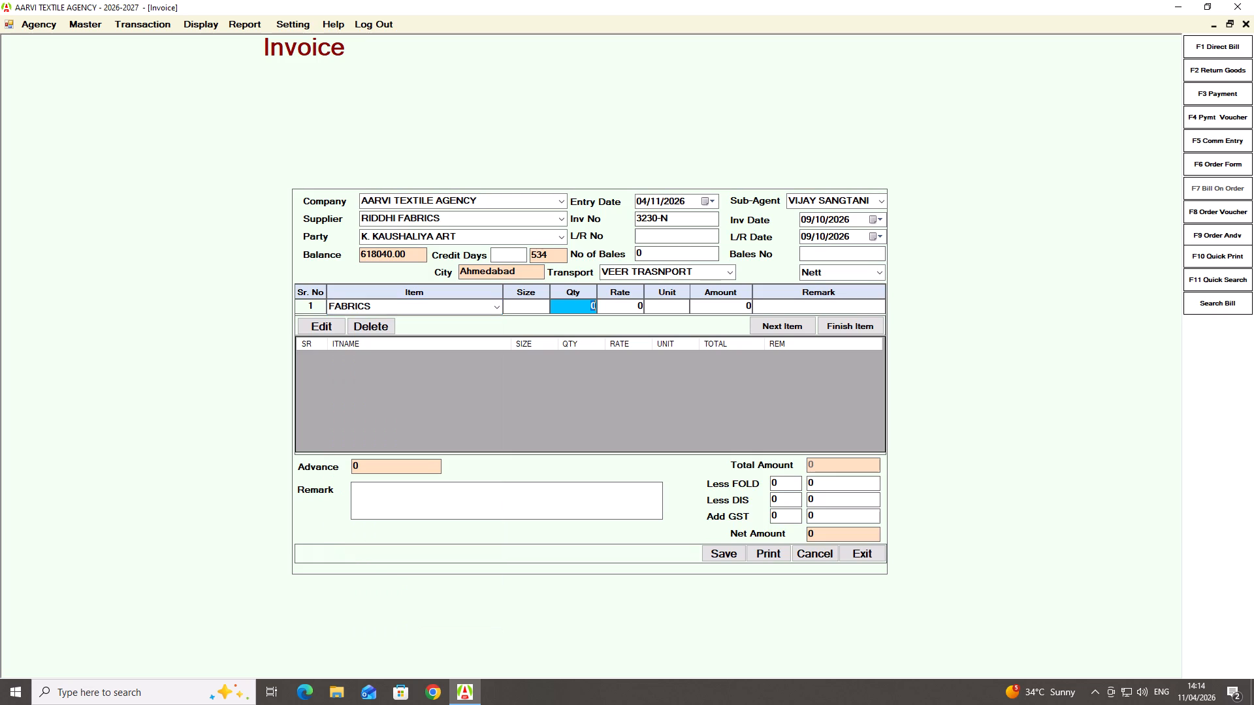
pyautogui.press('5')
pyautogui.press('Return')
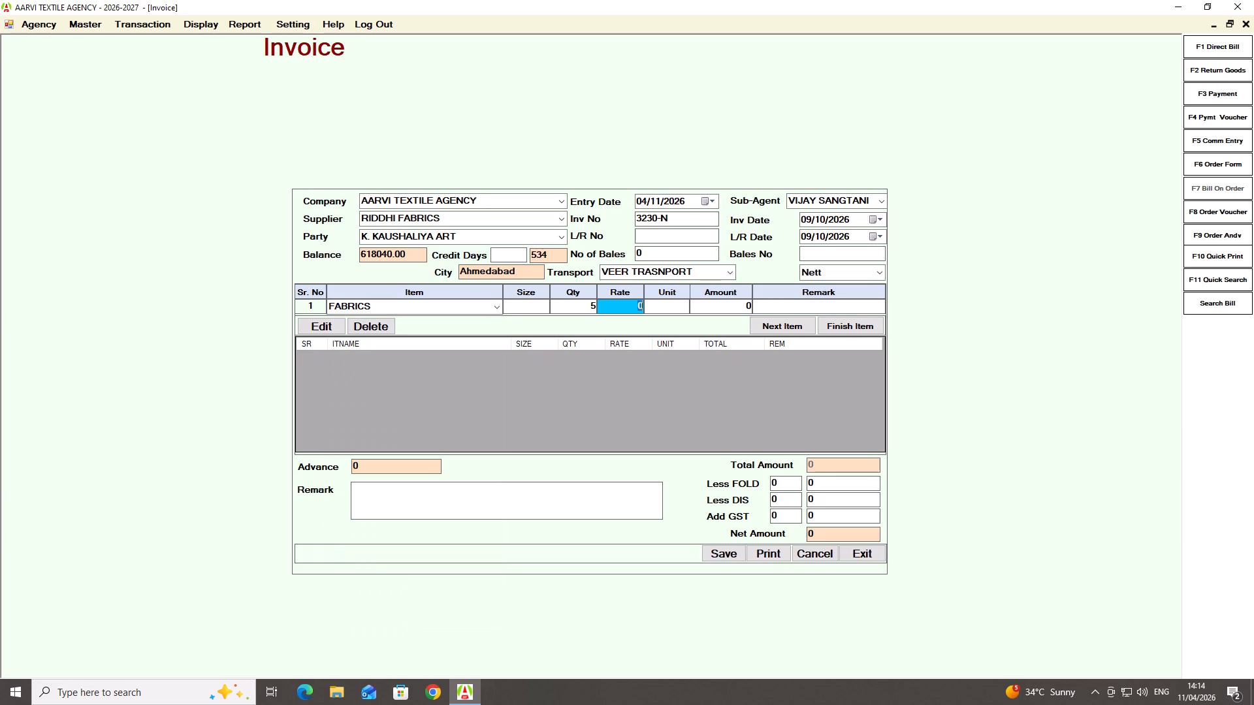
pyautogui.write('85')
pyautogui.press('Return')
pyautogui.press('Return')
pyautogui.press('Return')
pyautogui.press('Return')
# Add a second FABRICS line with quantity 3 at rate 62 and finish the item entry.
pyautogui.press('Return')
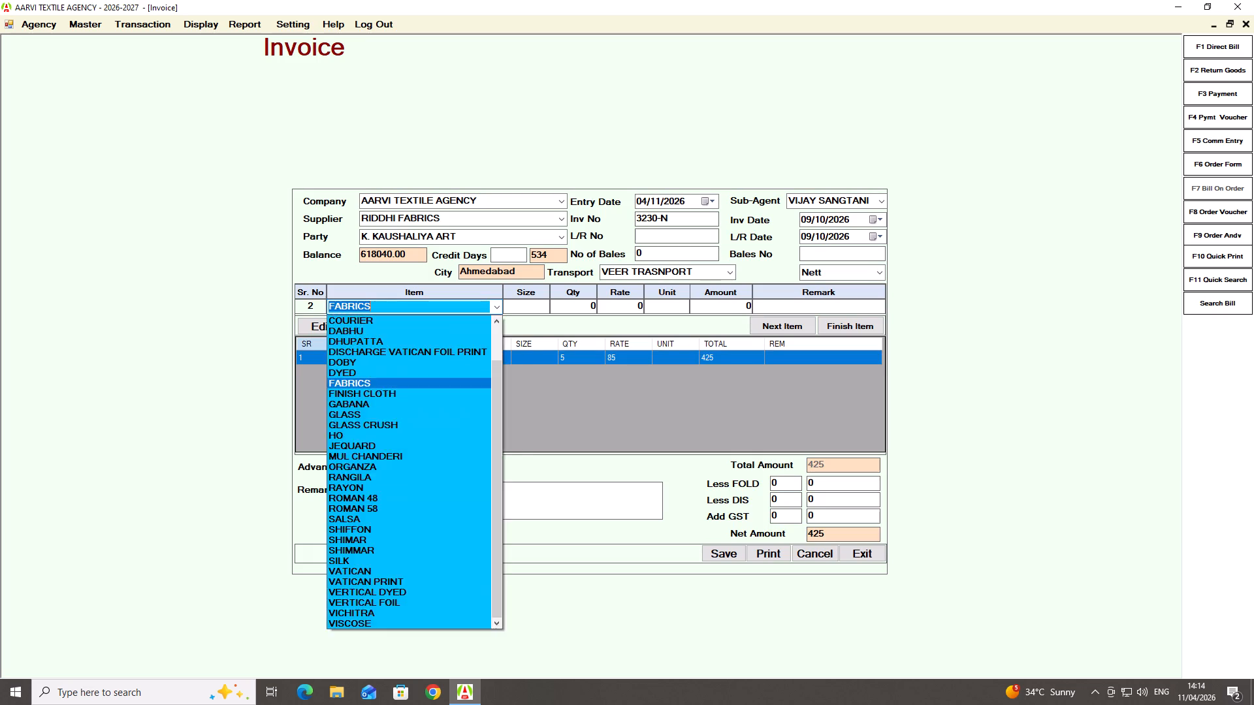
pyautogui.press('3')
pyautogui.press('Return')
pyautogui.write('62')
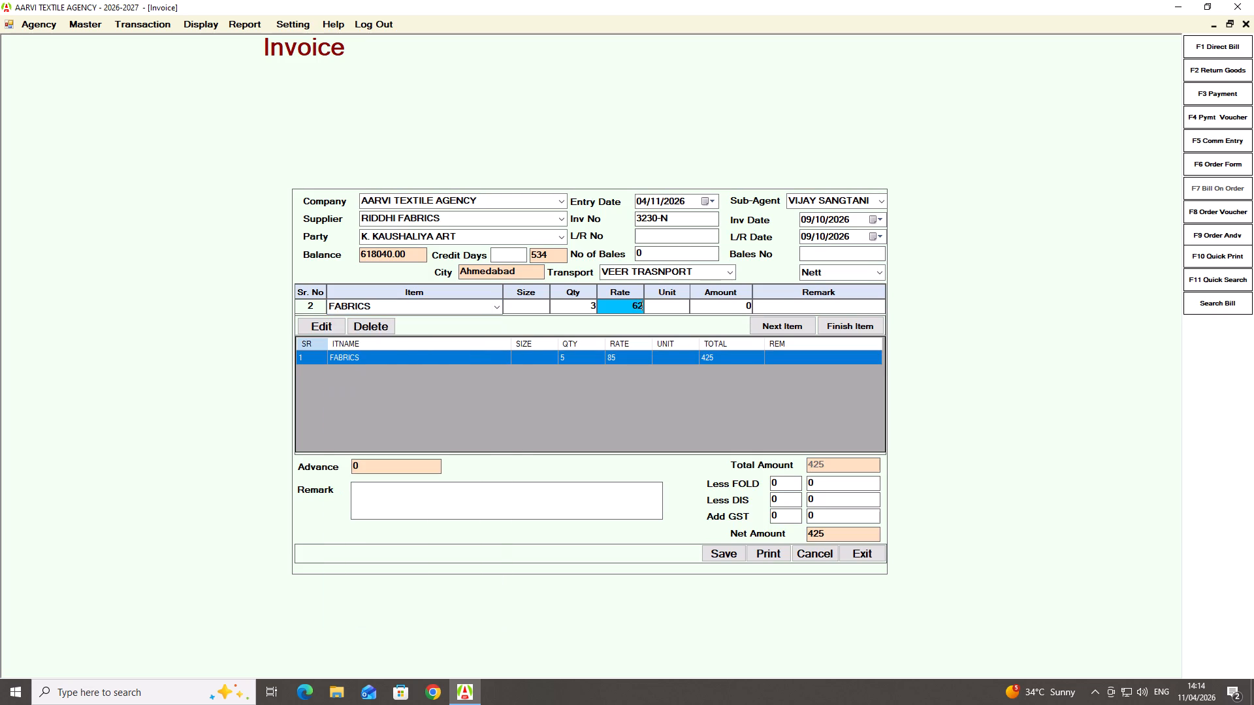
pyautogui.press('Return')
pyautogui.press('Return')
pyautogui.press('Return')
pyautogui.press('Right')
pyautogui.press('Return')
# Add 5% GST to bill 3230-N, round the GST amount to 31 and save the bill.
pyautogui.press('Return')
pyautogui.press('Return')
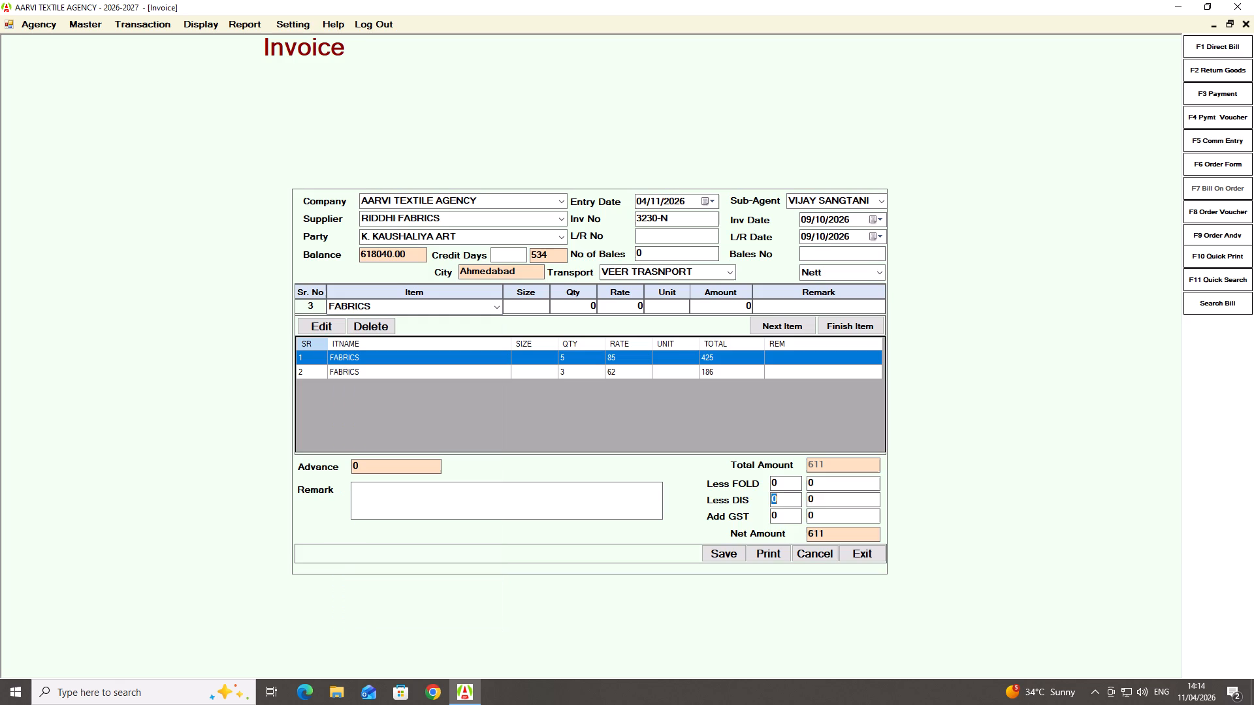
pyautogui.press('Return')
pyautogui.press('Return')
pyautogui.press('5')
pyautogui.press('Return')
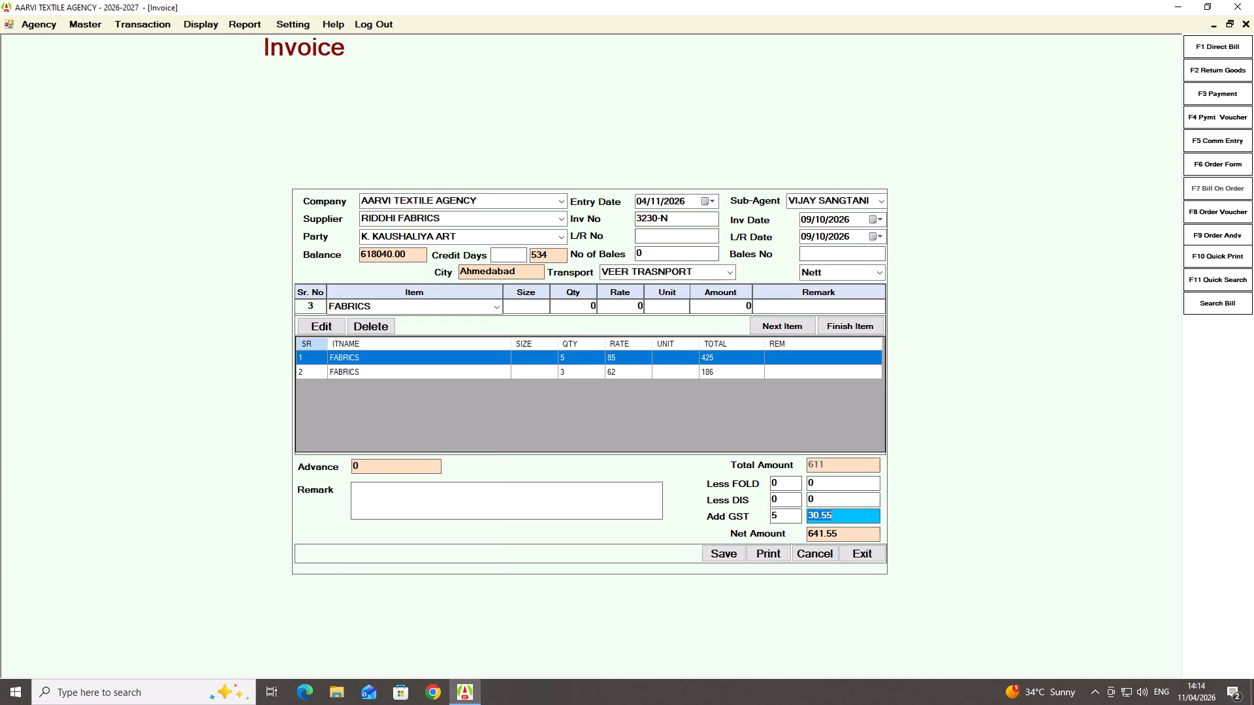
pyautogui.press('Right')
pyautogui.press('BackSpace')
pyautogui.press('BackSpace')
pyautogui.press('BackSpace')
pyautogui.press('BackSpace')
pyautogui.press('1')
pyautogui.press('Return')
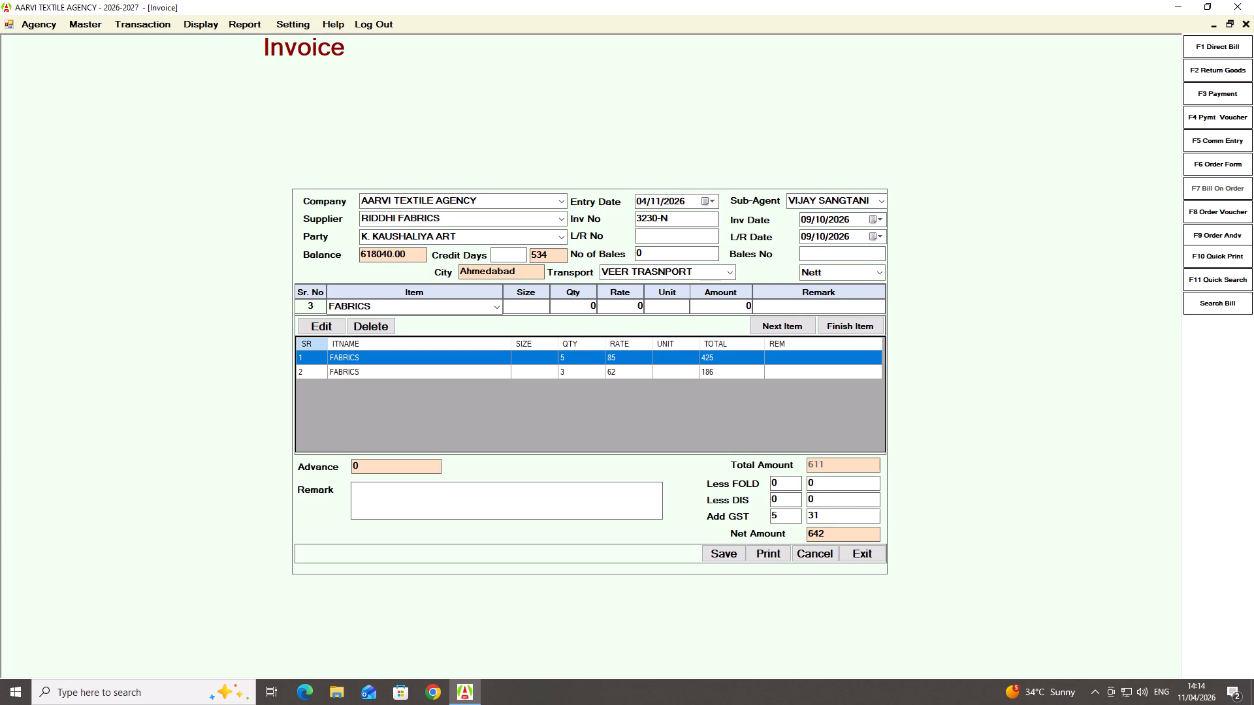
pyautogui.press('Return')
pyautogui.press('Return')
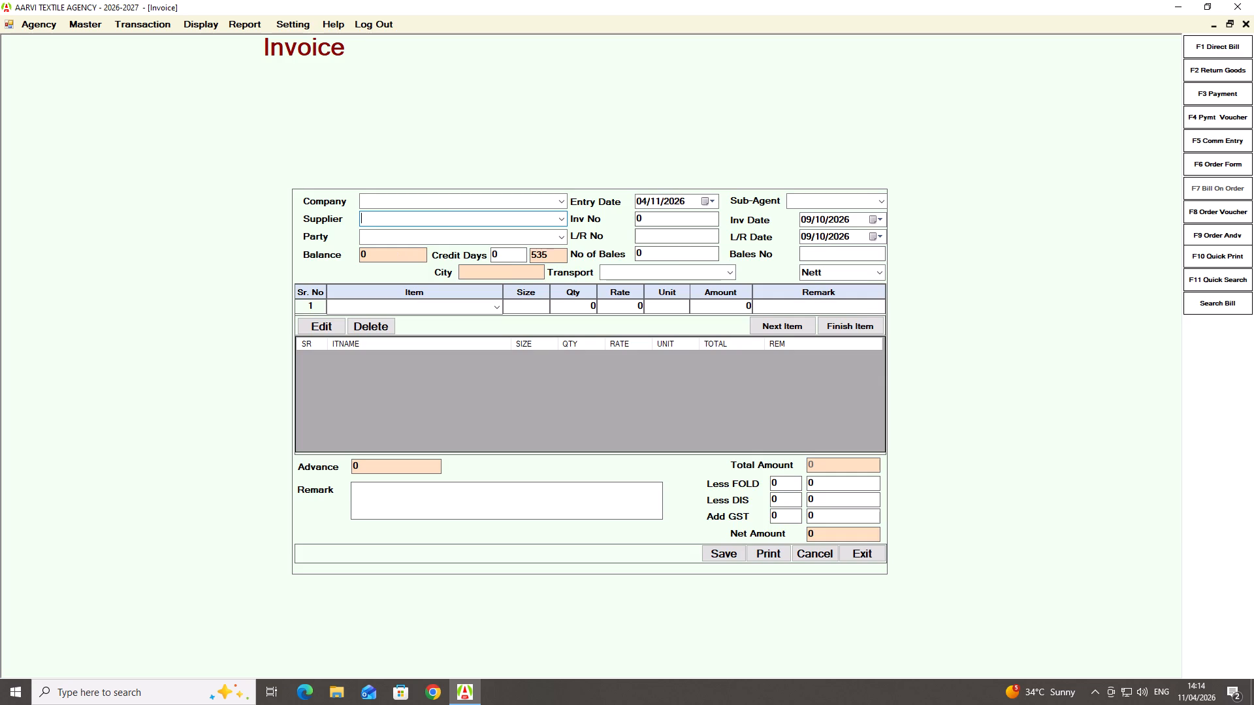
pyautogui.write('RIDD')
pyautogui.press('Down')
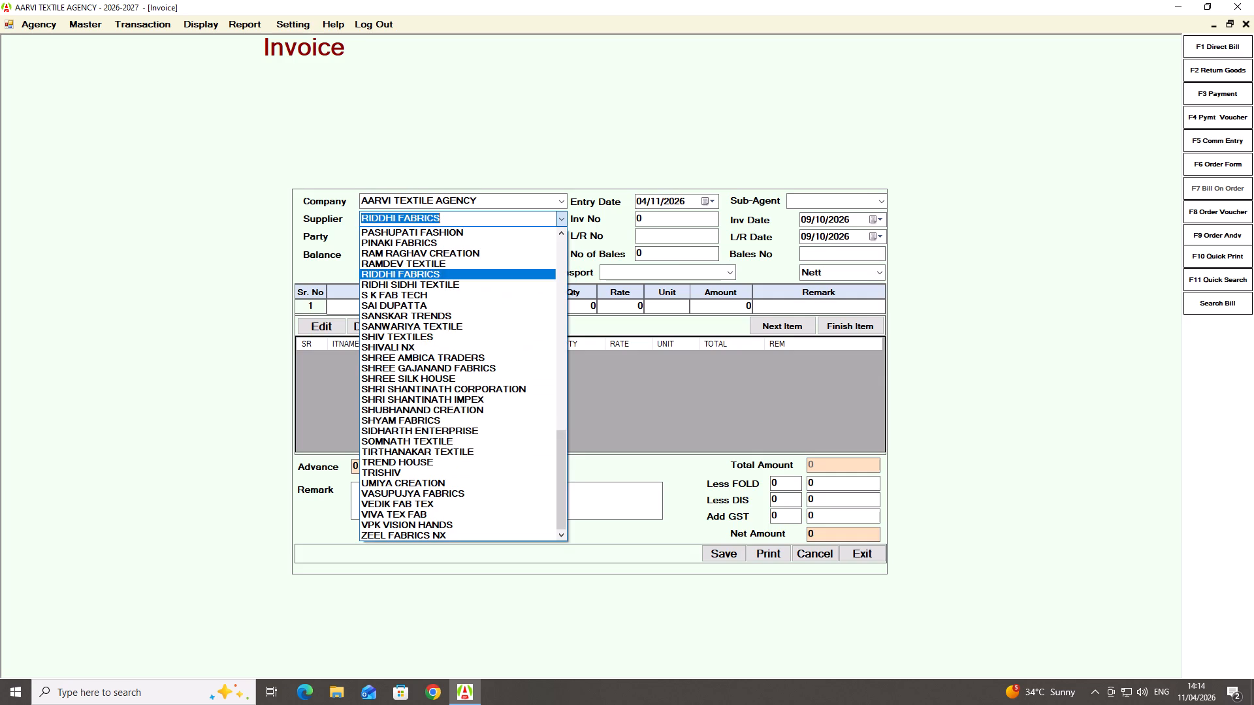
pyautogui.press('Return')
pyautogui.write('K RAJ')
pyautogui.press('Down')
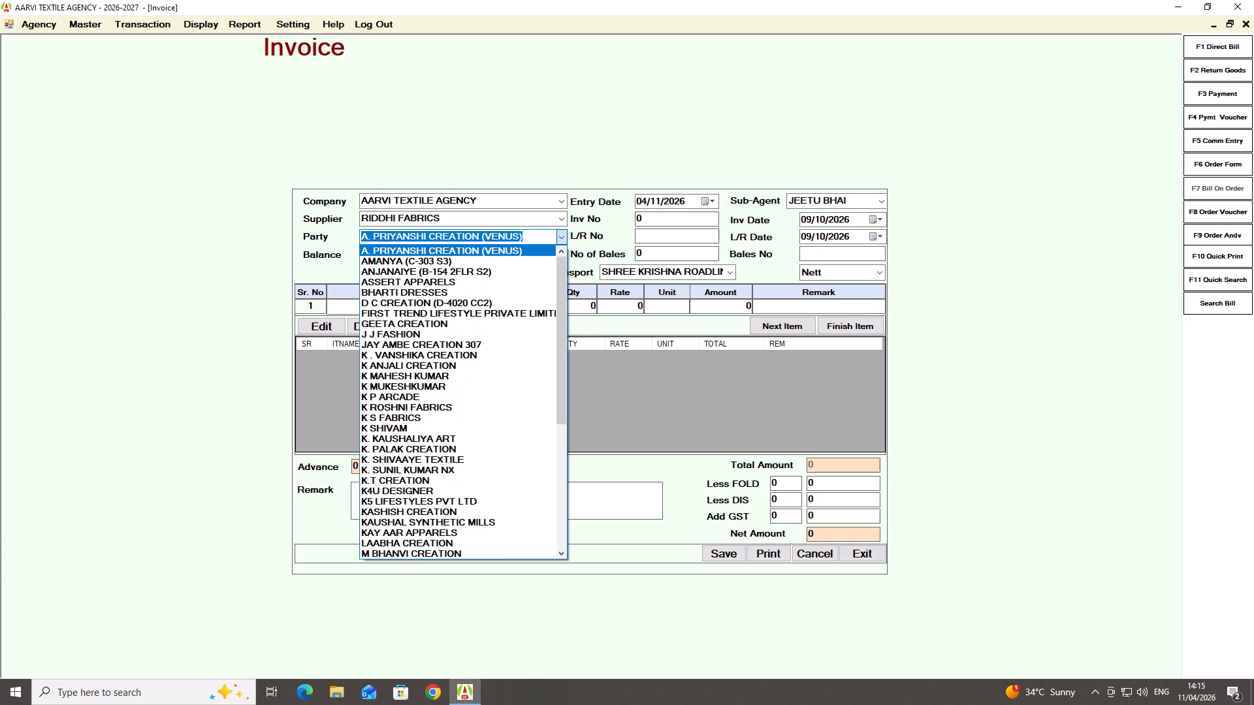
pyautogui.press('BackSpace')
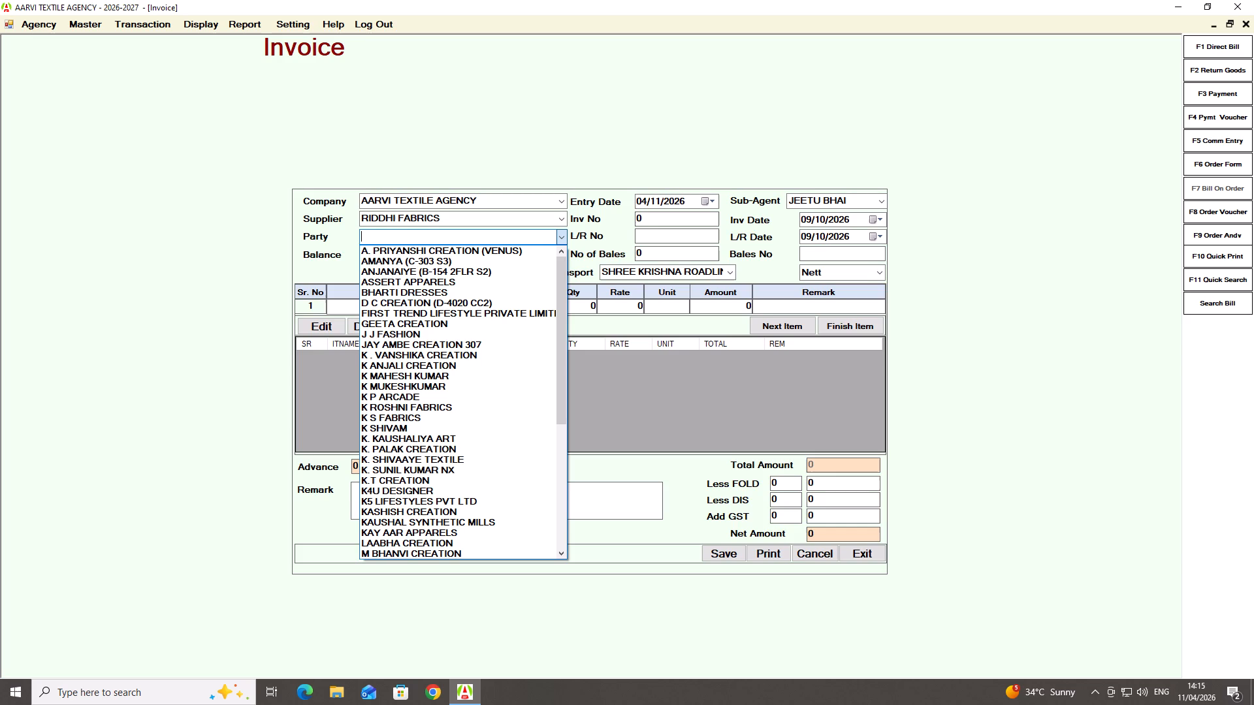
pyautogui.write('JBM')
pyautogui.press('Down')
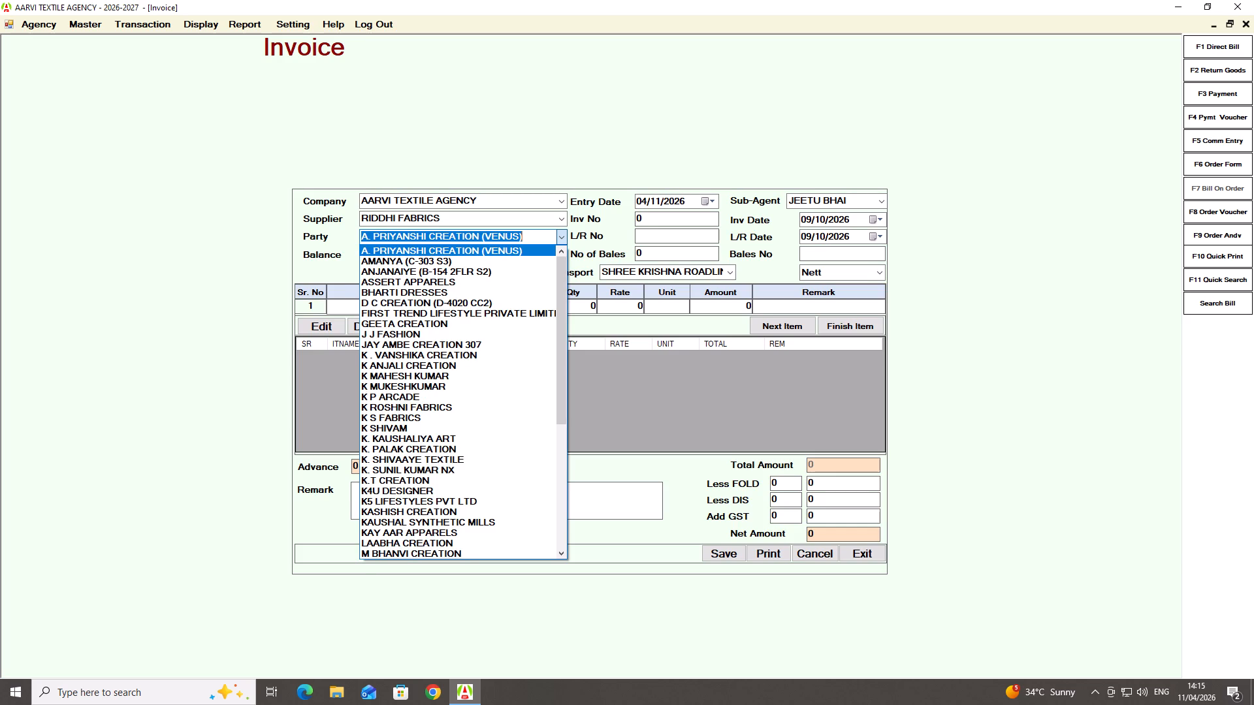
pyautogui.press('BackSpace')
# Start a bill with supplier JBM FASHION, party LAABHA CREATION and the default sub-agent, and enter invoice number 1426-N.
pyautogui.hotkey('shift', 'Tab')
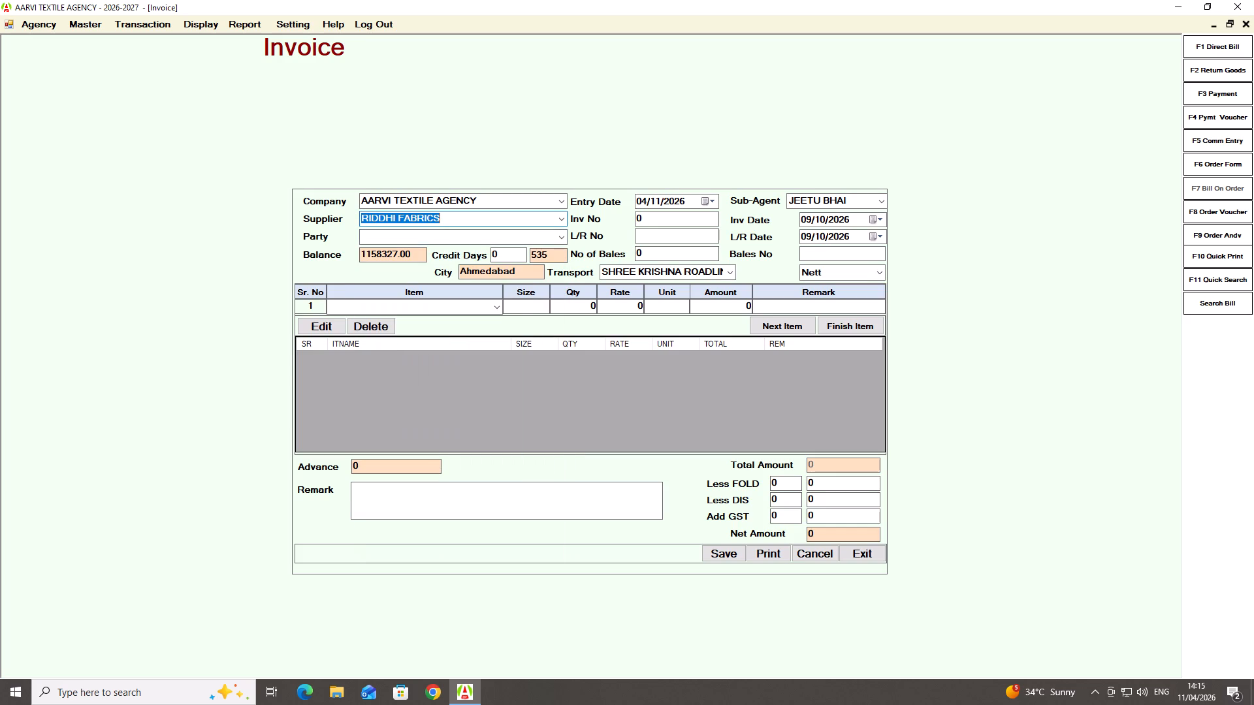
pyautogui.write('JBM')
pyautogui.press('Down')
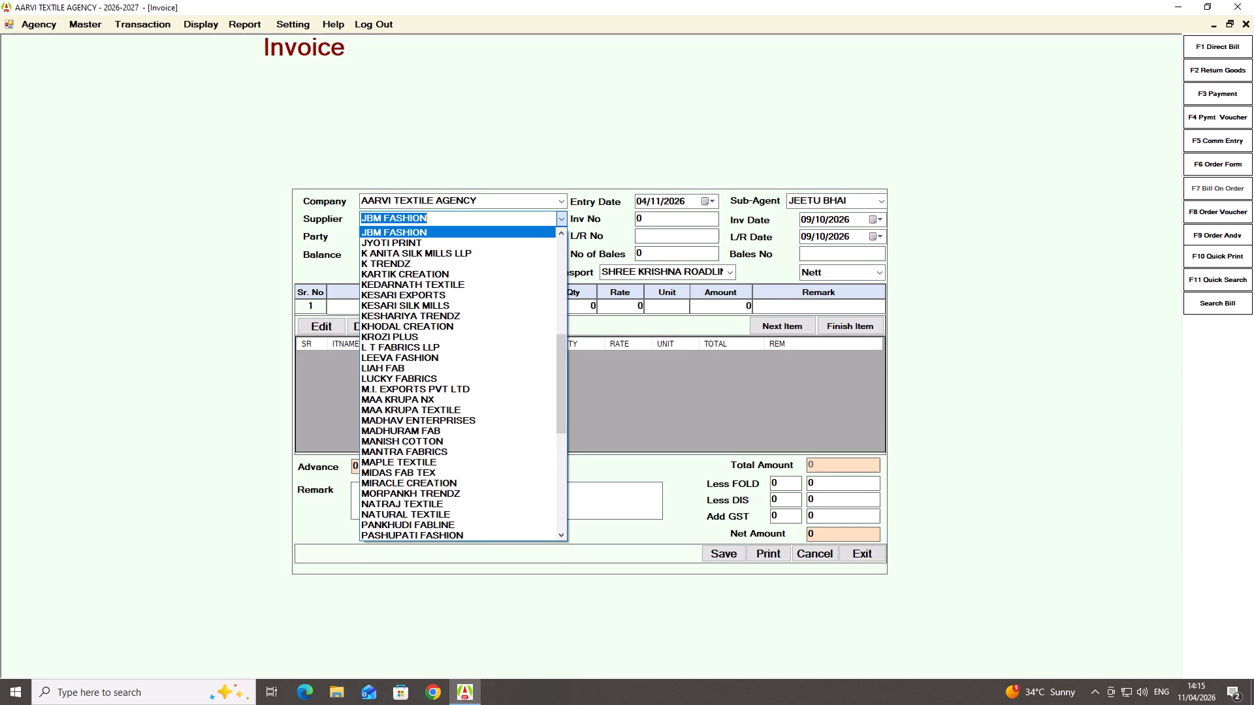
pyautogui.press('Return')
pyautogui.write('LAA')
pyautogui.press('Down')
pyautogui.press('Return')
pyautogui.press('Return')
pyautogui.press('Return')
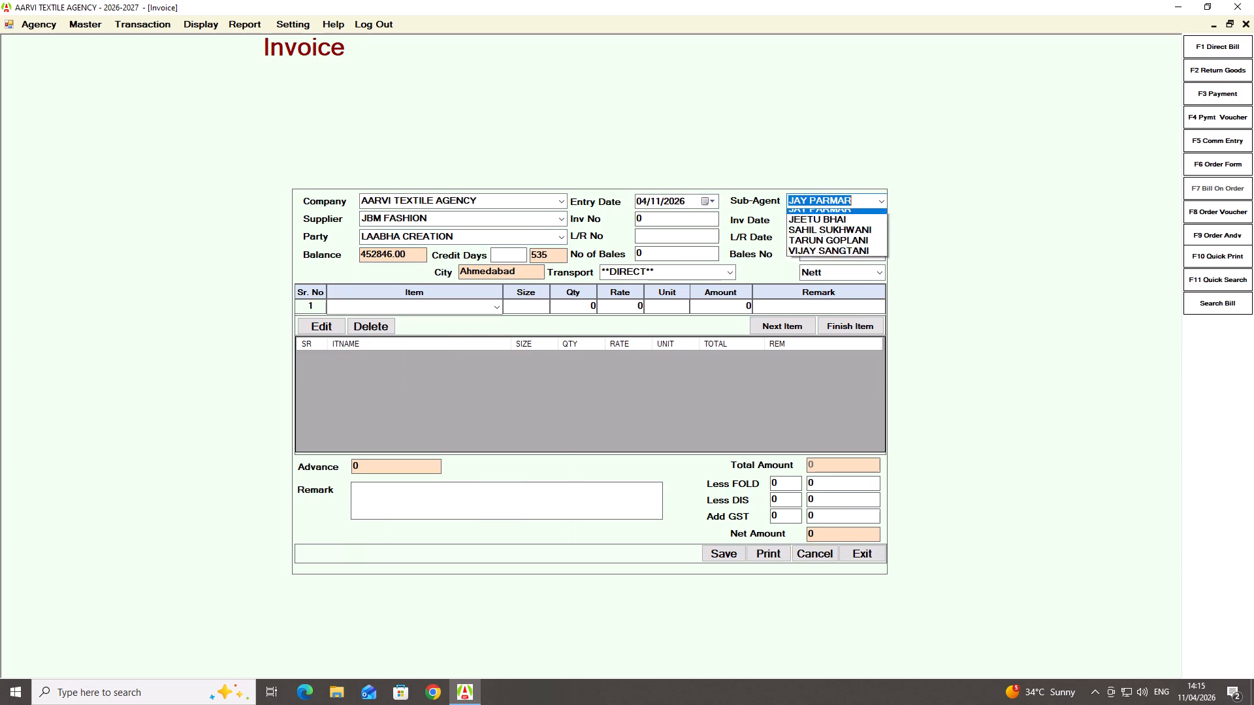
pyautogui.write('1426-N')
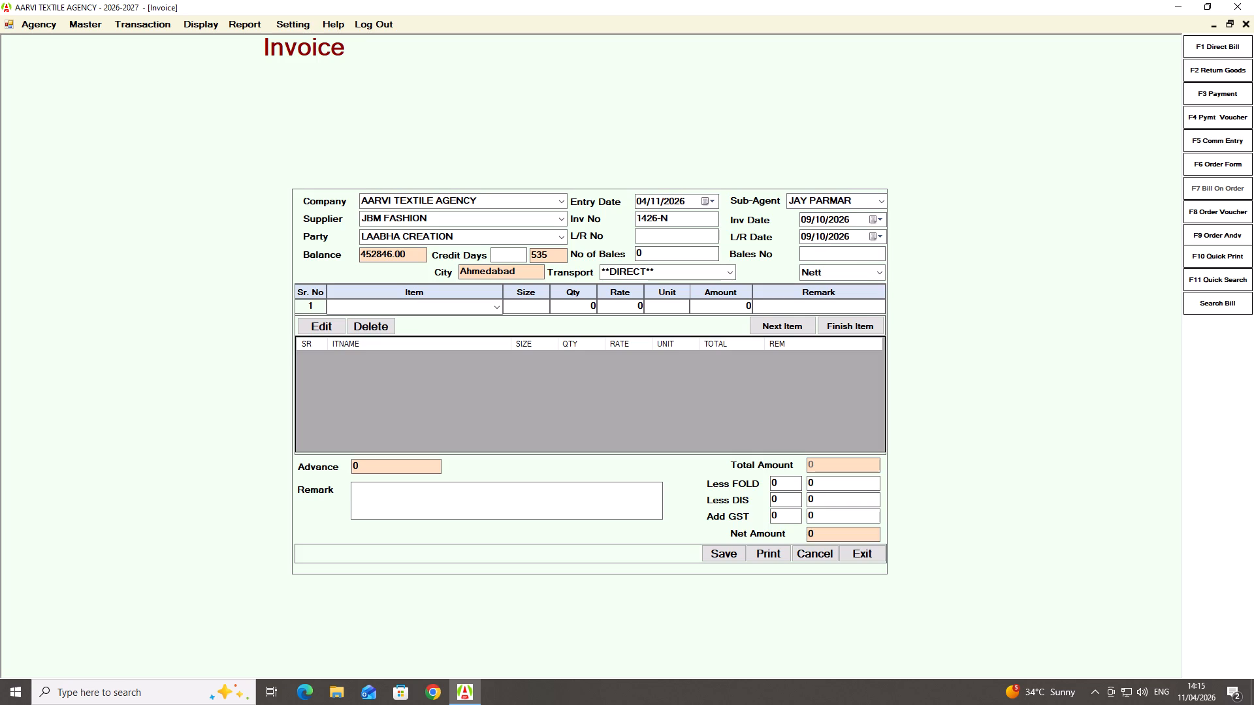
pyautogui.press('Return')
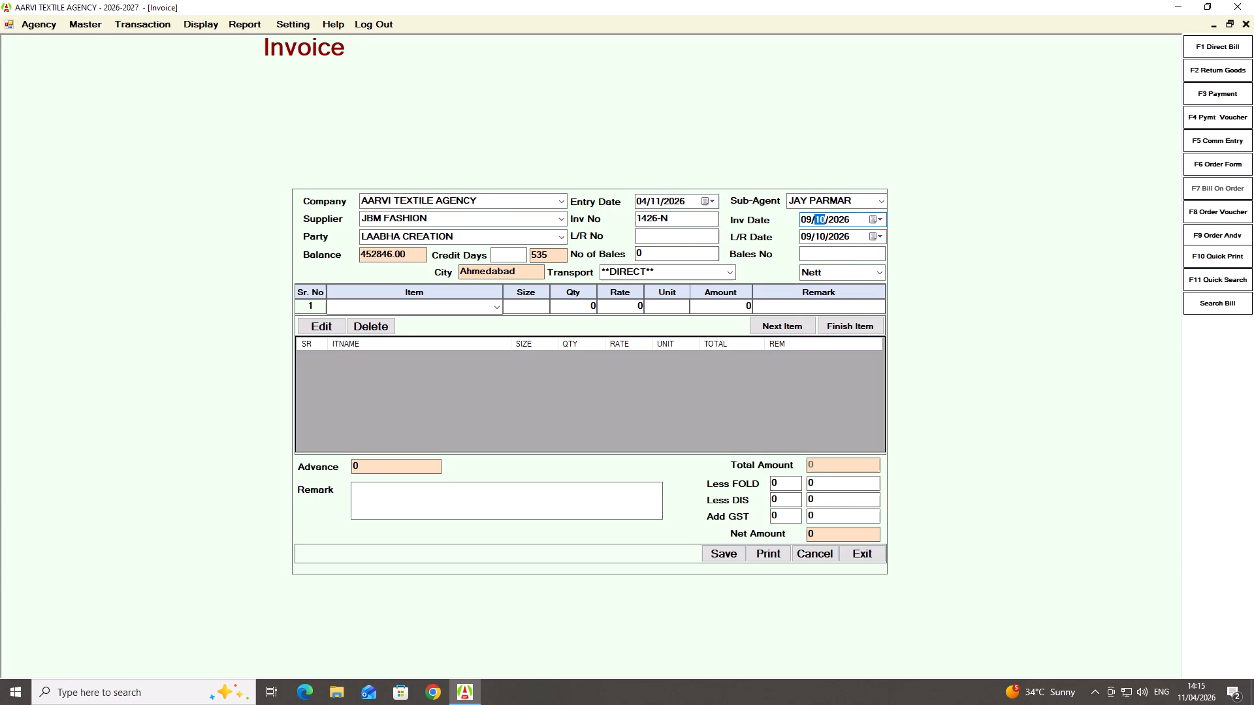
# Set the invoice and L/R dates of bill 1426-N to 15/10/2026, accepting the other header defaults.
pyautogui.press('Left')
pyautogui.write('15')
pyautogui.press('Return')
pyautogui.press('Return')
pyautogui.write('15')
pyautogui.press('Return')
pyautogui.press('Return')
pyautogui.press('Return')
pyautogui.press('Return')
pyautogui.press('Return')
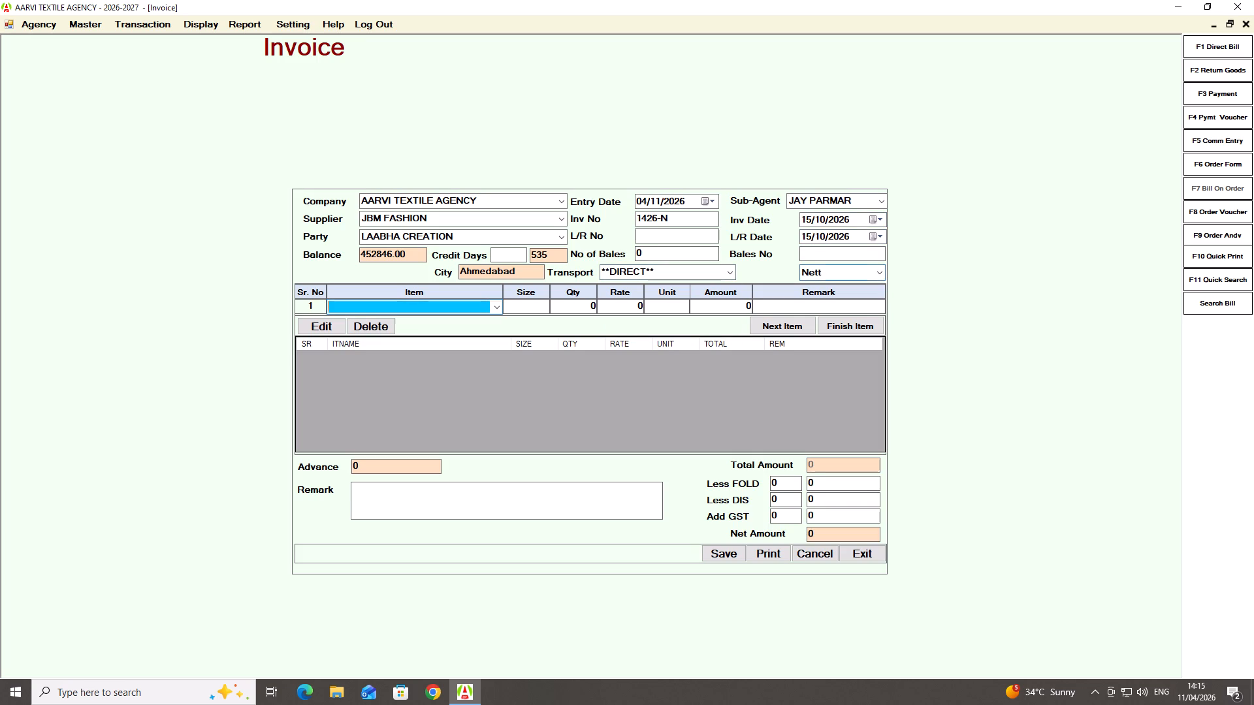
# Add FABRICS to bill 1426-N with quantity 366.66 at rate 45 and finish the item entry.
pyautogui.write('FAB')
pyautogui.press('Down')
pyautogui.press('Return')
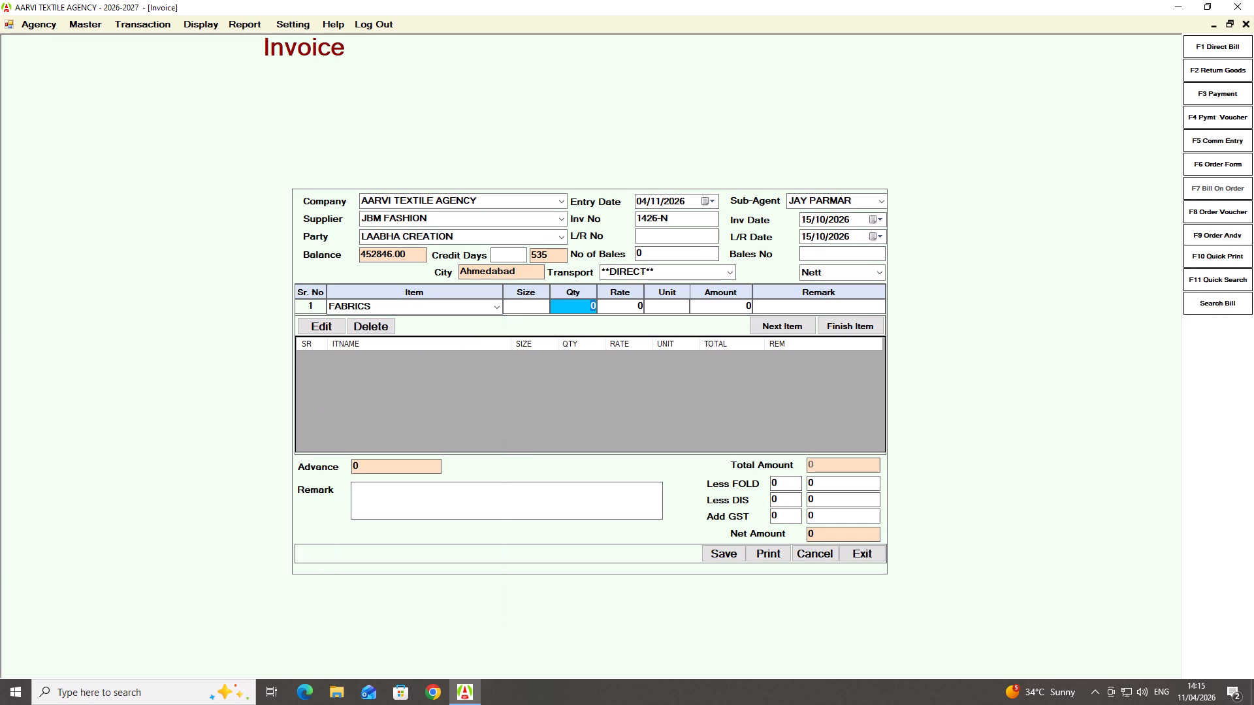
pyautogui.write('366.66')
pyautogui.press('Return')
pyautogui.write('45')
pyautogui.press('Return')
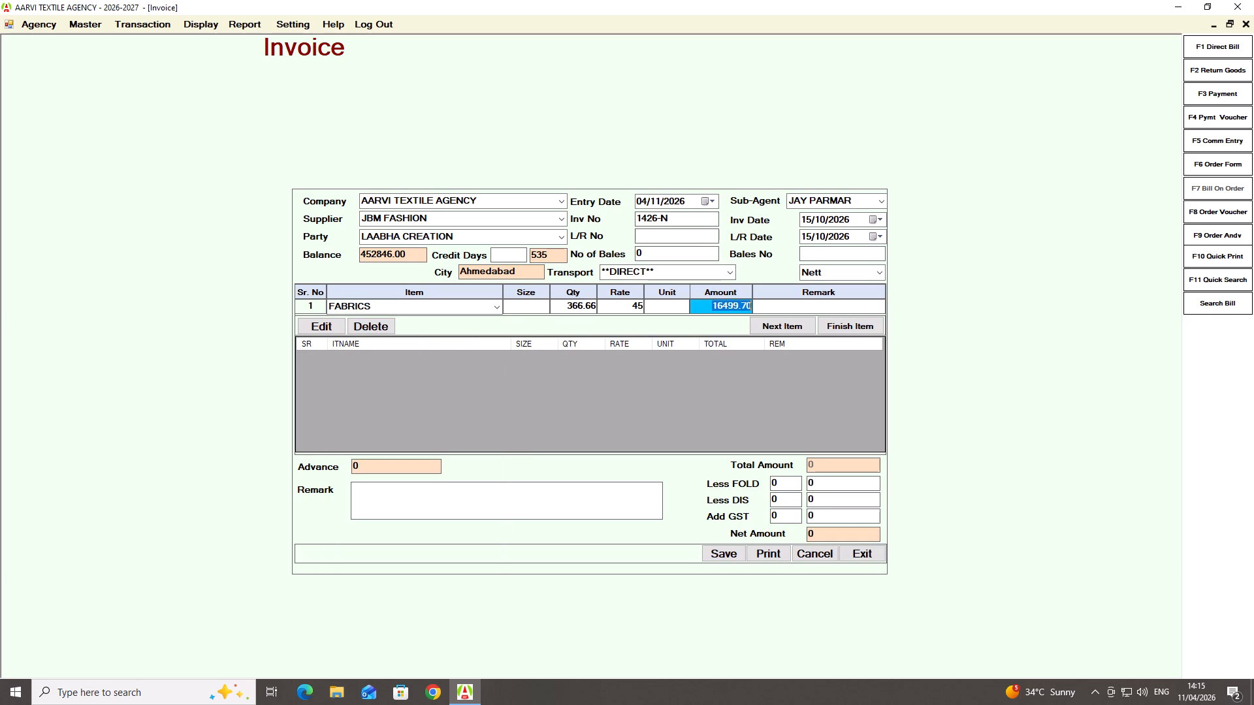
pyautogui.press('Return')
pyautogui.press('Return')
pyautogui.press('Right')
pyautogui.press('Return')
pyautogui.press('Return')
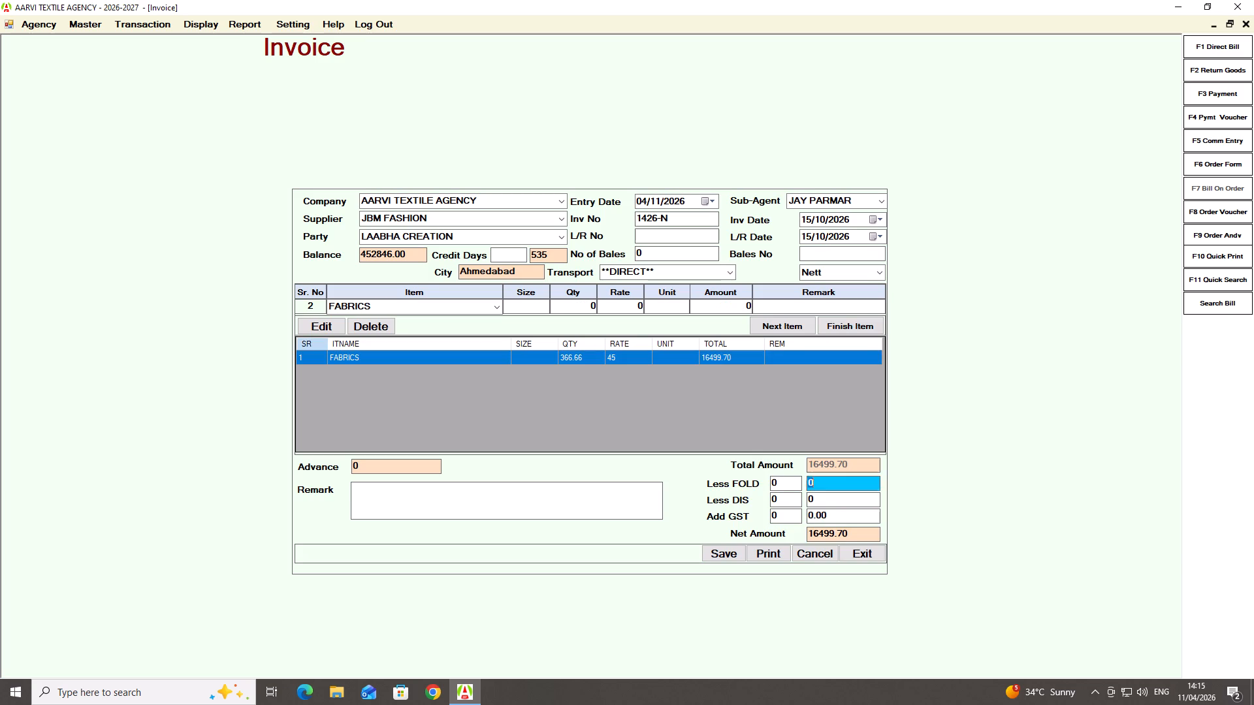
# Add 5% GST to bill 1426-N, adjust the GST amount to 825.3 and save the bill.
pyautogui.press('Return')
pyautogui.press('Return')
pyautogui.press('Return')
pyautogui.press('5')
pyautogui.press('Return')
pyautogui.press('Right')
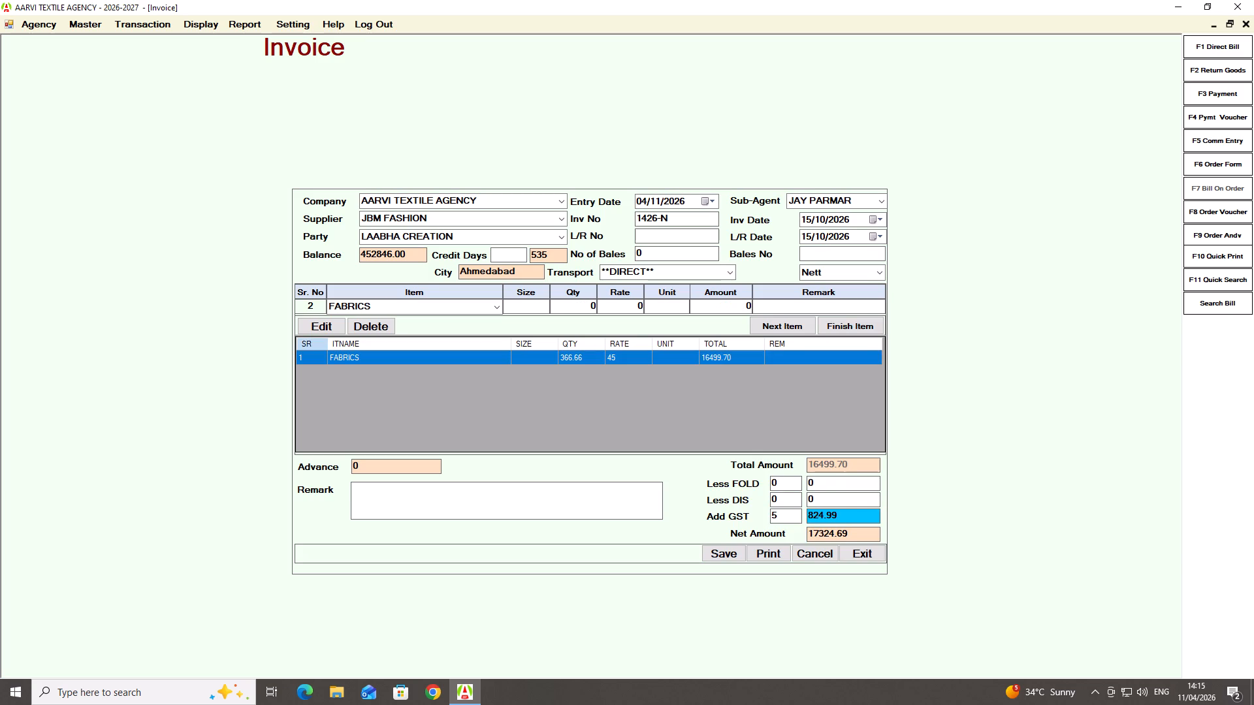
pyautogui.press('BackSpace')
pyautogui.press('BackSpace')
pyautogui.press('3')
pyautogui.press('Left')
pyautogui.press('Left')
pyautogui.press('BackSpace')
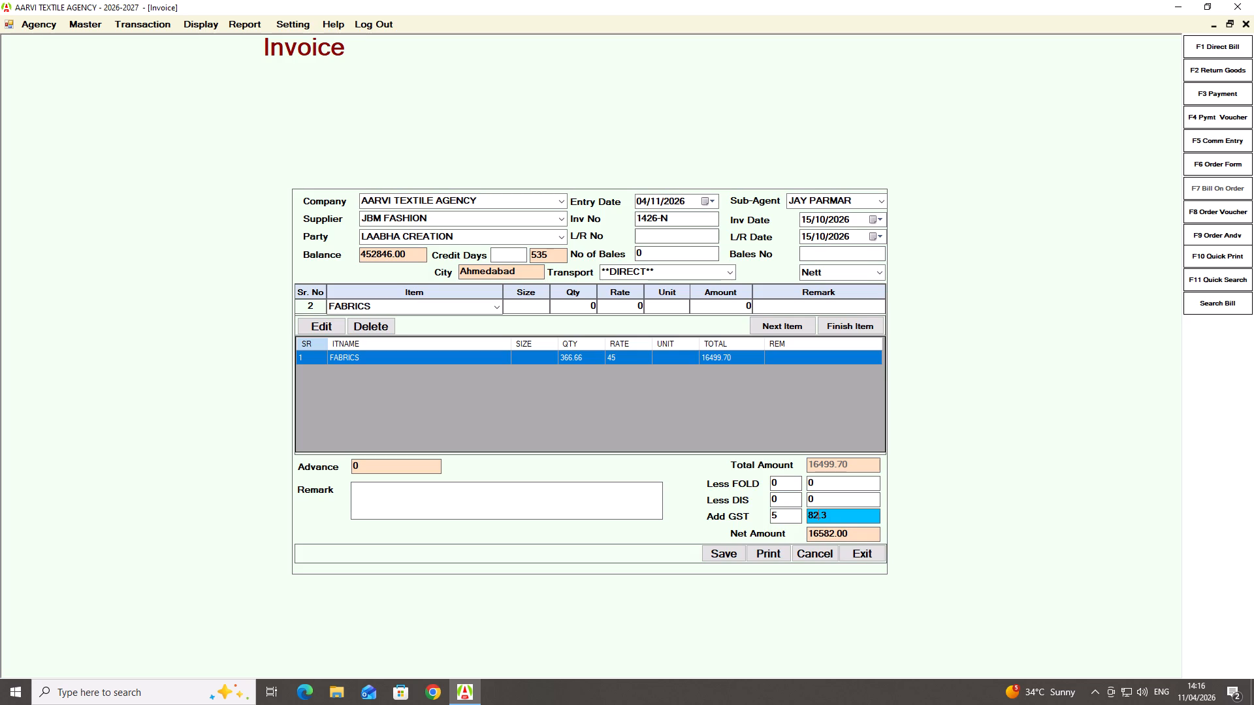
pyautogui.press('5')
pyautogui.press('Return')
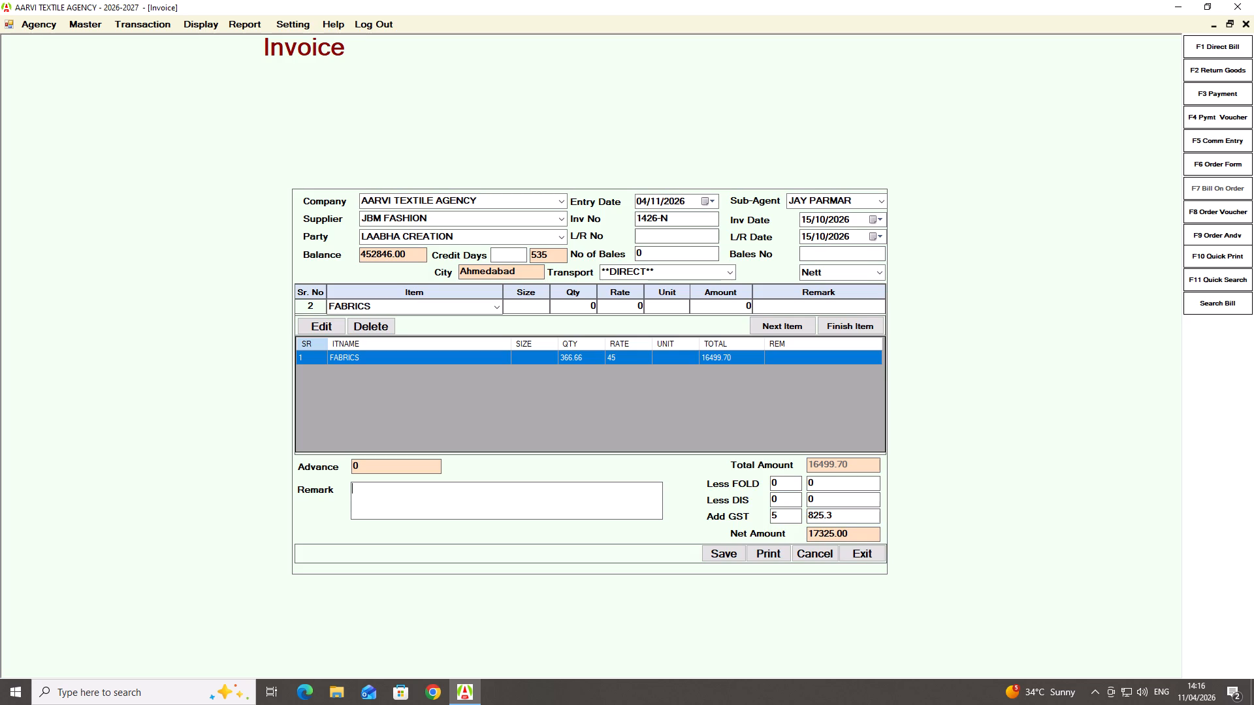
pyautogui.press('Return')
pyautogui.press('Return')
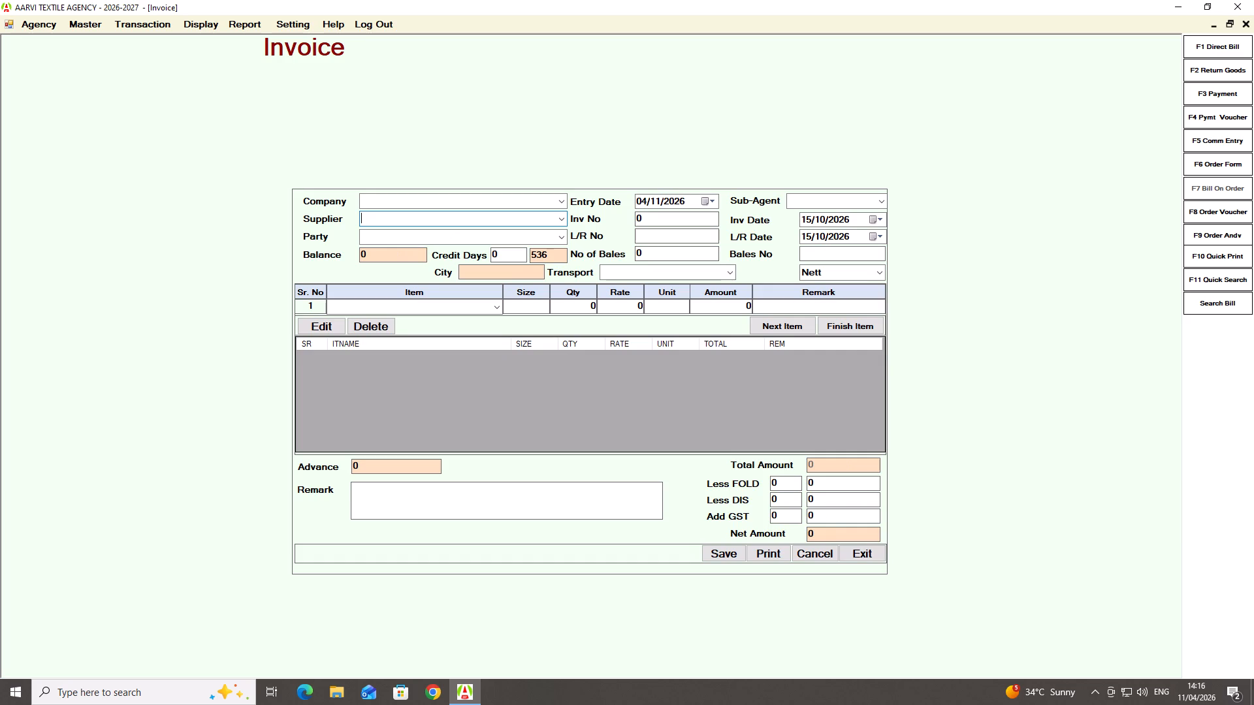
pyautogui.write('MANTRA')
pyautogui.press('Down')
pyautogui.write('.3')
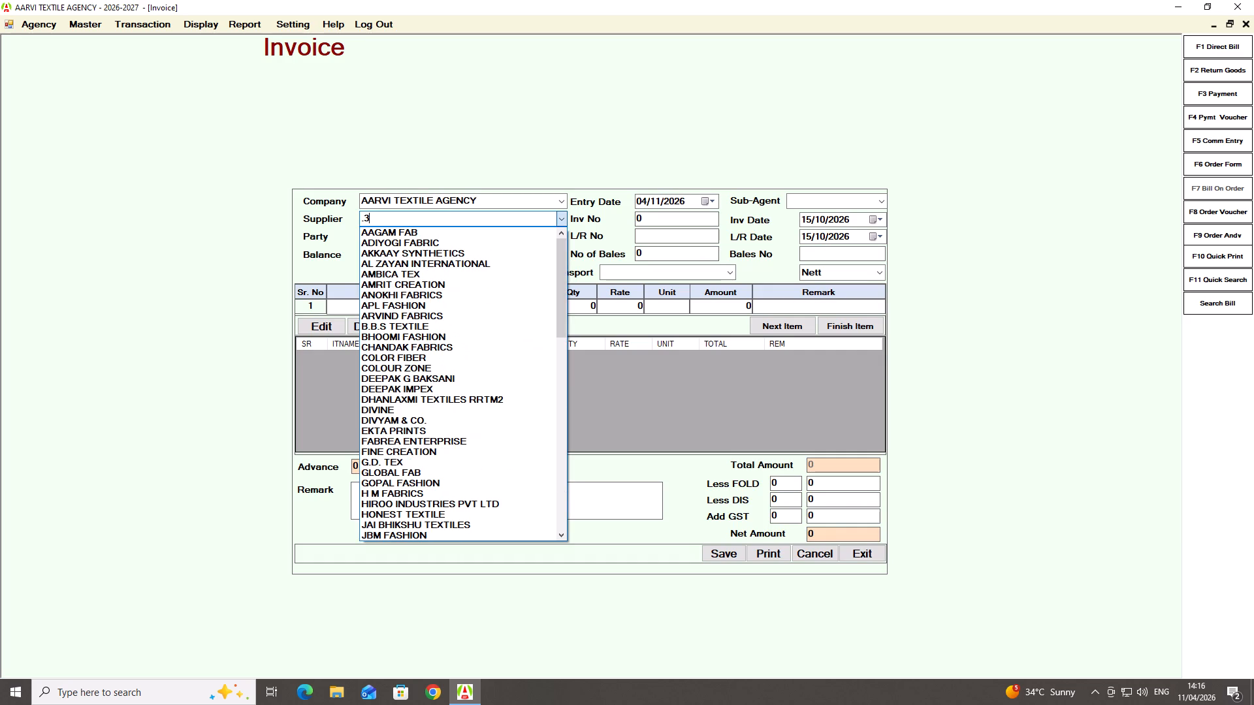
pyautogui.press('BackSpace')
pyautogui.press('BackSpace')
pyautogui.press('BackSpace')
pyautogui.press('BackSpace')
# Start a bill with supplier MANTRA FABRICS, party BHARTI DRESSES and the default sub-agent, and enter invoice number 4121-D.
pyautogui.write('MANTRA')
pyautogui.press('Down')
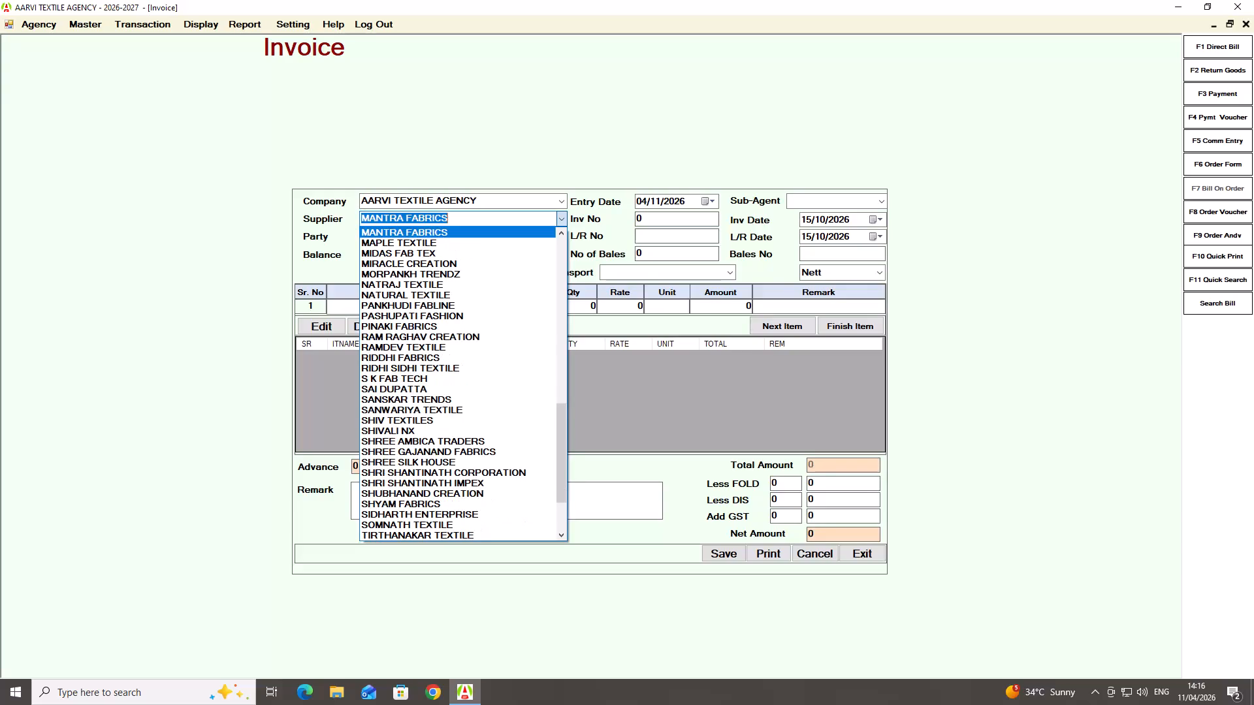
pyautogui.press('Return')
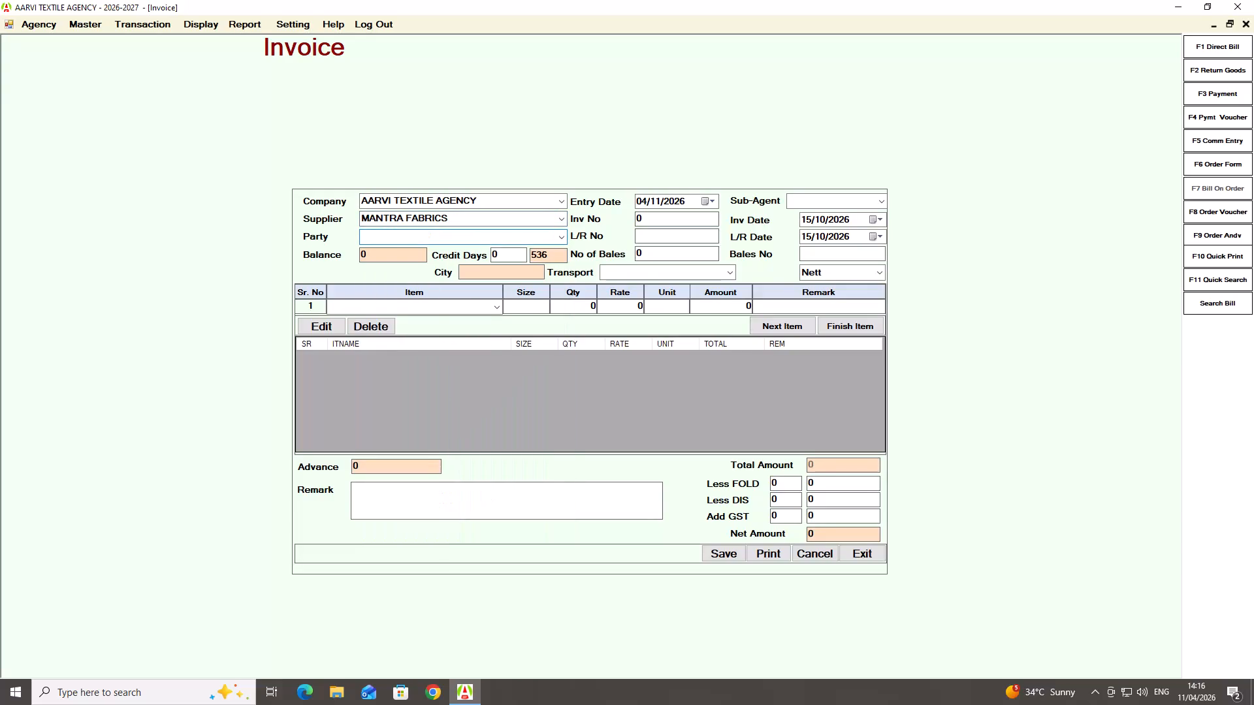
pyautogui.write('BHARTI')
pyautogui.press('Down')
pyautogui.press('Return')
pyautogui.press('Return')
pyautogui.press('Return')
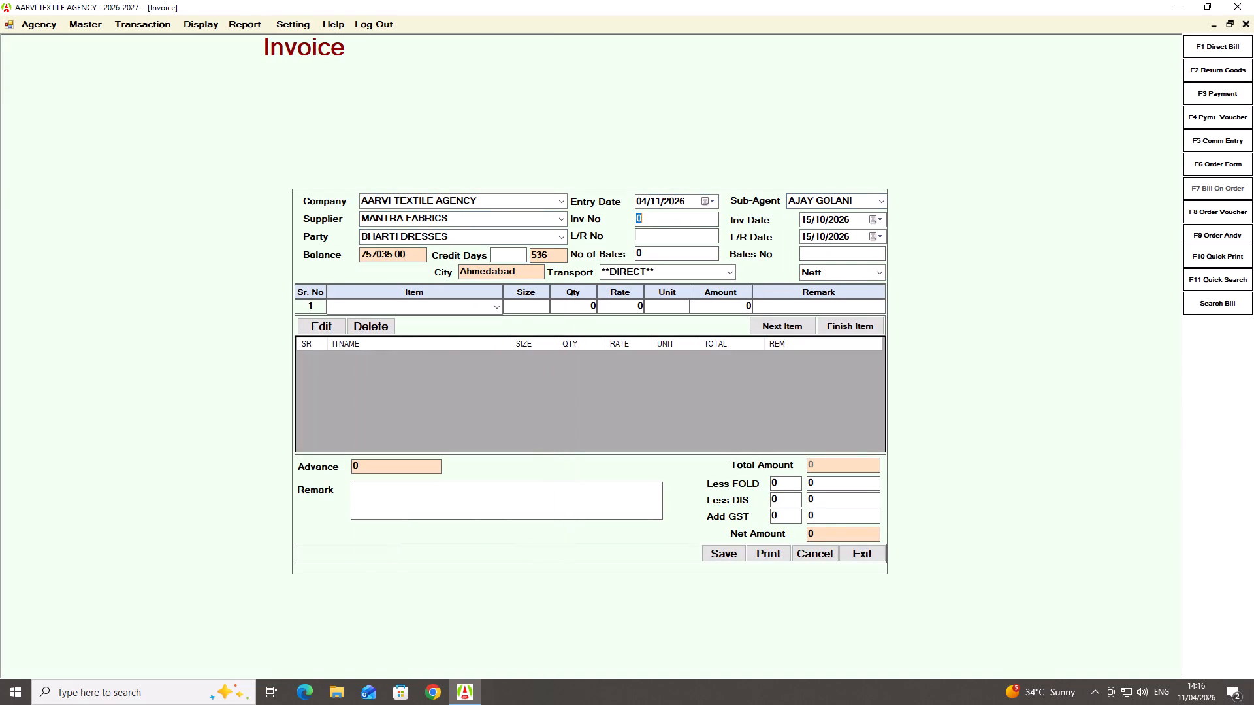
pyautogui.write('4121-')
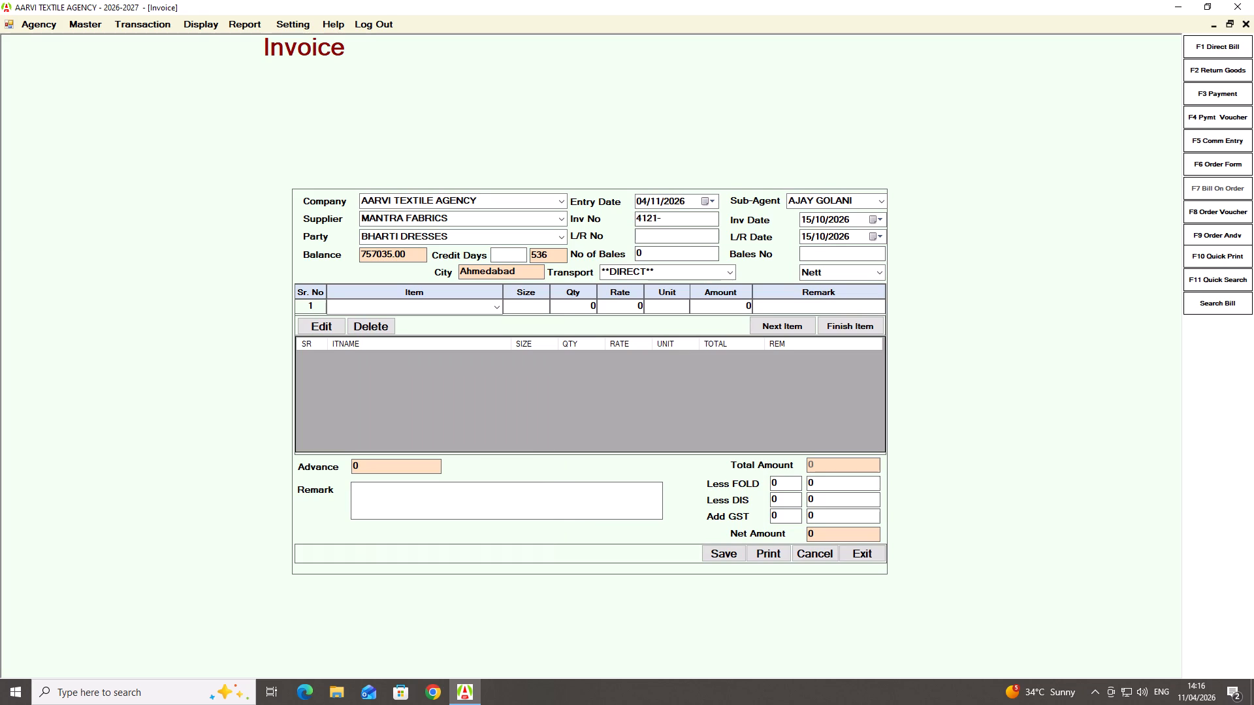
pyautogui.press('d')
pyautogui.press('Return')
# Set the invoice and L/R dates of bill 4121-D to 29/10/2026, accepting the other header defaults.
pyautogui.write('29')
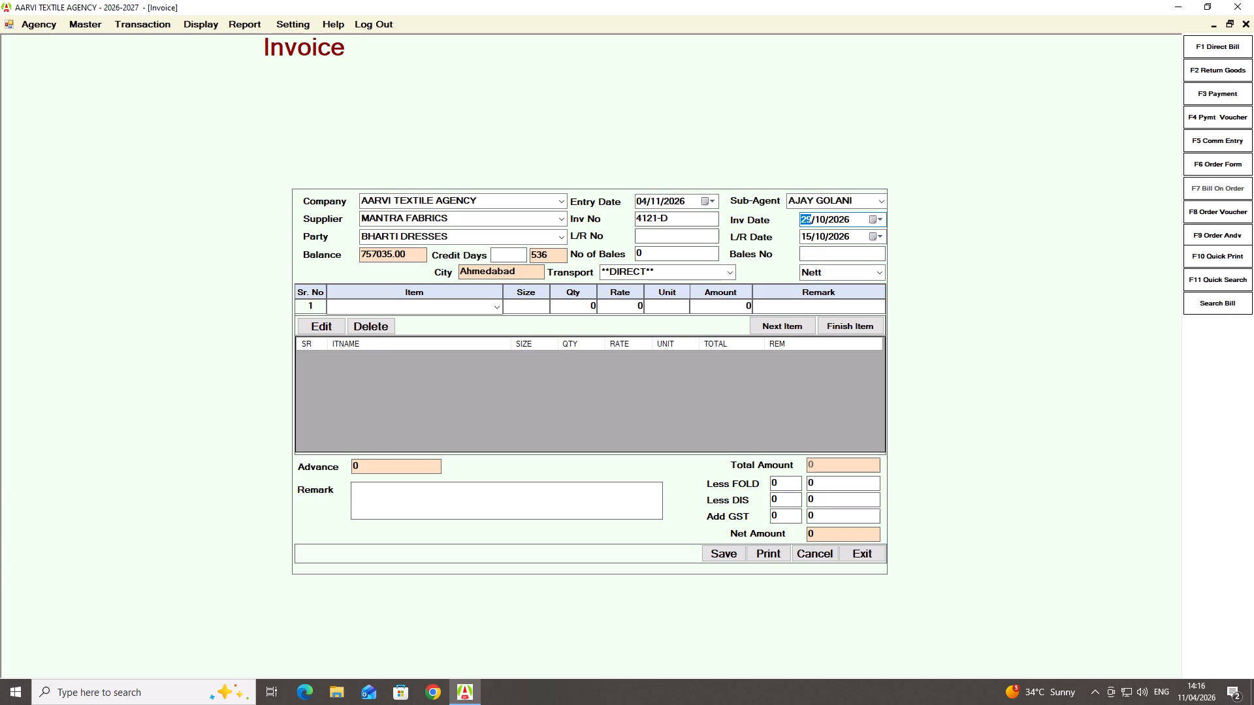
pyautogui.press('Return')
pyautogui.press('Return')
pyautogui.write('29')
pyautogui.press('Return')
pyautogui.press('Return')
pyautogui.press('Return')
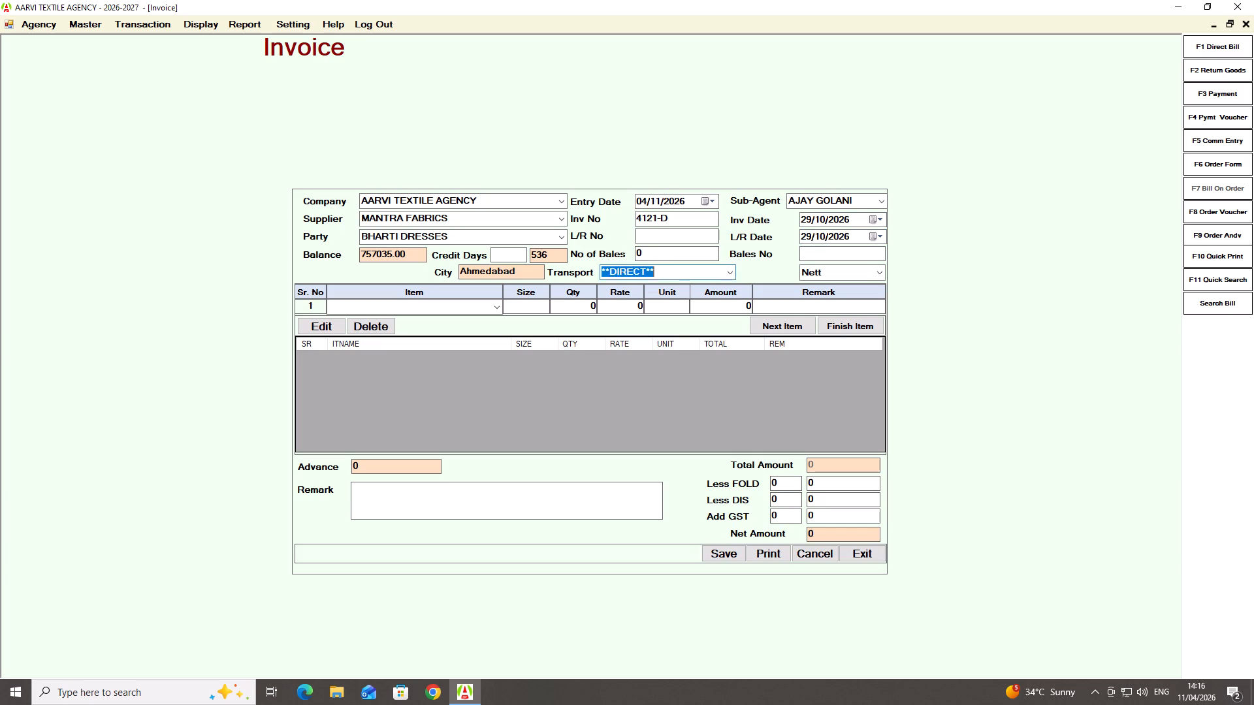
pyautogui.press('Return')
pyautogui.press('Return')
# Add FABRICS to bill 4121-D with quantity 603.5 at rate 59 and continue to another item line.
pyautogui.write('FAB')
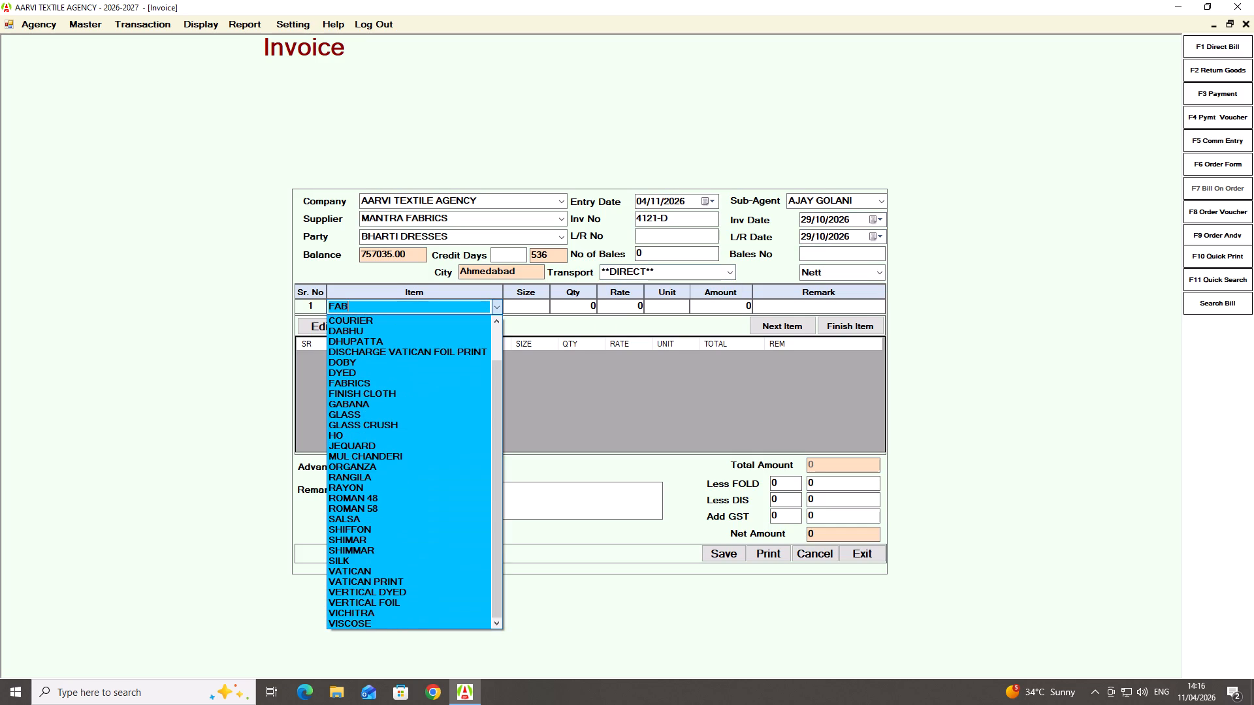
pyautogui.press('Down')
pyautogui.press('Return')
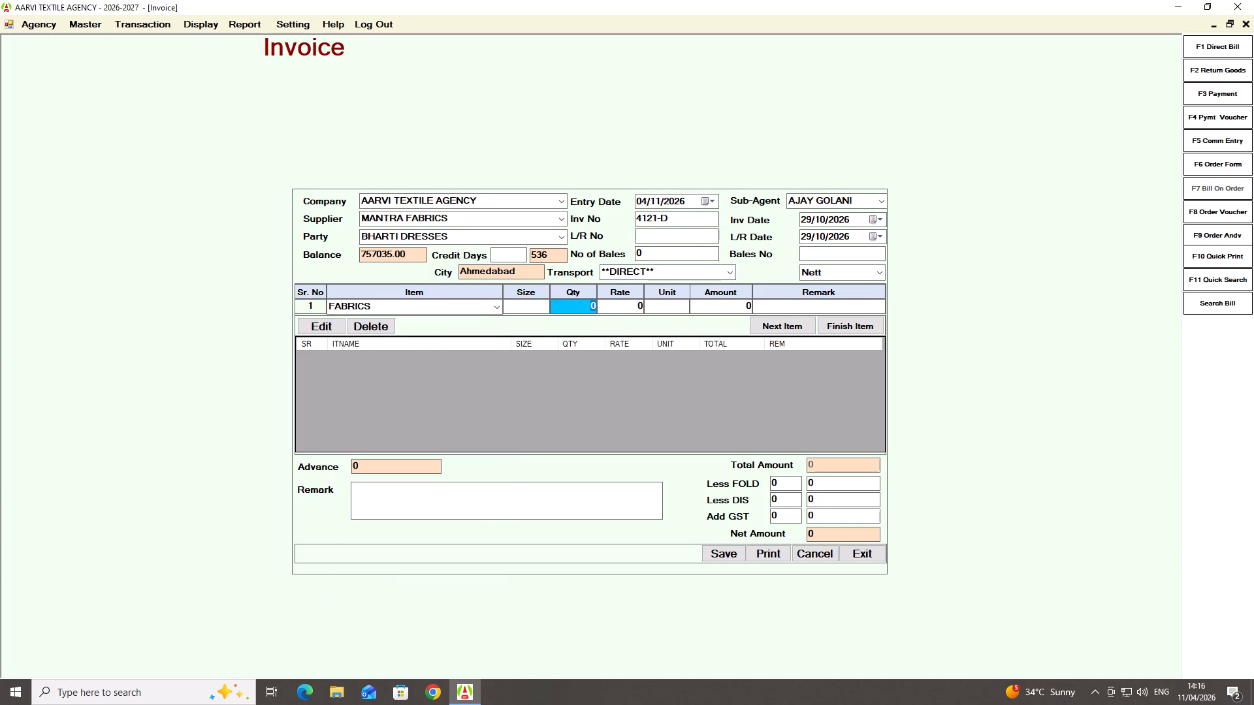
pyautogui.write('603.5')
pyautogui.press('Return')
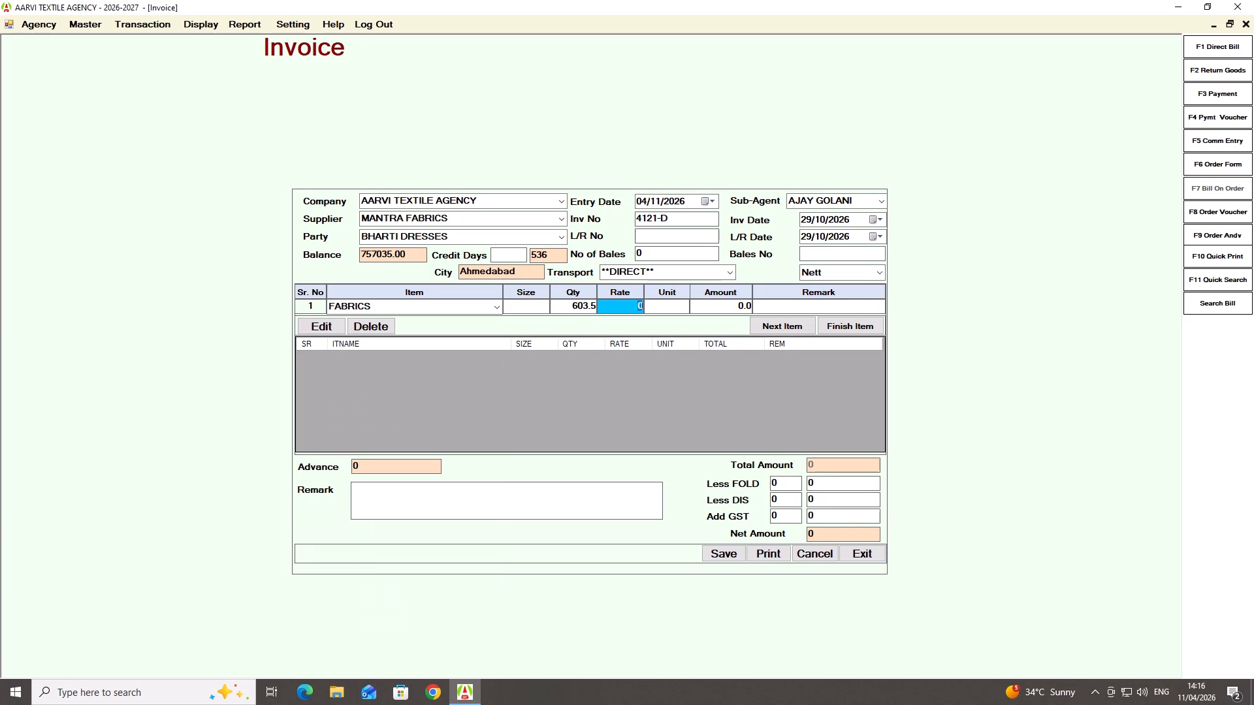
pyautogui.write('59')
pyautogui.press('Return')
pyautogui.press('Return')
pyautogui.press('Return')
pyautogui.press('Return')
# Add a second FABRICS line to bill 4121-D with quantity 274.5 at rate 59 and finish the item entry.
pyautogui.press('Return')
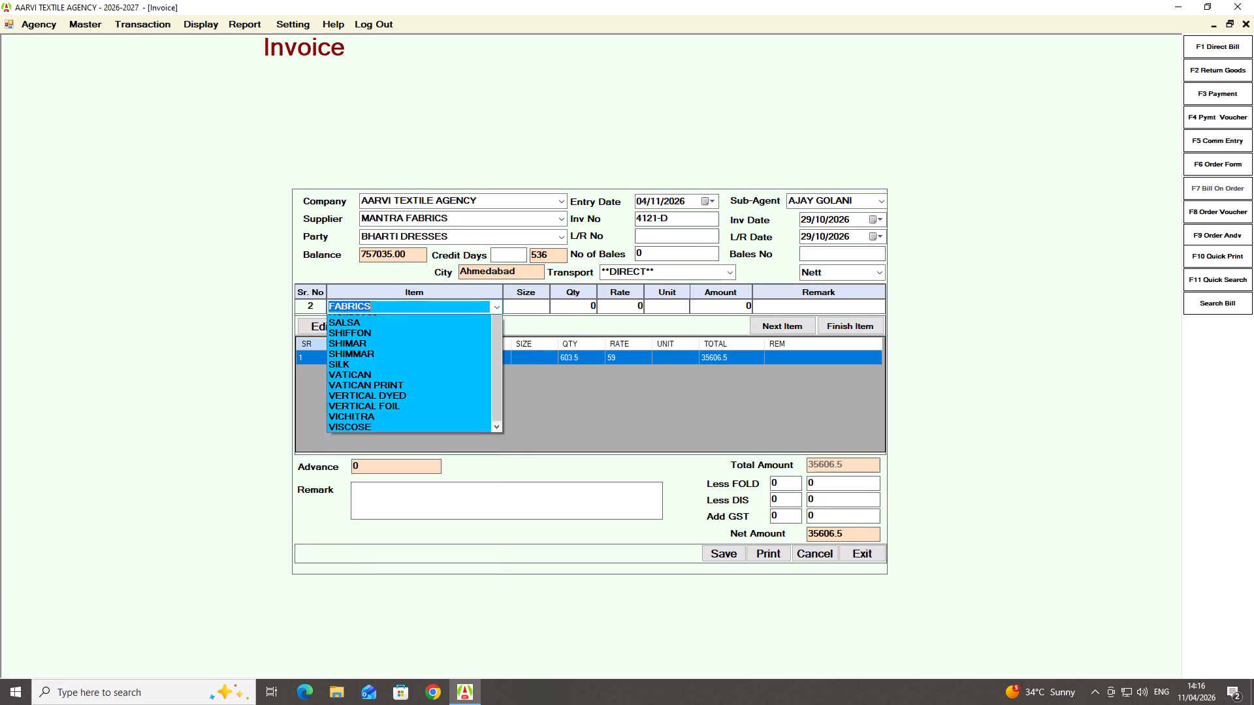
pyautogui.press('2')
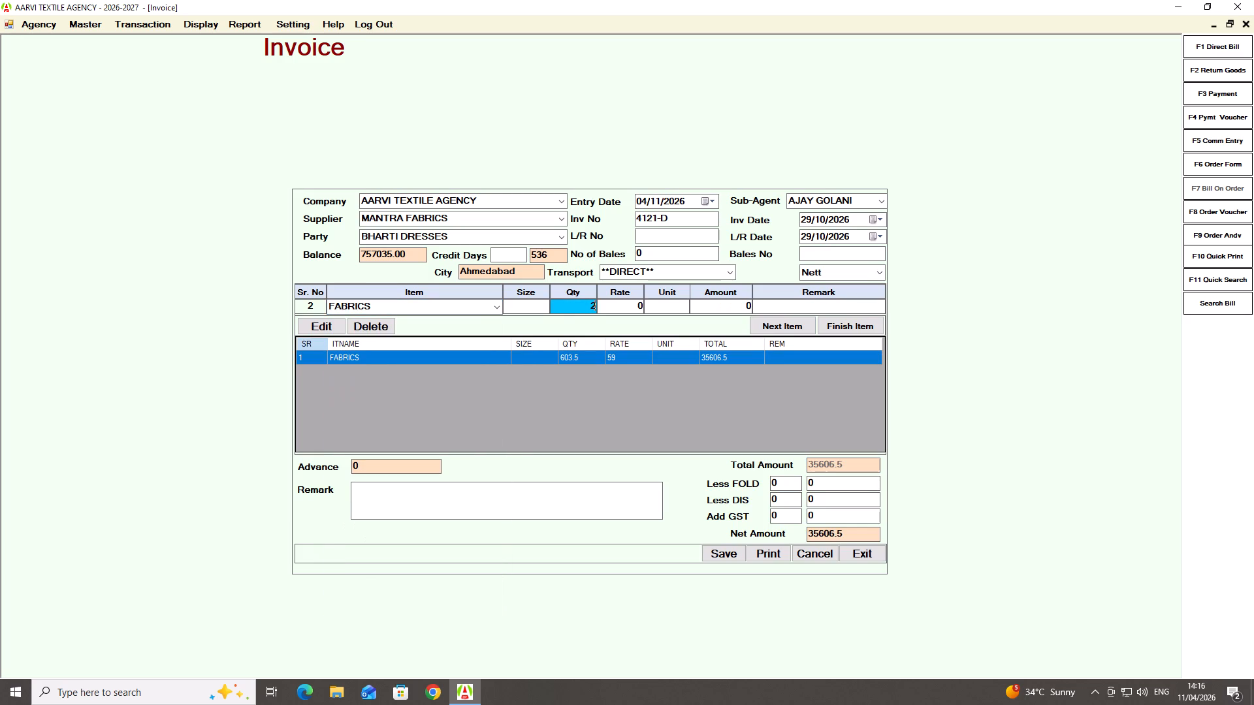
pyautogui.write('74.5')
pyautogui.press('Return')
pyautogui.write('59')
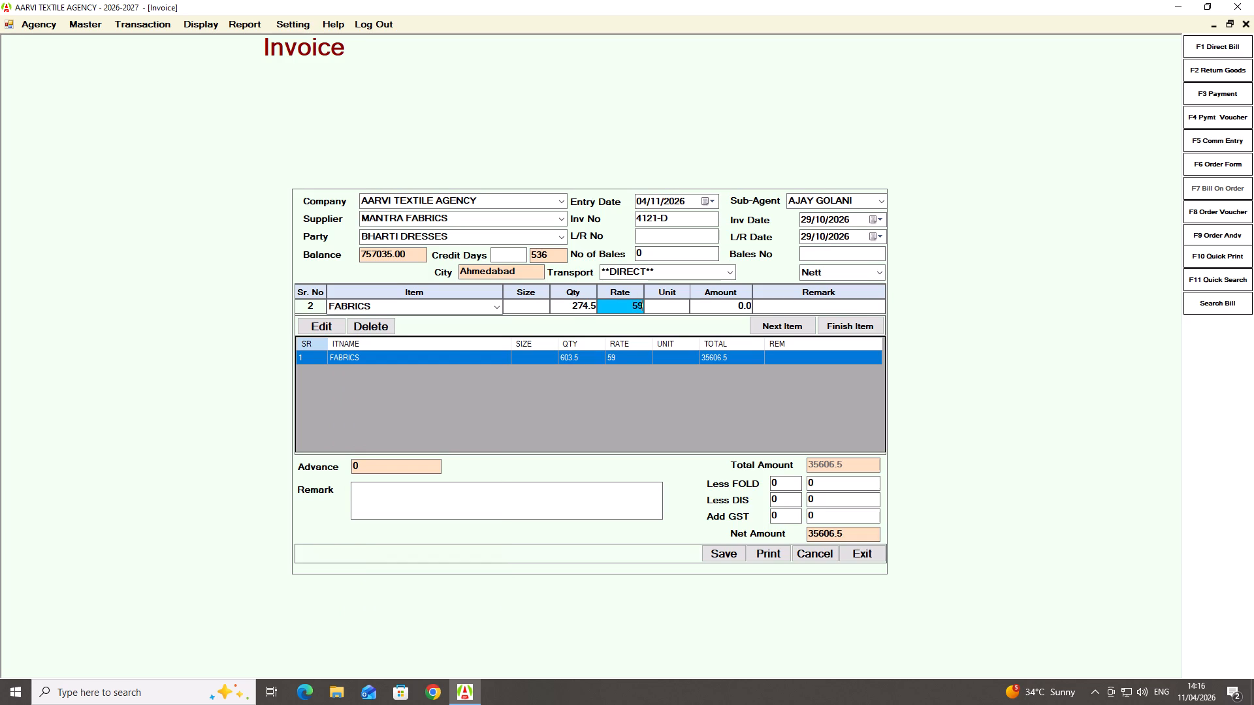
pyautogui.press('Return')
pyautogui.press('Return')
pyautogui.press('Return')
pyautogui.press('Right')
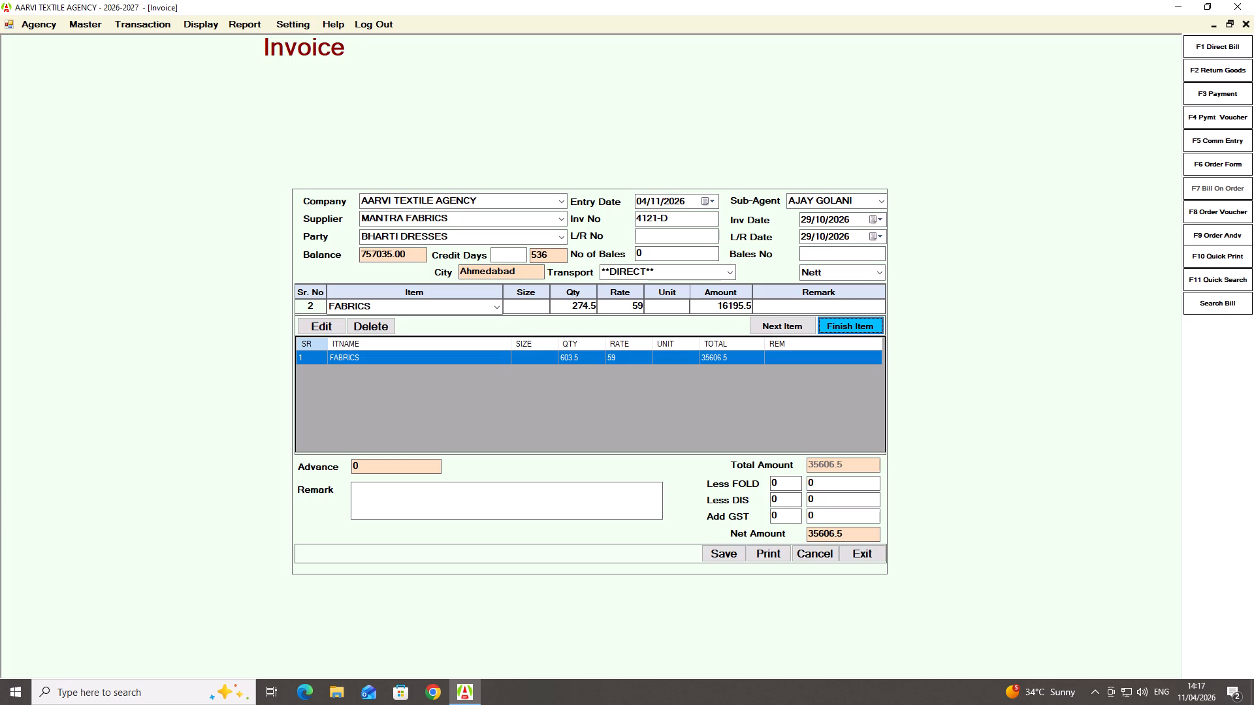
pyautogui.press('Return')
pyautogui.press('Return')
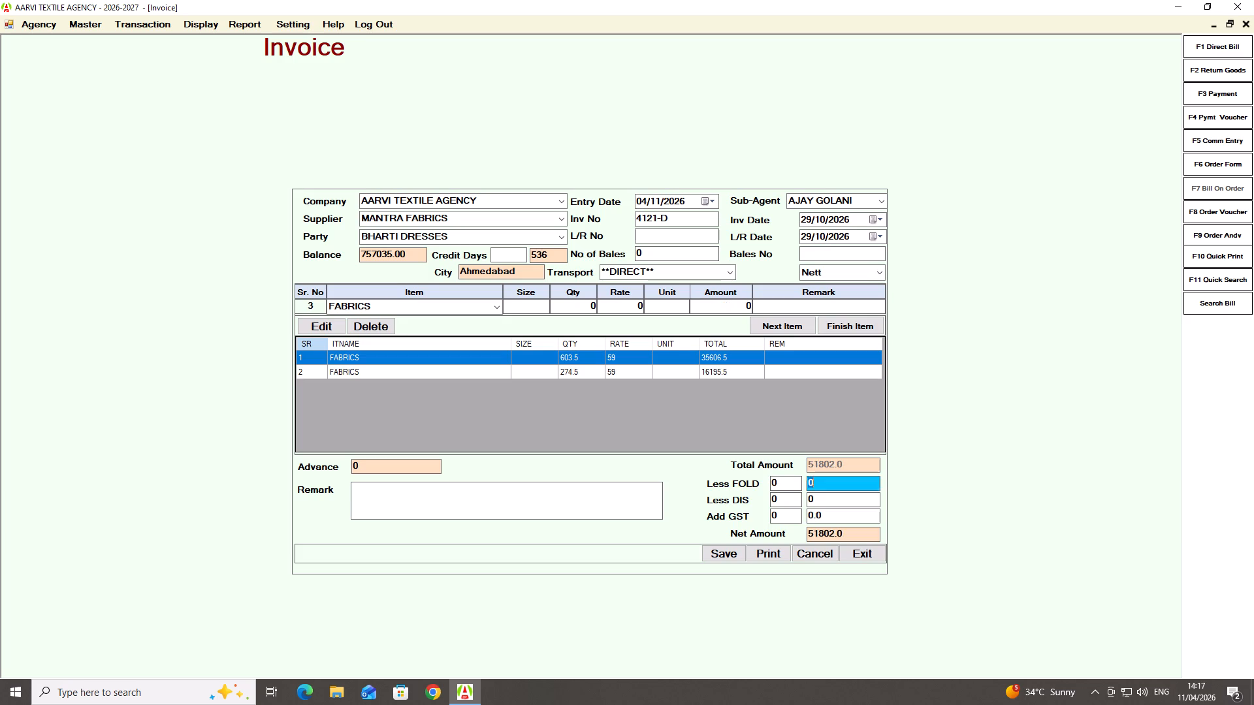
# Apply a 5% discount and 5% GST to bill 4121-D, leaving the fold deduction at zero.
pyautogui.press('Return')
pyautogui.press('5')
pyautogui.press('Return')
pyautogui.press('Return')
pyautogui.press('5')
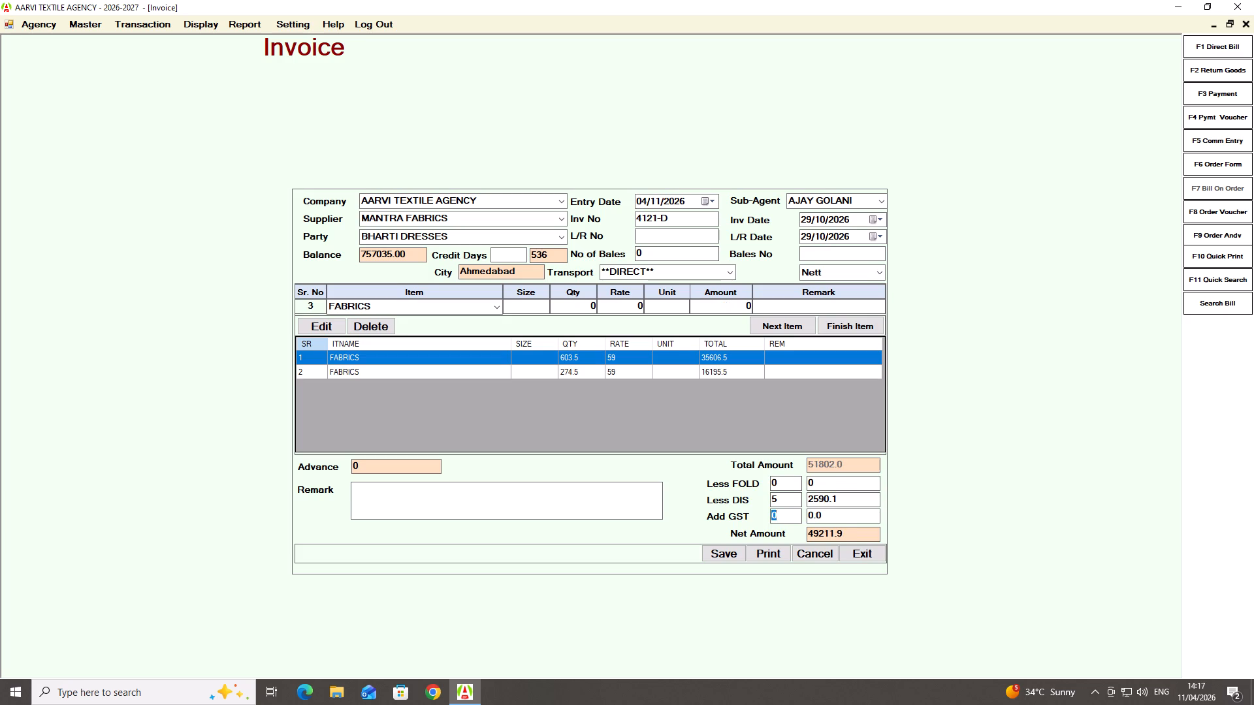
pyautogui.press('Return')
# Adjust the GST amount of bill 4121-D to 2461.1 and save the bill.
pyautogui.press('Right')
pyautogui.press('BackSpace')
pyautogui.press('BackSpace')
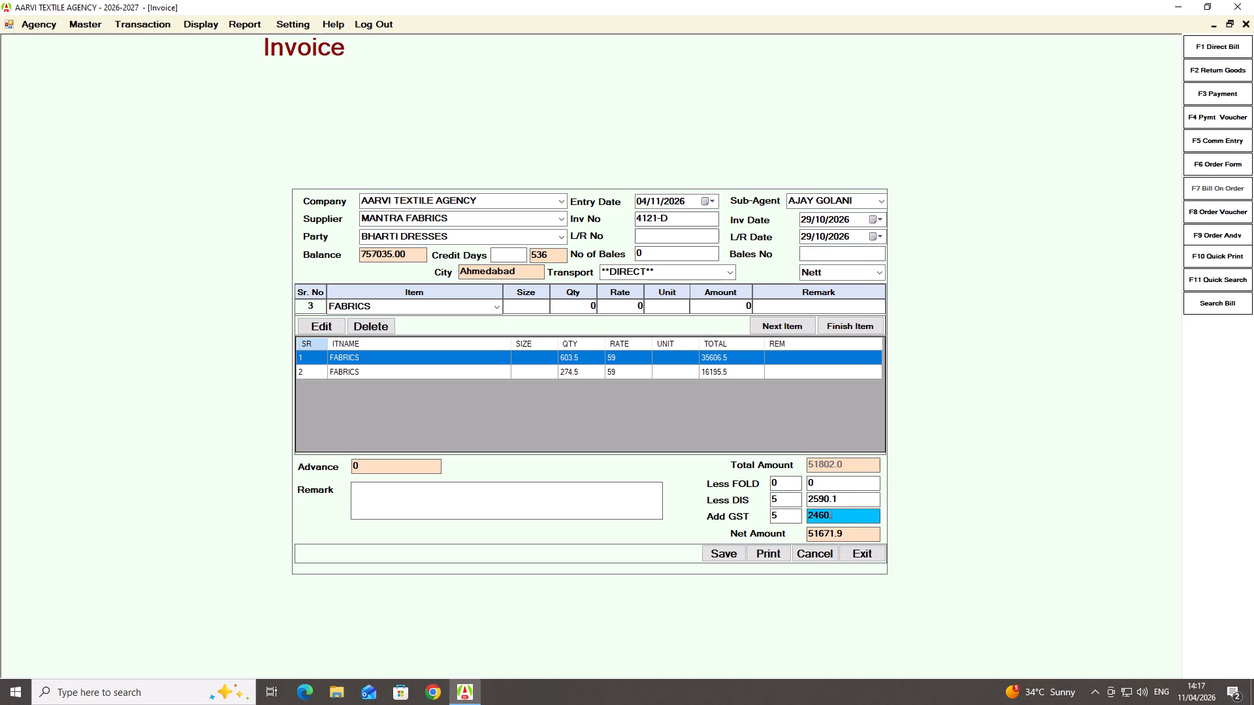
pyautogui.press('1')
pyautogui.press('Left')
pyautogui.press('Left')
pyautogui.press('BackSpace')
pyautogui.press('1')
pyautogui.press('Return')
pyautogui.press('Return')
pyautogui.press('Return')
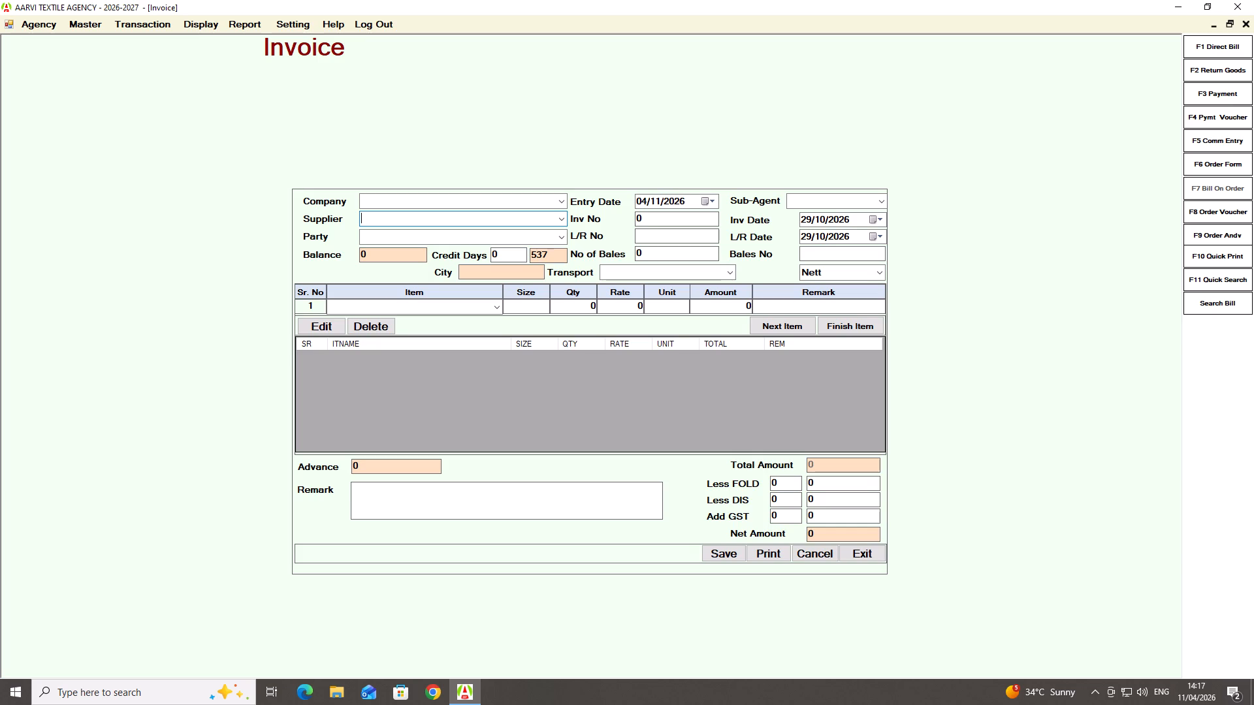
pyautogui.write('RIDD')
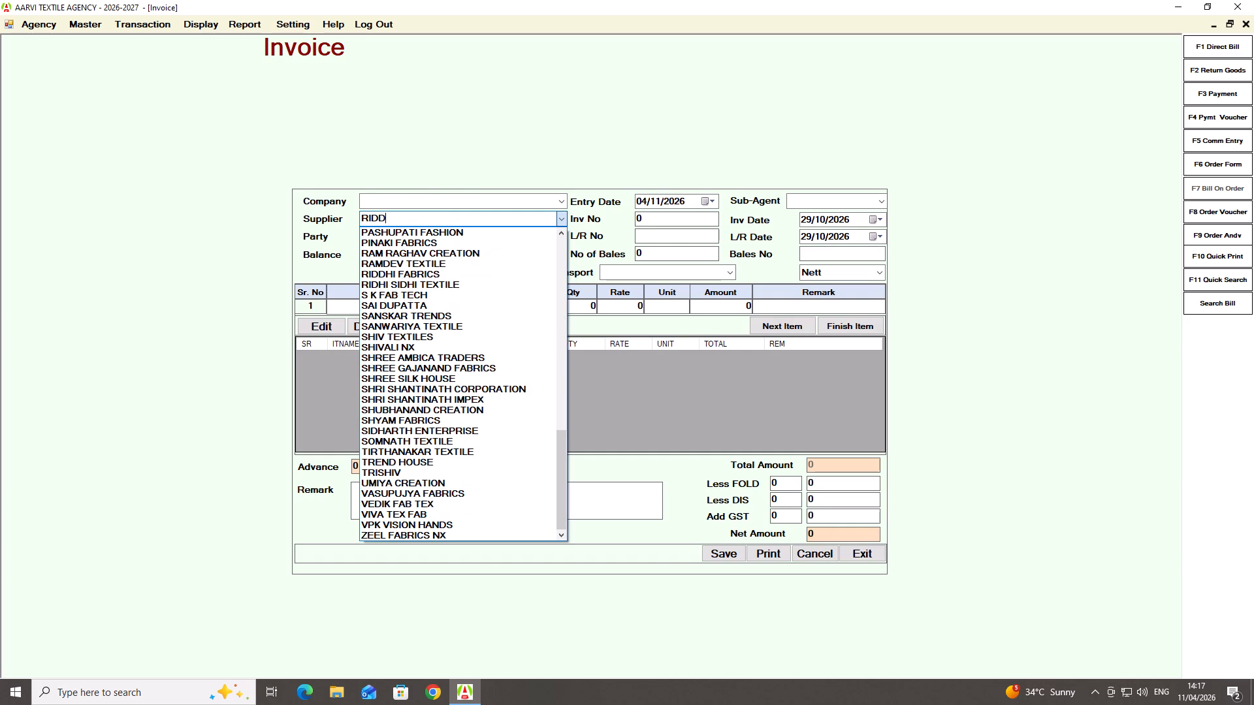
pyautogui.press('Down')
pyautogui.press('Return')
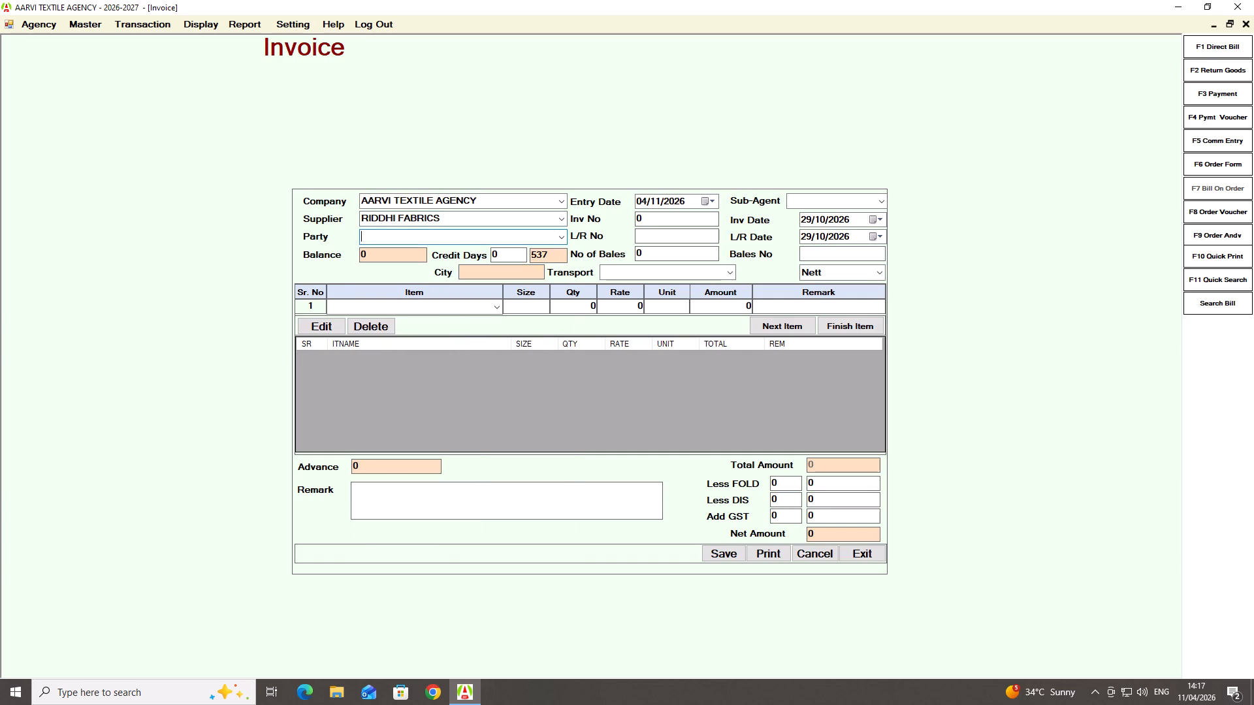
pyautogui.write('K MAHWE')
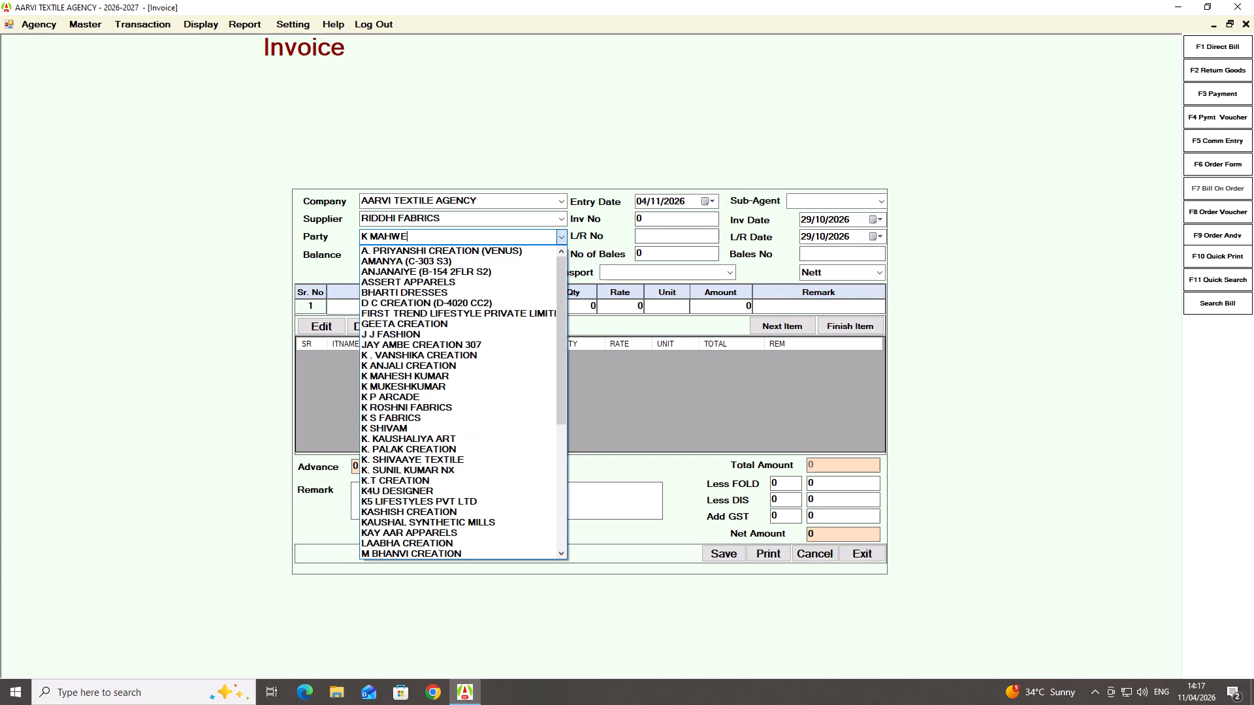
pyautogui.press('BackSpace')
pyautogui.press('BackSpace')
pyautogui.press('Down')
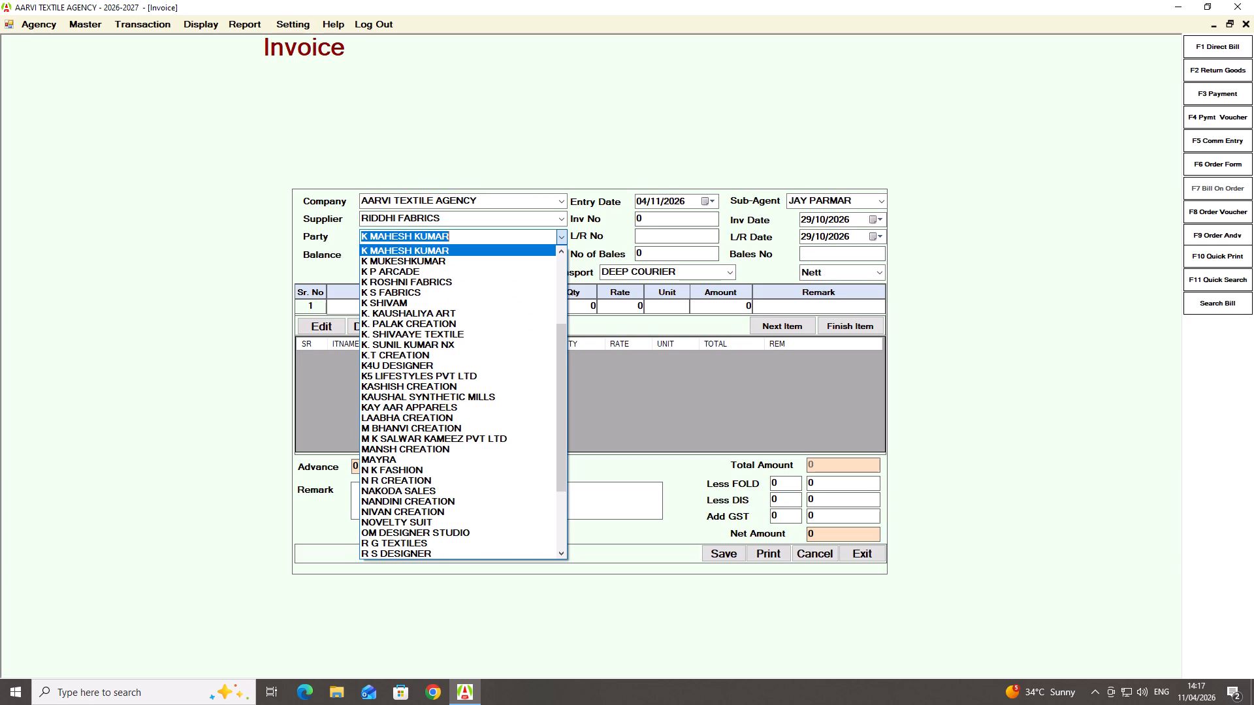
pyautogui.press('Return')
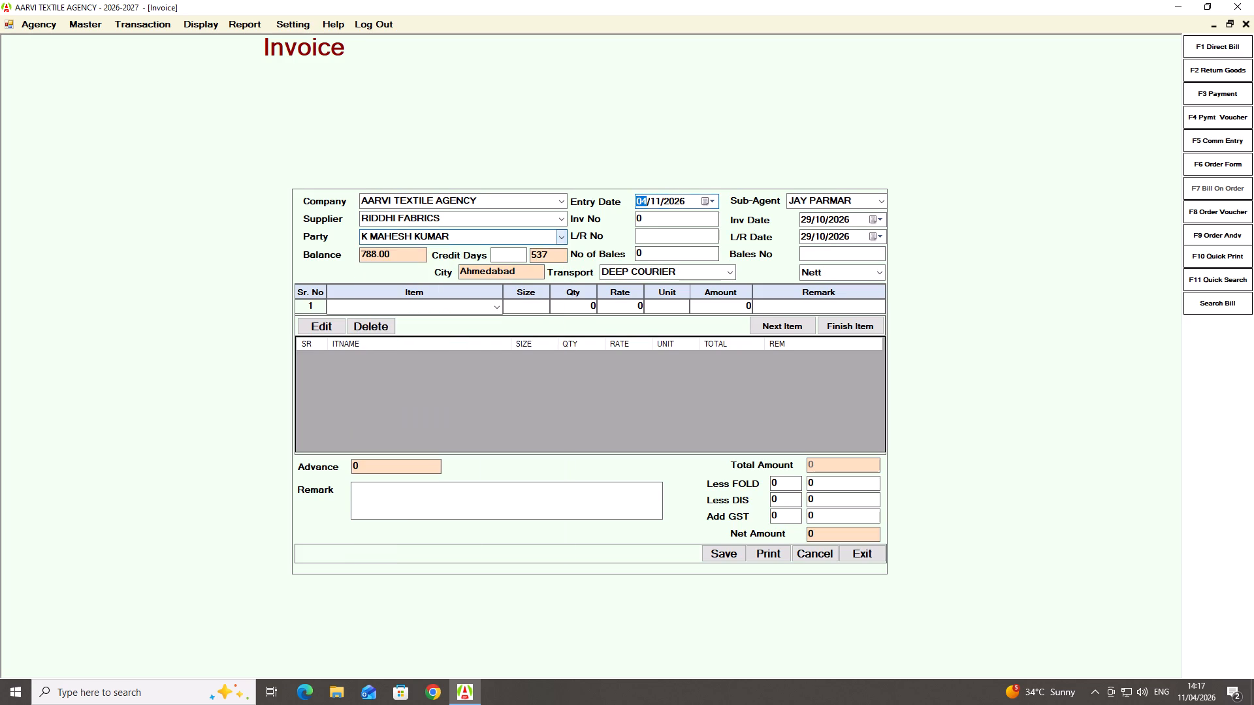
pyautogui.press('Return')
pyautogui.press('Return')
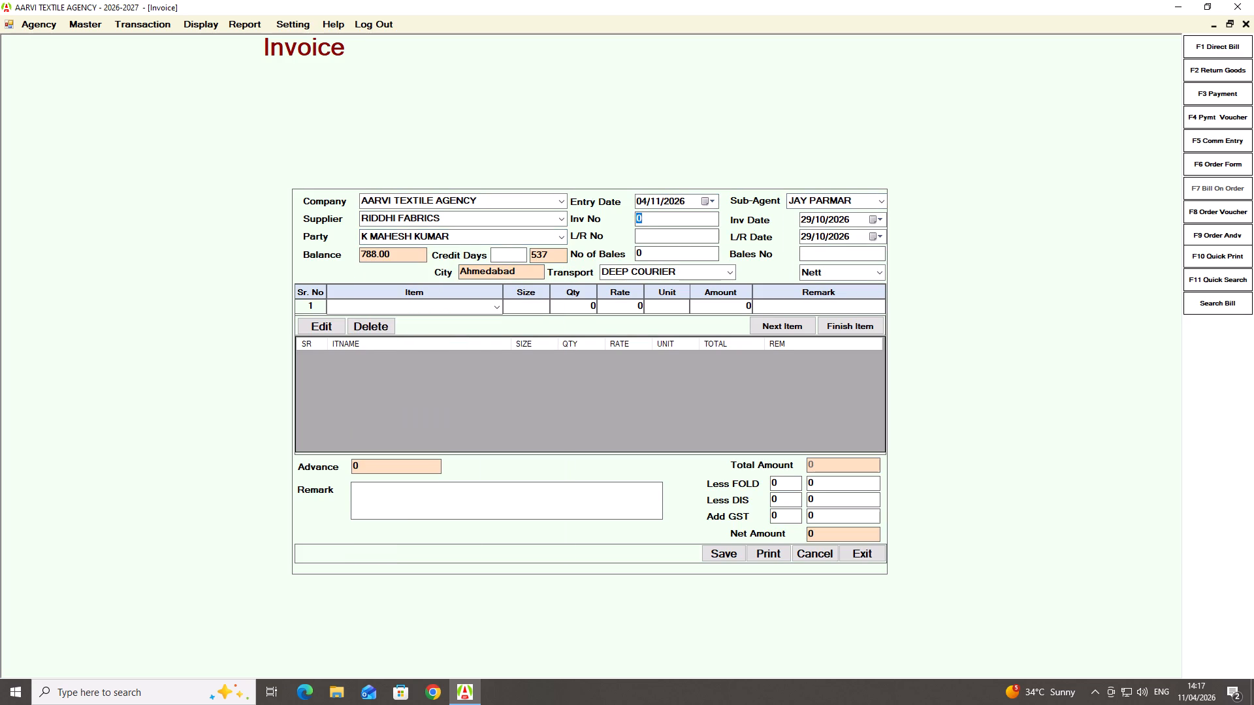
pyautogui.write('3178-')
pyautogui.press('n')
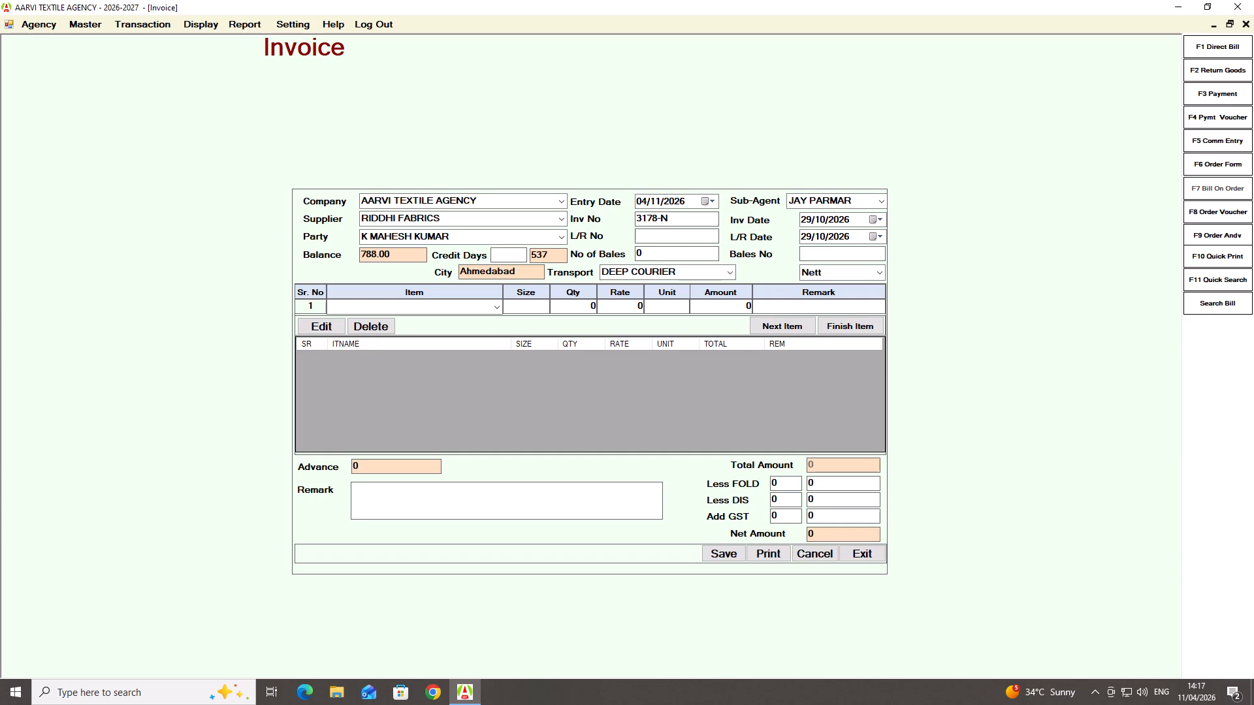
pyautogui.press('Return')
# Set the invoice and L/R dates of bill 3178-N to 06/10/2026, accepting the other header defaults.
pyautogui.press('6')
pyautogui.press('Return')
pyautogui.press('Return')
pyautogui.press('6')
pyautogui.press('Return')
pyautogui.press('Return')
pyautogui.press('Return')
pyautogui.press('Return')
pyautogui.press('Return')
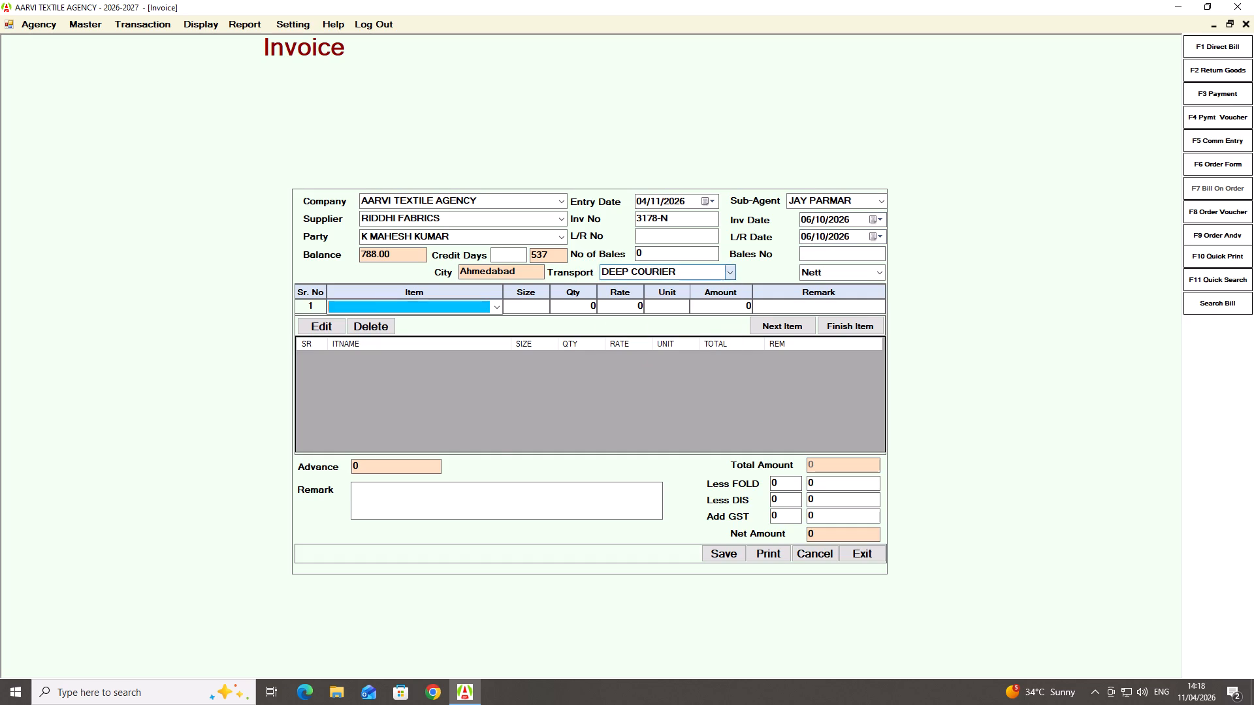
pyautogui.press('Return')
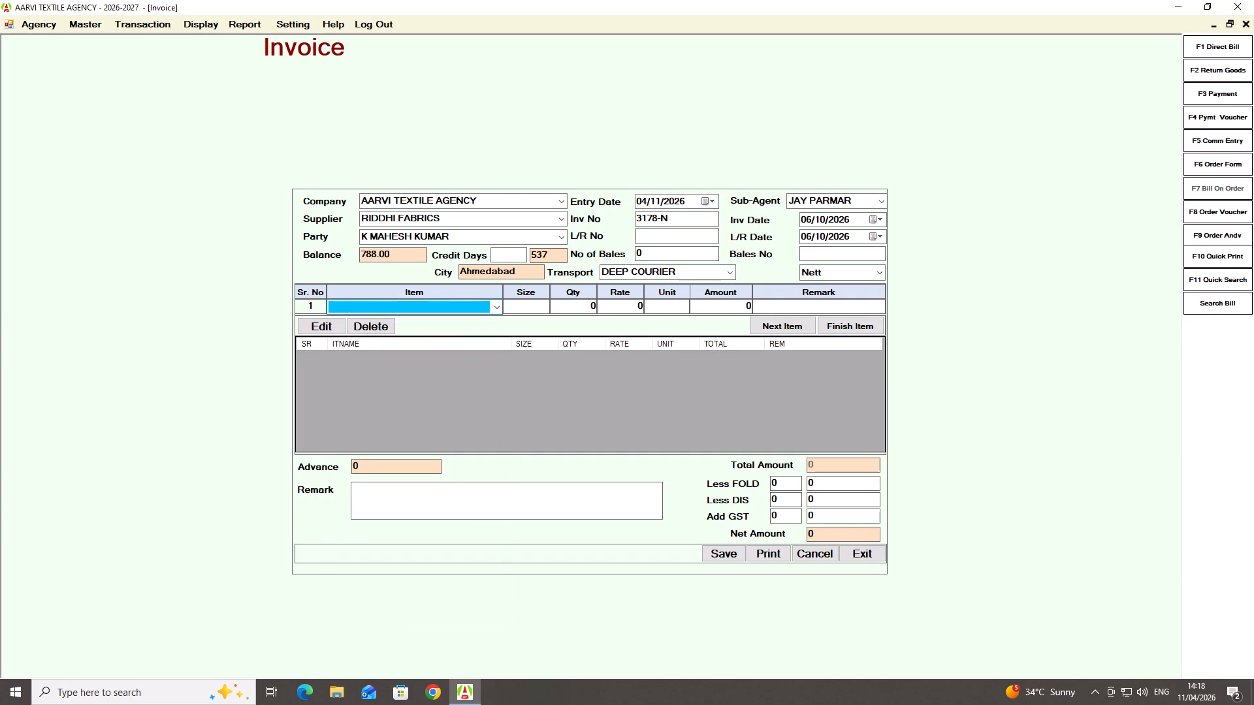
# Add FABRICS to bill 3178-N with quantity 2 at rate 85 and continue to another item line.
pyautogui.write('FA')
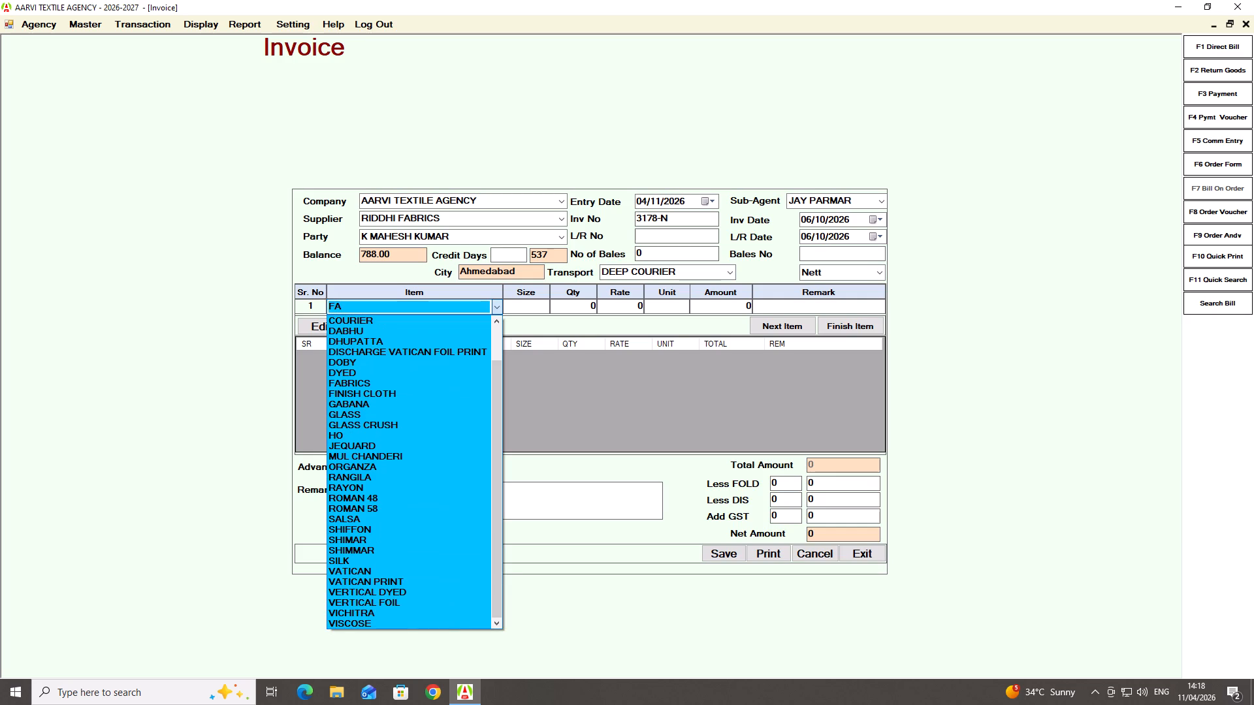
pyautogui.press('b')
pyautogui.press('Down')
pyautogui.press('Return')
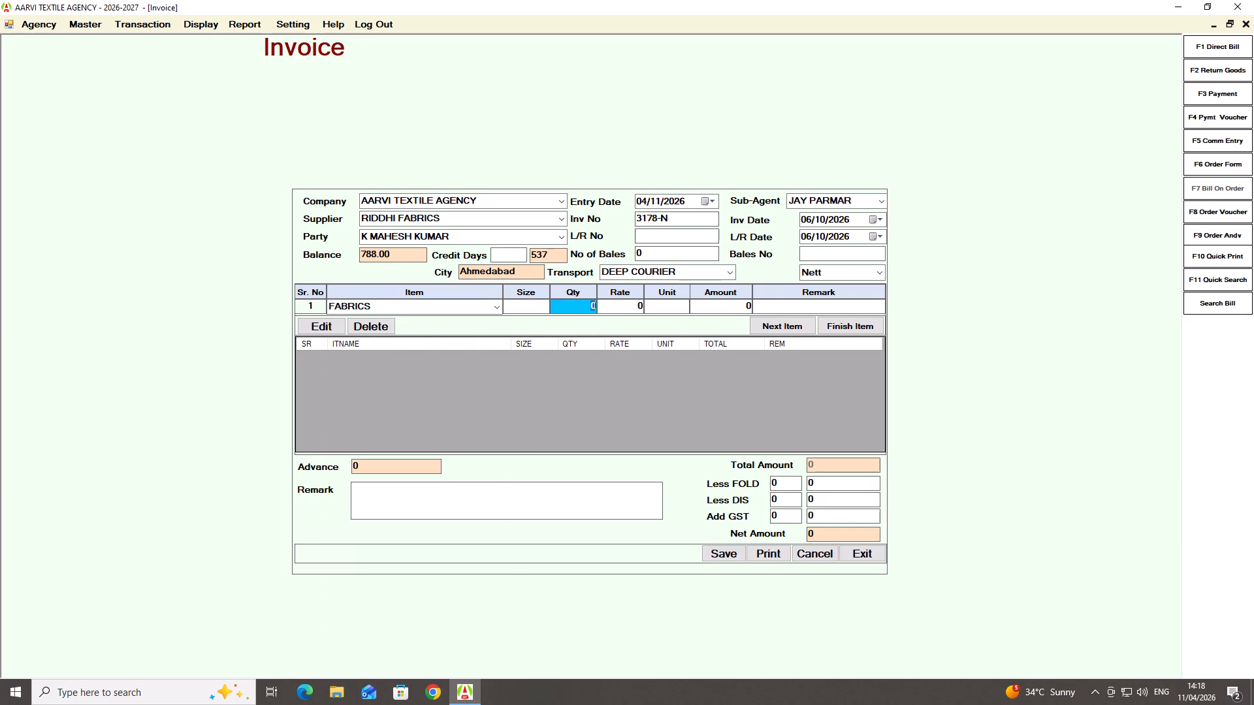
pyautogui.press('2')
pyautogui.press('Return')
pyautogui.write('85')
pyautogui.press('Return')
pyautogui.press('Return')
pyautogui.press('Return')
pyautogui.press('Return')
# Add a second FABRICS line to bill 3178-N with quantity 2 at rate 70 and continue to another line.
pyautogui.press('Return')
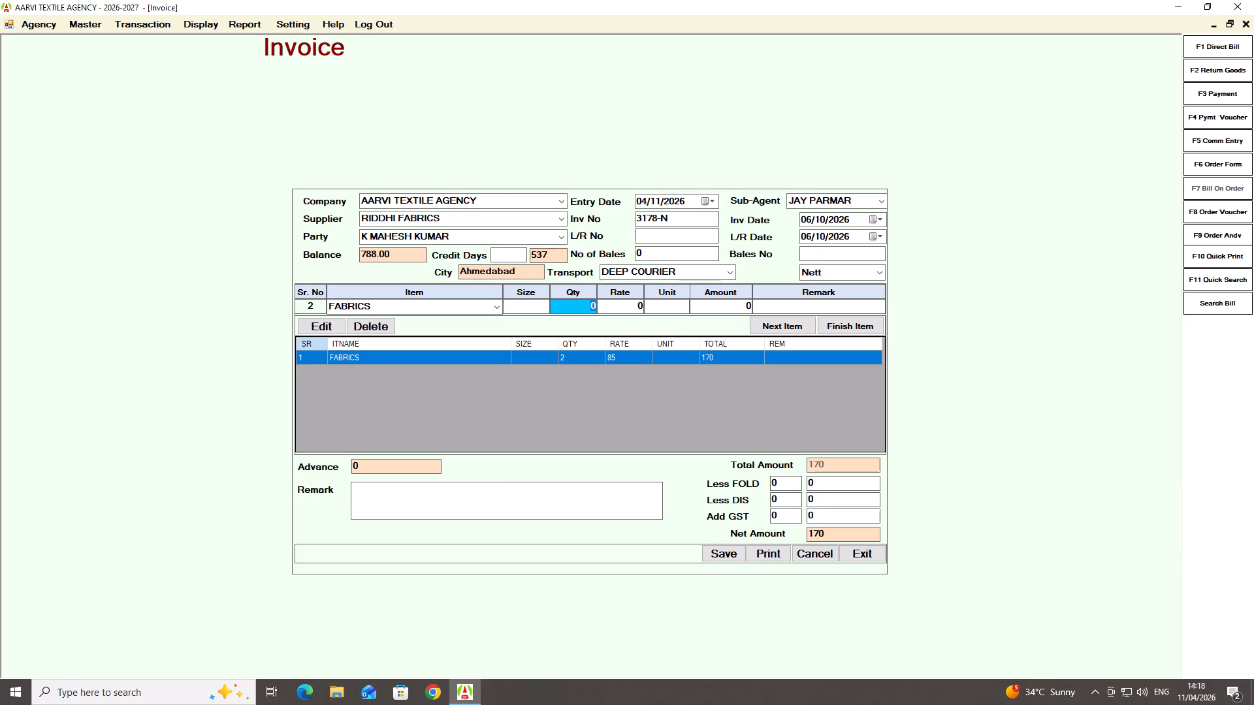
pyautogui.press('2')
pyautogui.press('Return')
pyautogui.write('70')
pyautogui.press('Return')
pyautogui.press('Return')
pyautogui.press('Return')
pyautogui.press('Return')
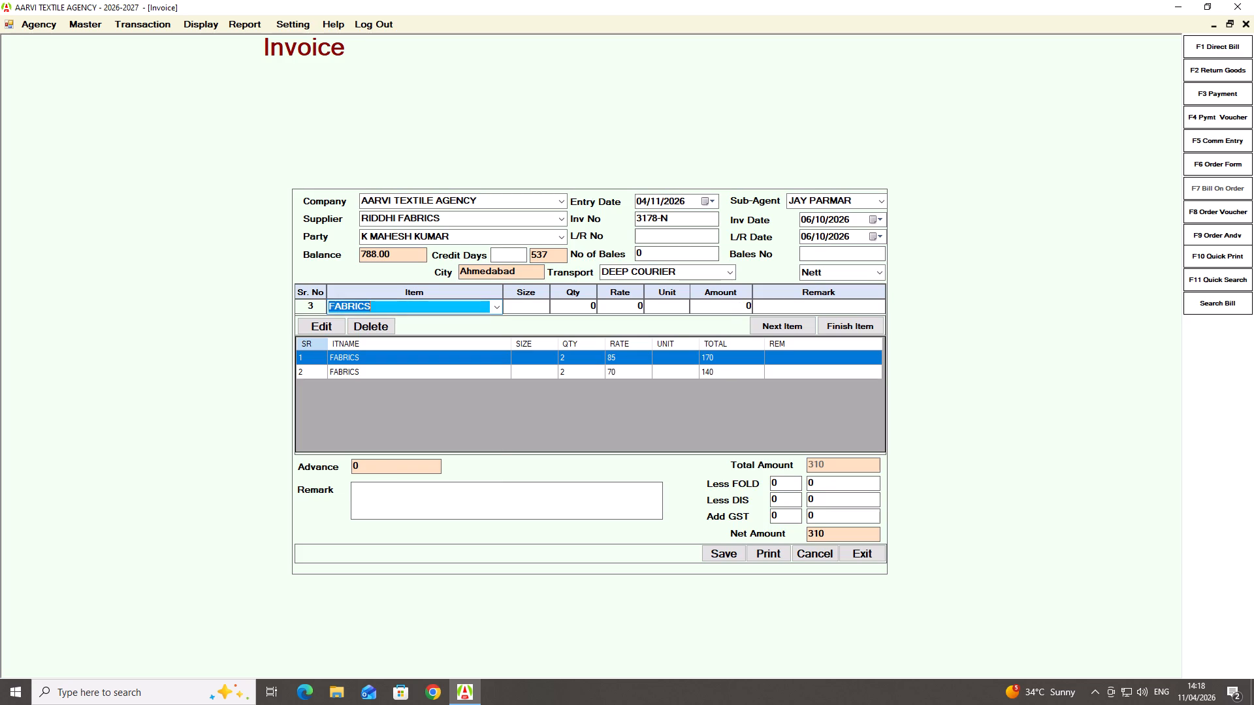
# Add a third line to bill 3178-N with item **DIRECT**, quantity 2 and rate 85.
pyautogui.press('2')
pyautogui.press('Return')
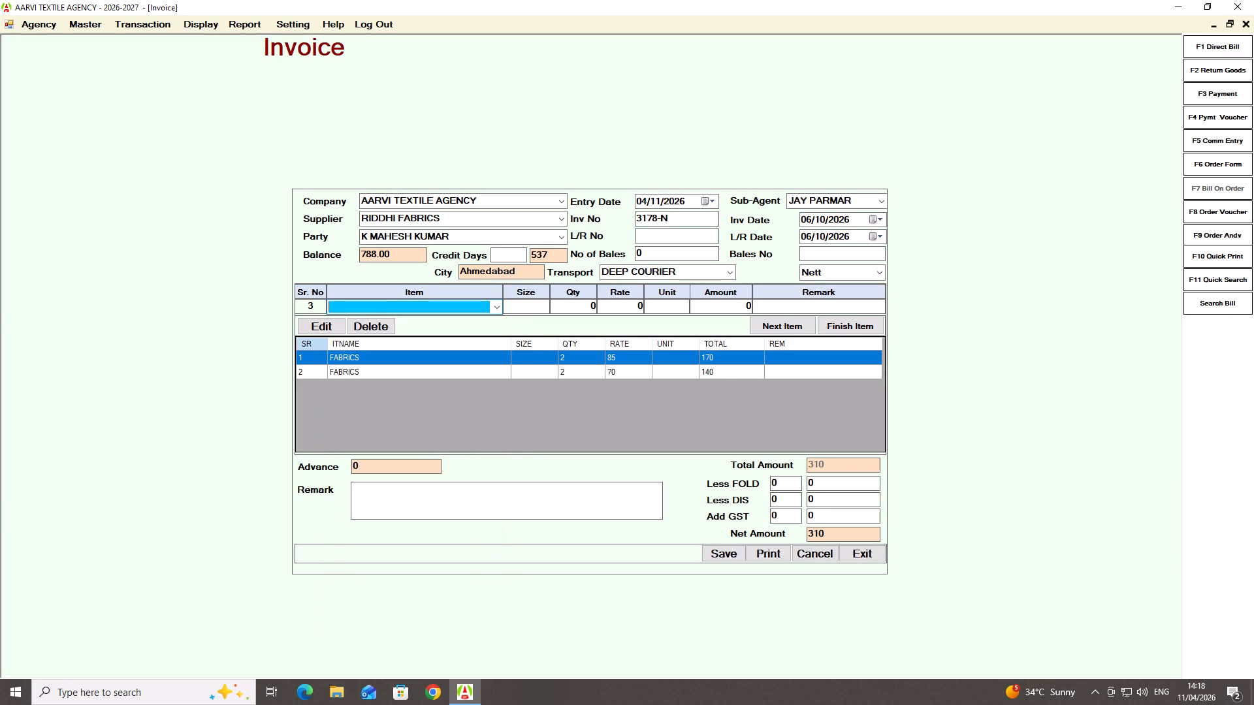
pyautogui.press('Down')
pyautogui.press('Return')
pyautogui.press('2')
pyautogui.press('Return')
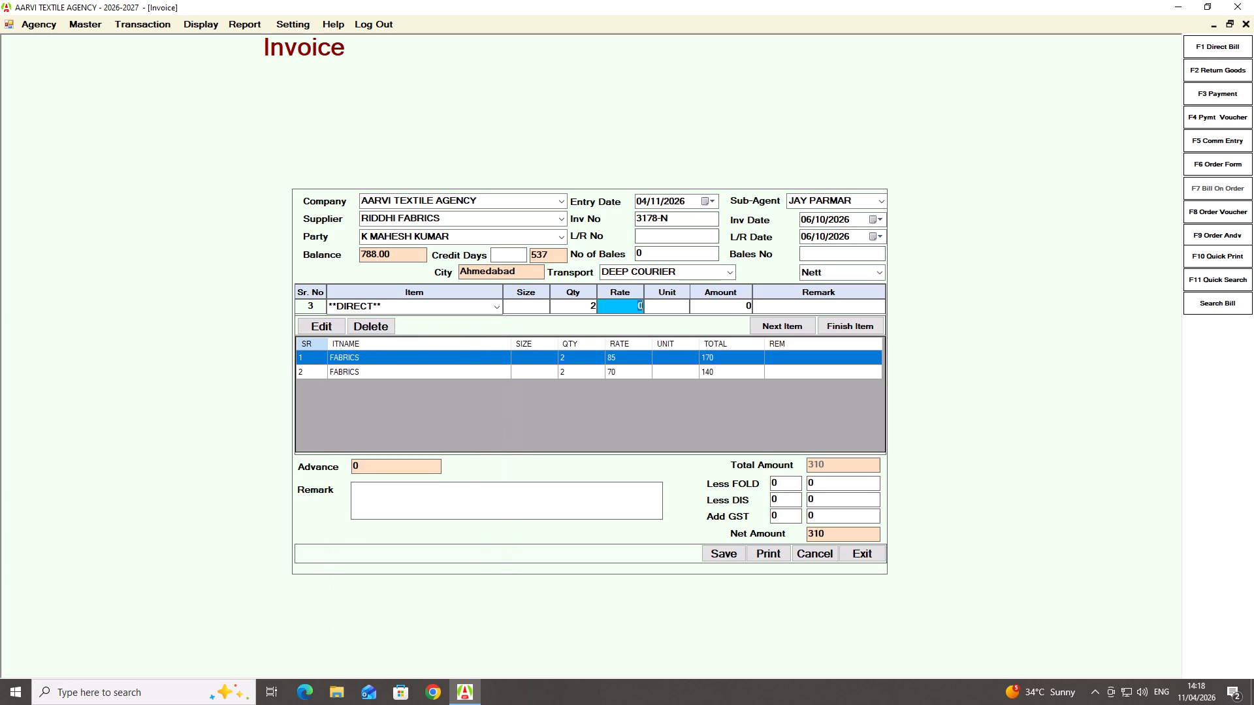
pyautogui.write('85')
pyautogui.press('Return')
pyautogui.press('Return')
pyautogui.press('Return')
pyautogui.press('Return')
# Add a fourth line to bill 3178-N, keeping item **DIRECT**, with quantity 2 at rate 62.
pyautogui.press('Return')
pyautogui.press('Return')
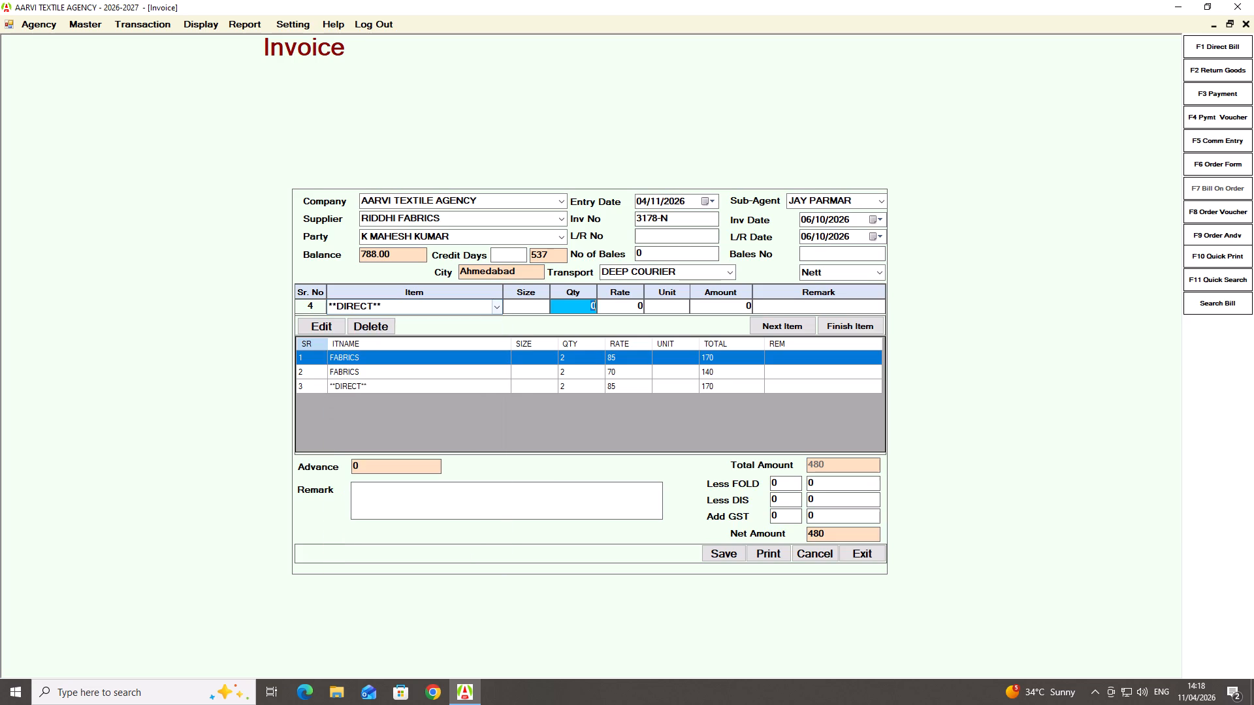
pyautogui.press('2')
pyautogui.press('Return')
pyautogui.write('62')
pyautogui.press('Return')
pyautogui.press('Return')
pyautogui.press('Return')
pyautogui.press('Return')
# Add a fifth line to bill 3178-N, keeping item **DIRECT**, with quantity 2 at rate 100.
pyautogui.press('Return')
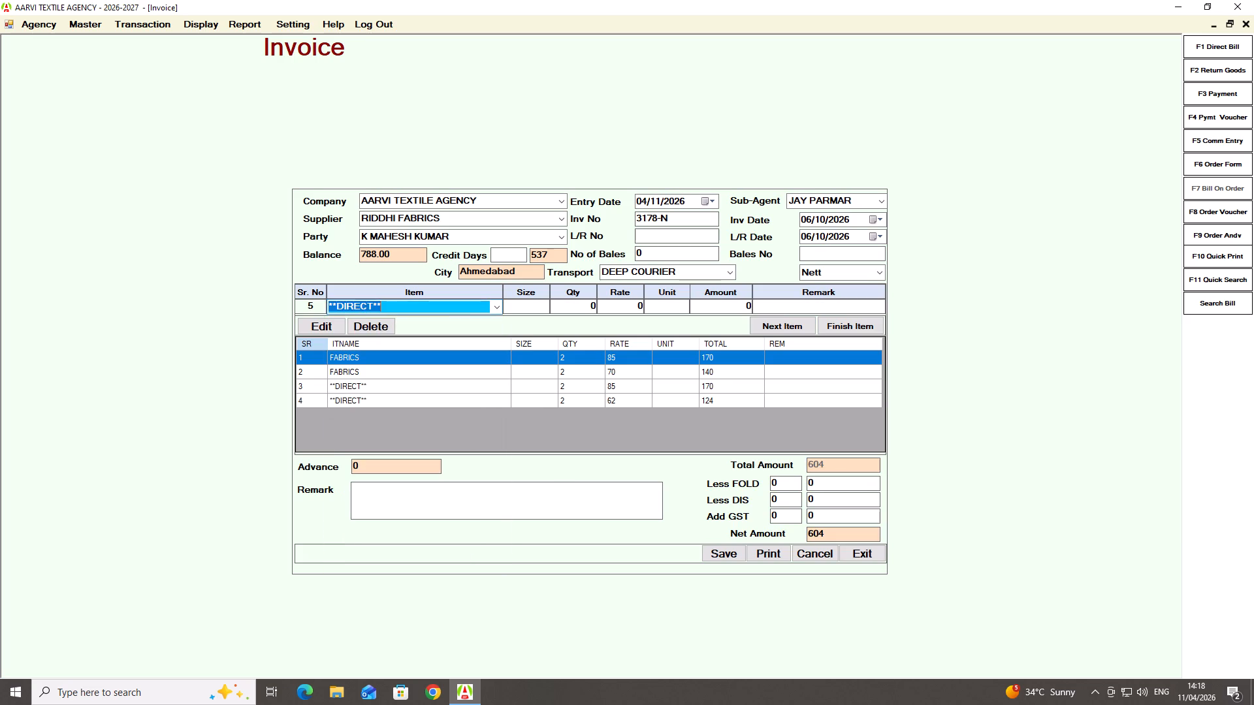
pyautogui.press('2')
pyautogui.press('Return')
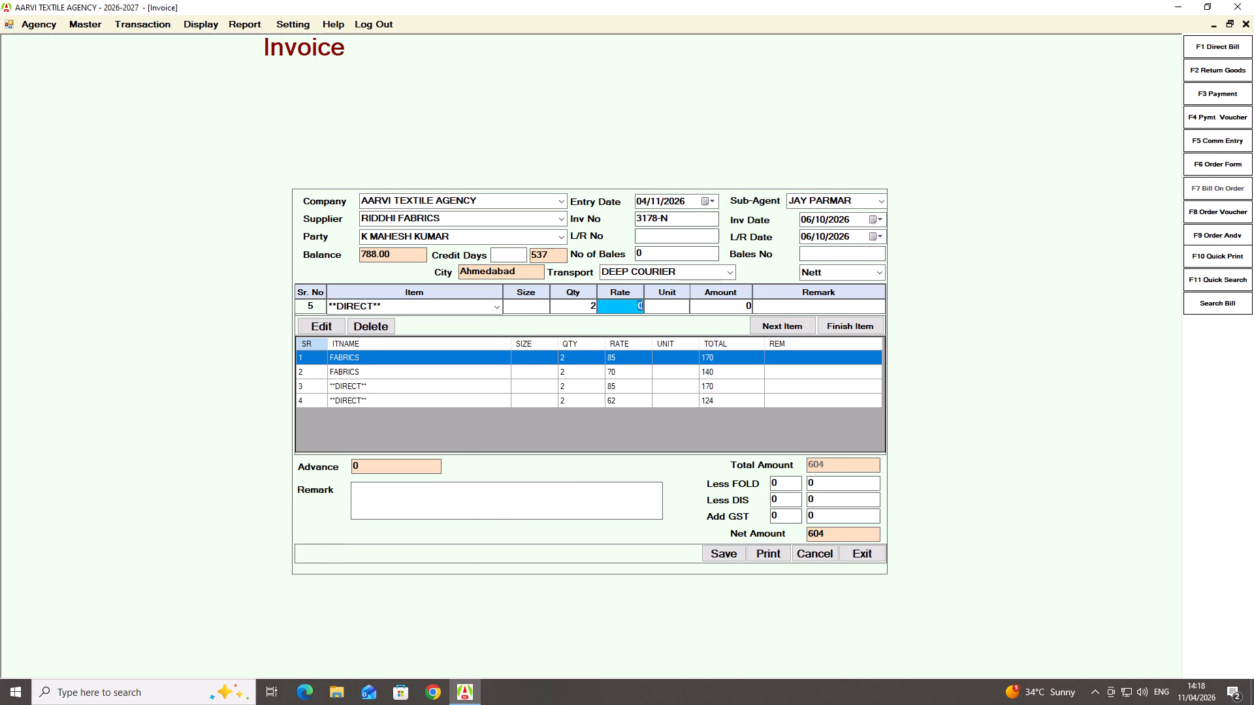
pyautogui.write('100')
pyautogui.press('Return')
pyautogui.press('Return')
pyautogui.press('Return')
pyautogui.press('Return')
# Add a sixth line to bill 3178-N, keeping item **DIRECT**, with quantity 2 at rate 70.
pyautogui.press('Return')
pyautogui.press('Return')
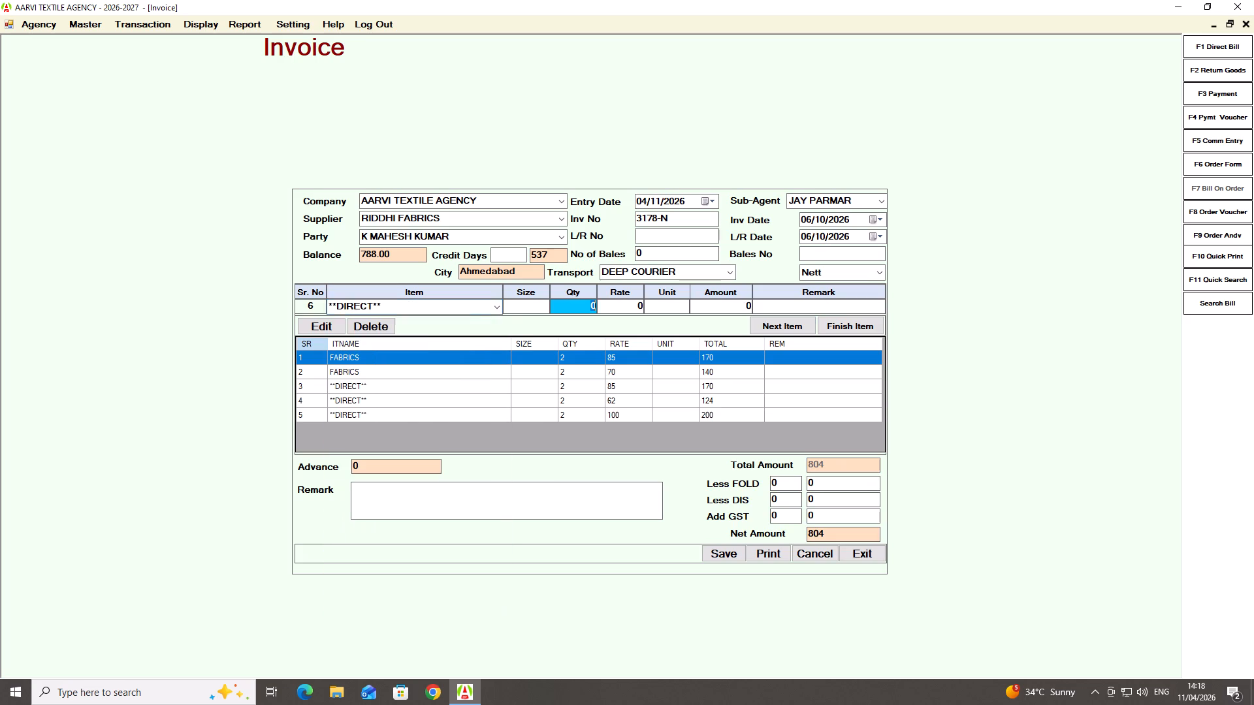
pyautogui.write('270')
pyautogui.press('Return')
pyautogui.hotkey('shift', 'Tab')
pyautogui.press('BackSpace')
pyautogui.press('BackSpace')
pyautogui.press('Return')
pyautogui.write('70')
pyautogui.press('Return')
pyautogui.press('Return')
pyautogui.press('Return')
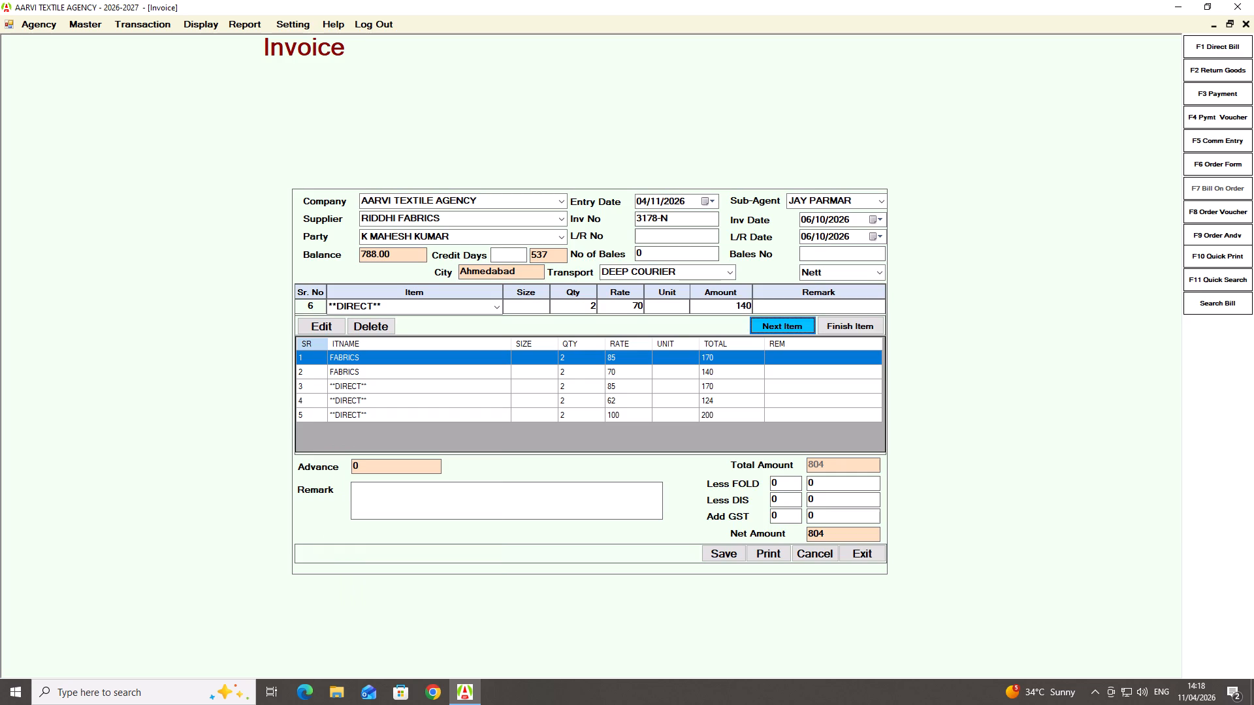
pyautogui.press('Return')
# Add a seventh line to bill 3178-N, keeping item **DIRECT**, with quantity 2 at rate 95.
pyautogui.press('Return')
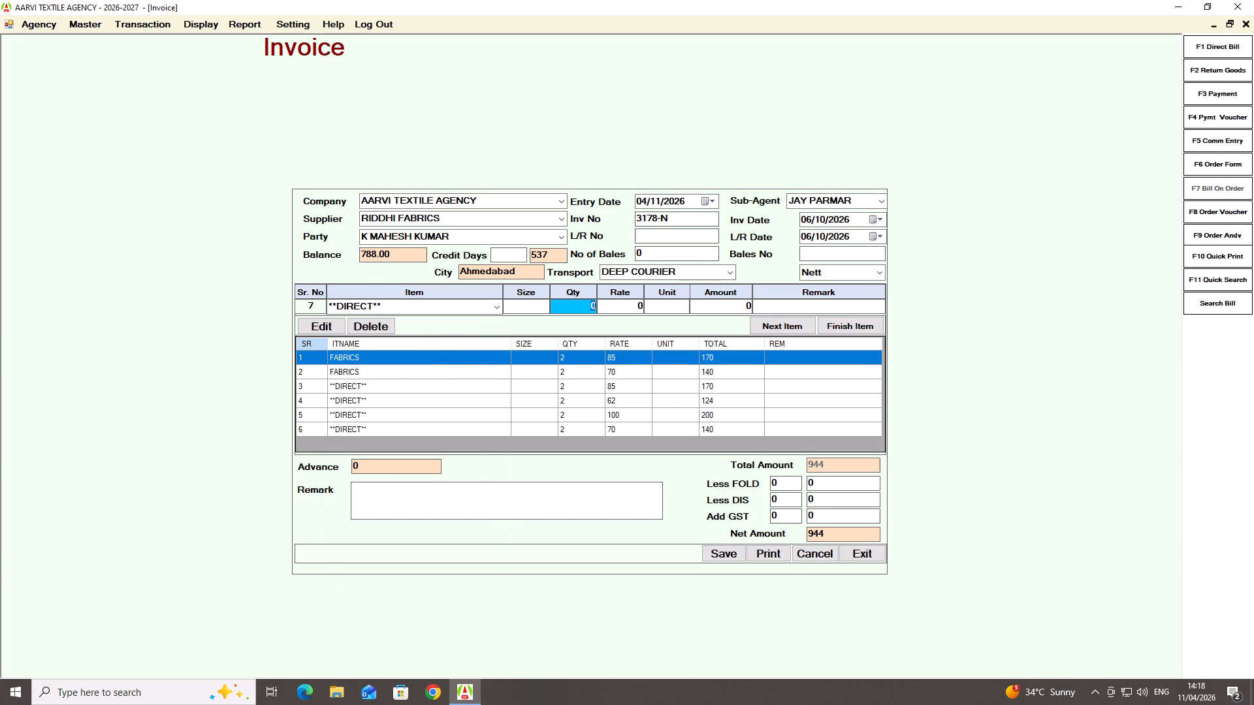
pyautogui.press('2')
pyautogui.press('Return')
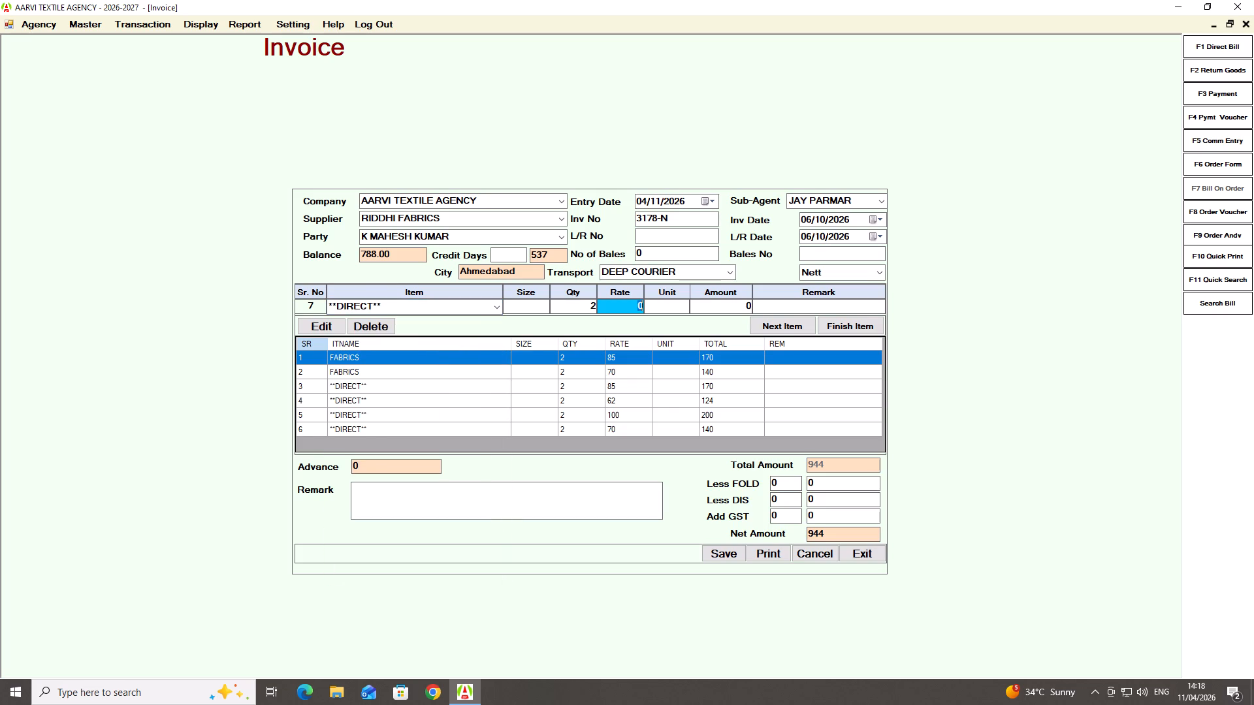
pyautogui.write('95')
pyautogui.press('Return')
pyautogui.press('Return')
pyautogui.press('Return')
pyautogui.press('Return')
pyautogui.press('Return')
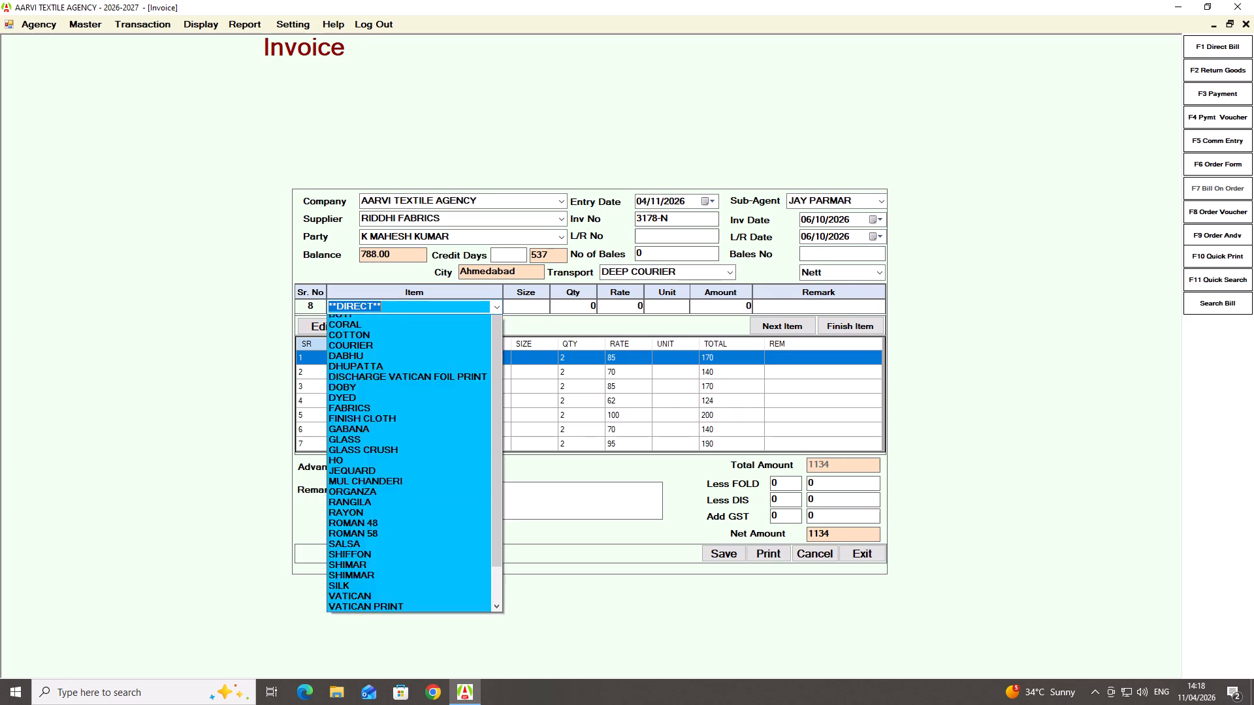
# Add an eighth line to bill 3178-N, keeping item **DIRECT**, with quantity 2 at rate 70.
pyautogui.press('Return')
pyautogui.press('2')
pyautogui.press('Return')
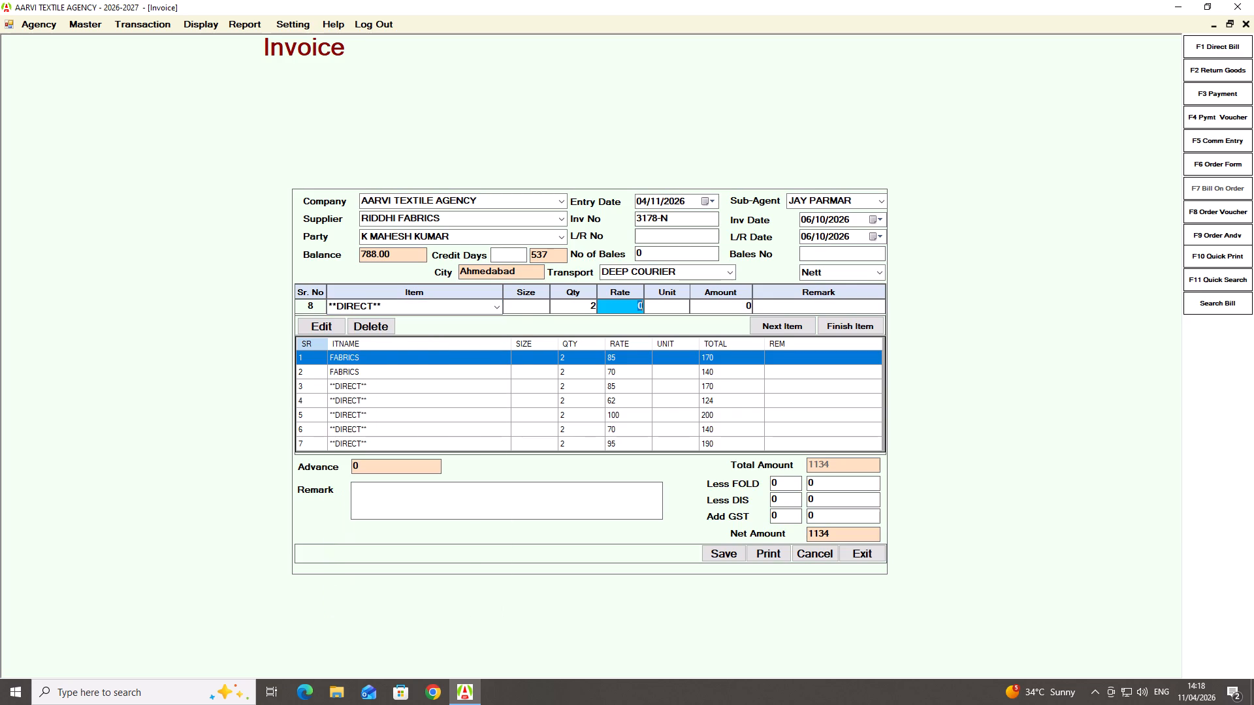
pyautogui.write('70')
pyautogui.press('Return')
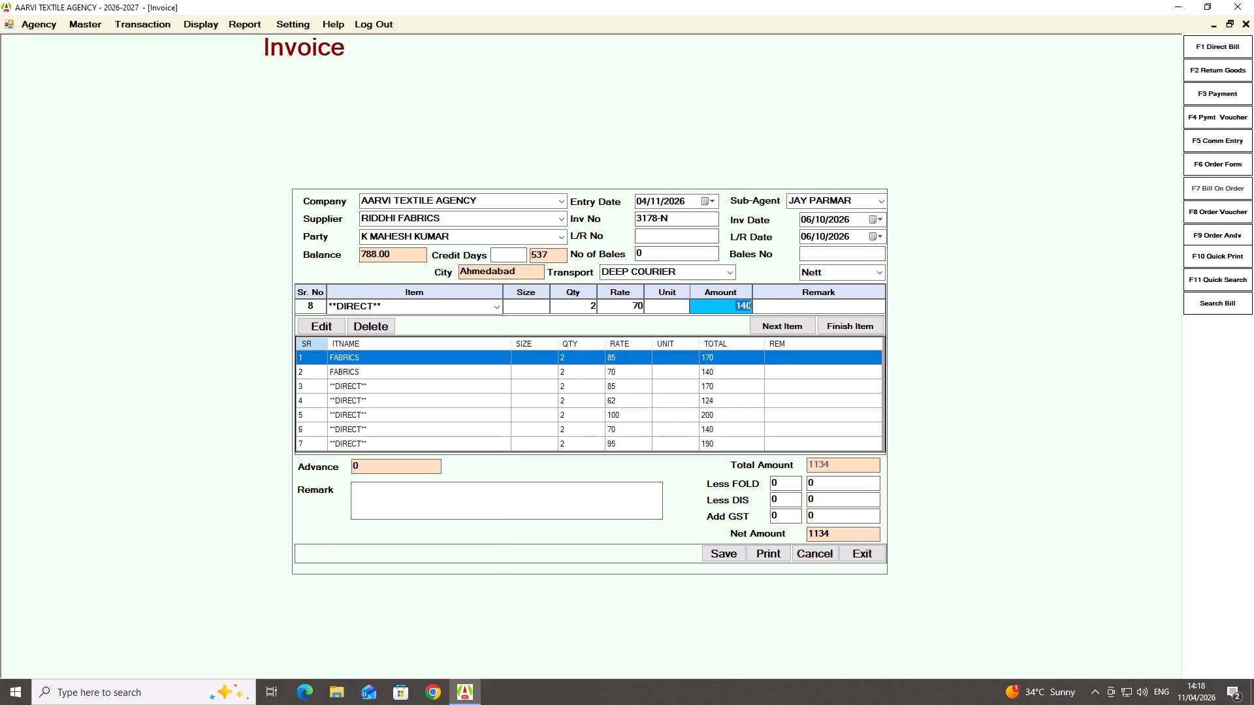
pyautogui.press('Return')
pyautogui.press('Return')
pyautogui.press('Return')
# Add a ninth line to bill 3178-N, keeping item **DIRECT**, with quantity 2 at rate 85.
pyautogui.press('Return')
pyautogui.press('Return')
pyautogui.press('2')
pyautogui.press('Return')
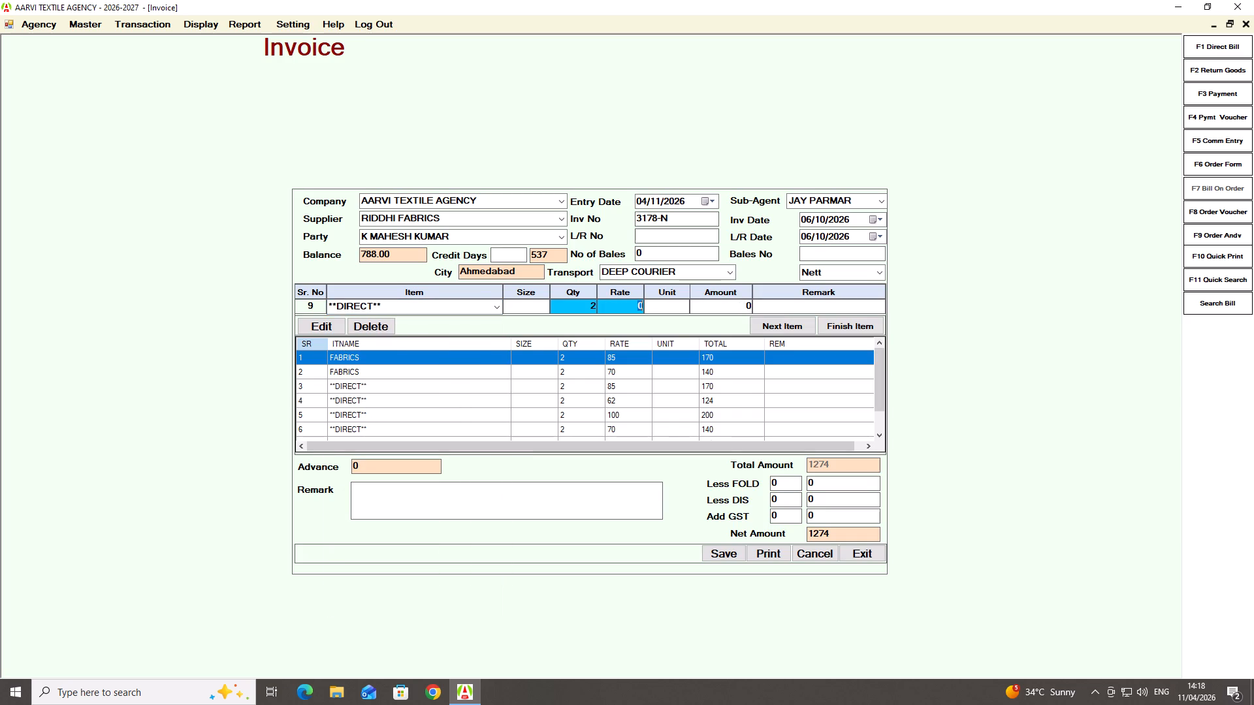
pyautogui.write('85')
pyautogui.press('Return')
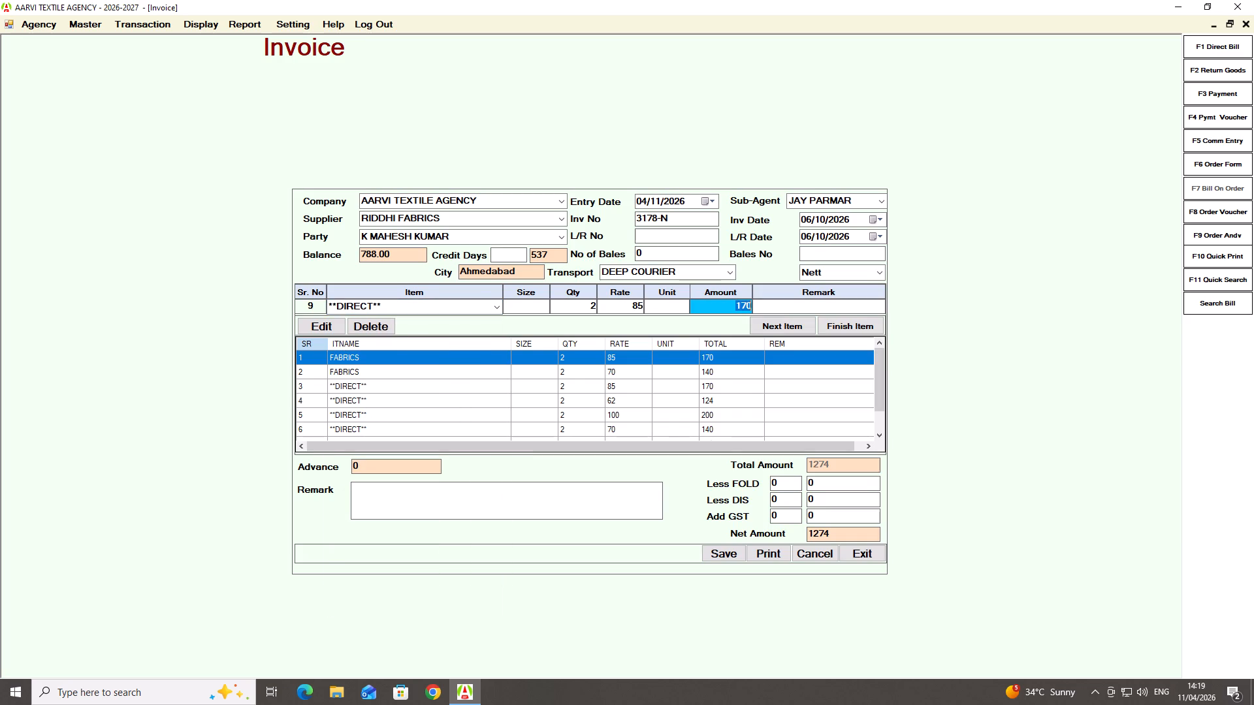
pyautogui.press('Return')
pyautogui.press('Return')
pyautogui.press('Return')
# Add a tenth line to bill 3178-N, keeping item **DIRECT**, with quantity 2 at rate 62.
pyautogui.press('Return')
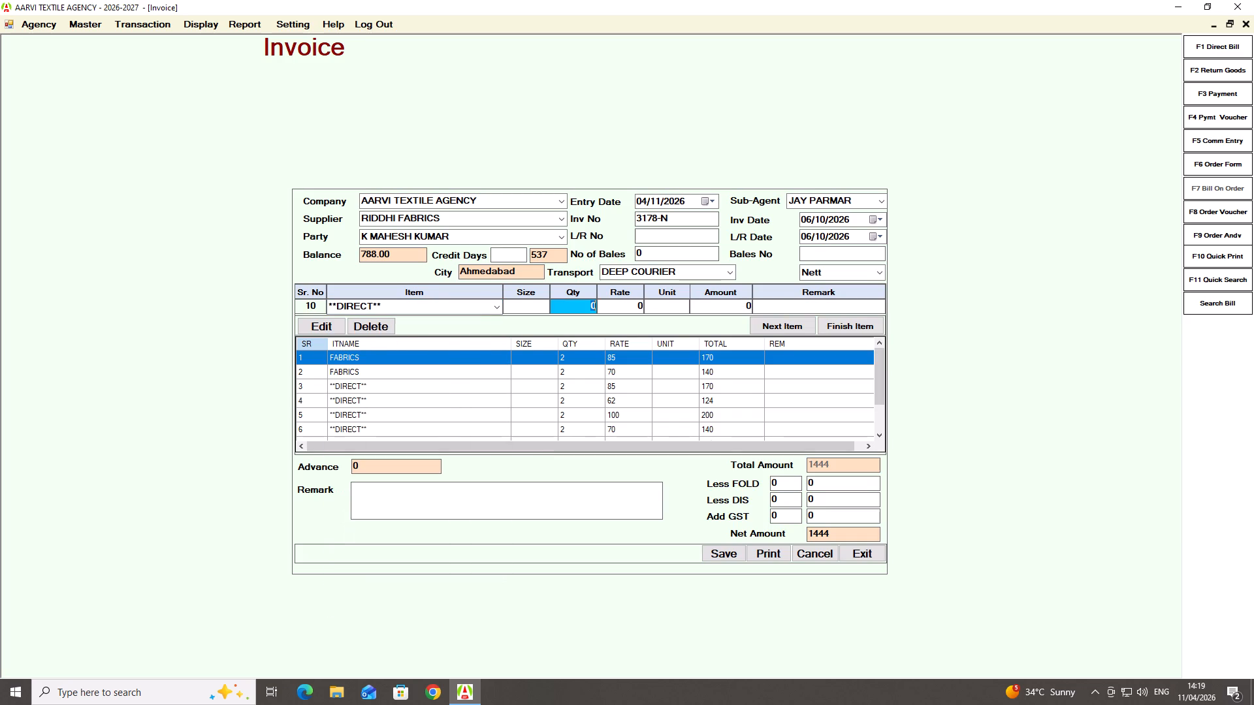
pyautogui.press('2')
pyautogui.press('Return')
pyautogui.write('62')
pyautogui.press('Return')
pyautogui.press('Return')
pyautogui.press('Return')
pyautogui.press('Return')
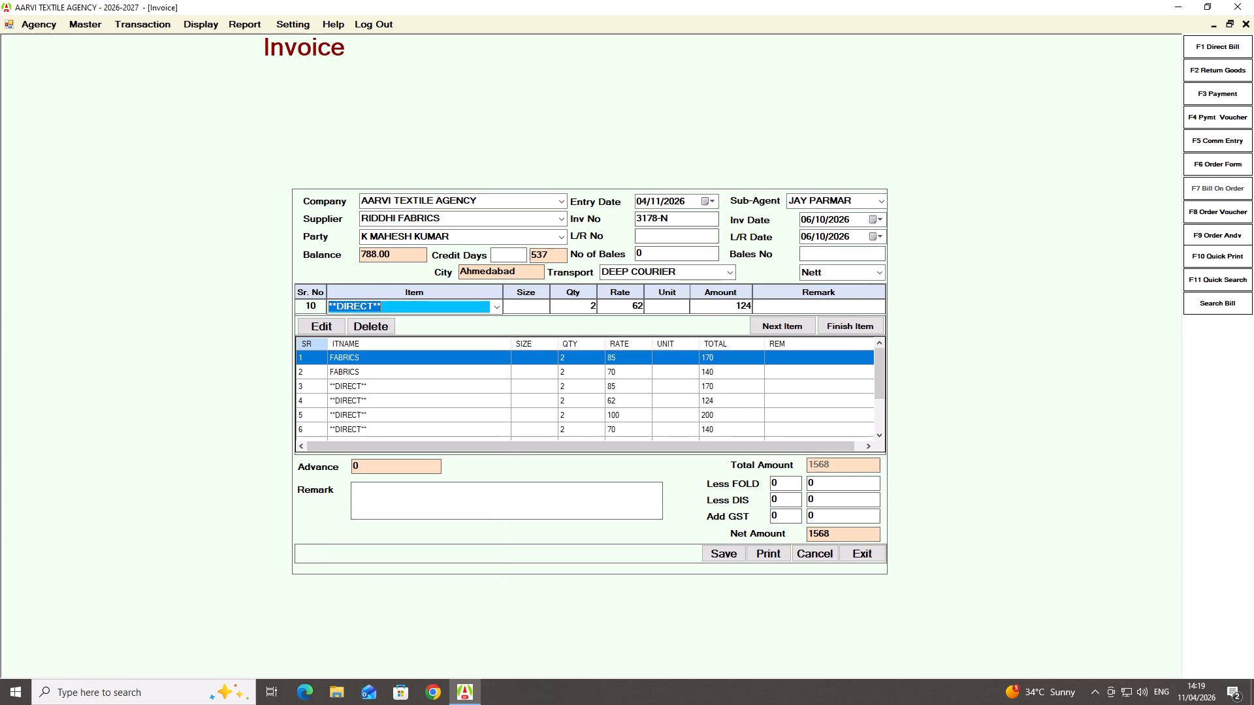
# Add an eleventh line to bill 3178-N, keeping item **DIRECT**, with quantity 2 at rate 135.
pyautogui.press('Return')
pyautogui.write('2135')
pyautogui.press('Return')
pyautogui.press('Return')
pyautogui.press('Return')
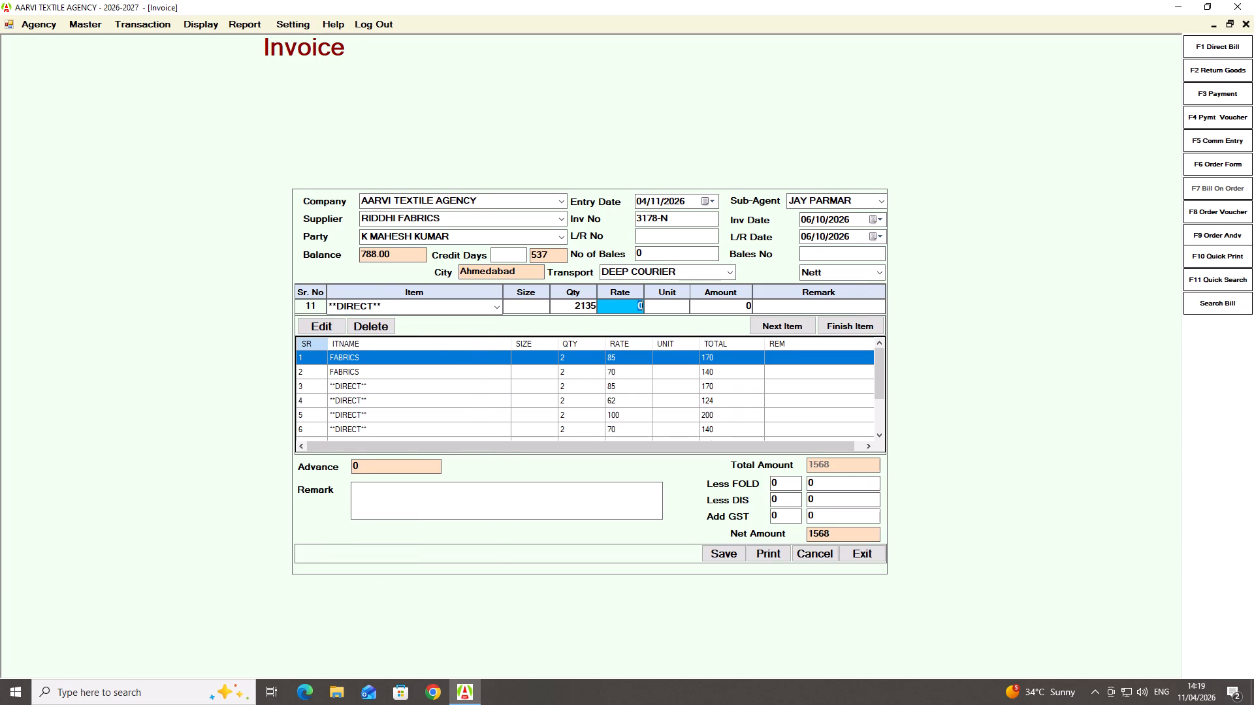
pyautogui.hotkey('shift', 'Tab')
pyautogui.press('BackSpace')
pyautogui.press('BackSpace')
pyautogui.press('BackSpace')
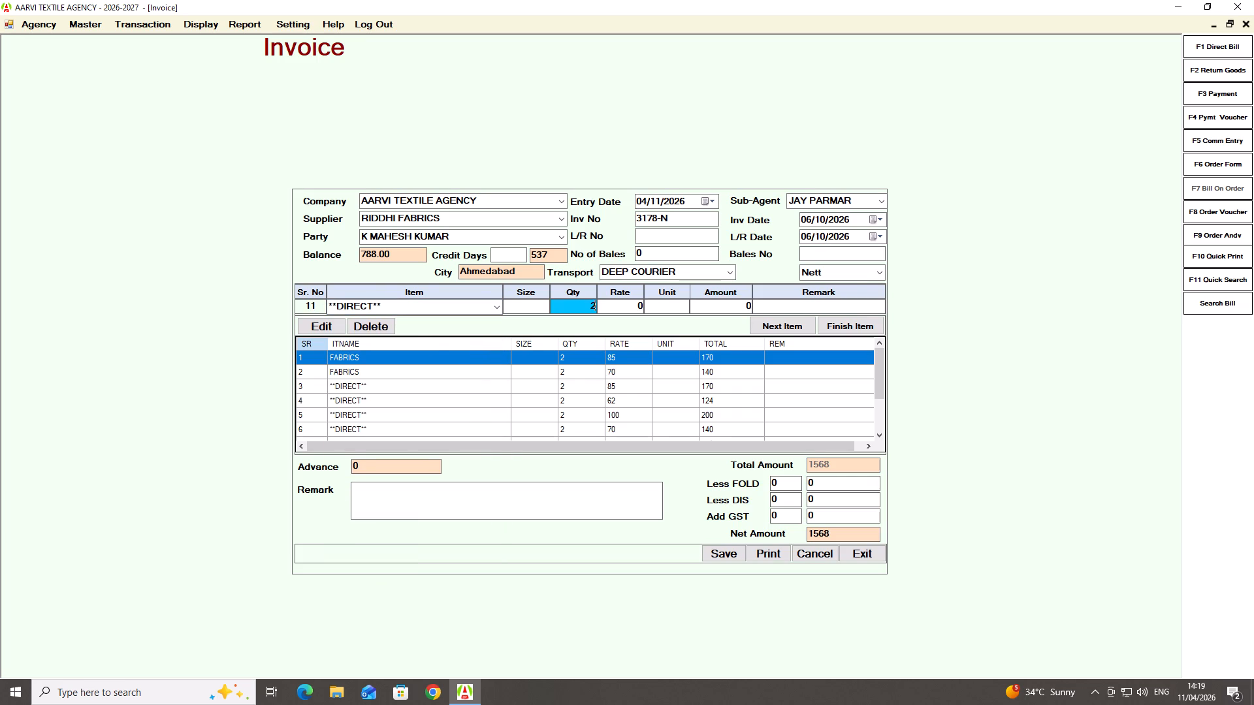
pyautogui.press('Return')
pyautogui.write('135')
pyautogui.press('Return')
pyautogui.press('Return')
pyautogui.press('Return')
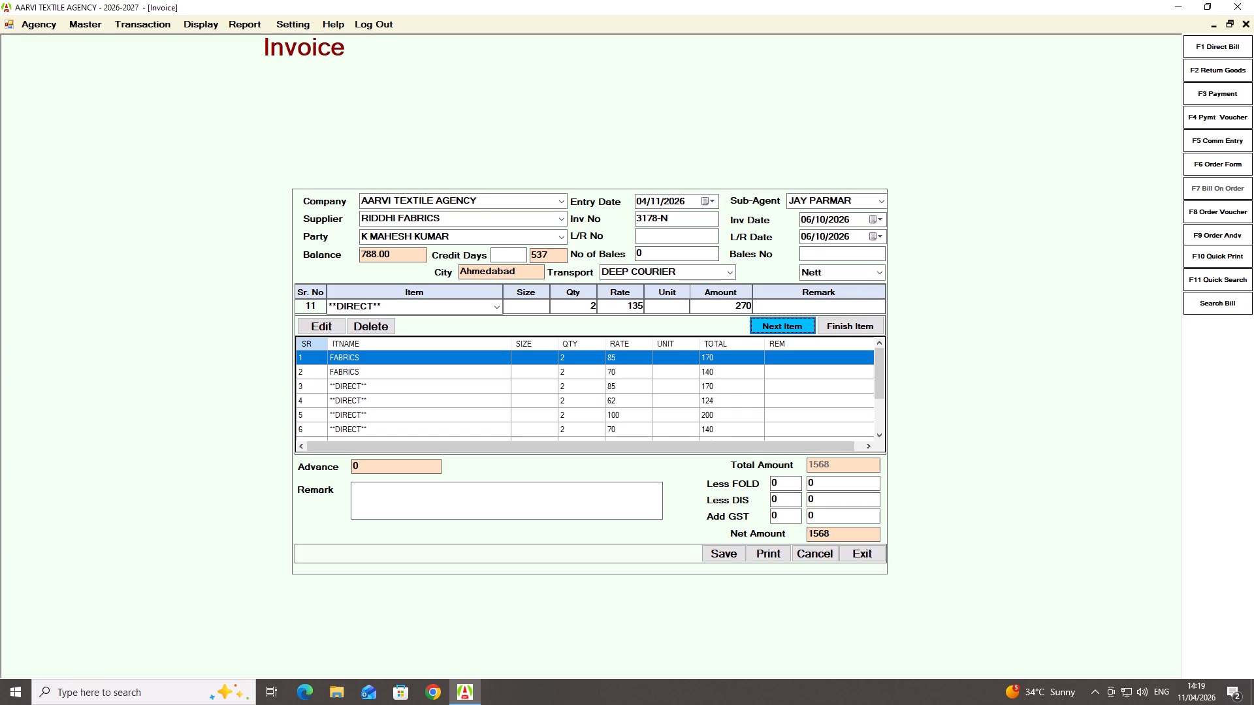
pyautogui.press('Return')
# Add a twelfth line with item **DIRECT**, quantity 2 at rate 62, and finish the item entry for bill 3178-N.
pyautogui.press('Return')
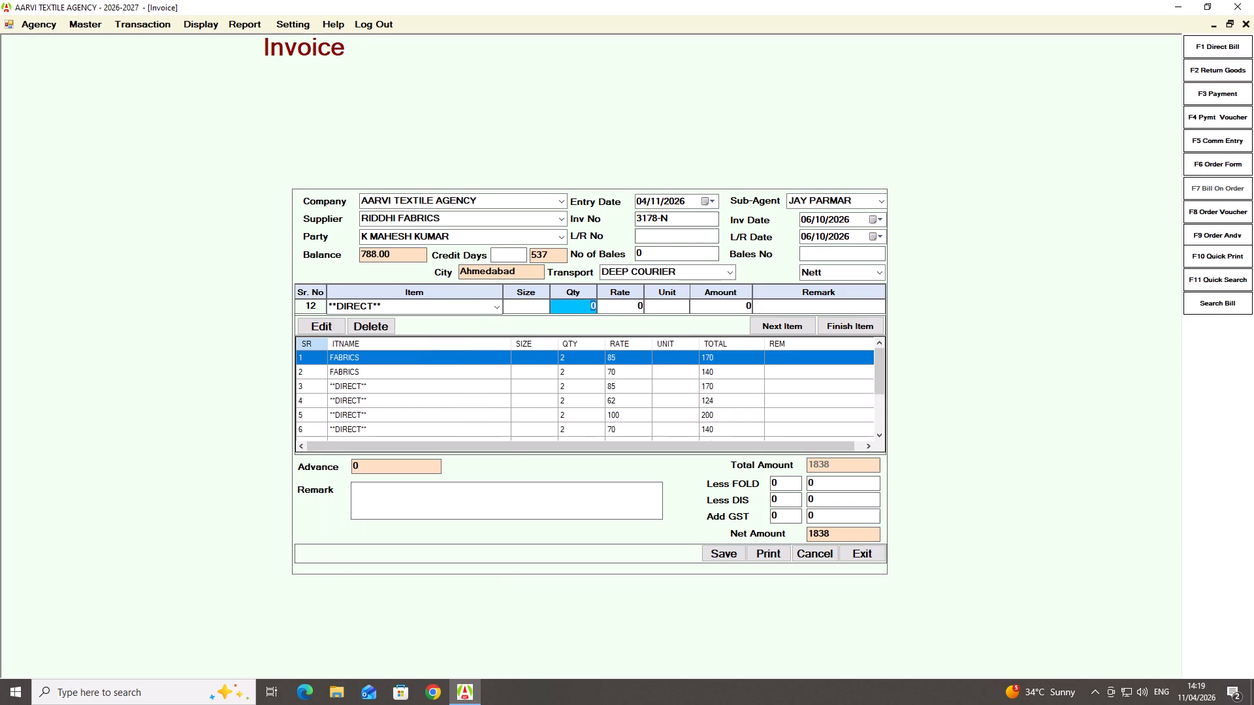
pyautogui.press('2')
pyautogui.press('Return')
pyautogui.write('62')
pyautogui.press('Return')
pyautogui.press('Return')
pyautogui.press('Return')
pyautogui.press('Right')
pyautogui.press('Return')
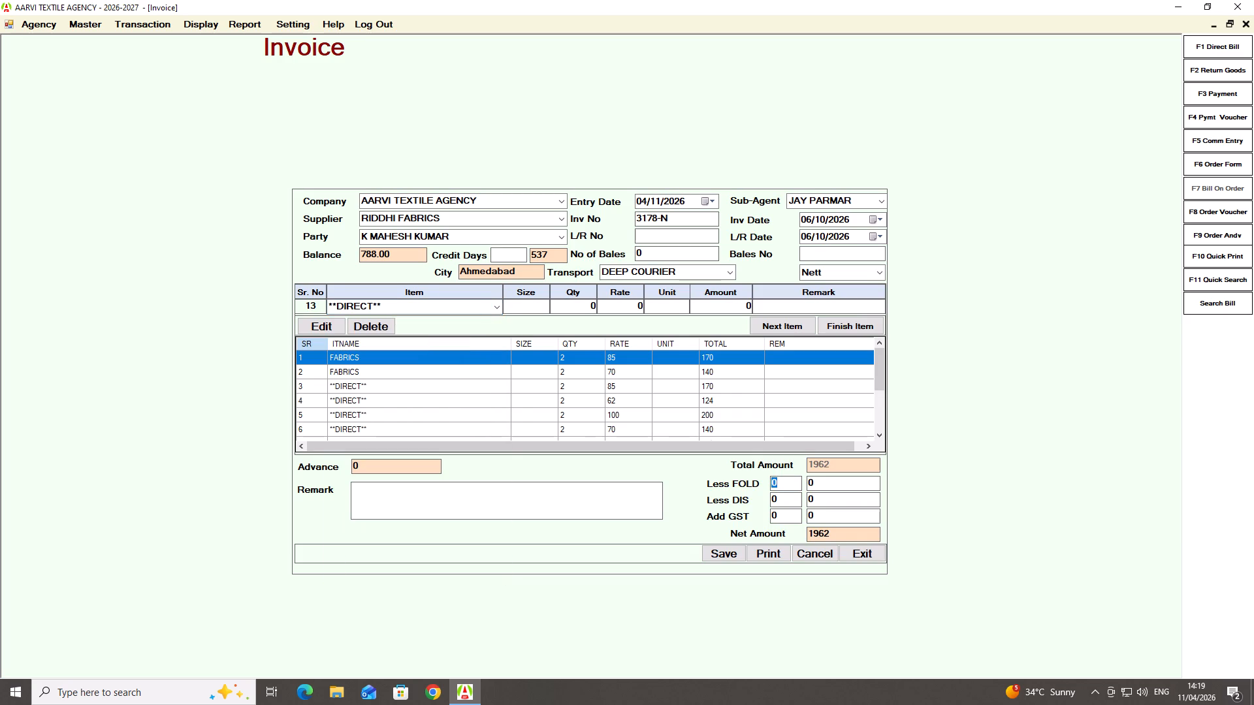
# Add 5% GST with the GST amount trimmed to 98, save bill 3178-N and close the invoice form.
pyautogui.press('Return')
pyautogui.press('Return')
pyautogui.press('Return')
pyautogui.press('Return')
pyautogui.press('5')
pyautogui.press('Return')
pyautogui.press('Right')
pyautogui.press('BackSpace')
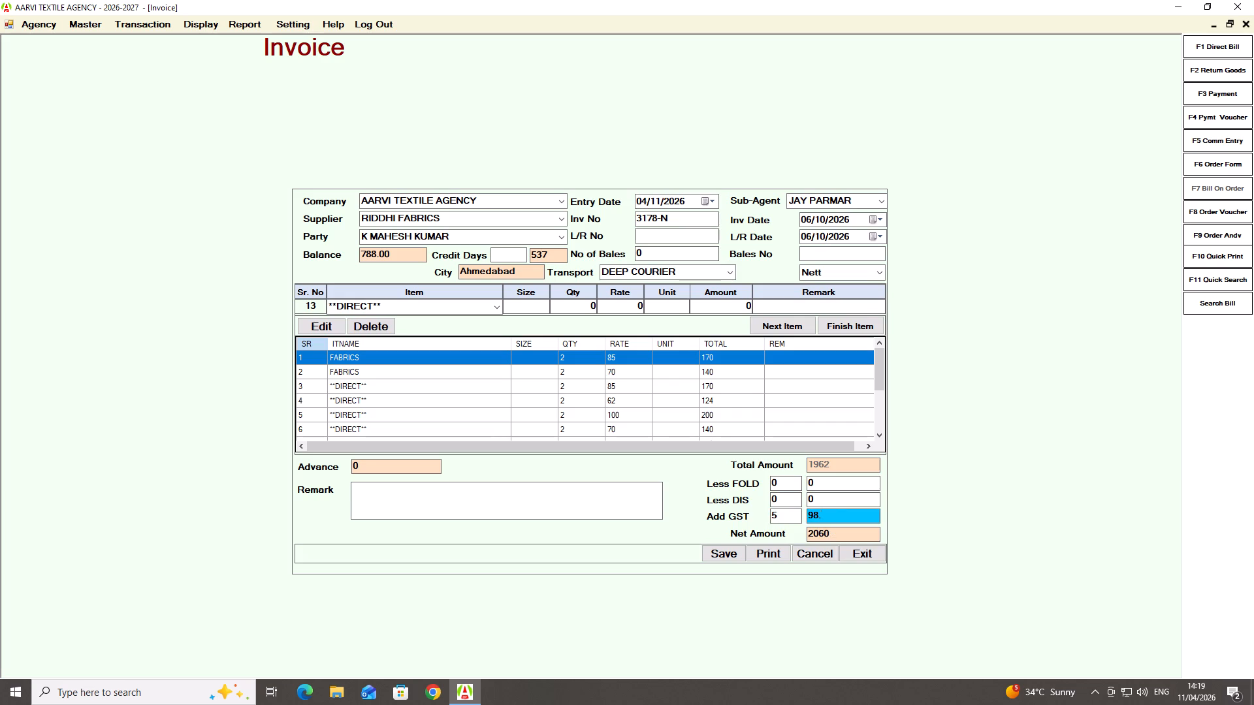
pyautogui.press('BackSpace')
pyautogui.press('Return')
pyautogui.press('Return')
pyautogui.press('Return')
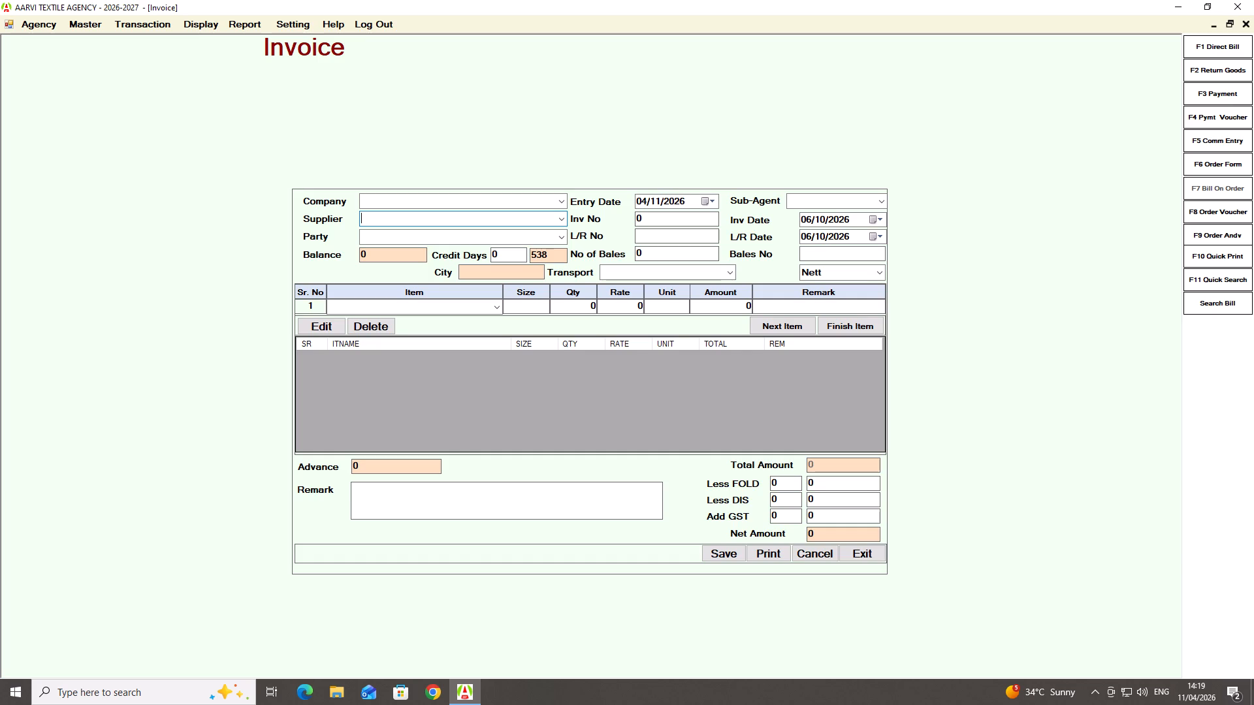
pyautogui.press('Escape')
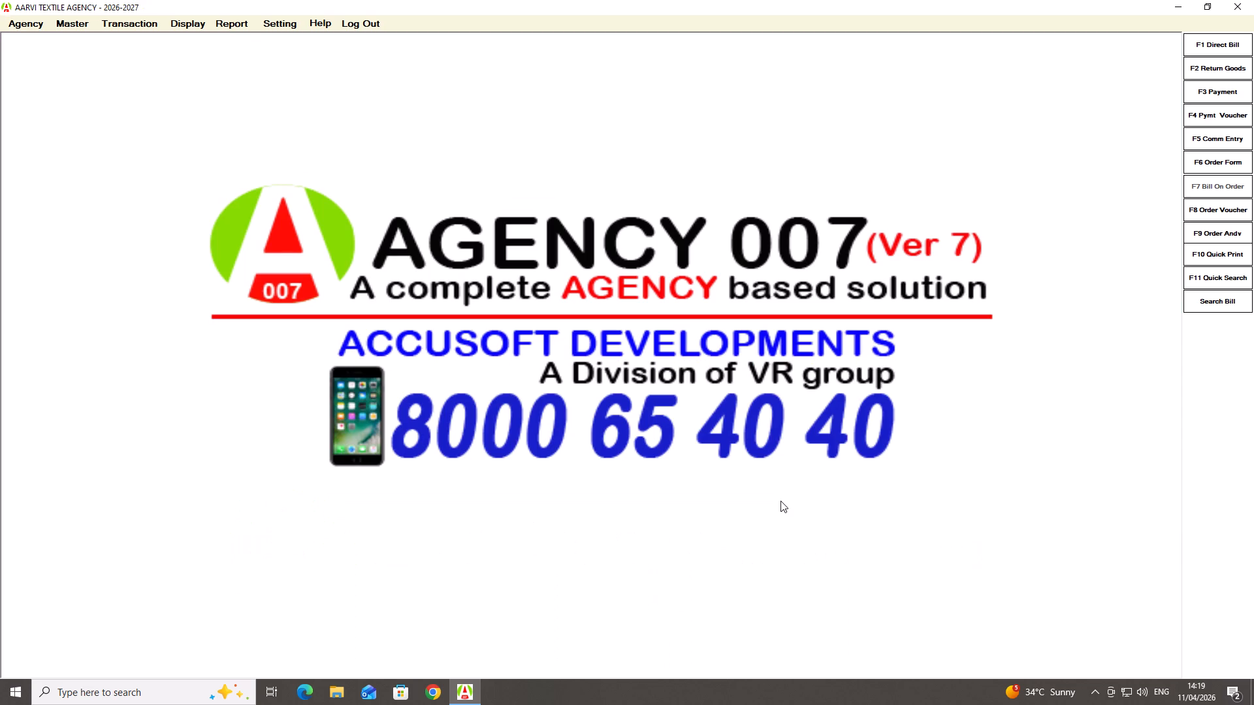
# Start a new record in the Supplier master with the account name RAJAT TRENDZ.
pyautogui.click(27, 22)
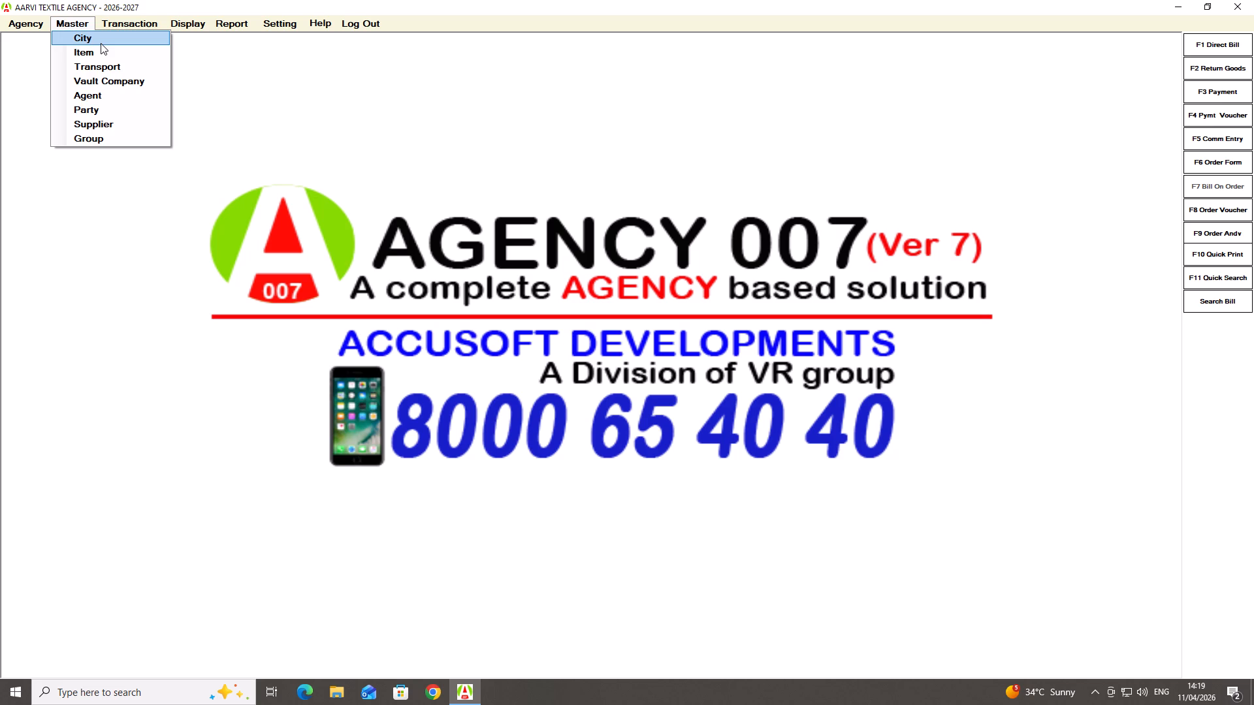
pyautogui.click(103, 121)
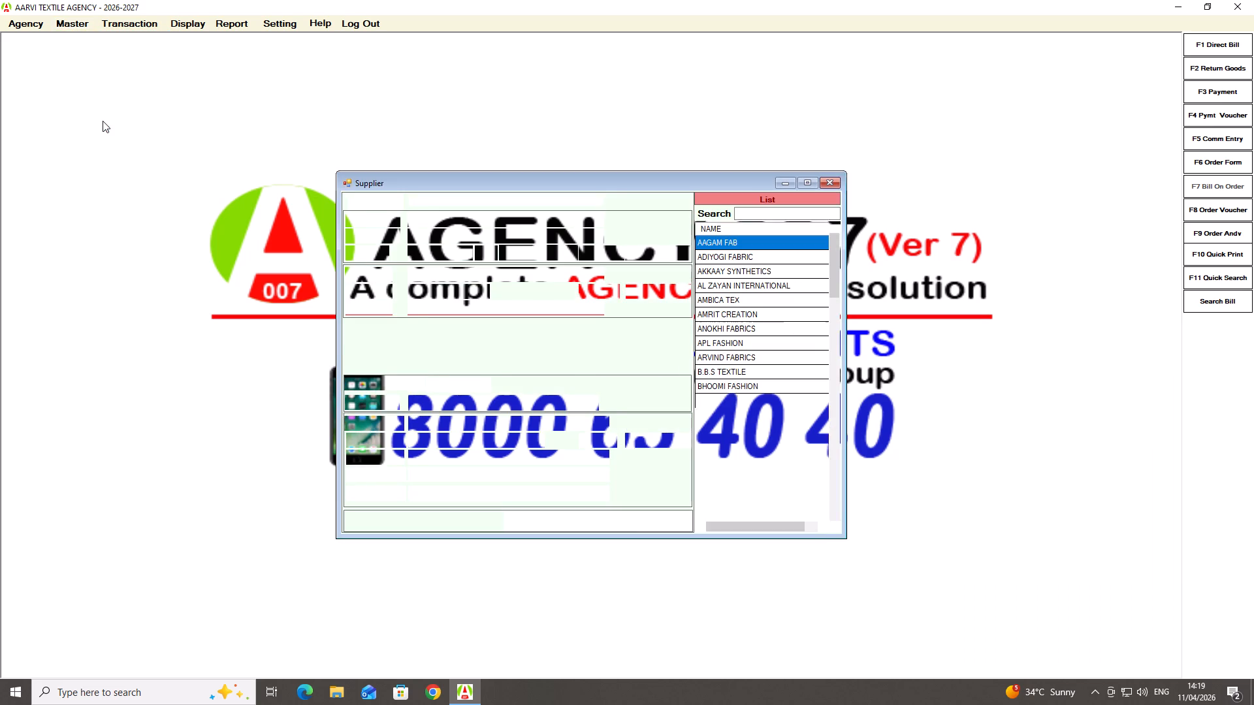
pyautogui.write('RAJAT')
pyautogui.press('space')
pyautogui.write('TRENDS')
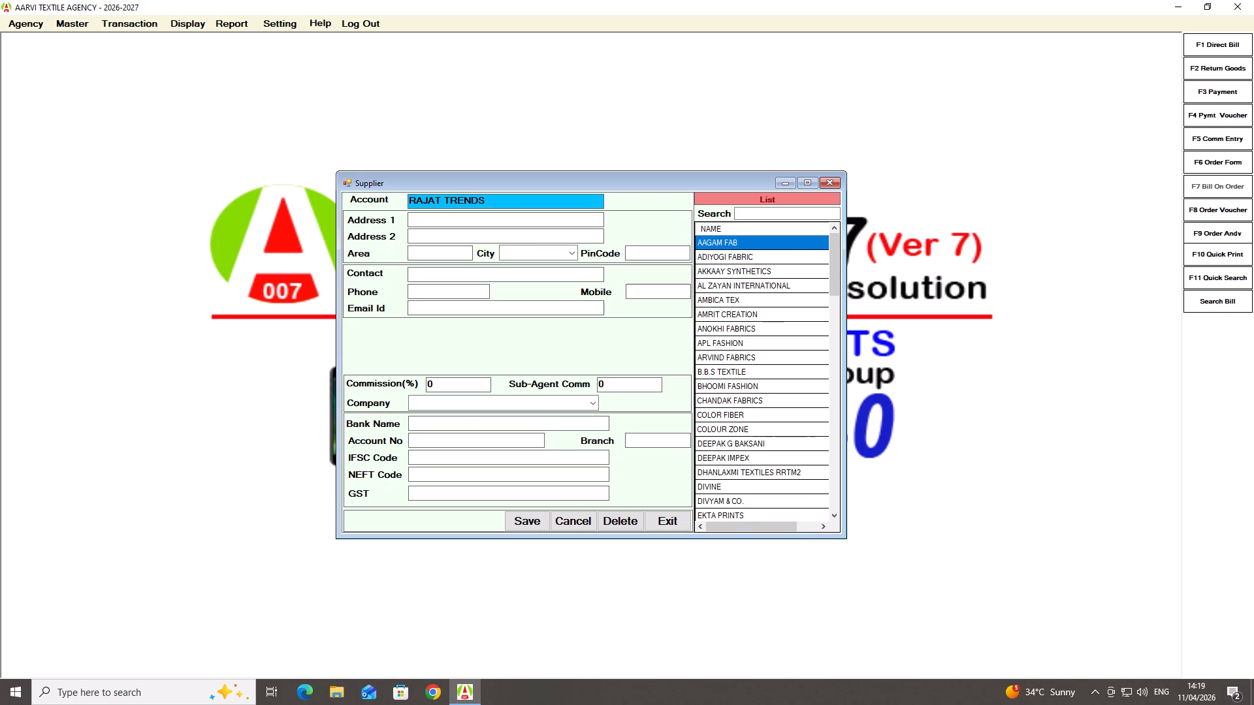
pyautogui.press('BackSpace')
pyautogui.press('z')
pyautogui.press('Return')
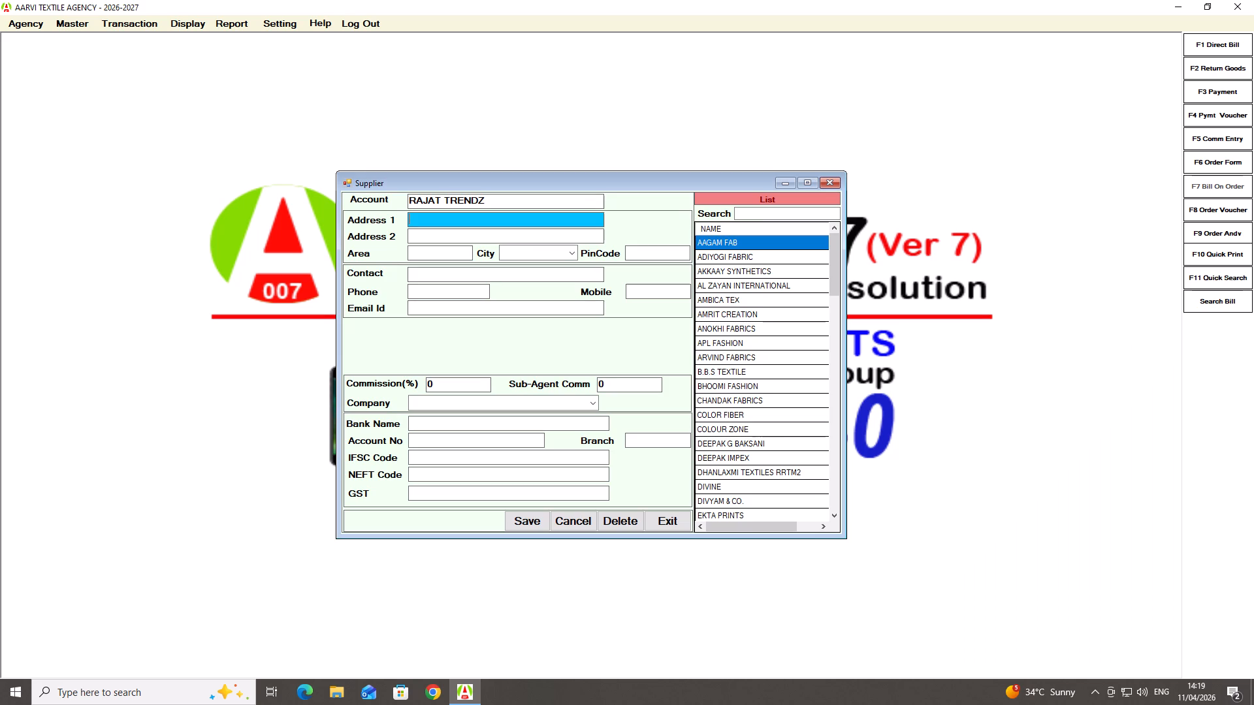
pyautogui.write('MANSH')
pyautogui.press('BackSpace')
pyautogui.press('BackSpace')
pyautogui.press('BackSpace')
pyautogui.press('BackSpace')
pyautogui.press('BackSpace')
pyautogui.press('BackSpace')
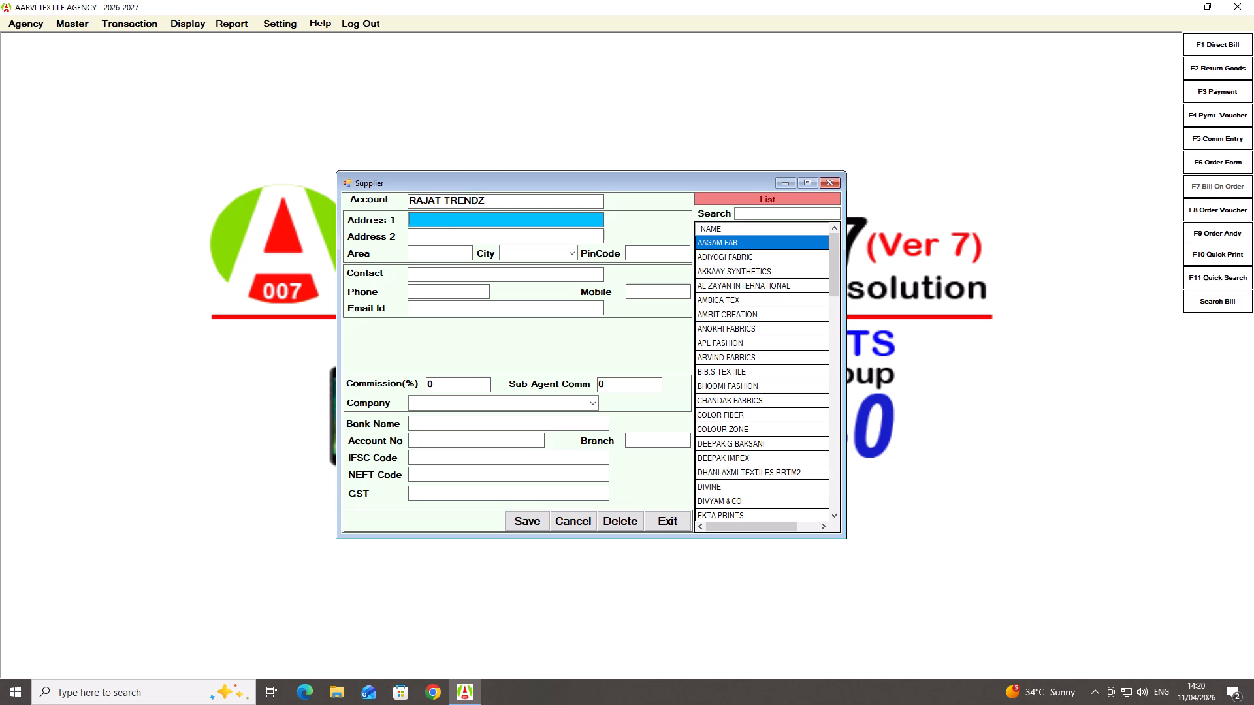
# Enter the new supplier's shop number, textile market and landmark as the first address line.
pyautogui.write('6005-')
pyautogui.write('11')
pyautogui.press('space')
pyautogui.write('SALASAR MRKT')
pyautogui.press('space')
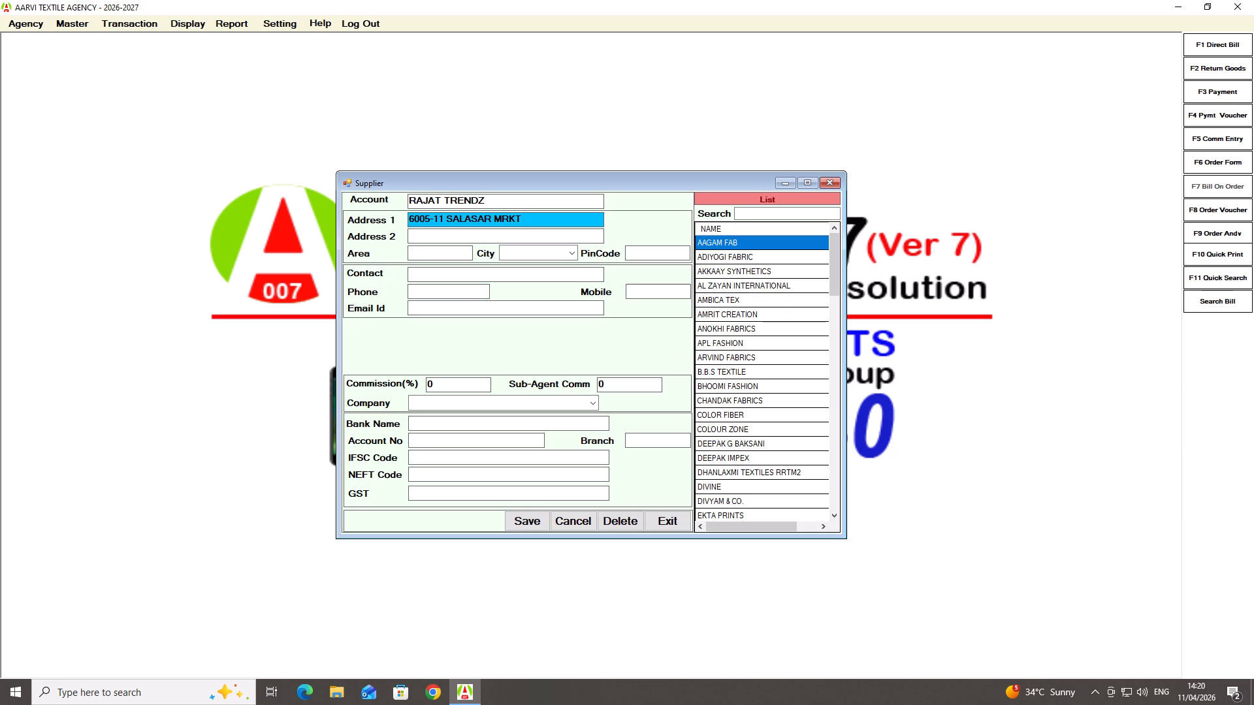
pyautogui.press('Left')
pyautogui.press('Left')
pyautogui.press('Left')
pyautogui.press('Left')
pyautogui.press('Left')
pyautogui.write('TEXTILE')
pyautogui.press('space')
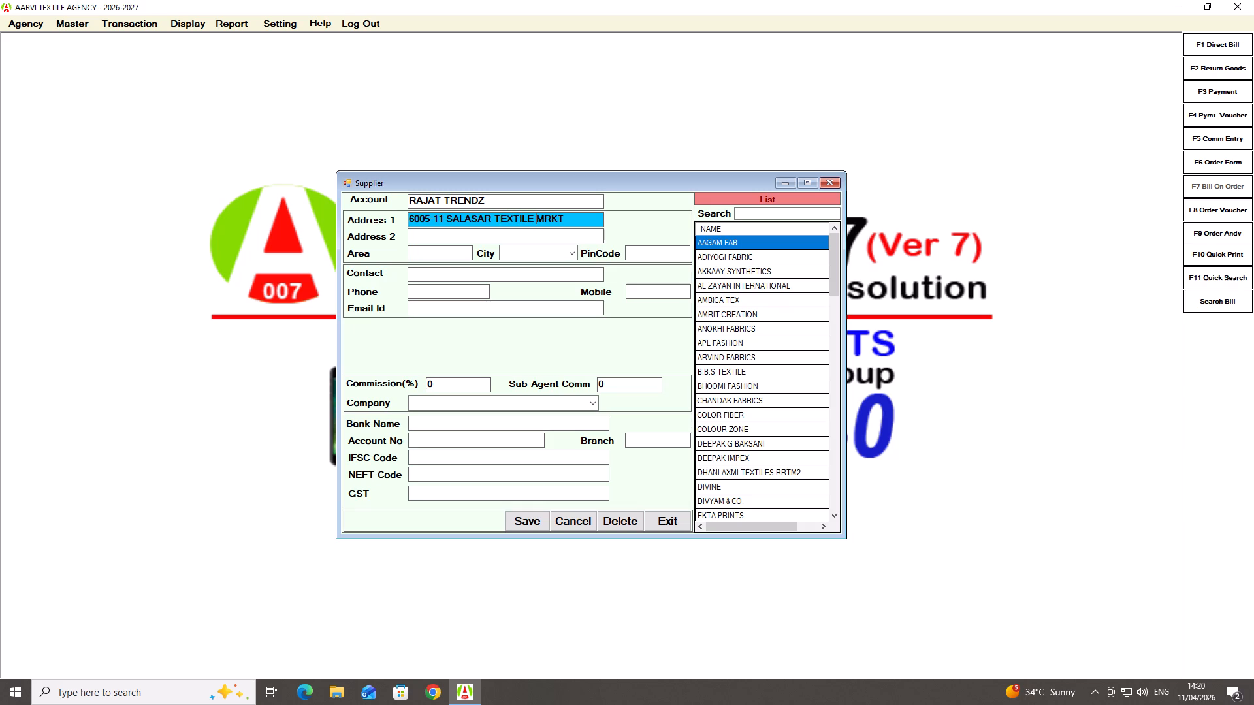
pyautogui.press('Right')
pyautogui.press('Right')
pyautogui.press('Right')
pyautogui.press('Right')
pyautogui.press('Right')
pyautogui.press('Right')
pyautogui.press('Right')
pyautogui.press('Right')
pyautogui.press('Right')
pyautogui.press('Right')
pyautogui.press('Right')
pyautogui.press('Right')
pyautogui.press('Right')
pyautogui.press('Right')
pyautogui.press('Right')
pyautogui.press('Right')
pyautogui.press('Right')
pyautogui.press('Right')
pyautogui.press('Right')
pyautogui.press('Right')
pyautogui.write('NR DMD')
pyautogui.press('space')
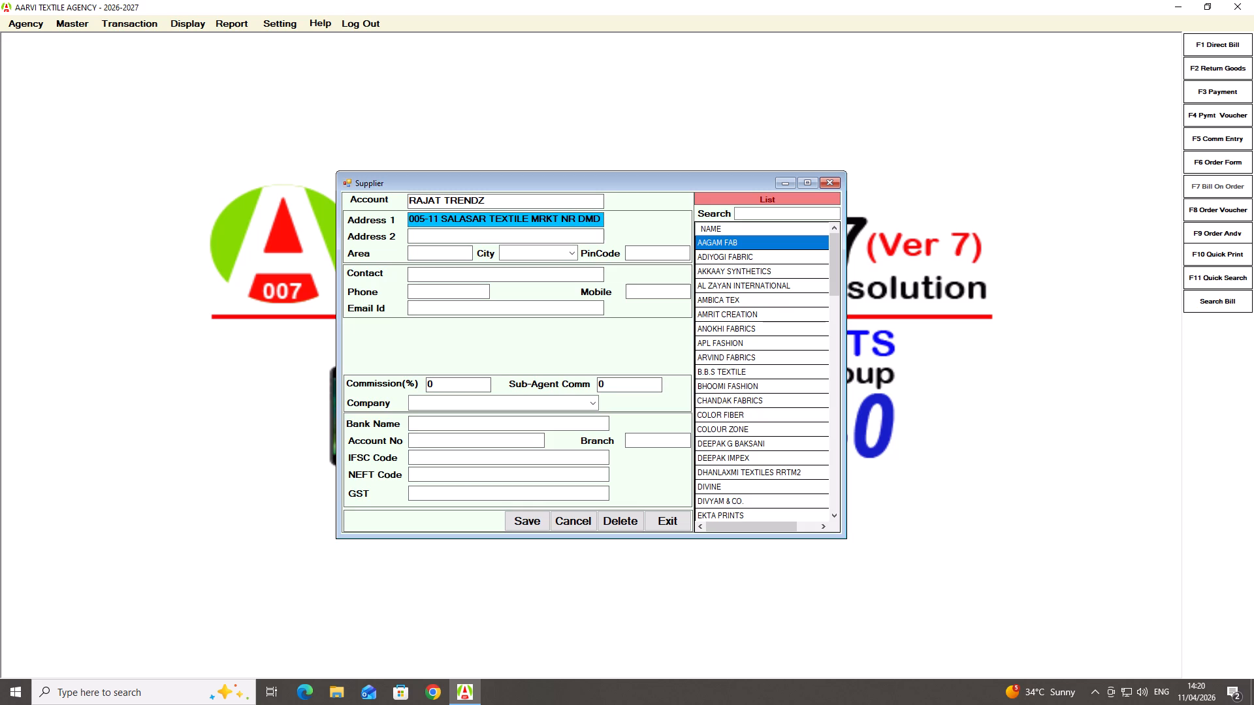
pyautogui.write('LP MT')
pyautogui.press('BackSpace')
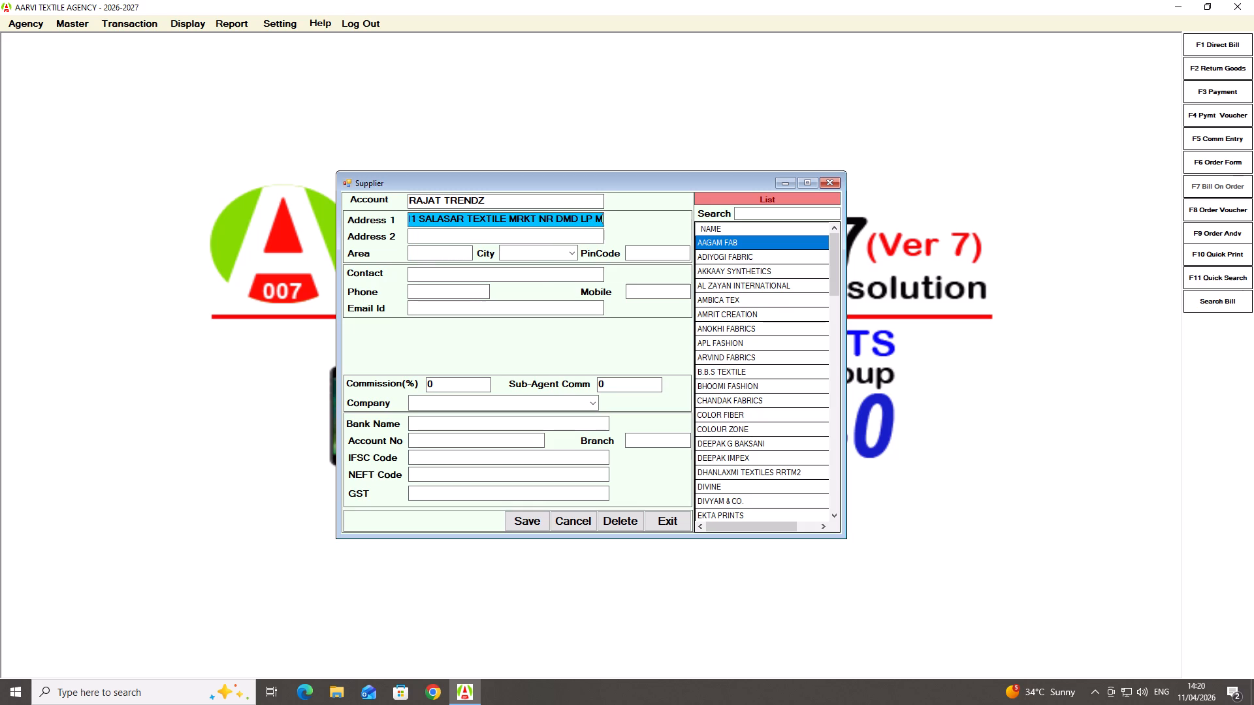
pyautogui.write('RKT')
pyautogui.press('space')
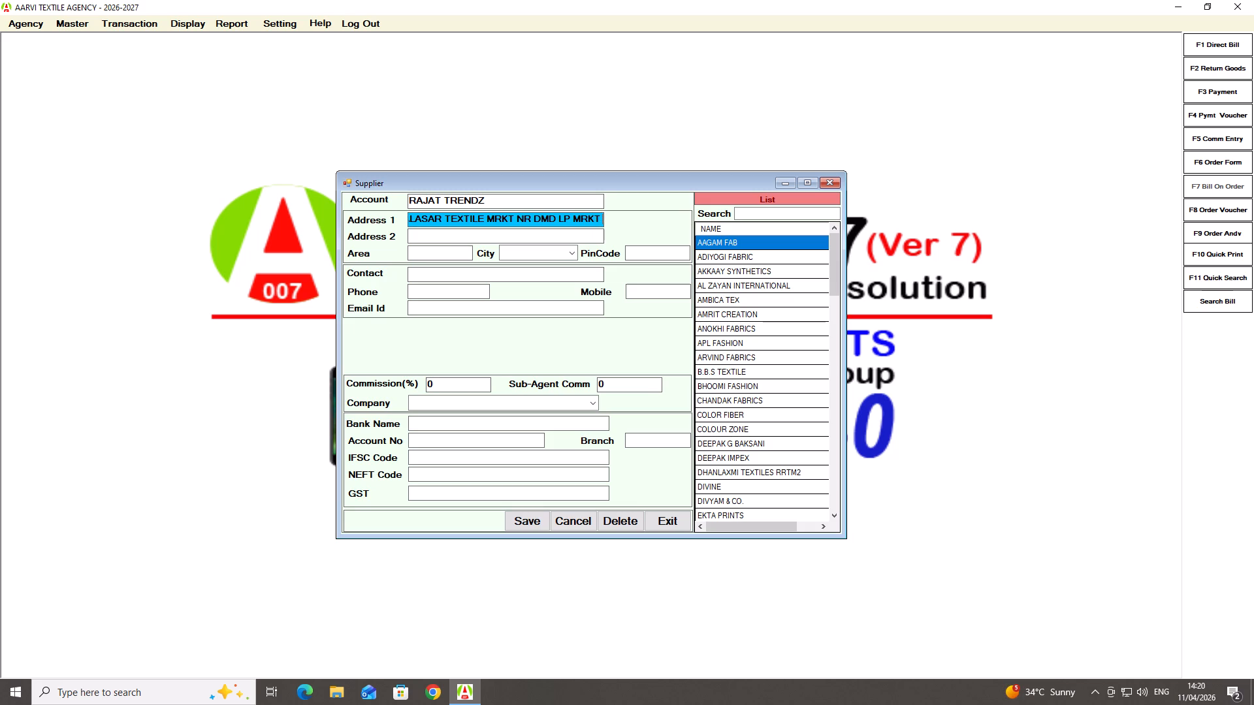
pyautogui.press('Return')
# Enter SURAT as the second address line and choose Surat as the city, leaving area and pin code blank.
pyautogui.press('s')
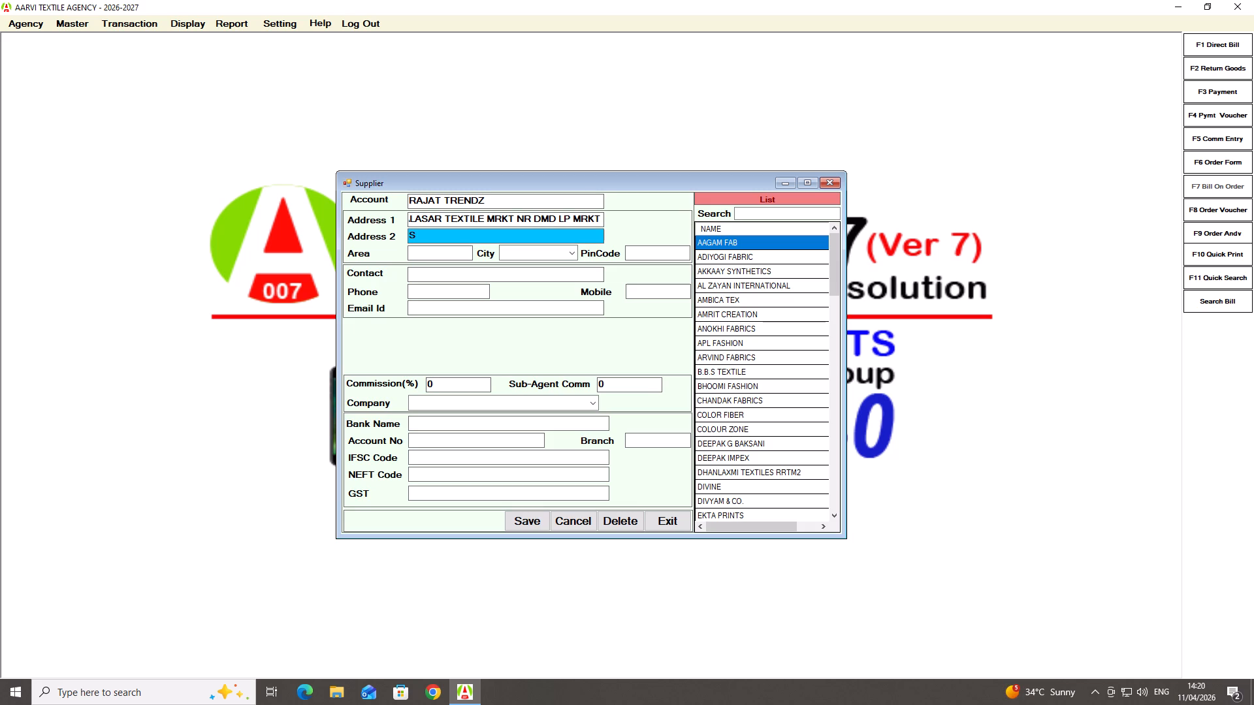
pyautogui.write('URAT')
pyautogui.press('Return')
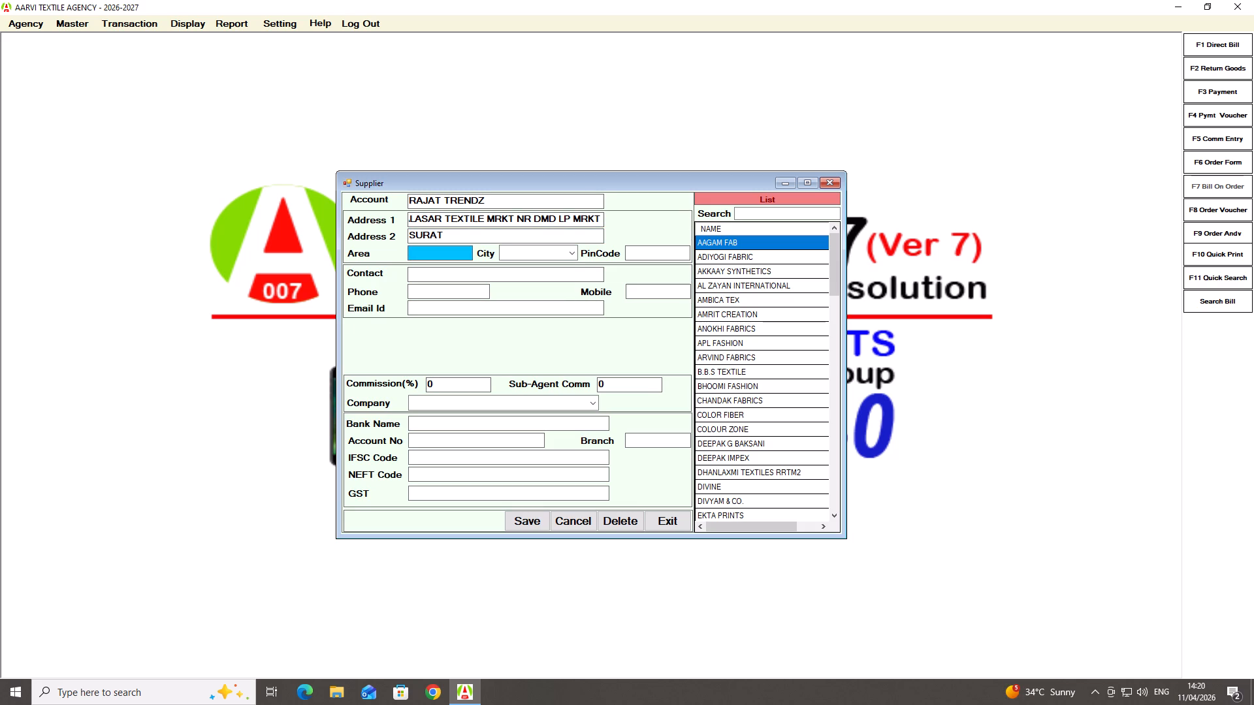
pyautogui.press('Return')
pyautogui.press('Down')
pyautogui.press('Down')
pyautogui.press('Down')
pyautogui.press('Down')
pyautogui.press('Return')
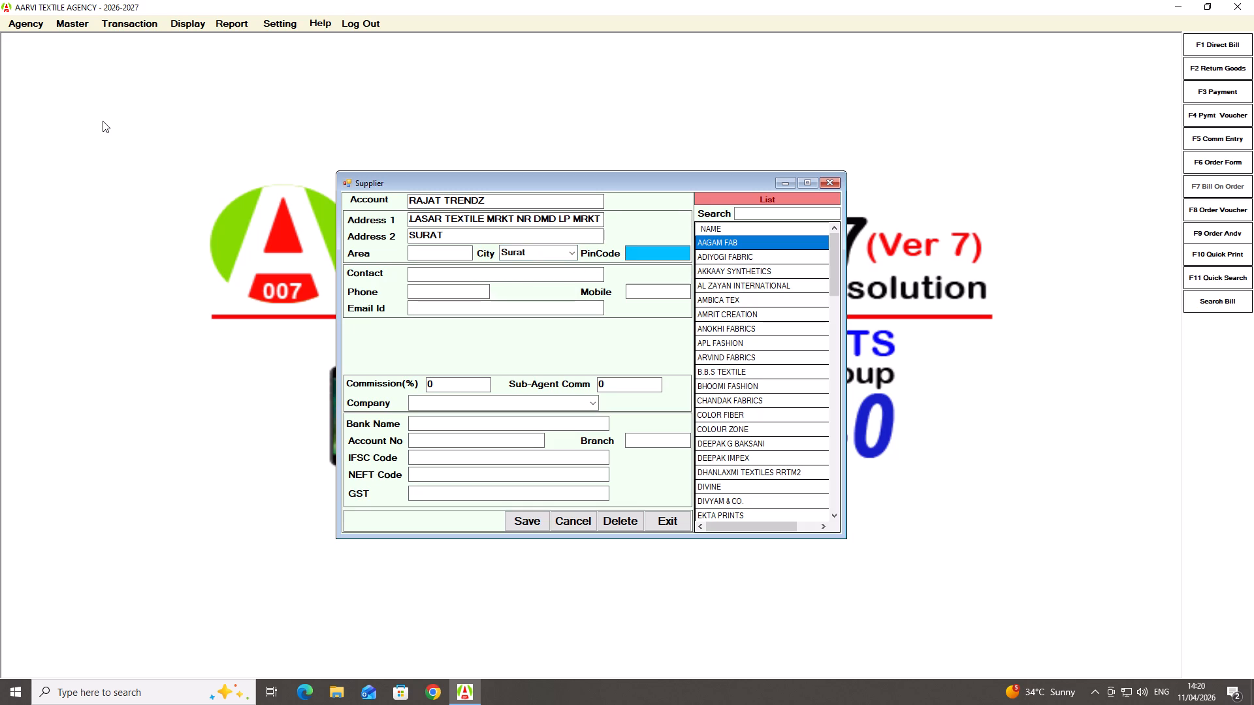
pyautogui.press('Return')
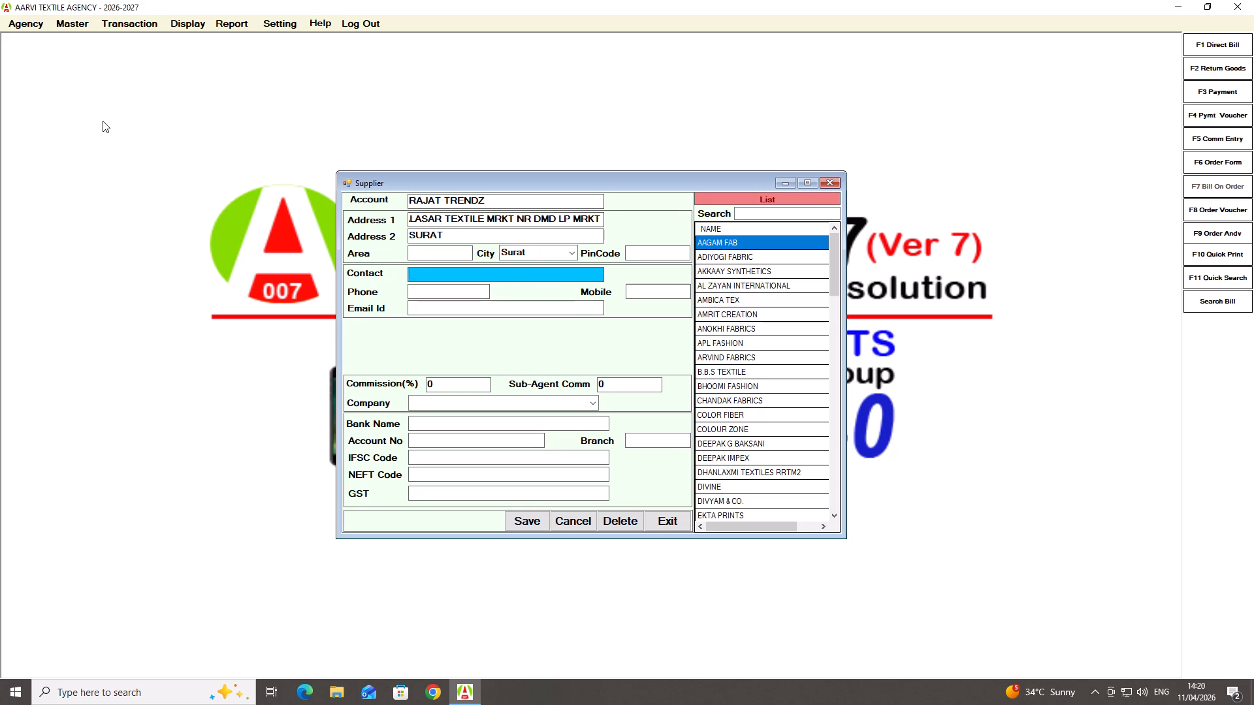
# Enter RAJAT TRENDZ as the supplier's contact.
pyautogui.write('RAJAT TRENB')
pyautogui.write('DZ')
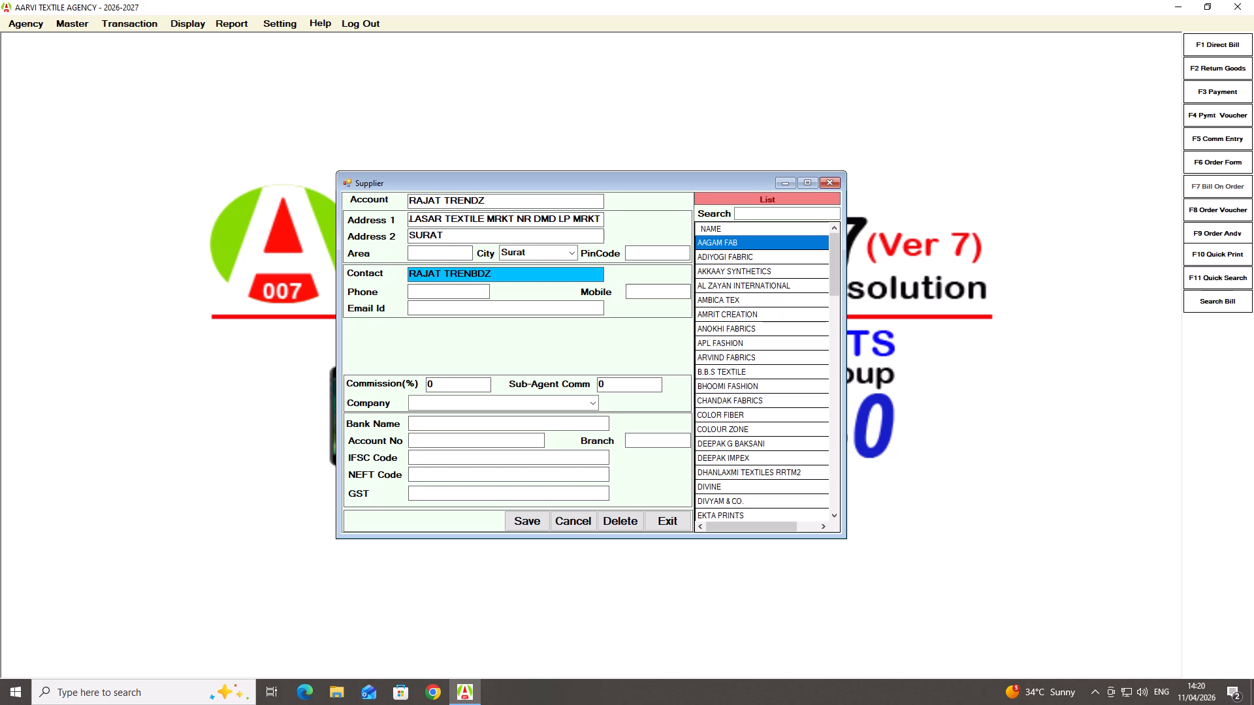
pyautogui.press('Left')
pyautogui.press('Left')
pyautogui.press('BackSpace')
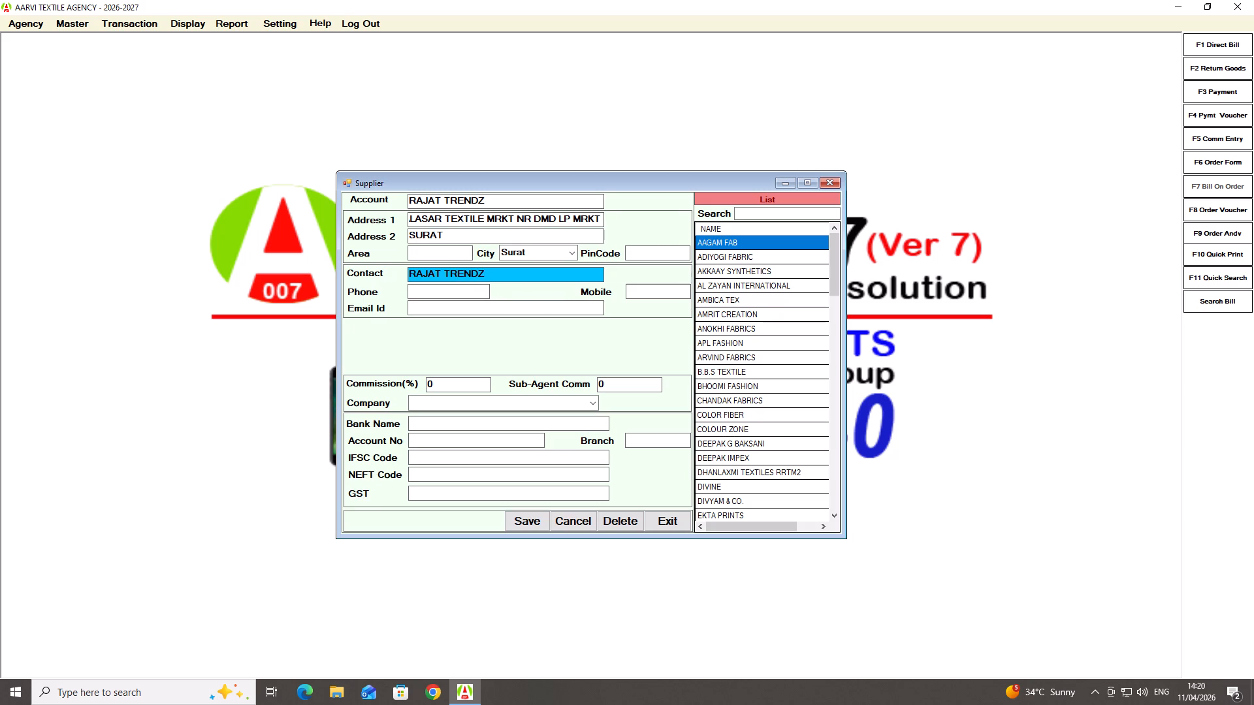
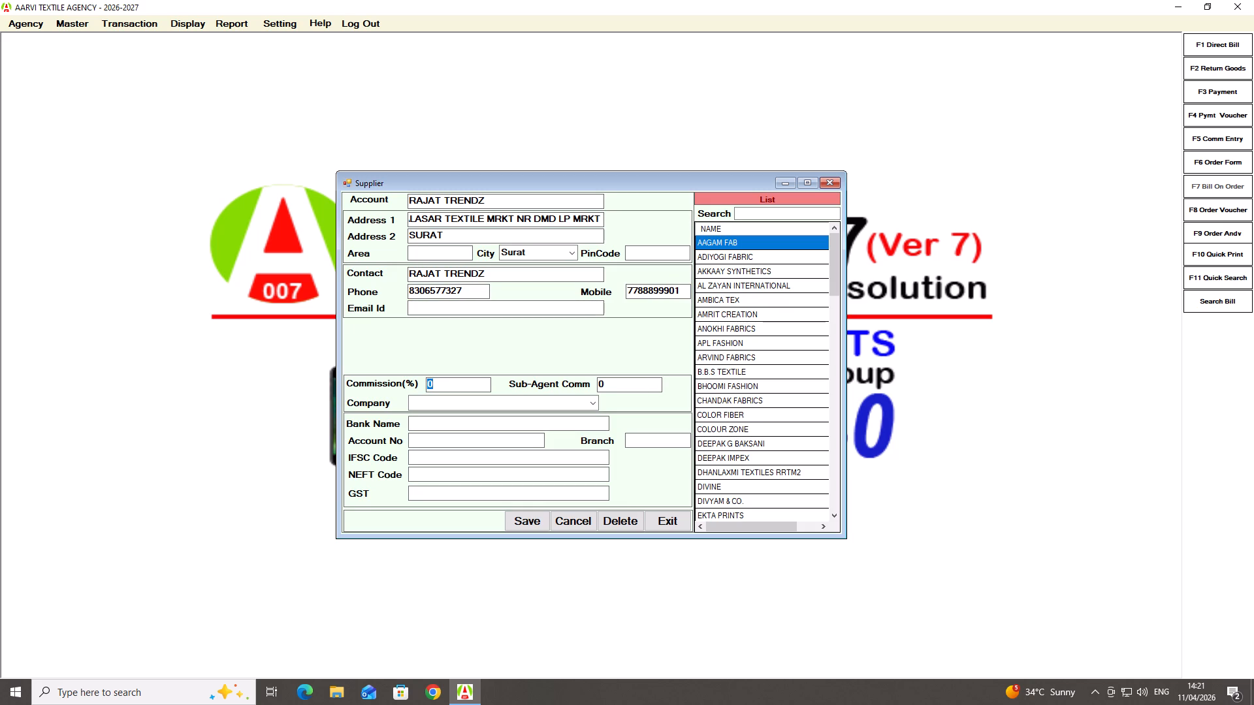
# Set RAJAT TRENDZ's commission to 2%, its sub-agent commission to 1, and its company to AARVI TEXTILE AGENCY.
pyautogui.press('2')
pyautogui.press('Return')
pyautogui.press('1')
pyautogui.press('Return')
pyautogui.press('Return')
pyautogui.press('Down')
pyautogui.press('Return')
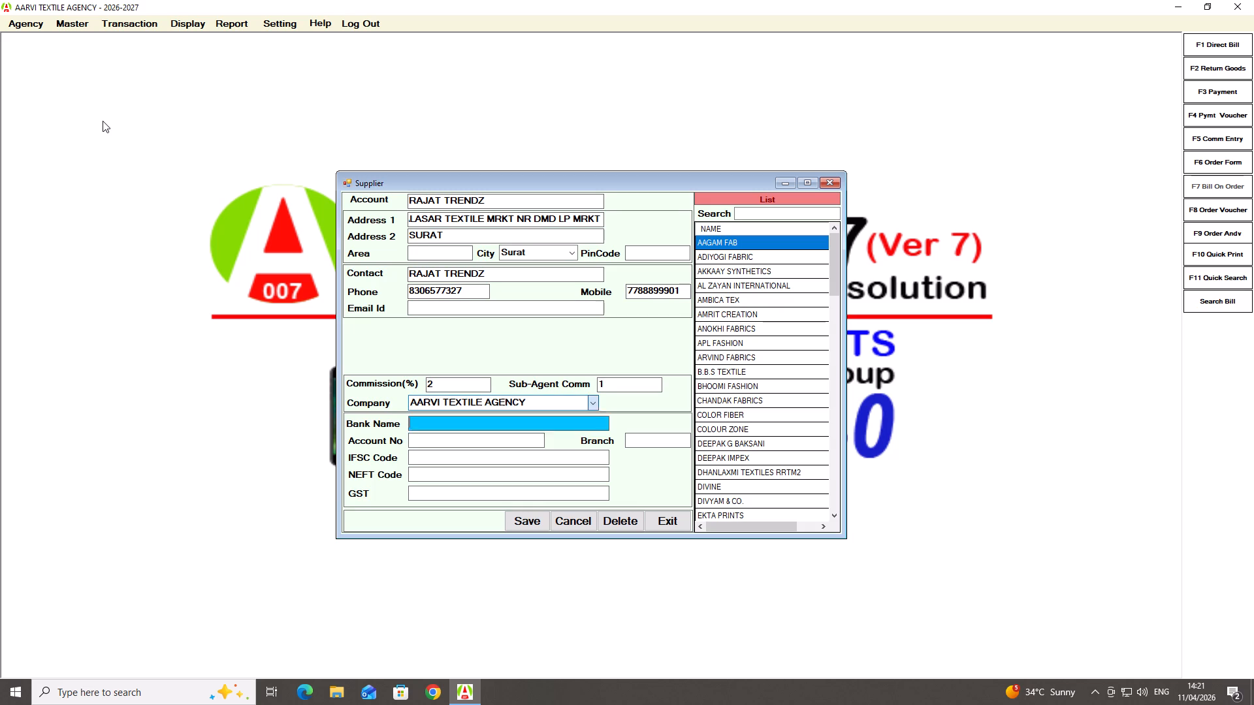
# Leave the bank and GST details blank and save the RAJAT TRENDZ supplier record.
pyautogui.press('Return')
pyautogui.press('Return')
pyautogui.press('Return')
pyautogui.press('Return')
pyautogui.press('Return')
pyautogui.press('Return')
pyautogui.press('Return')
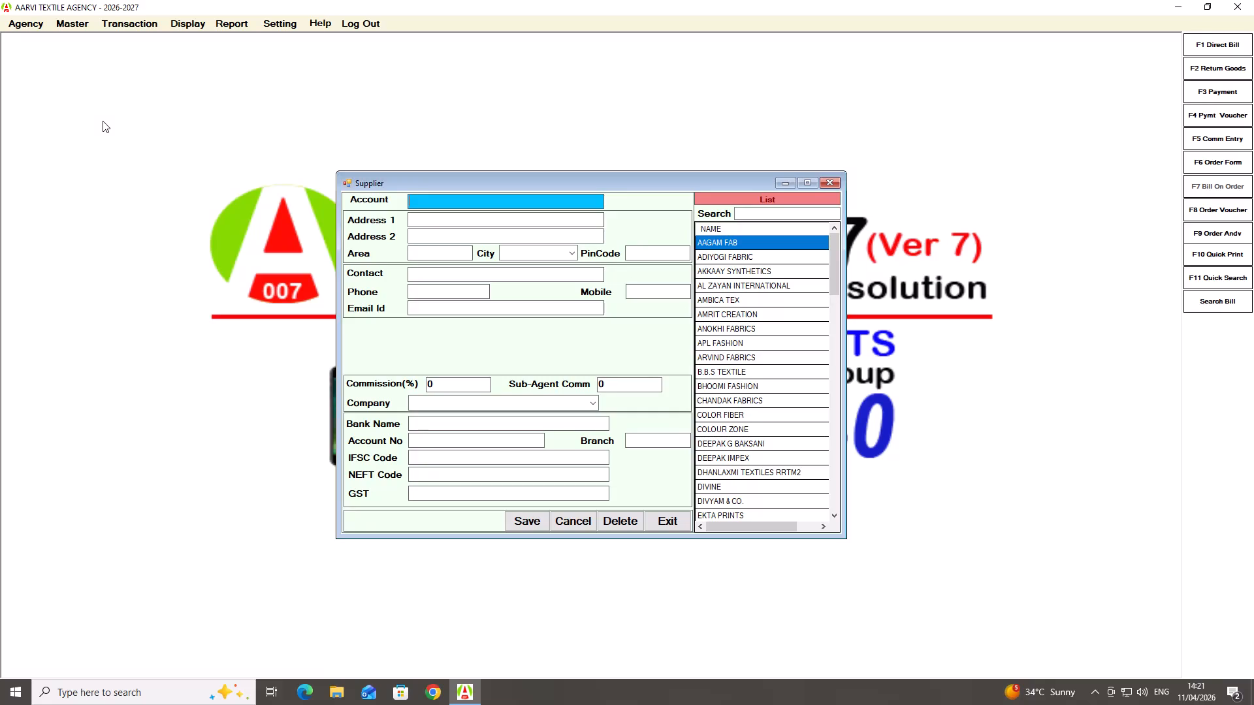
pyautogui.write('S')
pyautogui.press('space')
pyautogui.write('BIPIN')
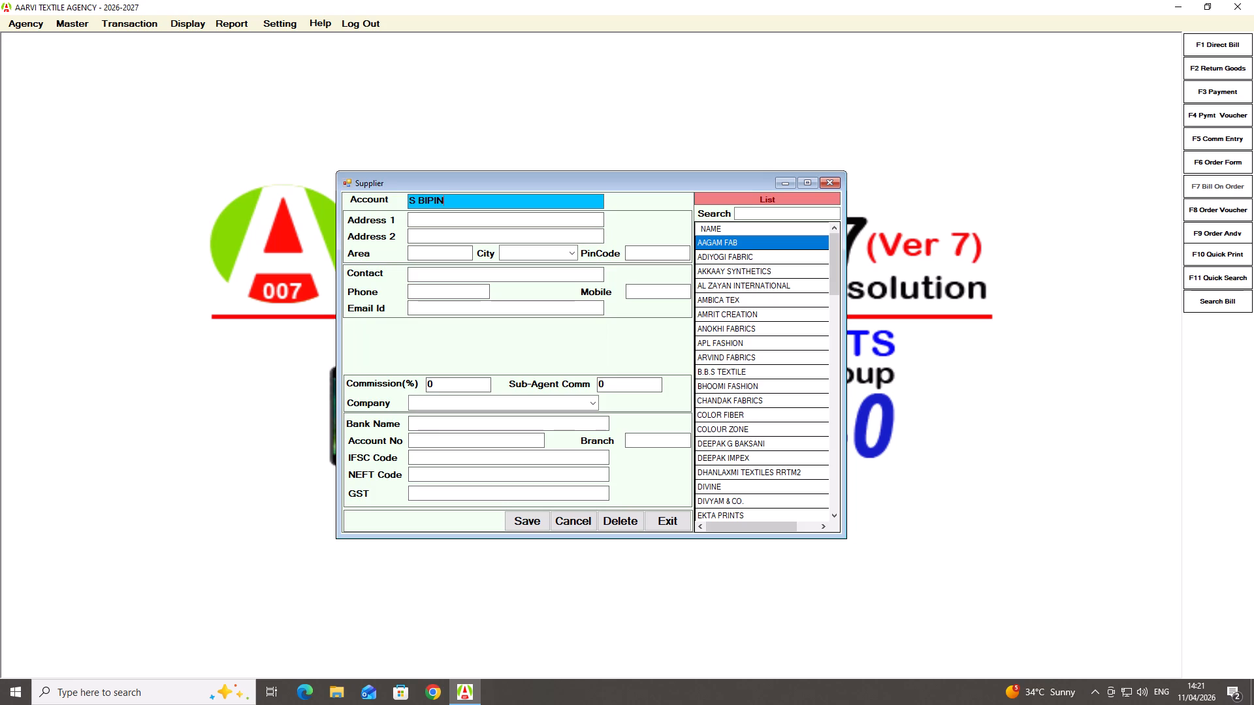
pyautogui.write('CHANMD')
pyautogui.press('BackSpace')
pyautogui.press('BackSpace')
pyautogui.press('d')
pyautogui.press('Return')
# Enter the new supplier's building, shop number and floor in the first address line.
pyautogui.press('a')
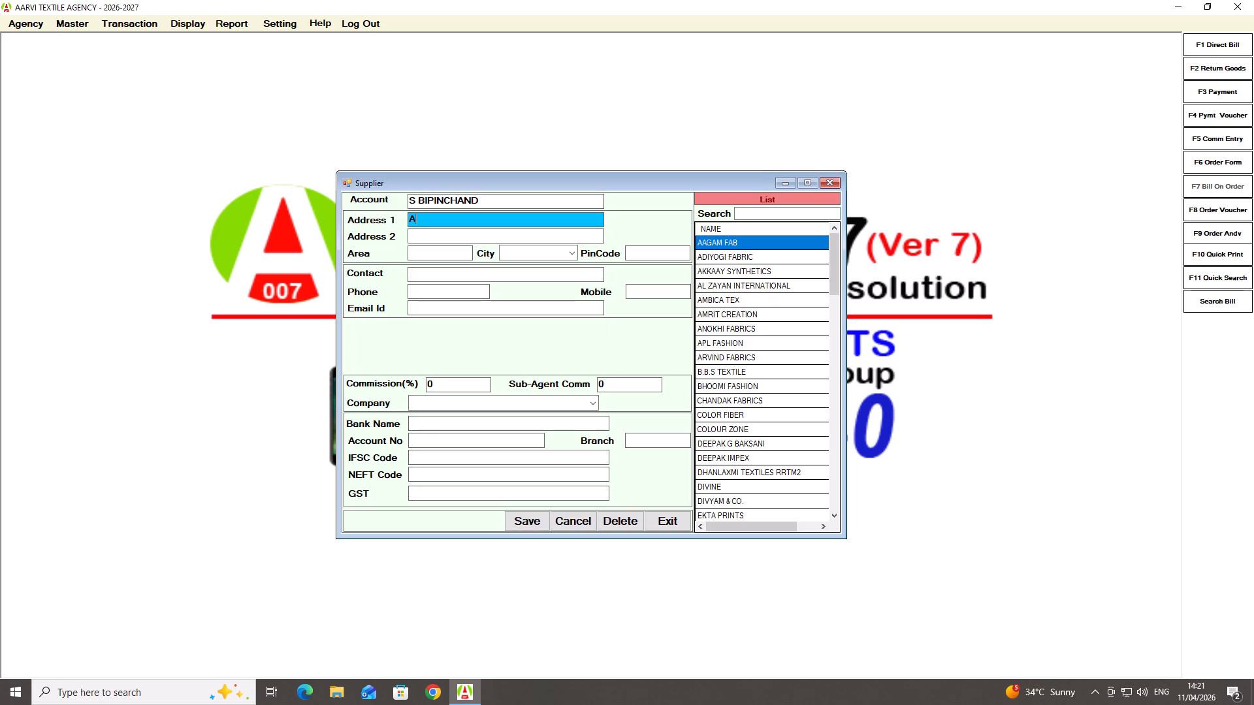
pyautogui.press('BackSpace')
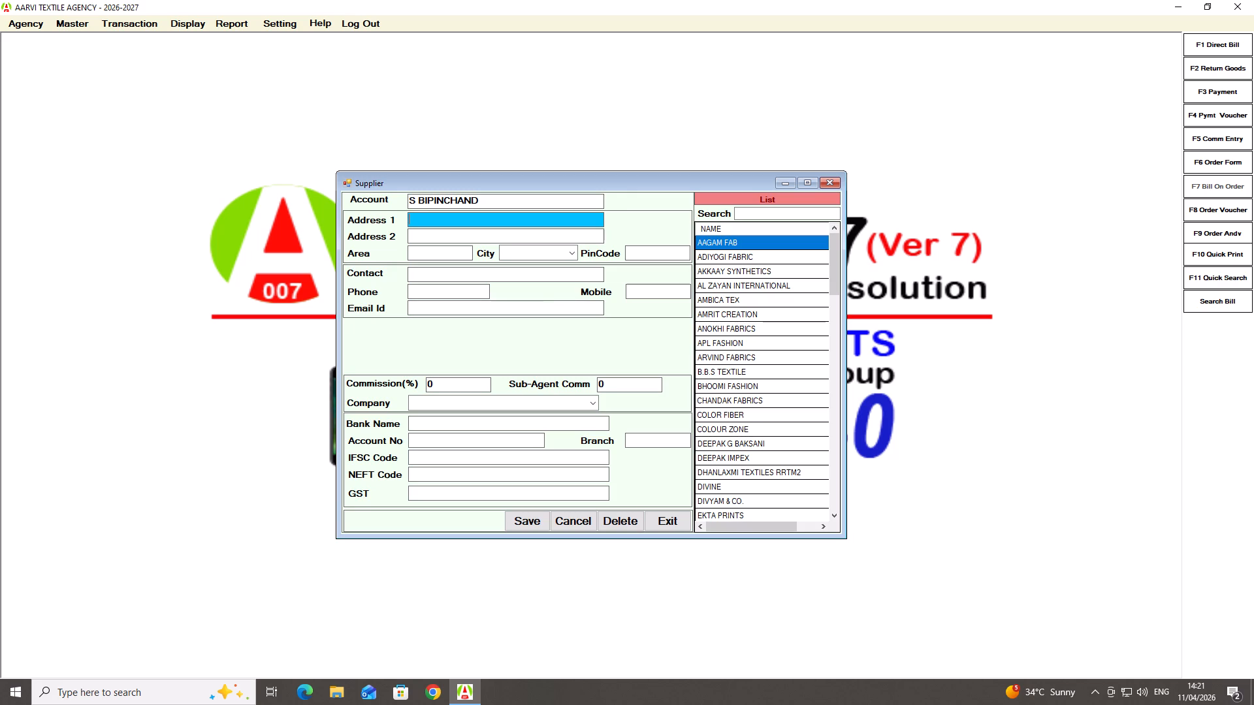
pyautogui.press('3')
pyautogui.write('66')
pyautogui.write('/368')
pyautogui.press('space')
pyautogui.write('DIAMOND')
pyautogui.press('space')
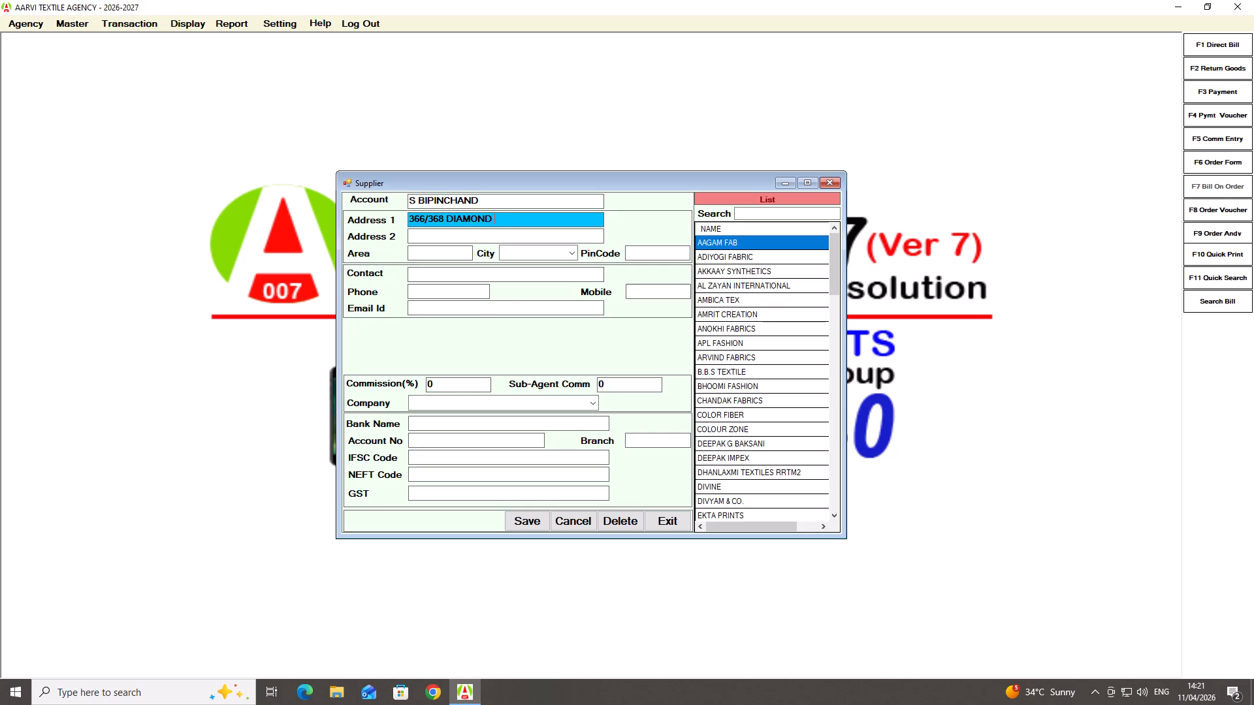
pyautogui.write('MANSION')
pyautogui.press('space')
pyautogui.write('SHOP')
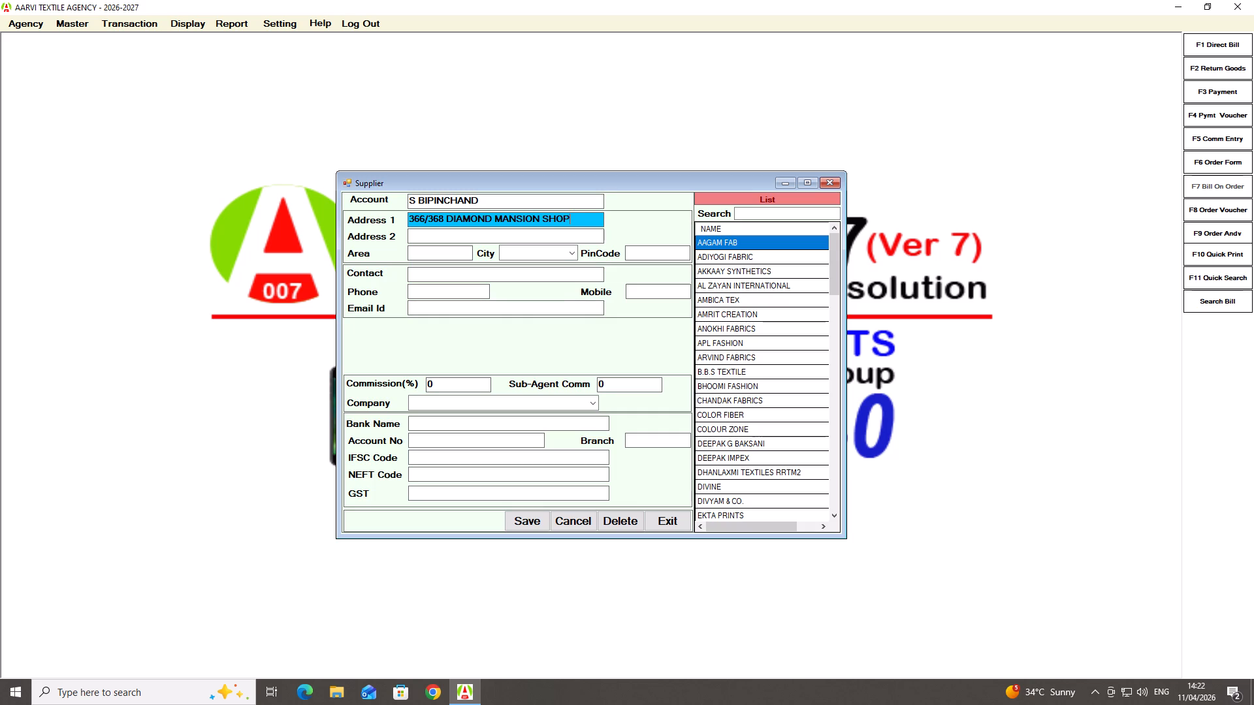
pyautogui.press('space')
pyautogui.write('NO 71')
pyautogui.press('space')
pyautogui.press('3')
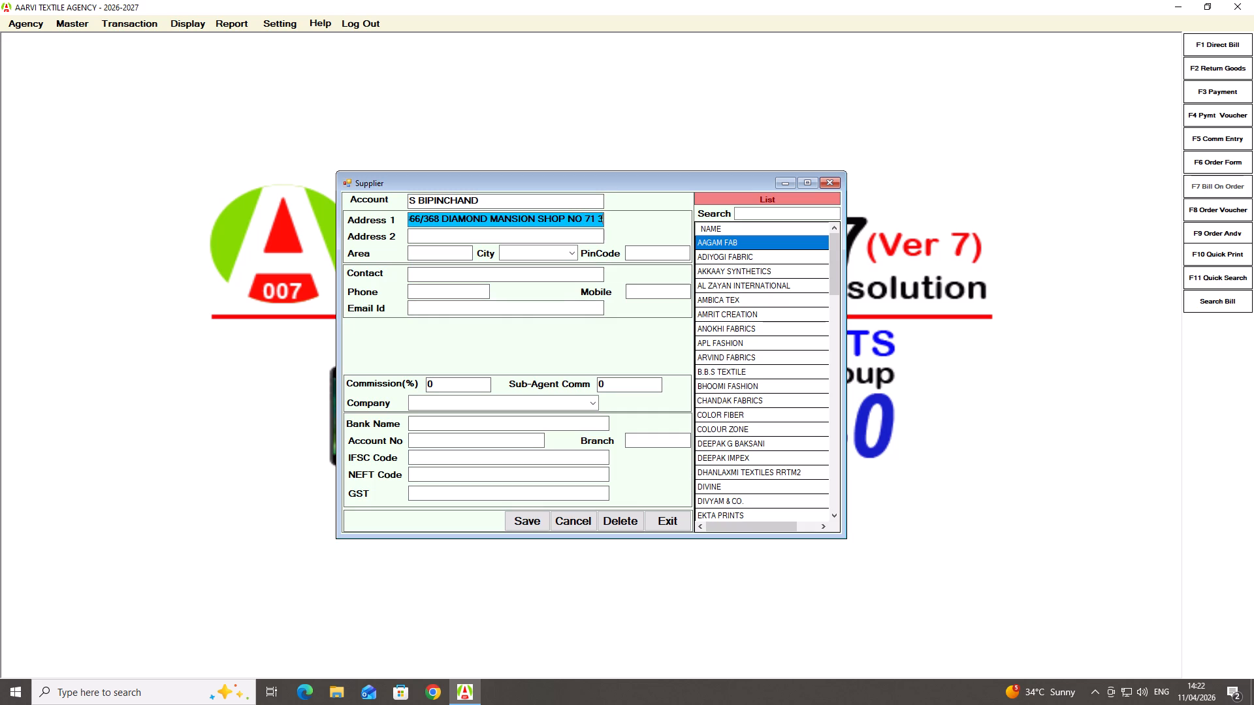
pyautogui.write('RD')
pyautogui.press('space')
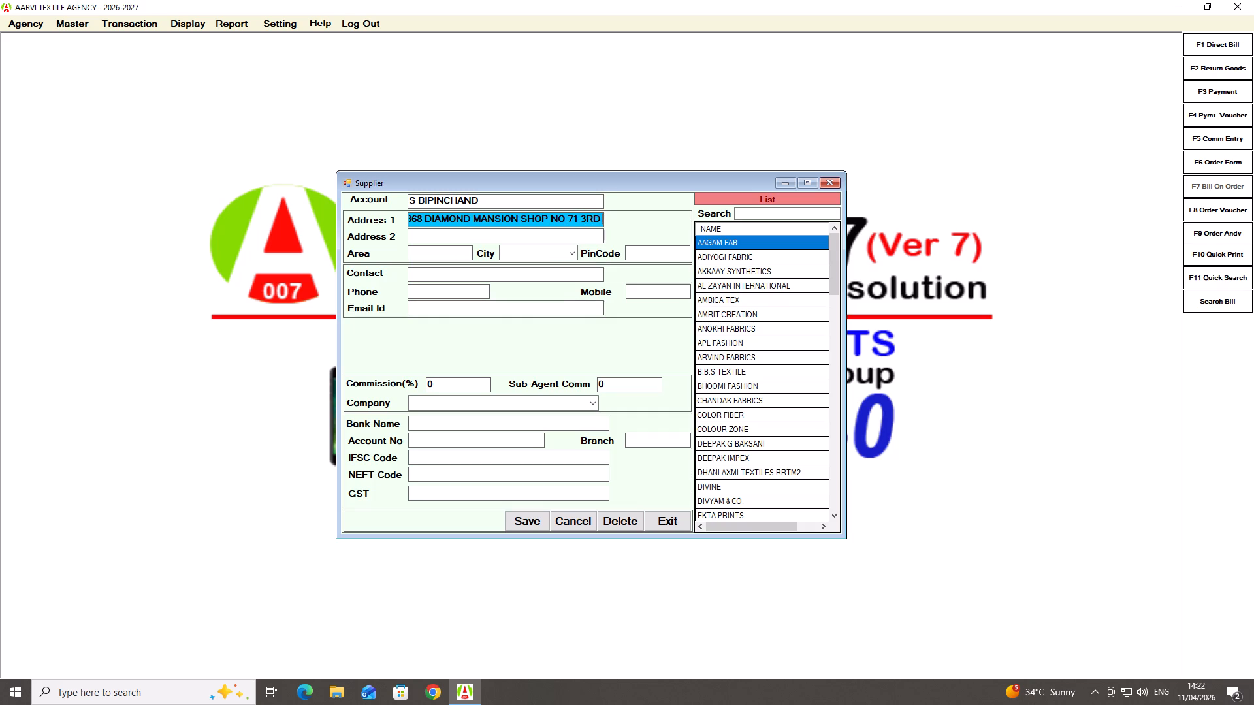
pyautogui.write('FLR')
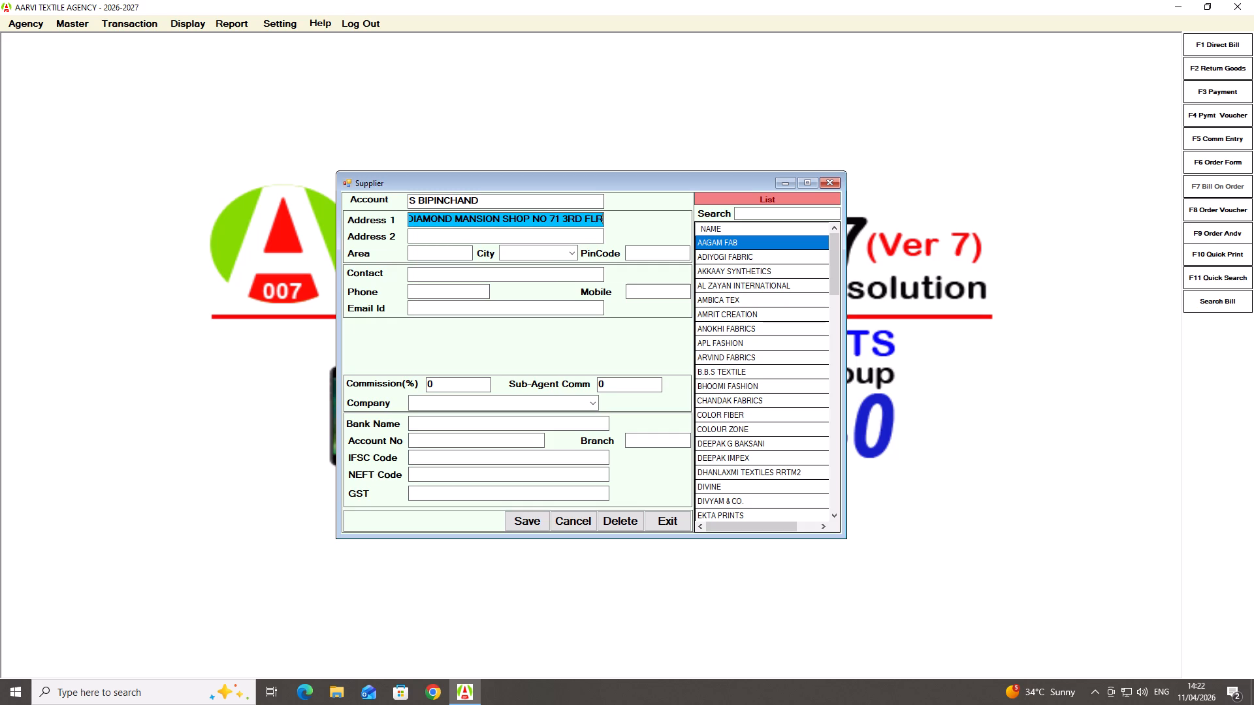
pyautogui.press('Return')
# Enter the new supplier's road and city in the second address line.
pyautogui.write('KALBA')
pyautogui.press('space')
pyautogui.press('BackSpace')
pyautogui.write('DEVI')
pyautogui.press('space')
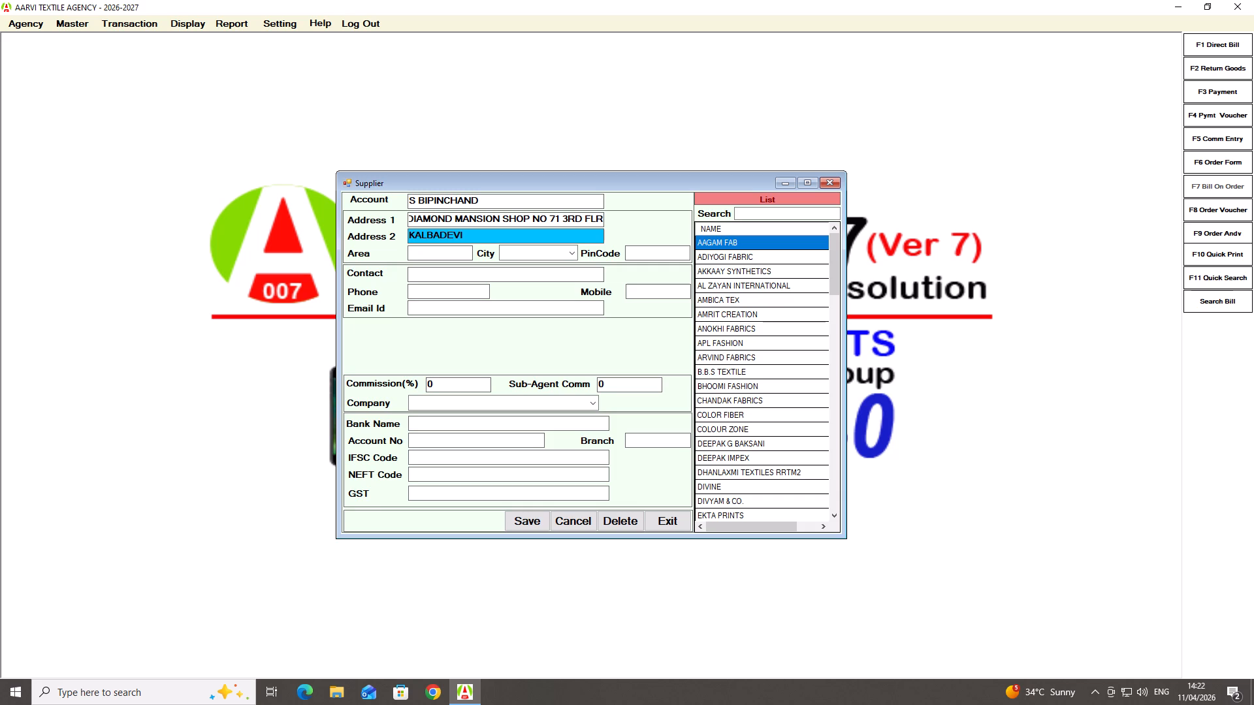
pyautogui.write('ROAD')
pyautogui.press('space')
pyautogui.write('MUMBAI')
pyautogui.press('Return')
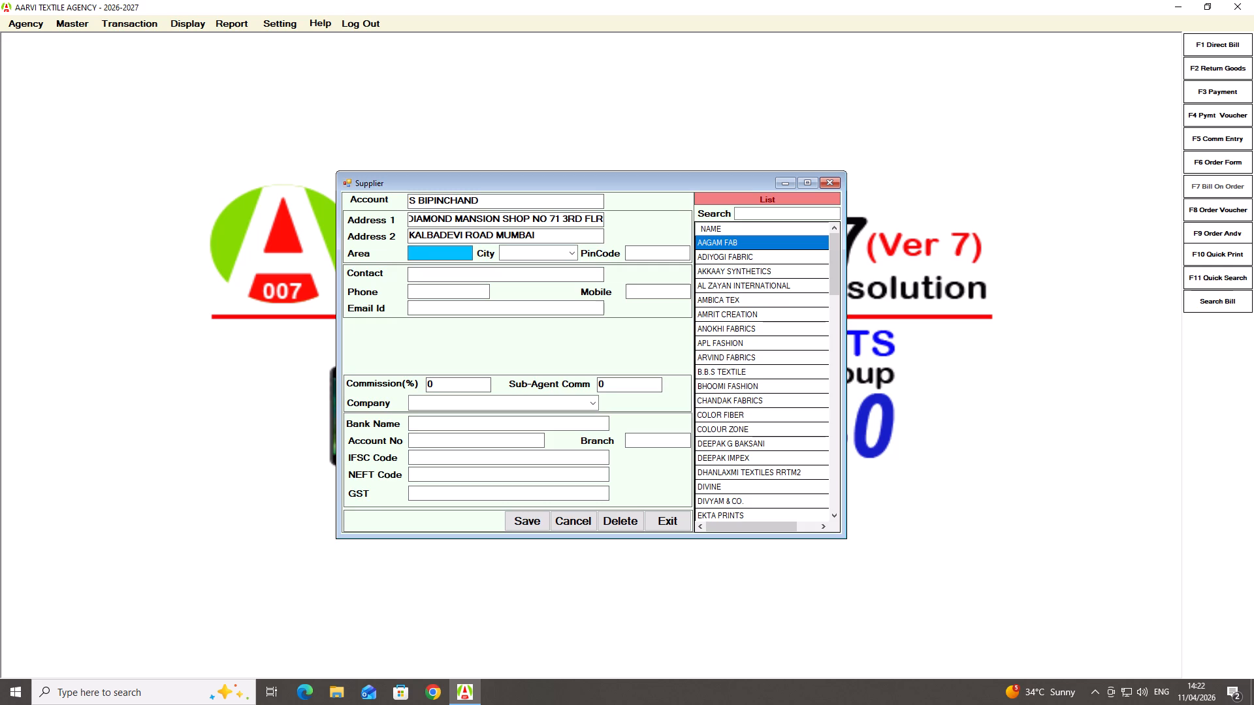
# Set the supplier's area to KALBADEVI and its city to Mumbai, leaving the pin code blank.
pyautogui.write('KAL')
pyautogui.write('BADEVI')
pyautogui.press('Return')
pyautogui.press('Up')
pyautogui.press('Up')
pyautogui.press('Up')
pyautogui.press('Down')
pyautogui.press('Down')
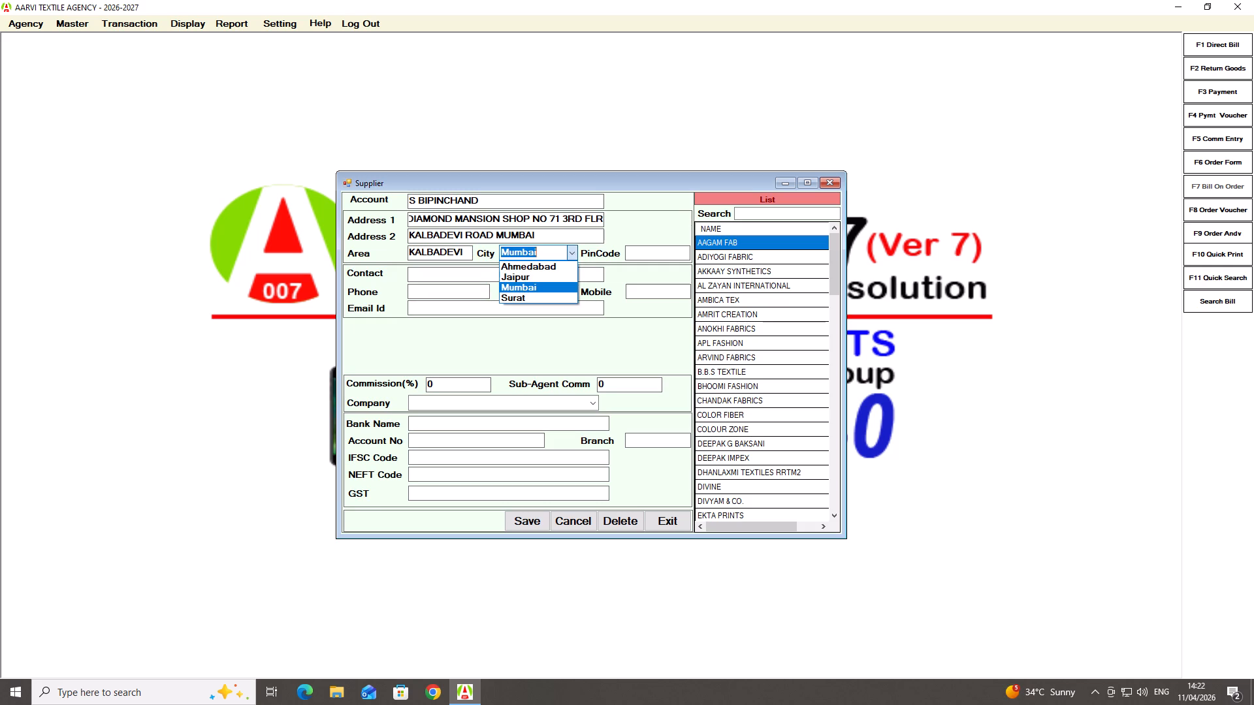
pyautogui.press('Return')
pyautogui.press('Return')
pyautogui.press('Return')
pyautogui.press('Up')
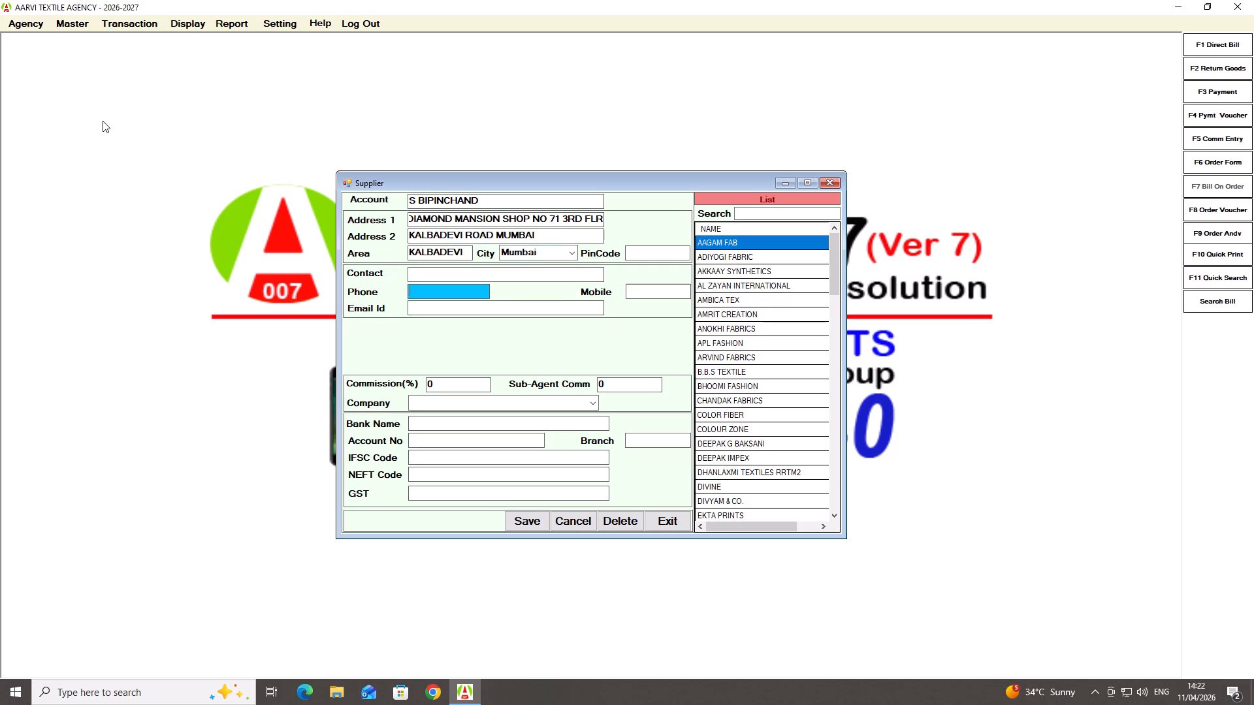
# Enter the supplier's own account name in its contact field.
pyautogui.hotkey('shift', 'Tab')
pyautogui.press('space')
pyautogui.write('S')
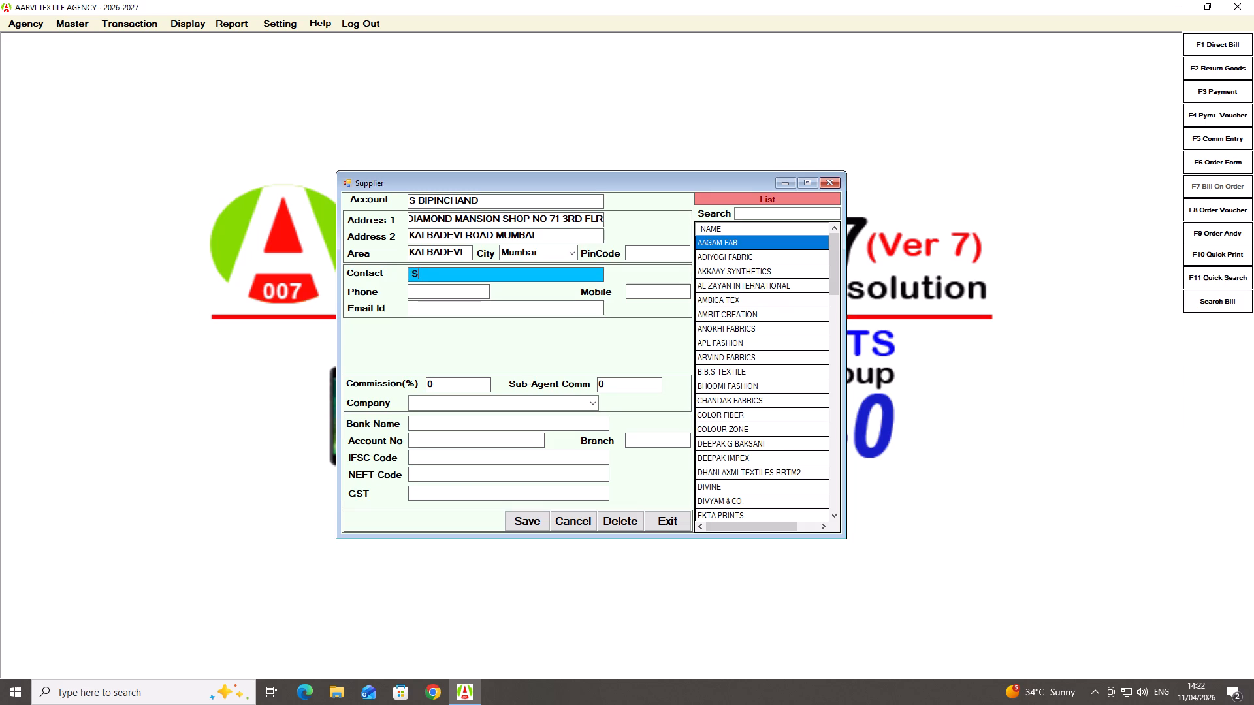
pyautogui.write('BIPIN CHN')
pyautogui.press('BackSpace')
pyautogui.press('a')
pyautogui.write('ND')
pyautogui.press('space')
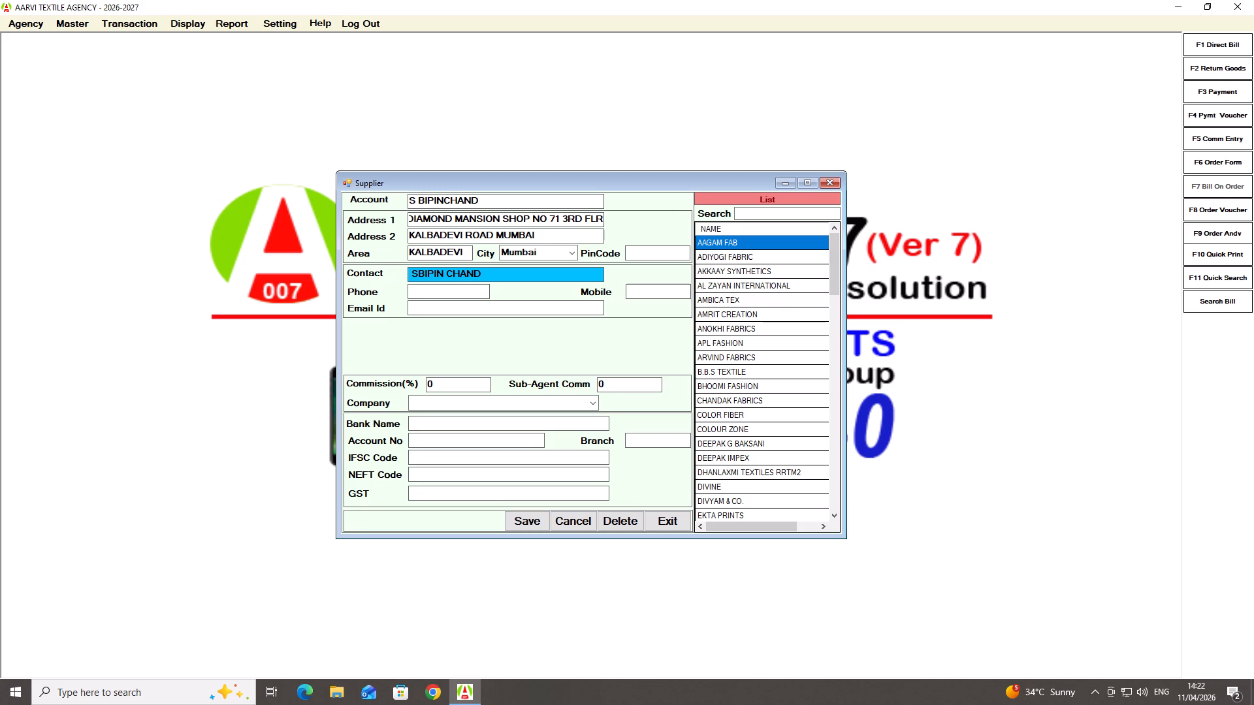
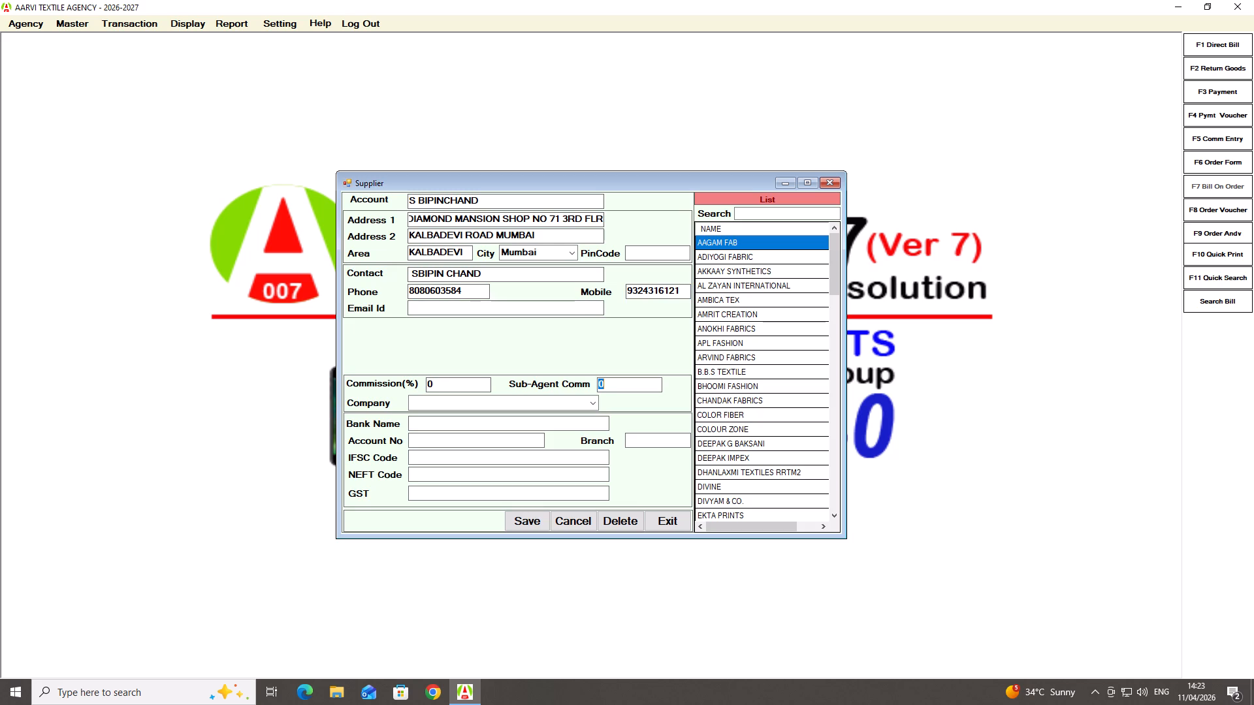
# Set the supplier's commission to 2% and its sub-agent commission to 1.
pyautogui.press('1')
pyautogui.press('BackSpace')
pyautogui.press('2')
pyautogui.press('Return')
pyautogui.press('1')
pyautogui.press('Return')
# Assign the supplier to AARVI TEXTILE AGENCY, leave bank and GST details blank, save the record and close the form.
pyautogui.press('Down')
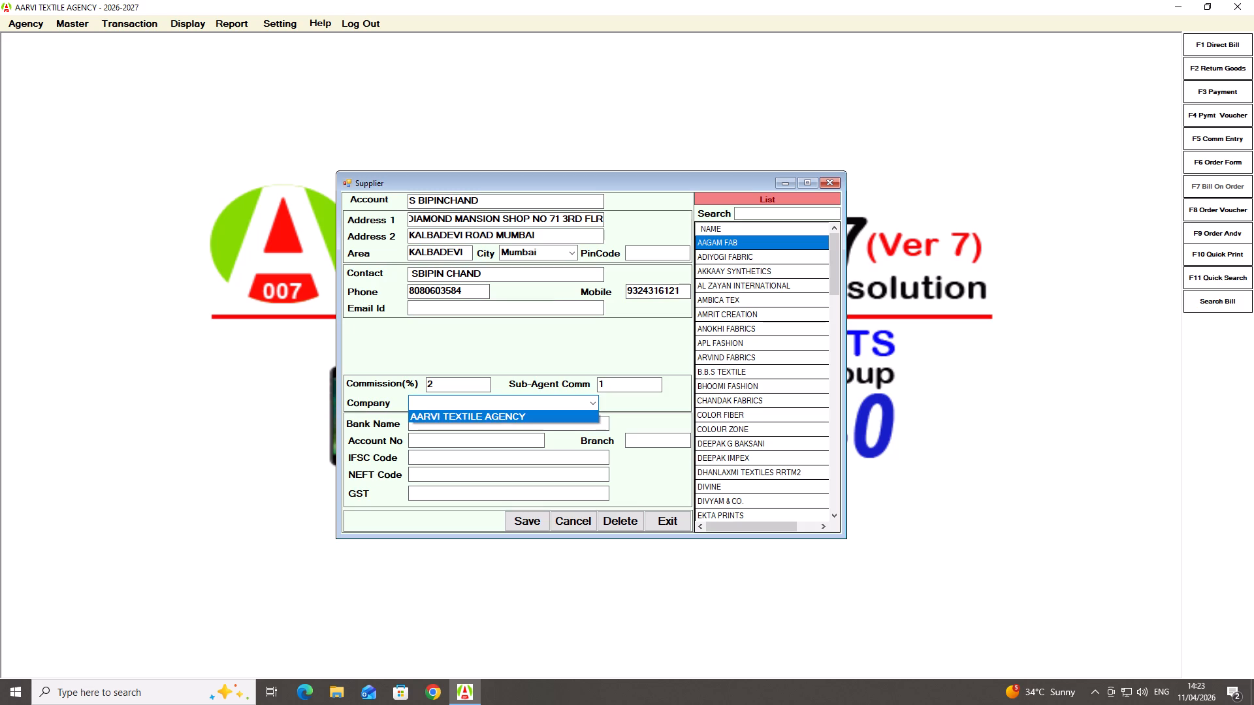
pyautogui.press('Return')
pyautogui.press('Return')
pyautogui.press('Return')
pyautogui.press('Return')
pyautogui.press('Return')
pyautogui.press('Return')
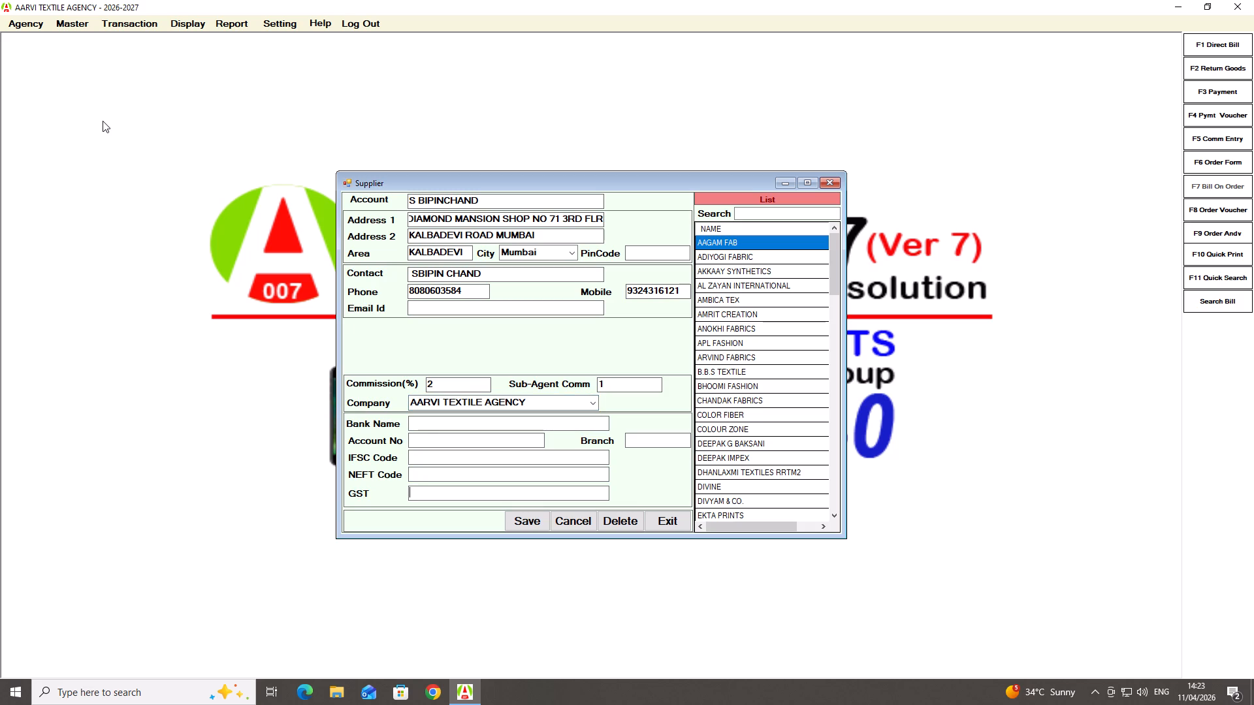
pyautogui.press('Return')
pyautogui.press('Return')
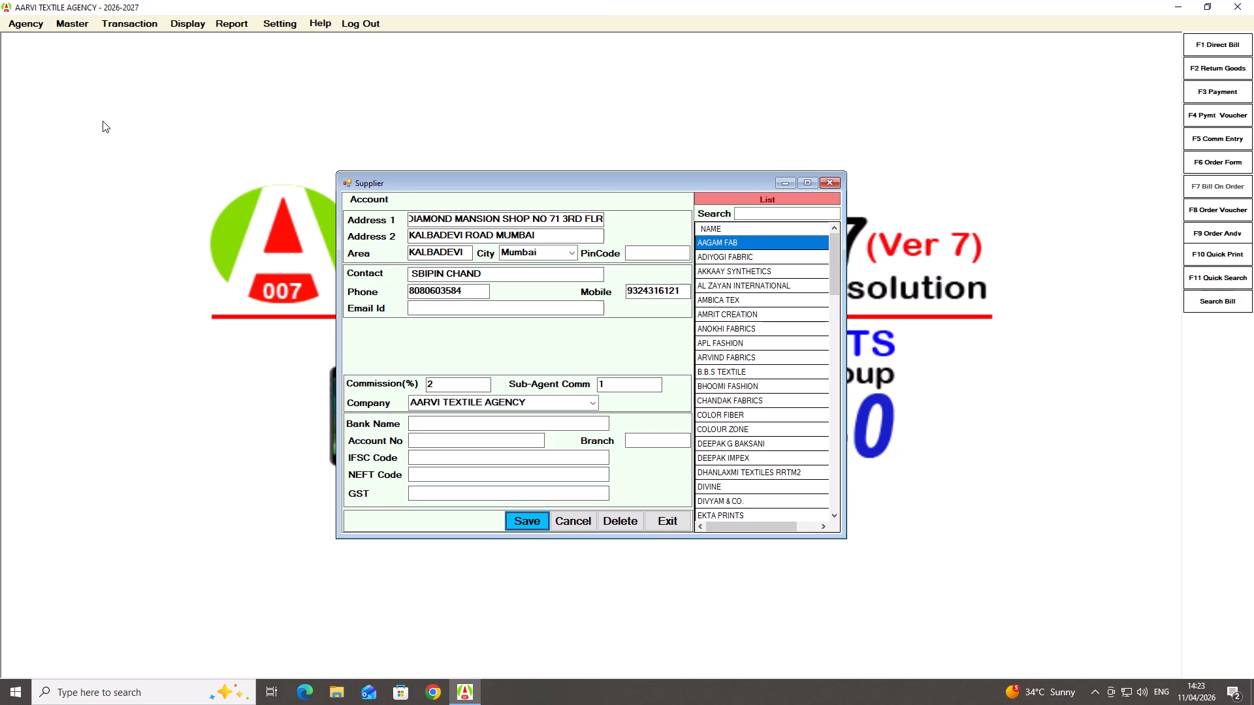
pyautogui.press('Escape')
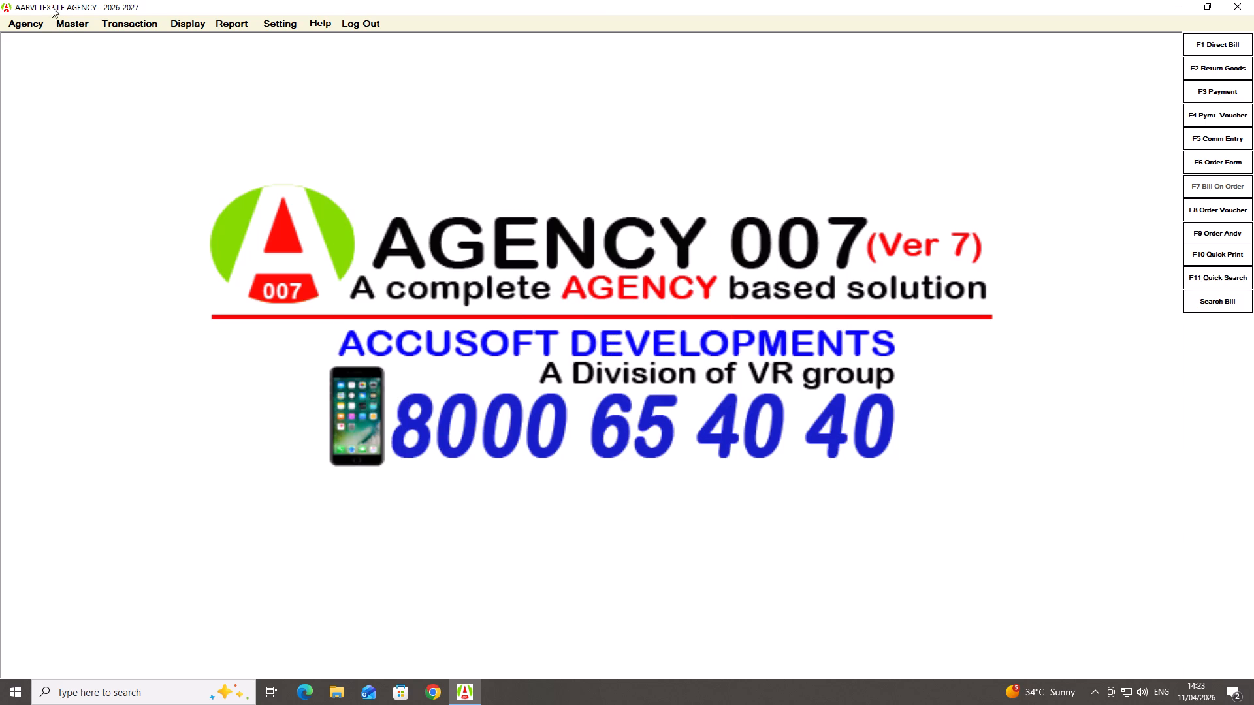
# Start a new party record with the account name k raj creation.
pyautogui.click(67, 26)
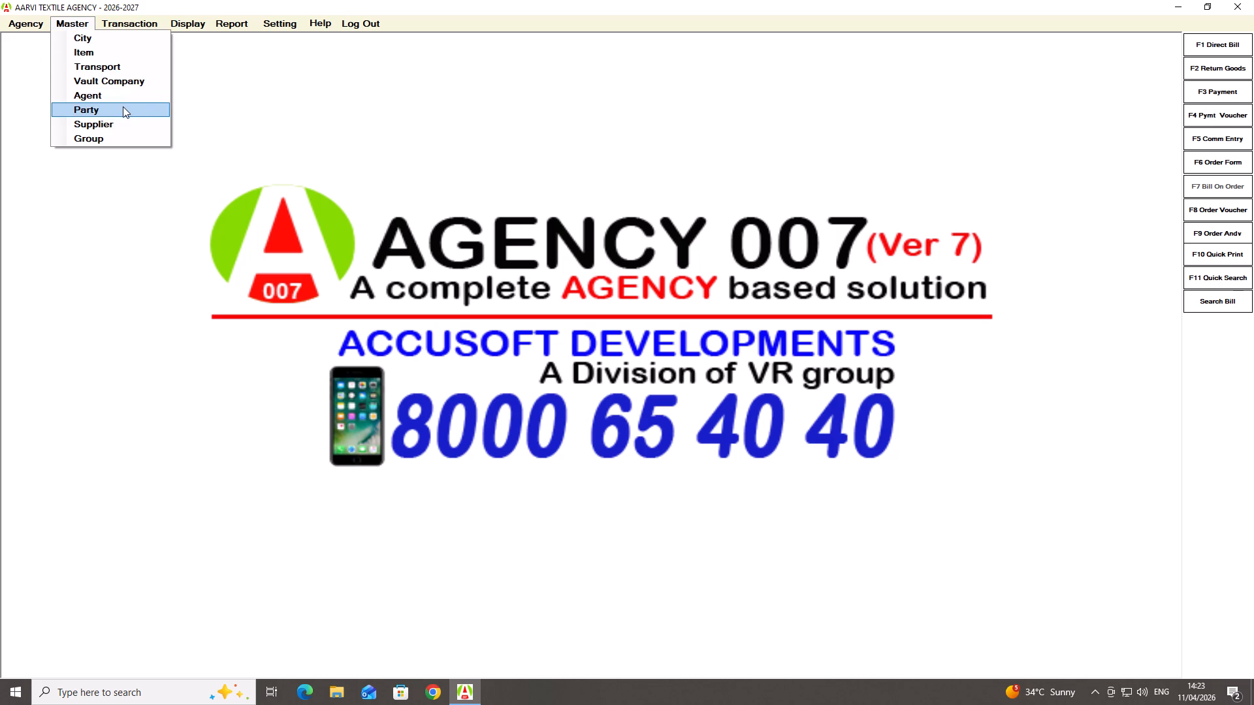
pyautogui.click(107, 114)
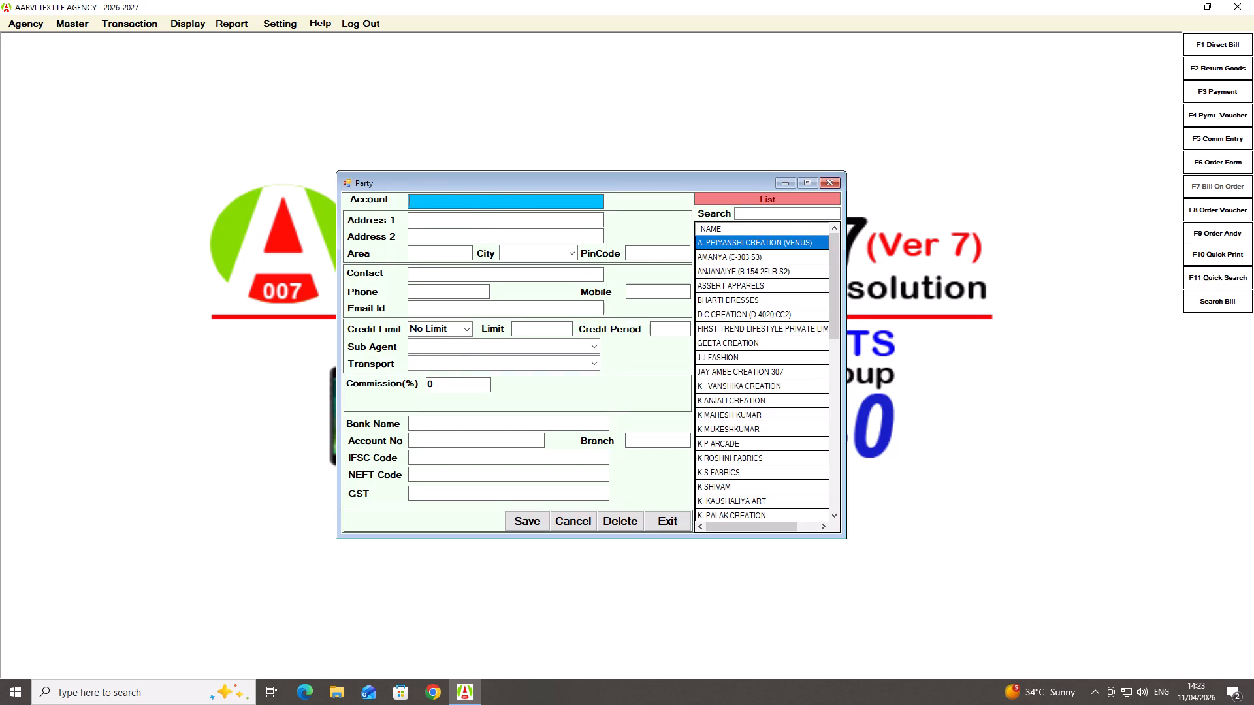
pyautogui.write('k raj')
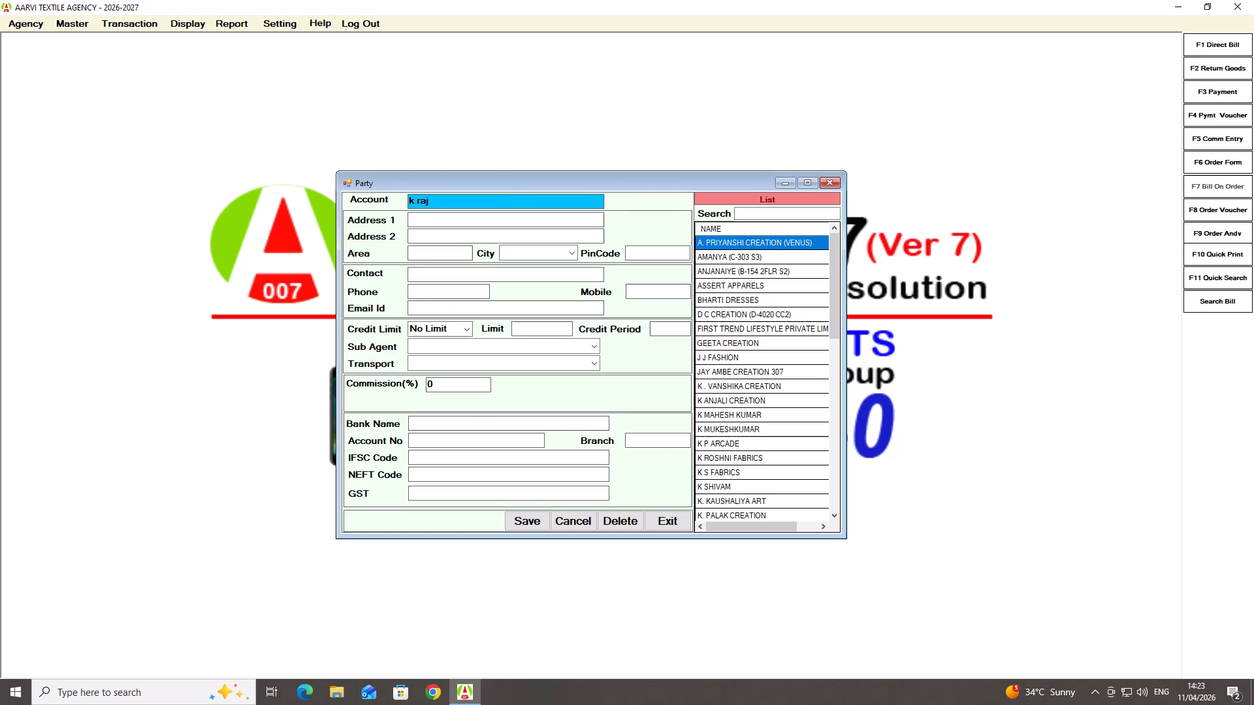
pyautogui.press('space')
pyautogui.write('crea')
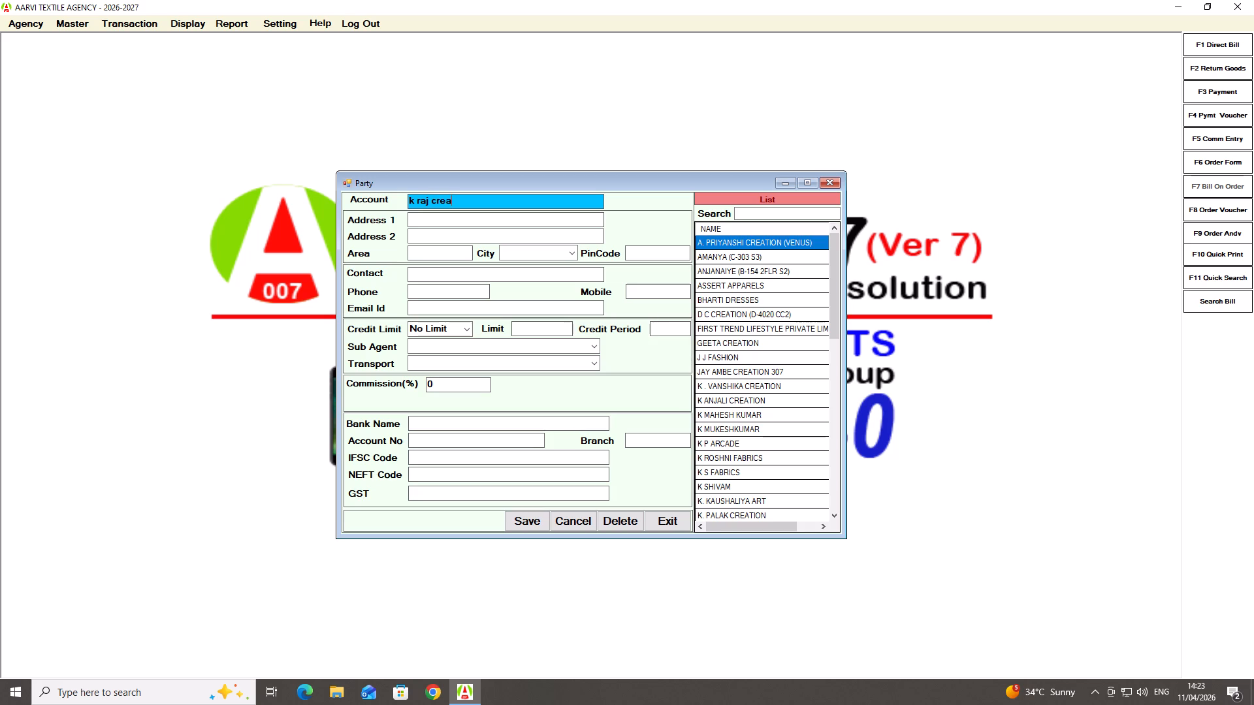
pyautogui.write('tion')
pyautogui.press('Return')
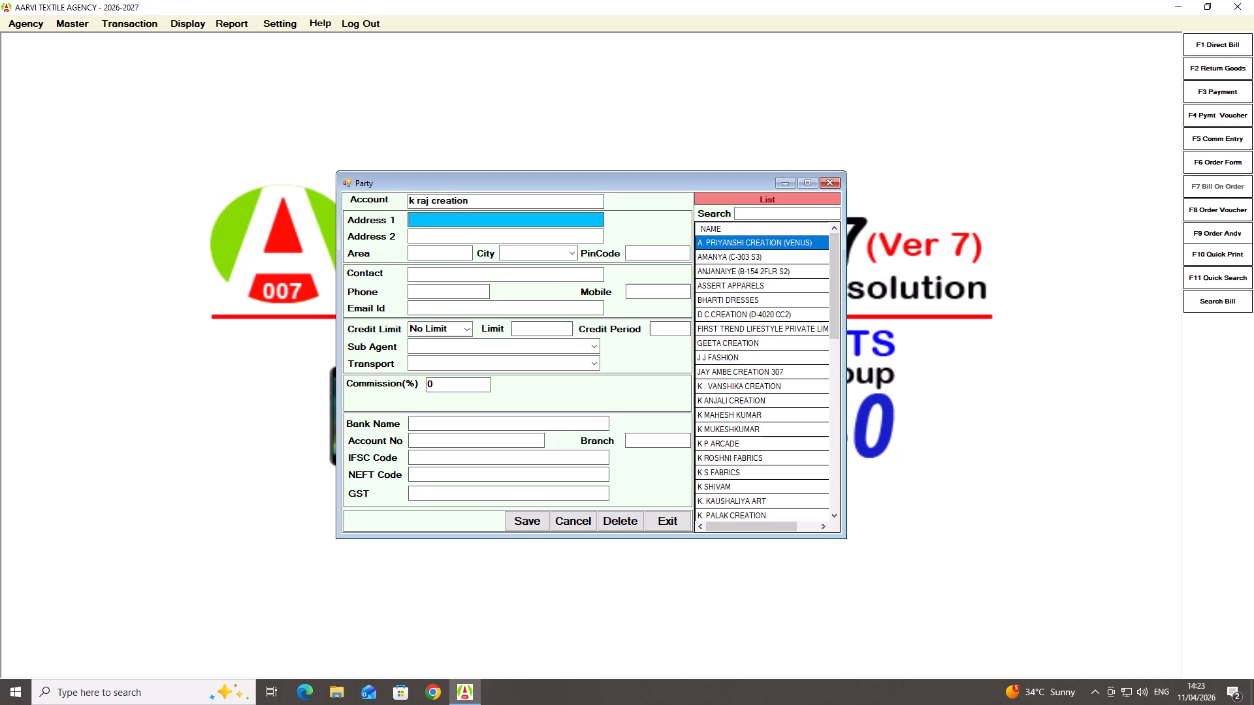
# Enter the new party's unit number, floor and market name in the first address line.
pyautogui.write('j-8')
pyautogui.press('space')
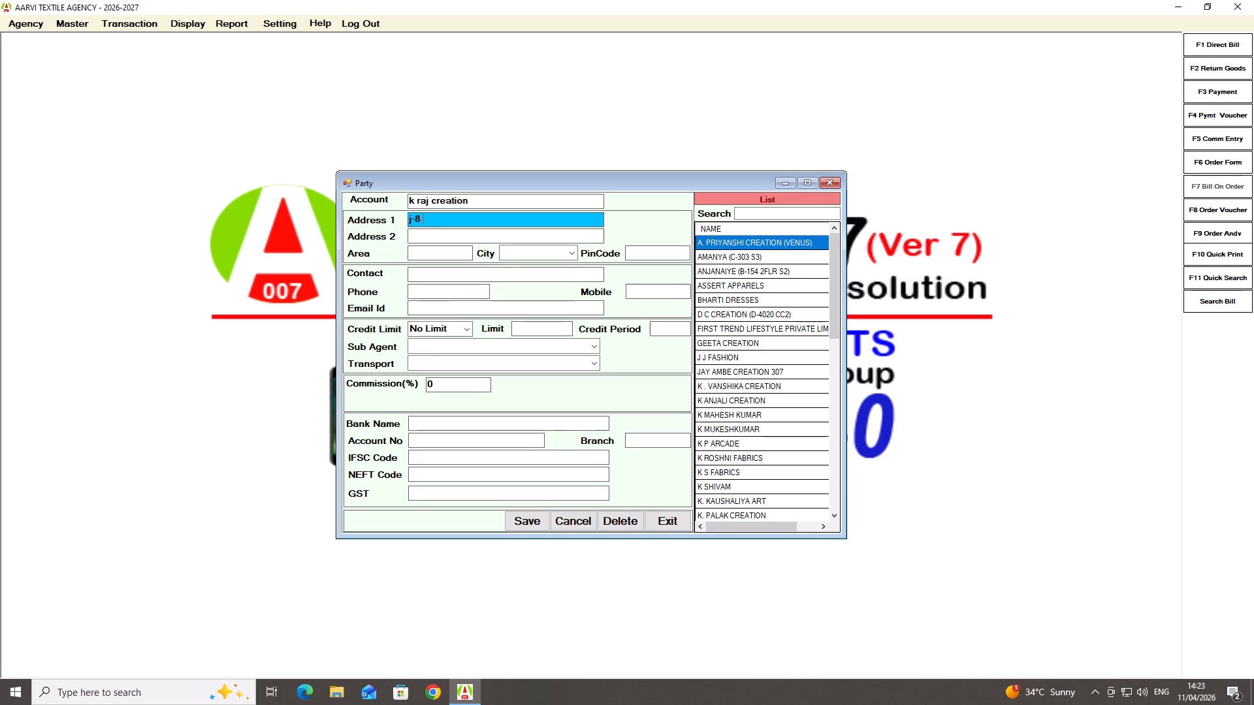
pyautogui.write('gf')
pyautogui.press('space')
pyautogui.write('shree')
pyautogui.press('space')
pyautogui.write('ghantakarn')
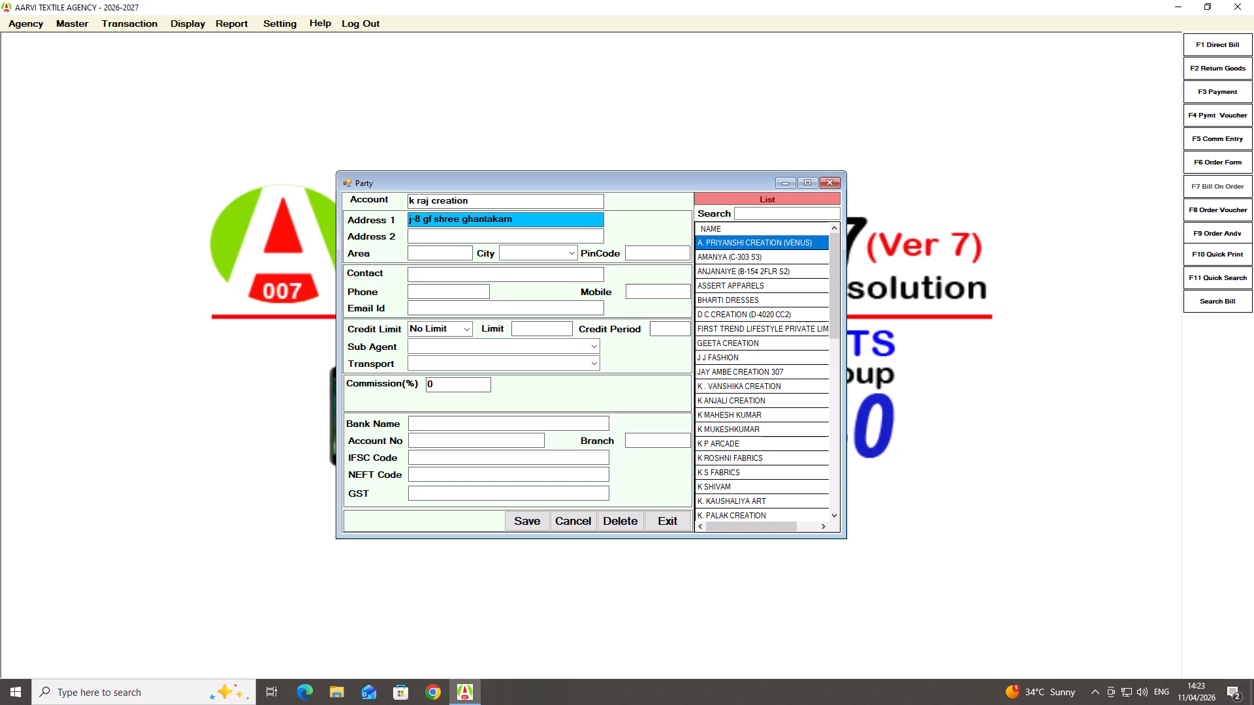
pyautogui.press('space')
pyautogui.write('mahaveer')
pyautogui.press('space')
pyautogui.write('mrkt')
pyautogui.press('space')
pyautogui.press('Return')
# Enter the new party's locality and city in the second address line.
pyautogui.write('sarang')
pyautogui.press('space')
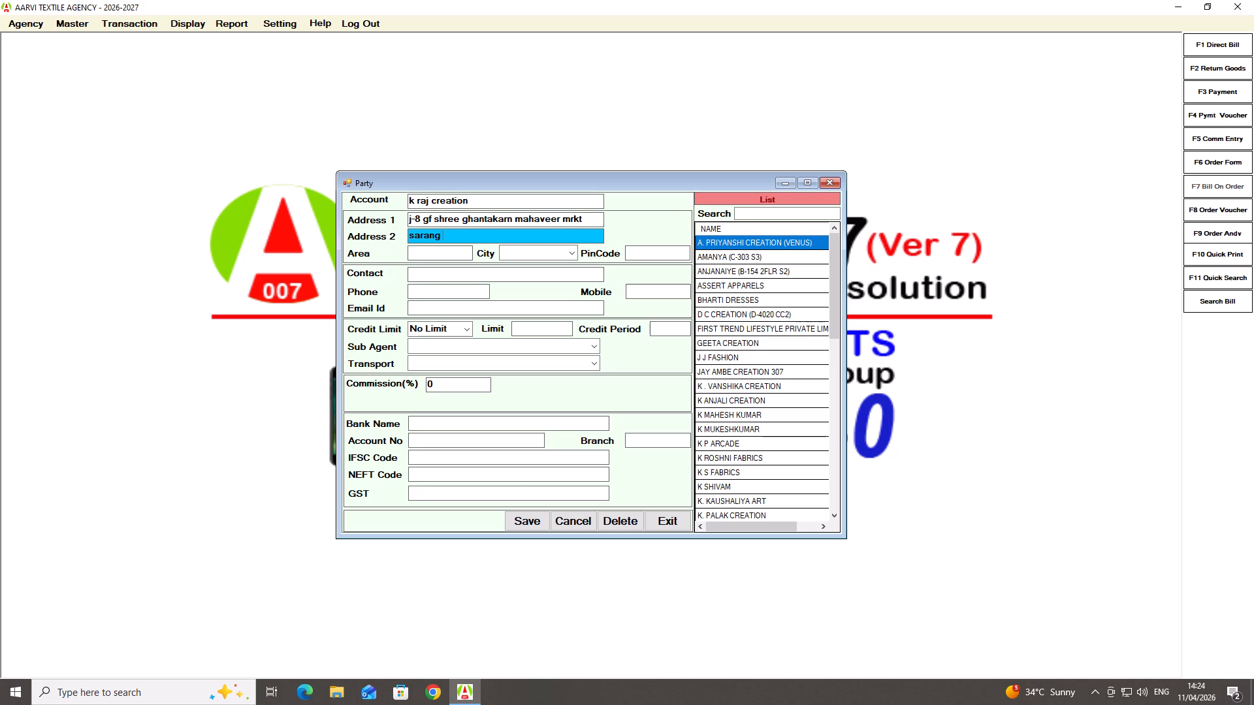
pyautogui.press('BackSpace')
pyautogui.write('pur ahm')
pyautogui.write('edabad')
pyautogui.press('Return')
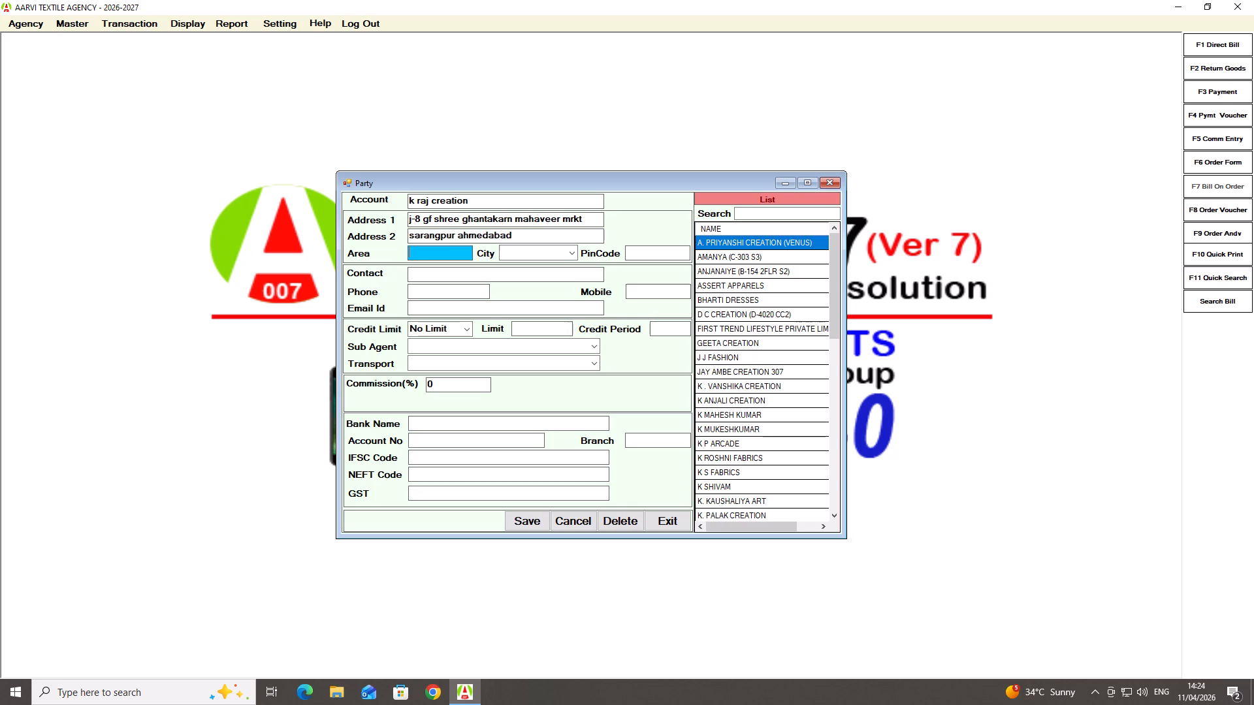
# Set the party's area to sarangpur and its city to Ahmedabad, leaving the pin code blank.
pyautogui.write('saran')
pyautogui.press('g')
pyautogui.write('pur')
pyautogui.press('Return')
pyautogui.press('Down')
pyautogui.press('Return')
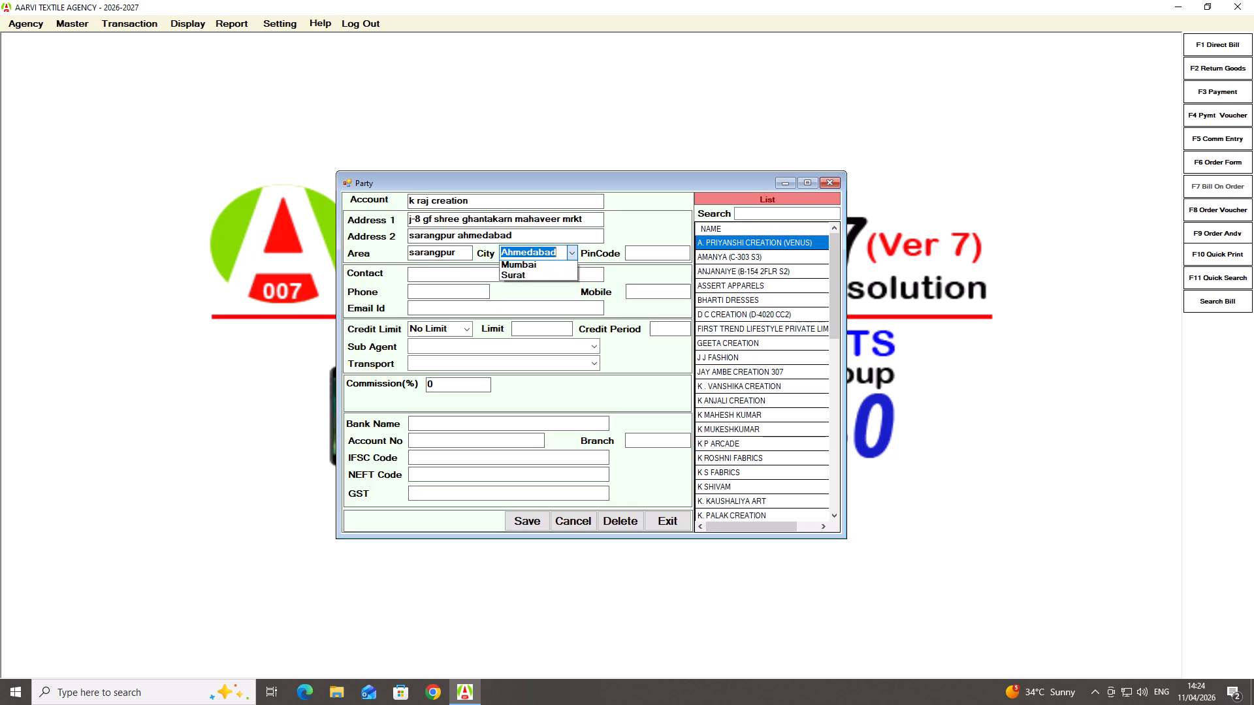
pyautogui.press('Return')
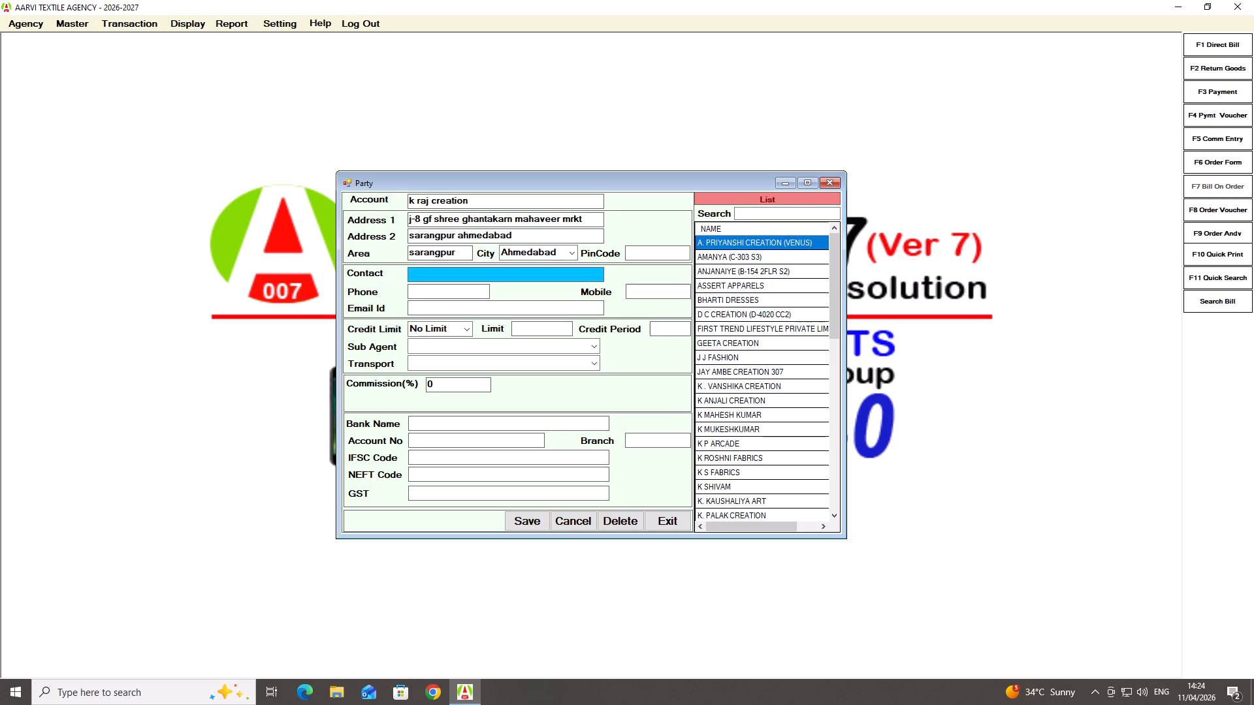
# Enter k raj creation as the party's contact, leaving phone, mobile, email and credit period blank with No Limit credit.
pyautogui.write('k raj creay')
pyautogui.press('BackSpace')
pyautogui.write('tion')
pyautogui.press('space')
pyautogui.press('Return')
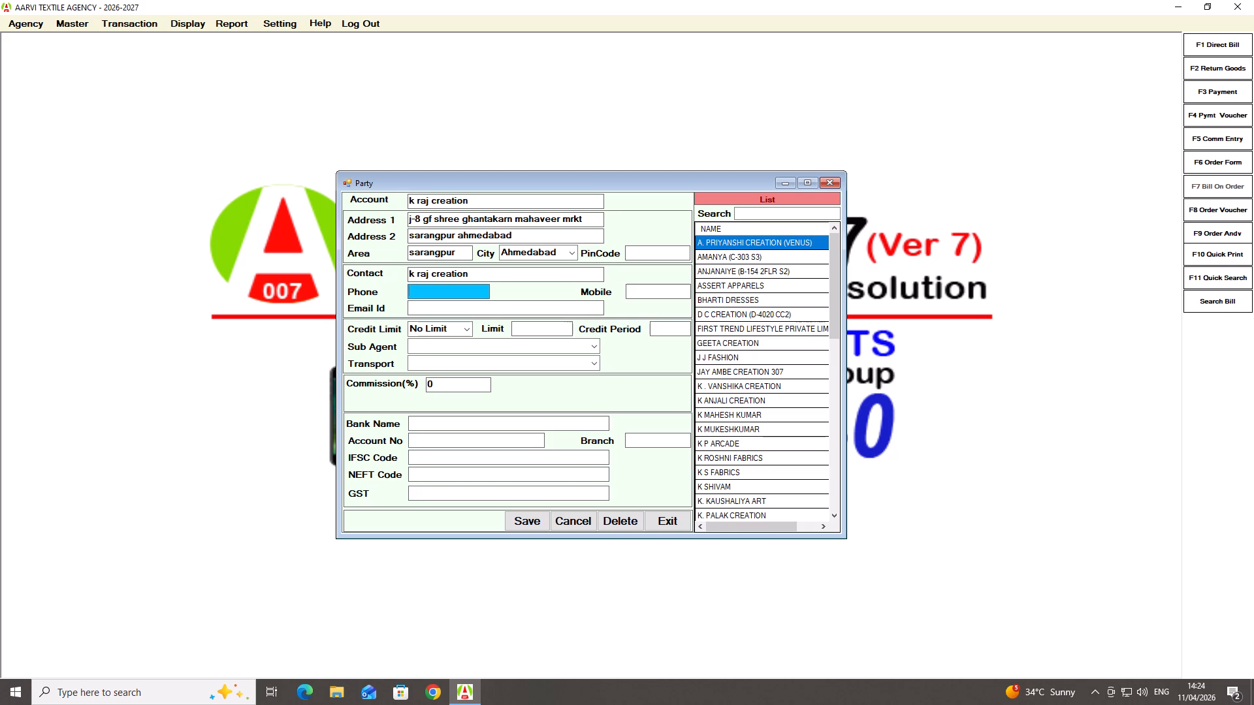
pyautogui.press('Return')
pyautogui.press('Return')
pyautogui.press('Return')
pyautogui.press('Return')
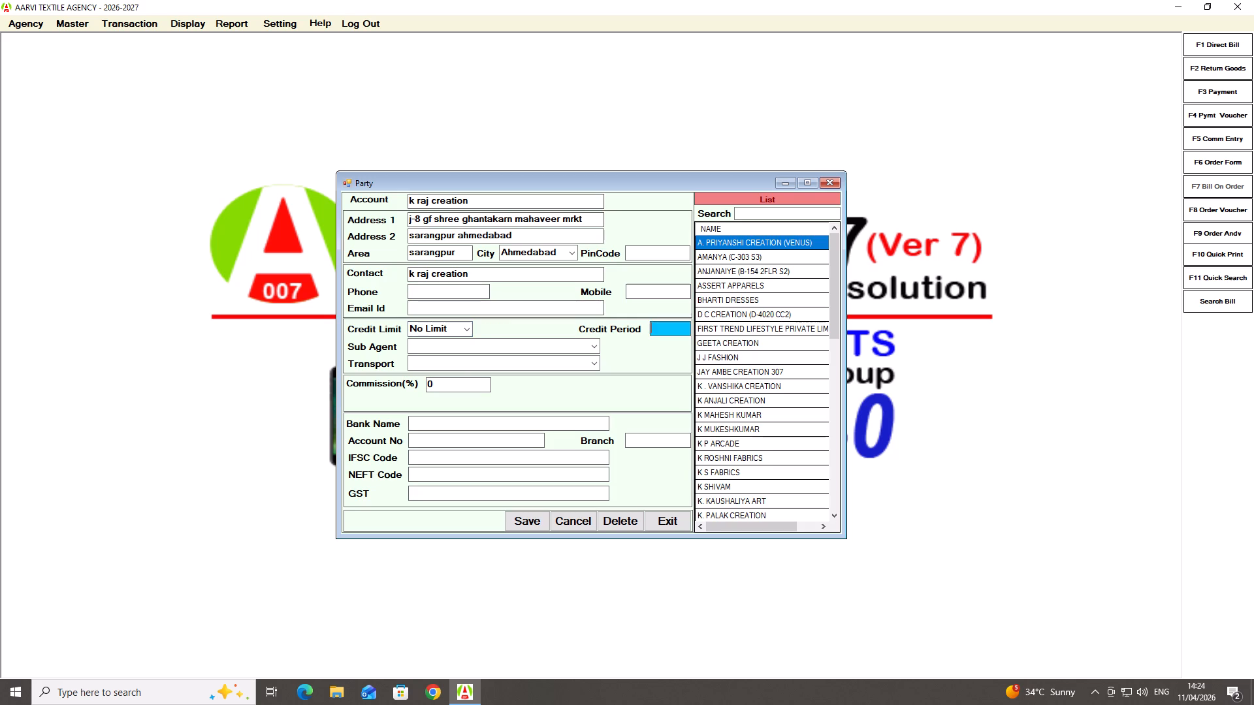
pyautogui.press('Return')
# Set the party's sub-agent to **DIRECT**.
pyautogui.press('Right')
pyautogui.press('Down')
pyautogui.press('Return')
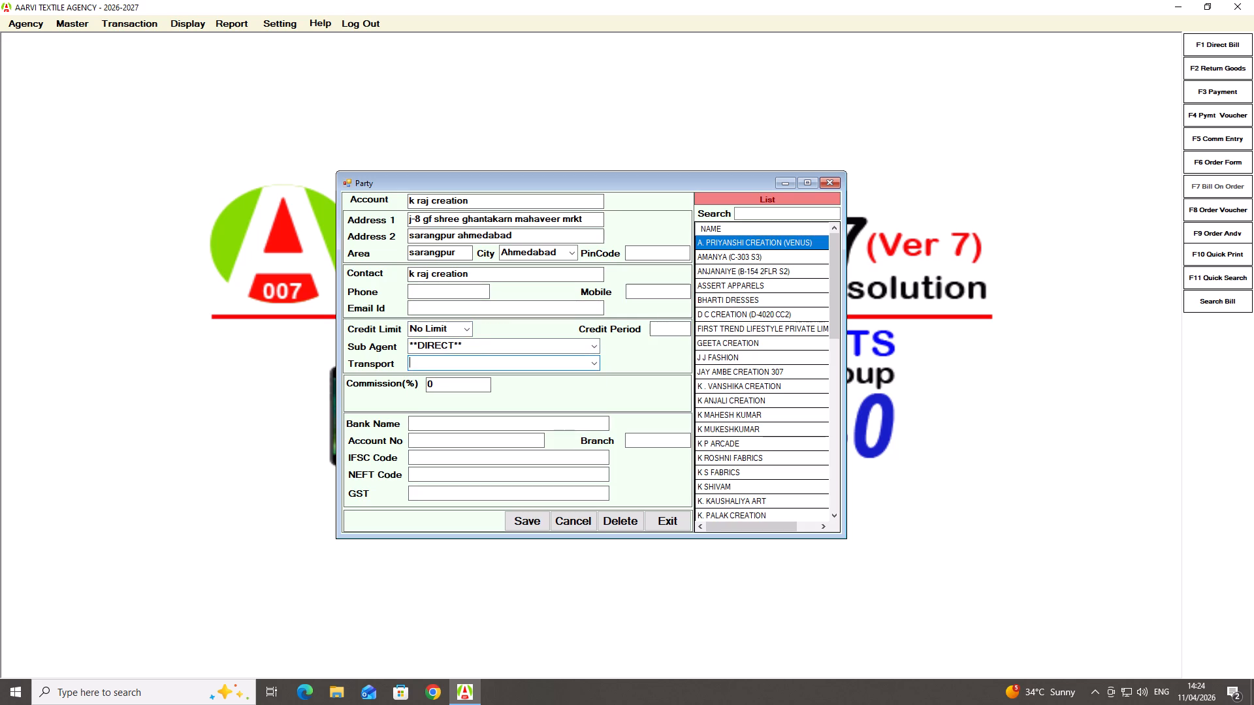
# Assign the last listed agent as the party's sub-agent and SHREE KRISHNA ROADLINE as its transport, keeping commission at 0.
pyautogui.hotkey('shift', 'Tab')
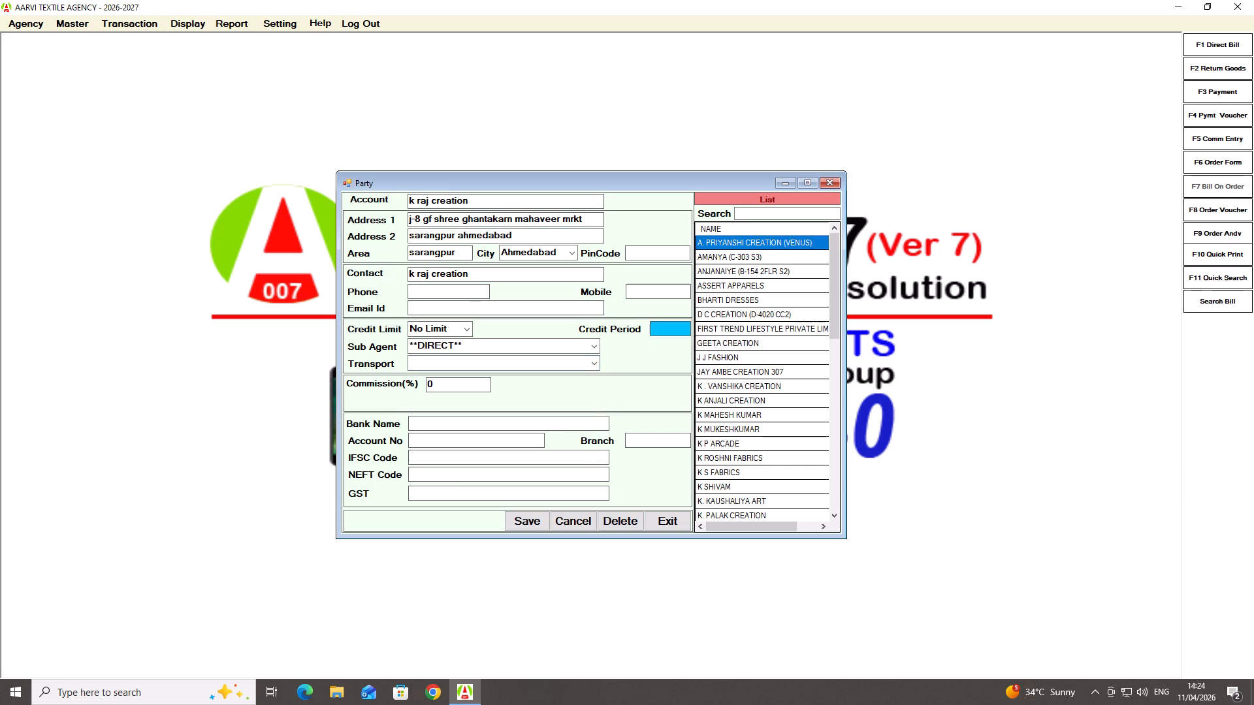
pyautogui.click(599, 347)
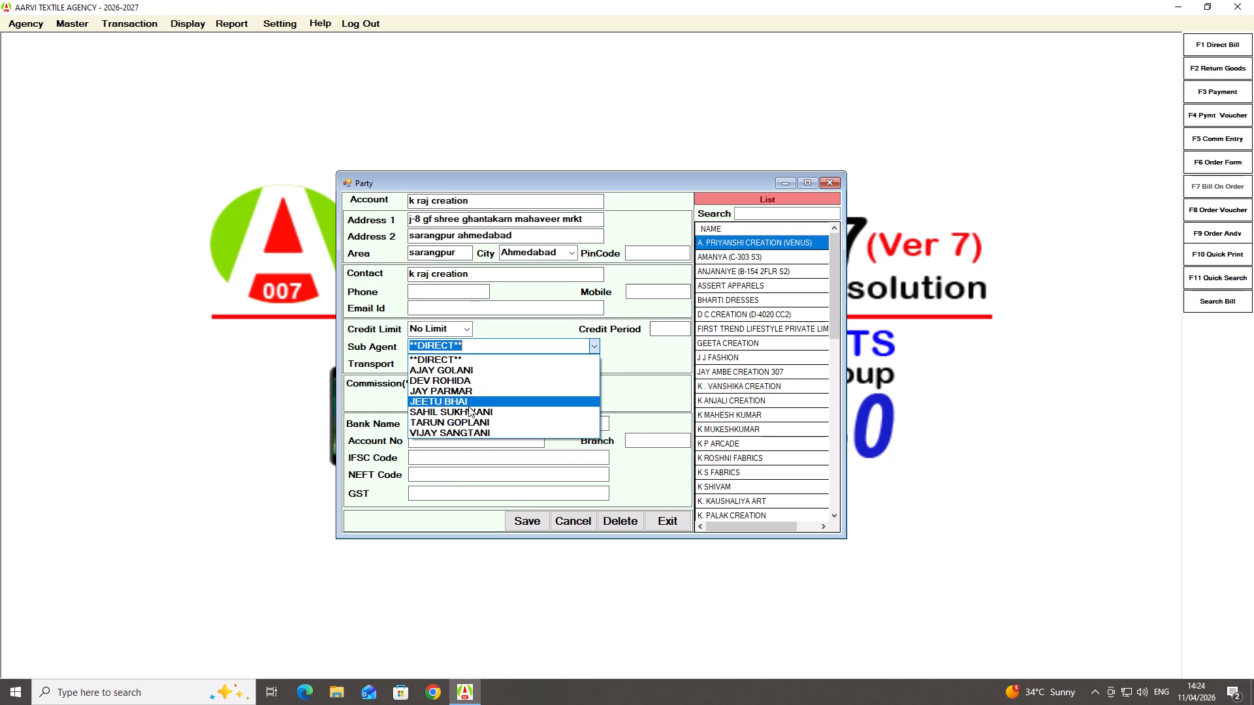
pyautogui.click(466, 430)
pyautogui.press('Return')
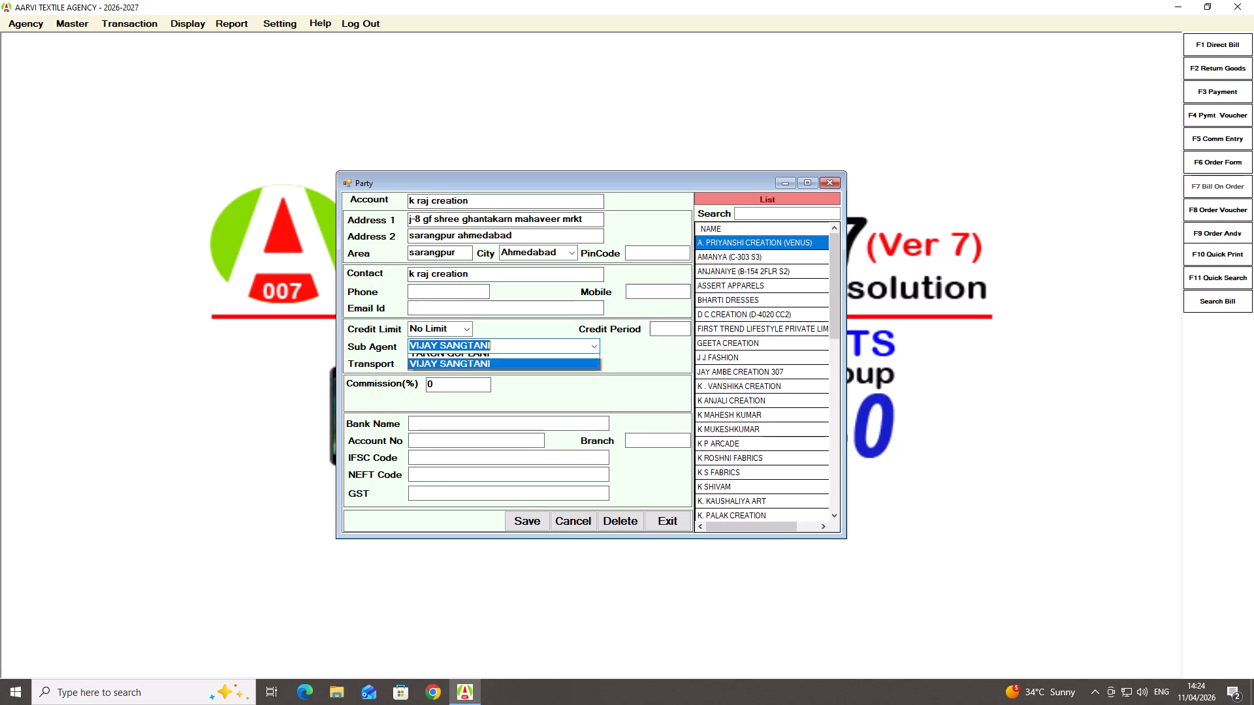
pyautogui.press('Return')
pyautogui.press('Return')
pyautogui.press('Return')
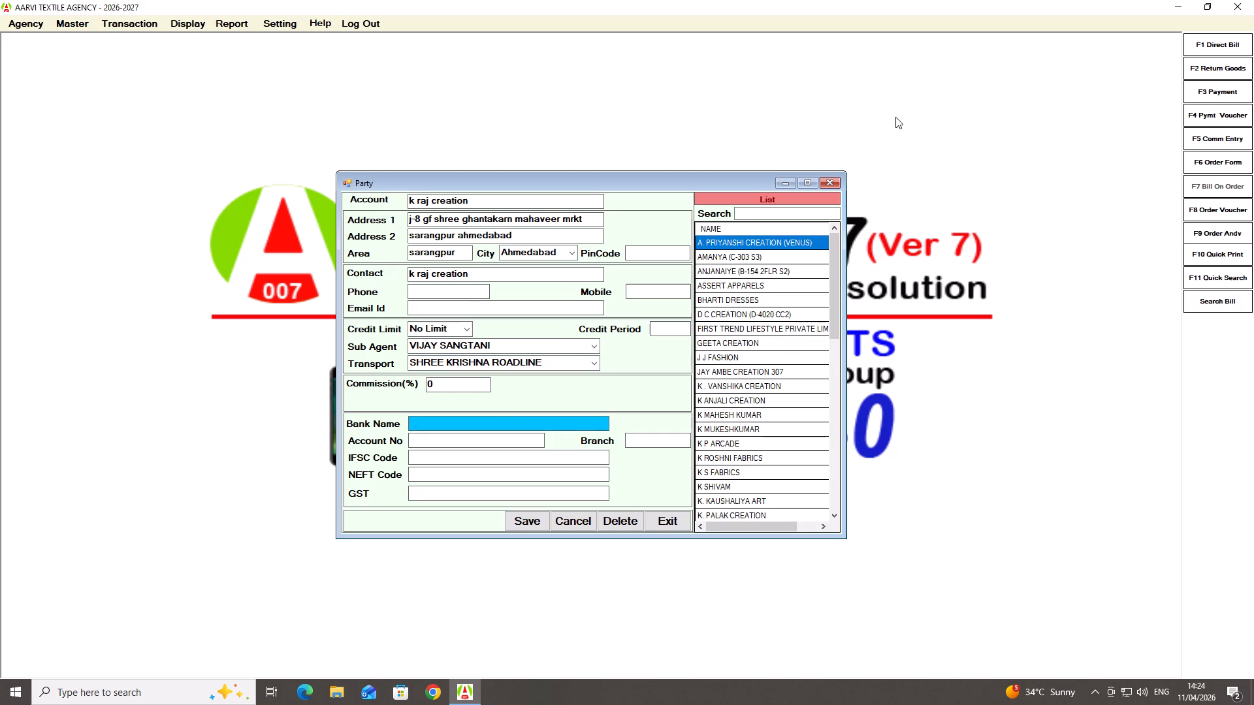
# Leave the party's bank, IFSC, NEFT and GST details blank and save the record.
pyautogui.press('Return')
pyautogui.press('Return')
pyautogui.press('Return')
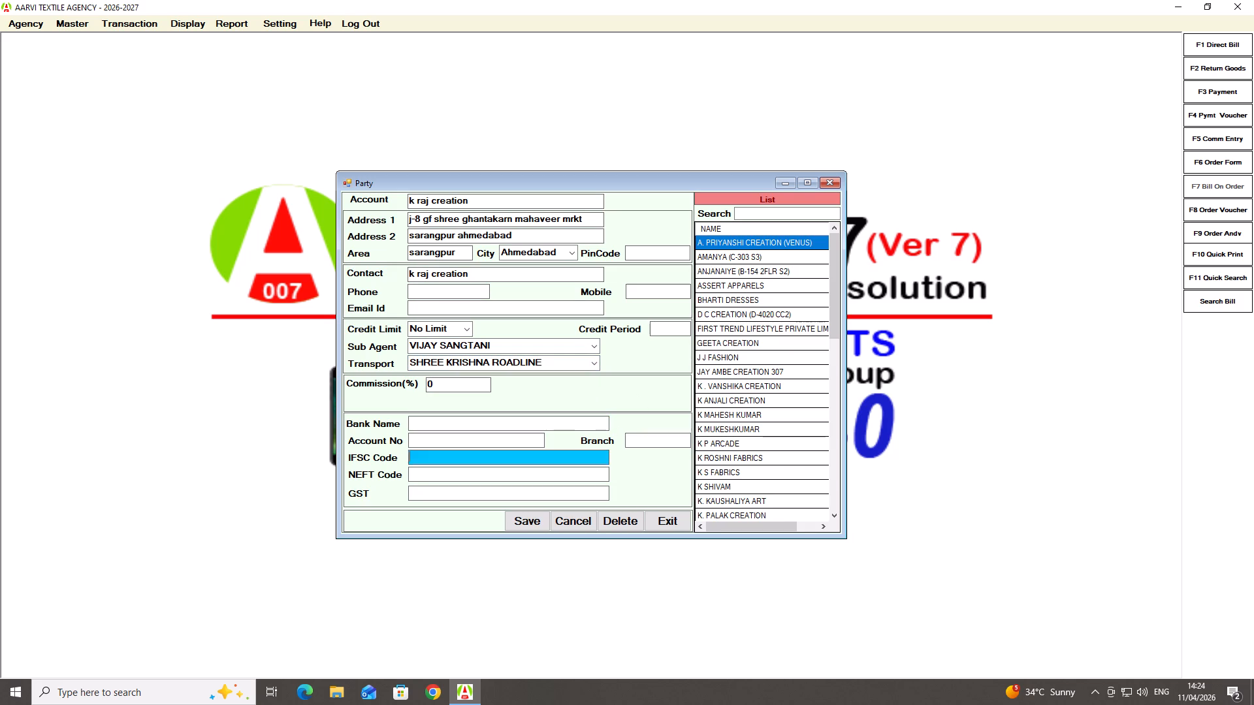
pyautogui.press('Return')
pyautogui.press('Return')
pyautogui.press('Return')
pyautogui.press('Return')
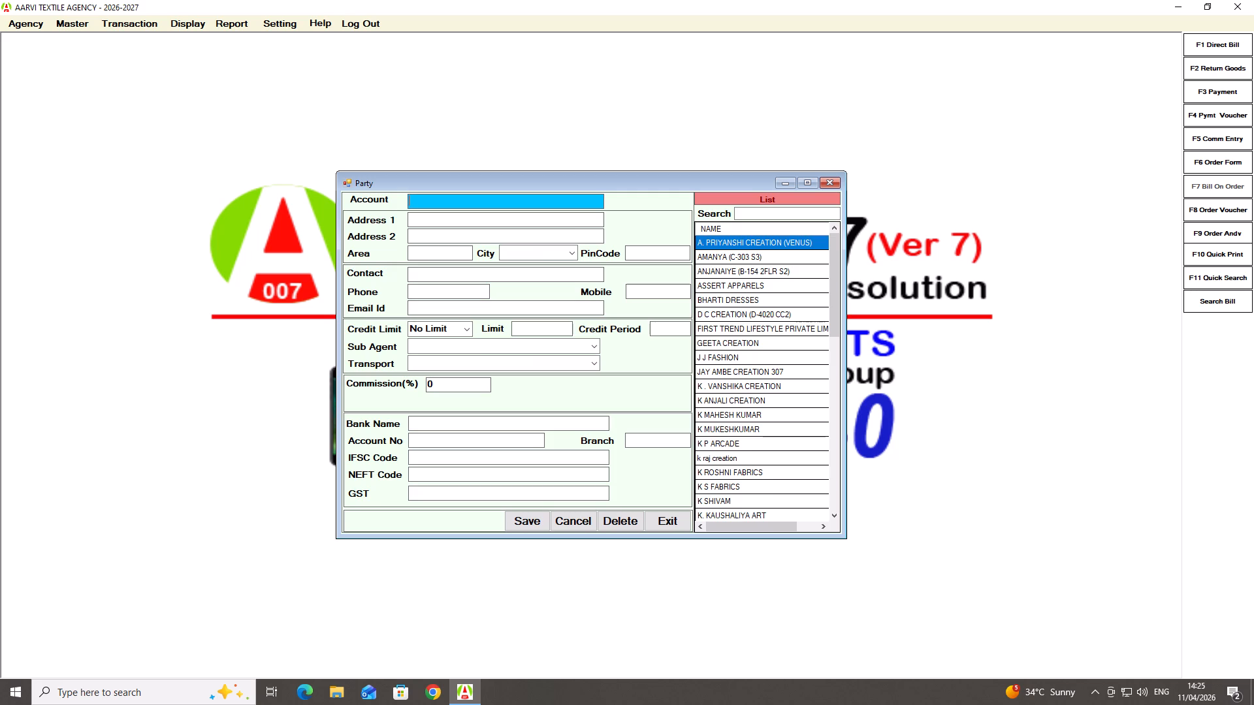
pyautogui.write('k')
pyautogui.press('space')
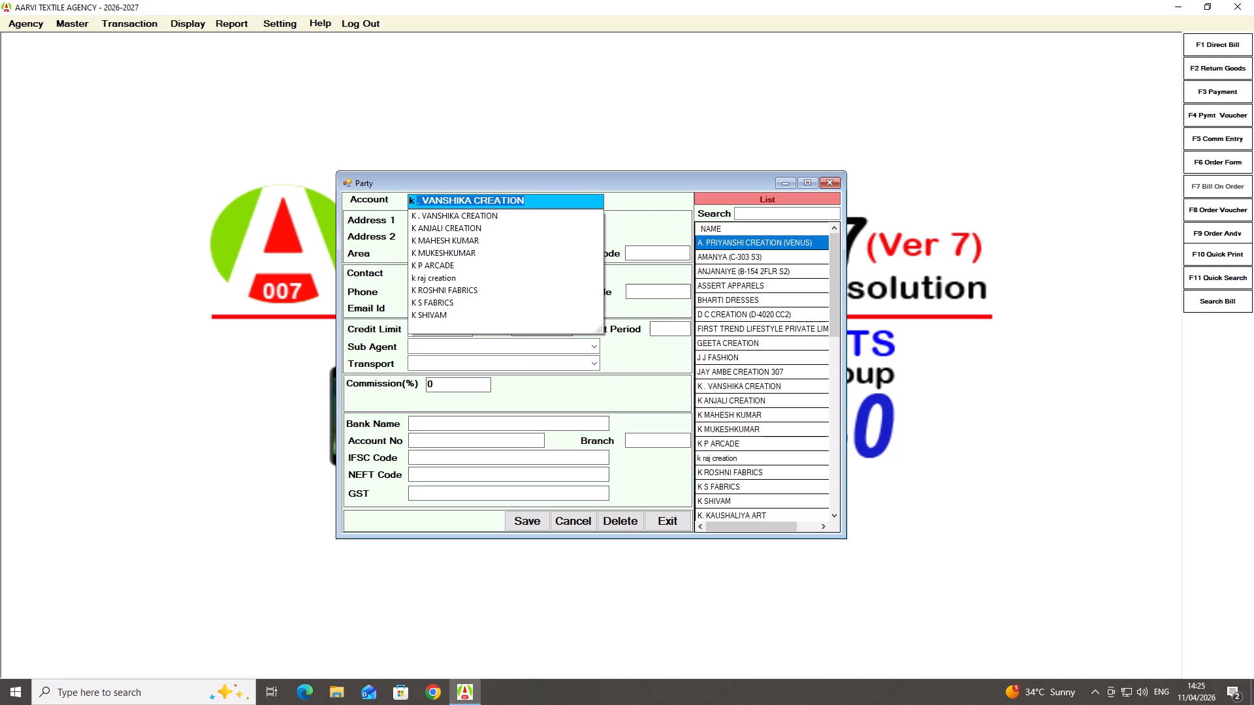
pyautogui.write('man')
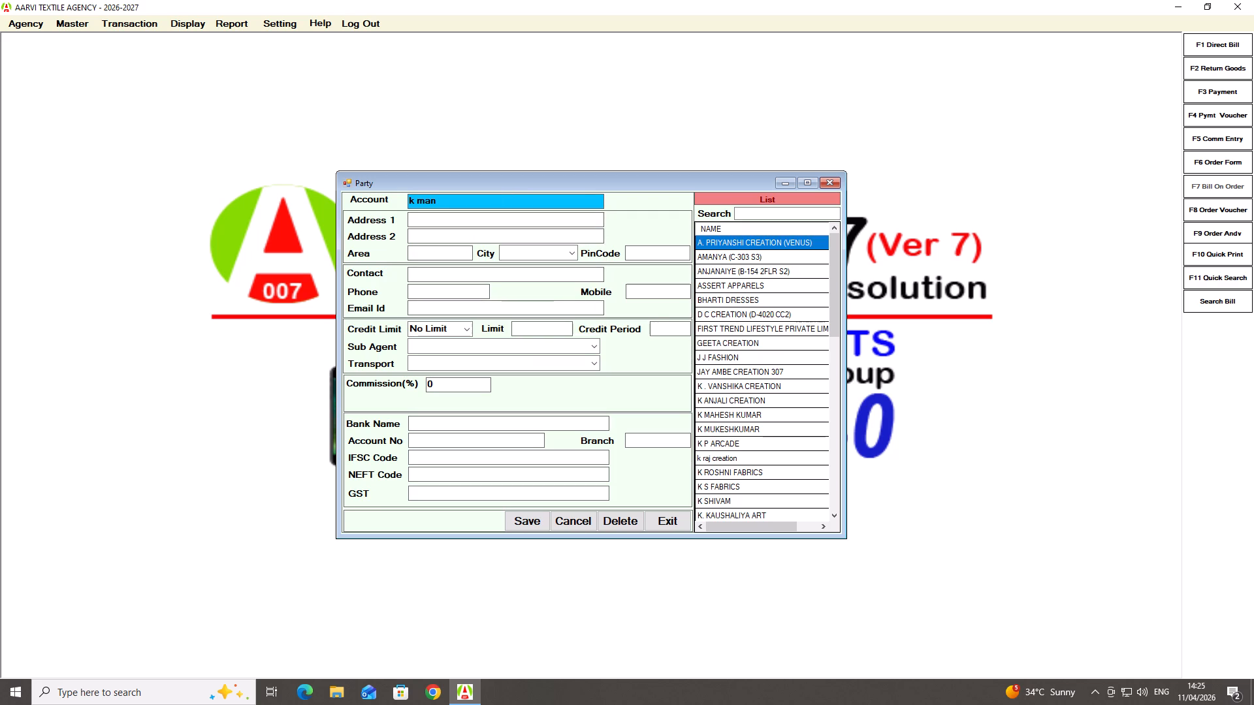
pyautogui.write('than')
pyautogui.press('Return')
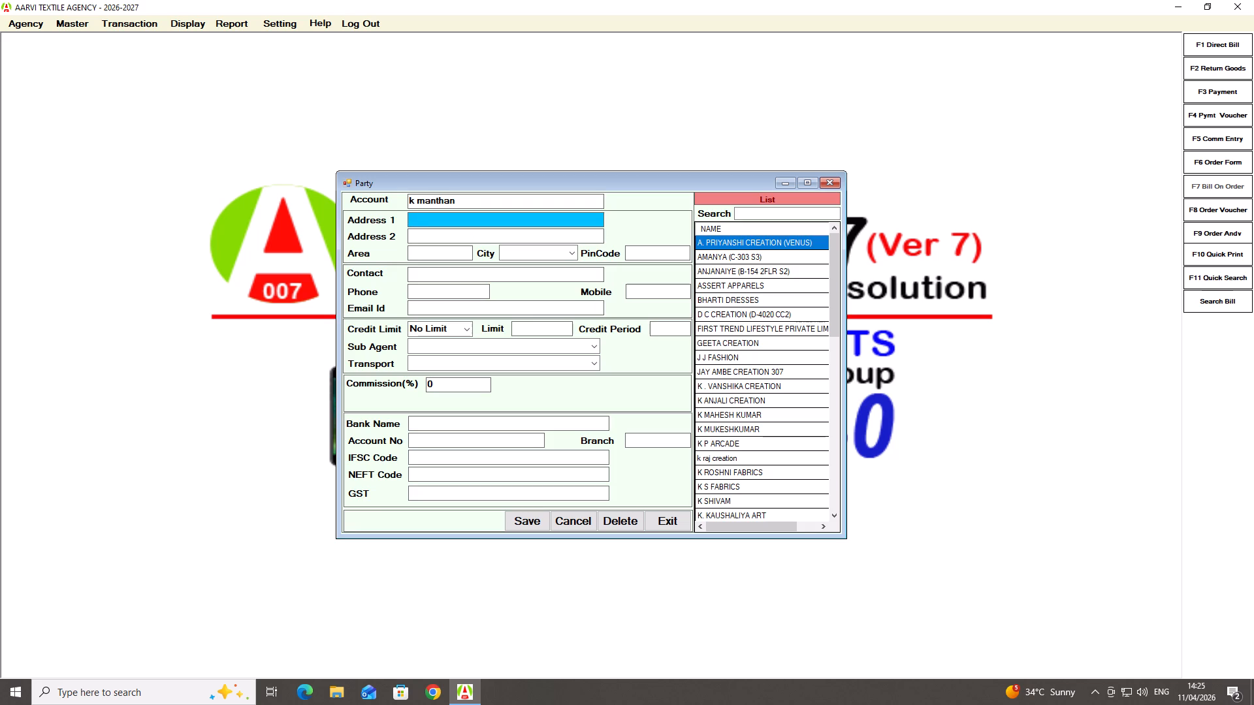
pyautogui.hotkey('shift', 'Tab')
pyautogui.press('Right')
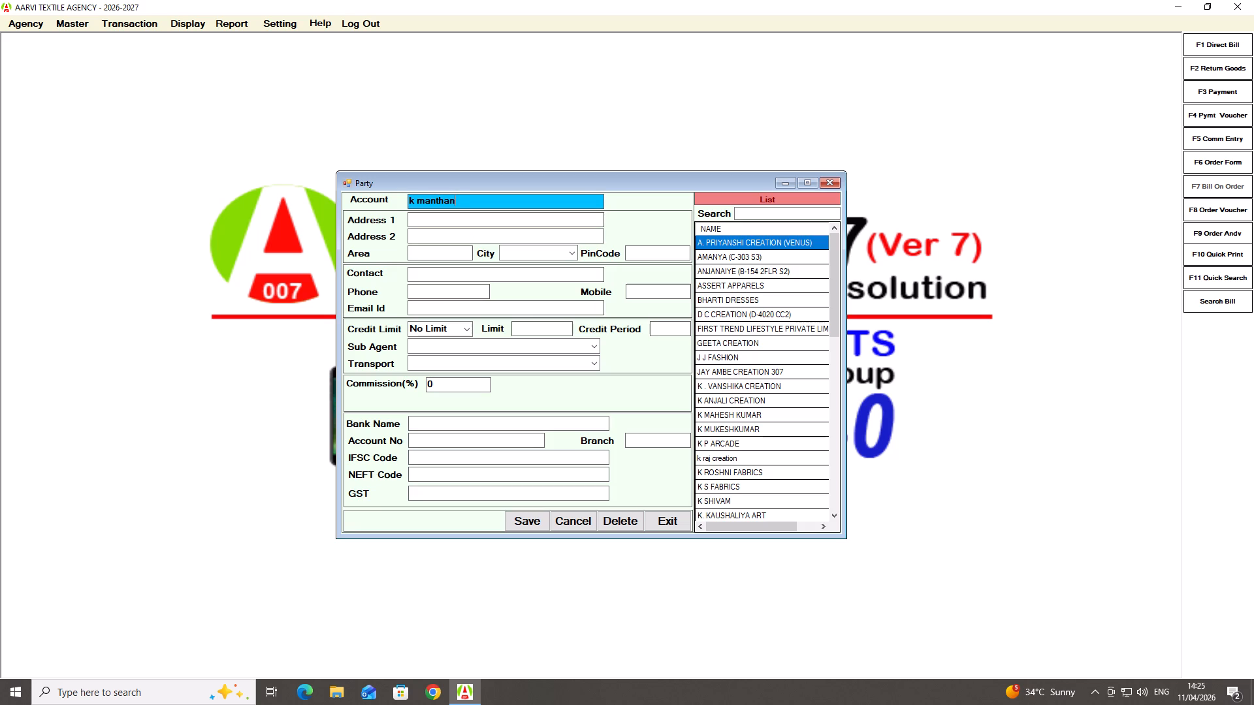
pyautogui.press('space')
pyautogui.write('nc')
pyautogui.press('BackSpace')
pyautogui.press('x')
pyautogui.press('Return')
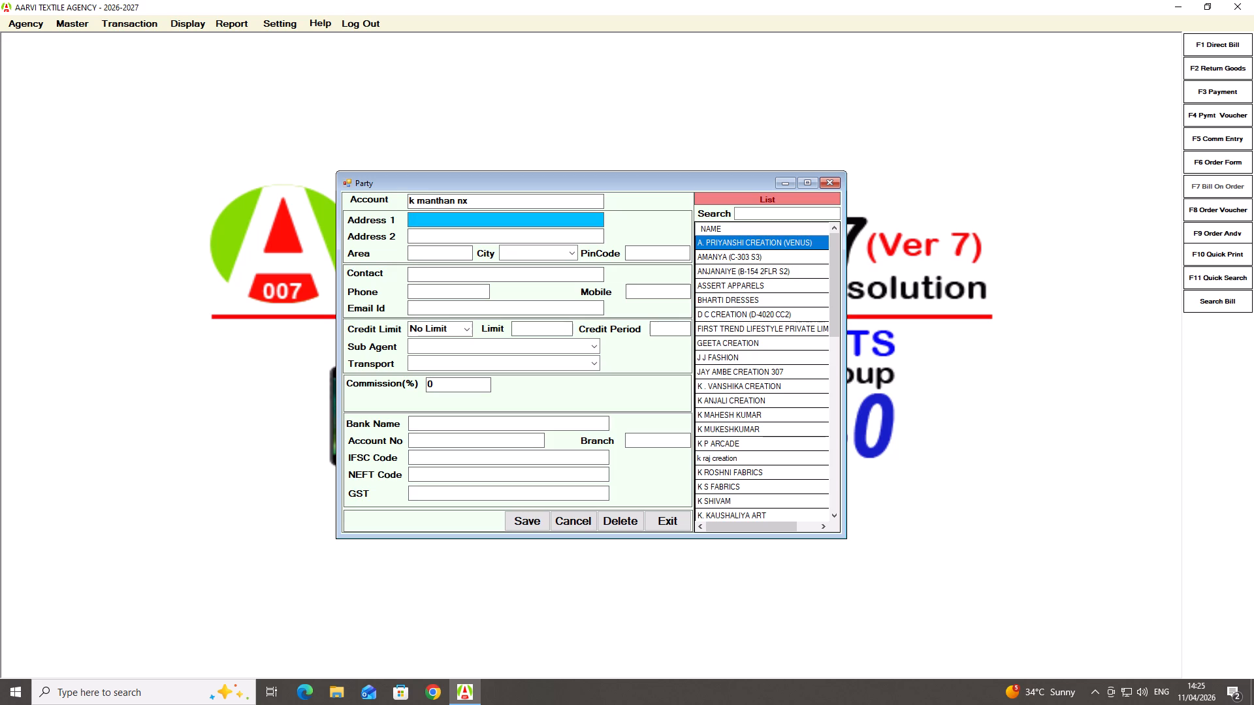
# Enter the party's unit, floor and shop number as the first address line, leaving the second address line blank.
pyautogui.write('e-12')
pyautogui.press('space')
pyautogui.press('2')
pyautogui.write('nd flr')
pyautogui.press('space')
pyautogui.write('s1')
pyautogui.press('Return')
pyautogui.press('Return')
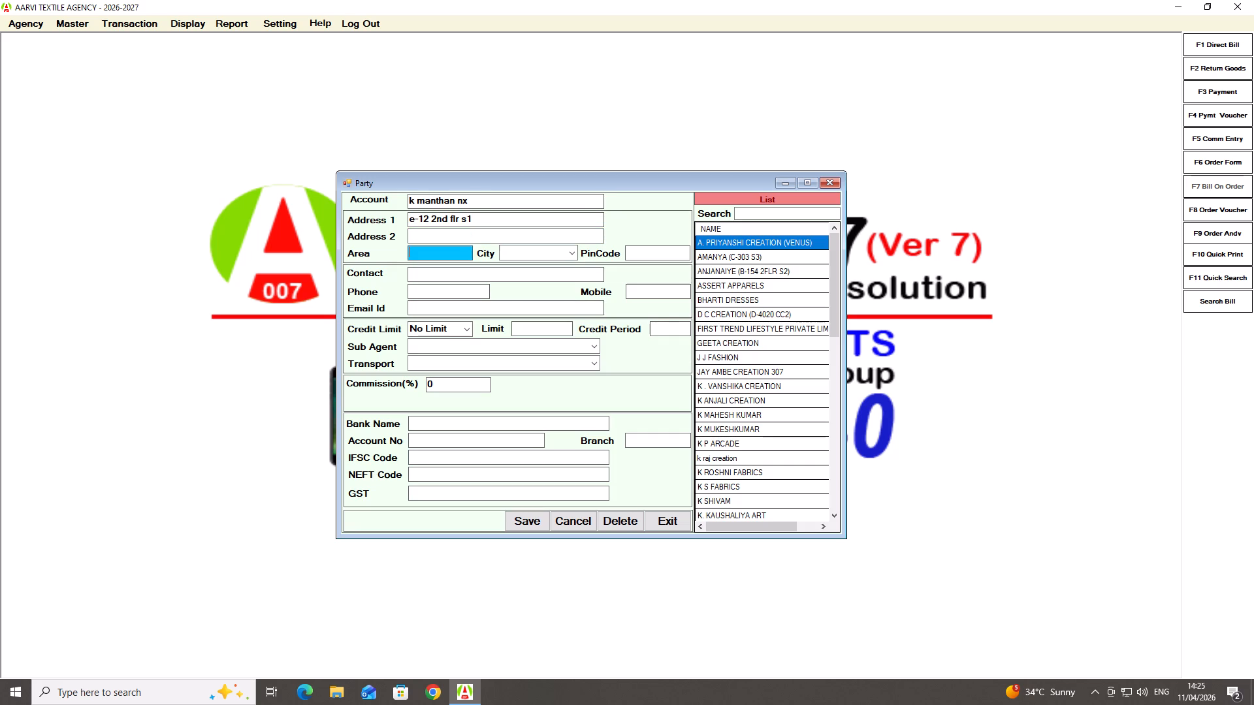
# Leave the party's area blank and set its city to Ahmedabad.
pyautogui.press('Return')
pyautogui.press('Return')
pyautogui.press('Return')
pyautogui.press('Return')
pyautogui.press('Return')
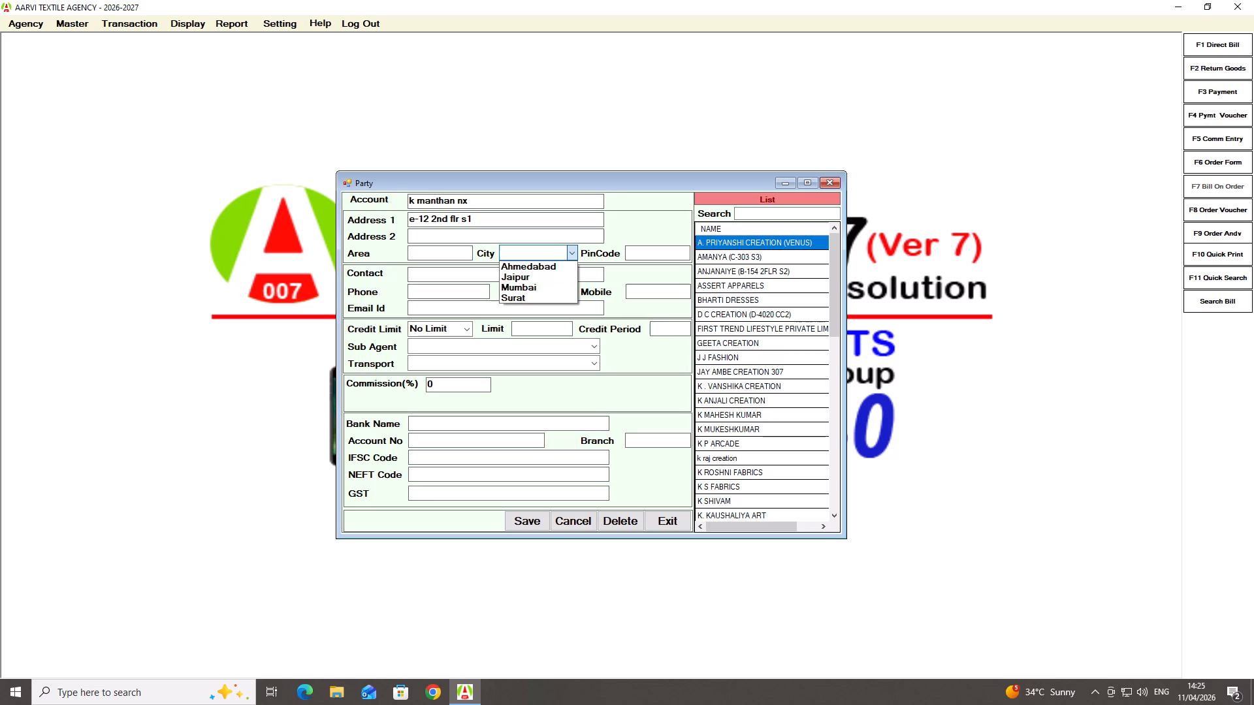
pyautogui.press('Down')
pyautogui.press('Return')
# Leave the party's pin code, contact, phone, mobile, email and credit period blank, keeping the credit limit at No Limit.
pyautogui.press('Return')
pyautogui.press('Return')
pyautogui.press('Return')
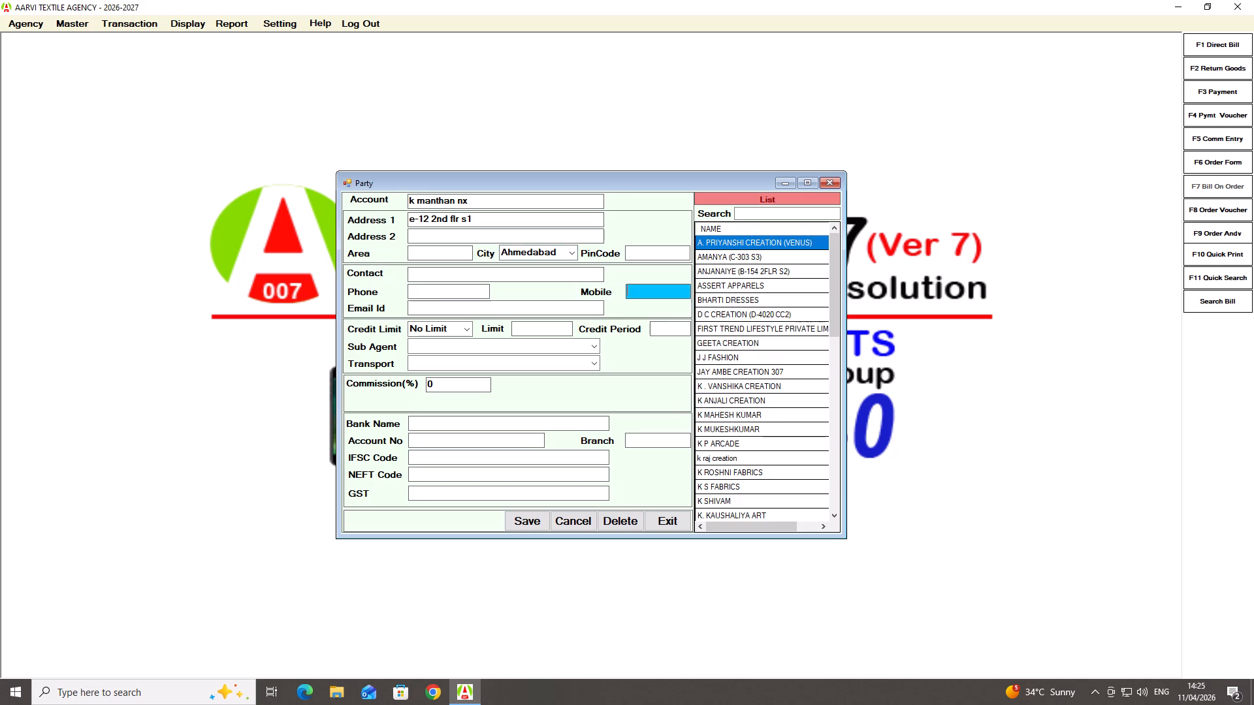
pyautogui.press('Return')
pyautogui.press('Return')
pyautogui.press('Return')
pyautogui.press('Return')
# Assign the agent listed third after **DIRECT** as the party's sub-agent.
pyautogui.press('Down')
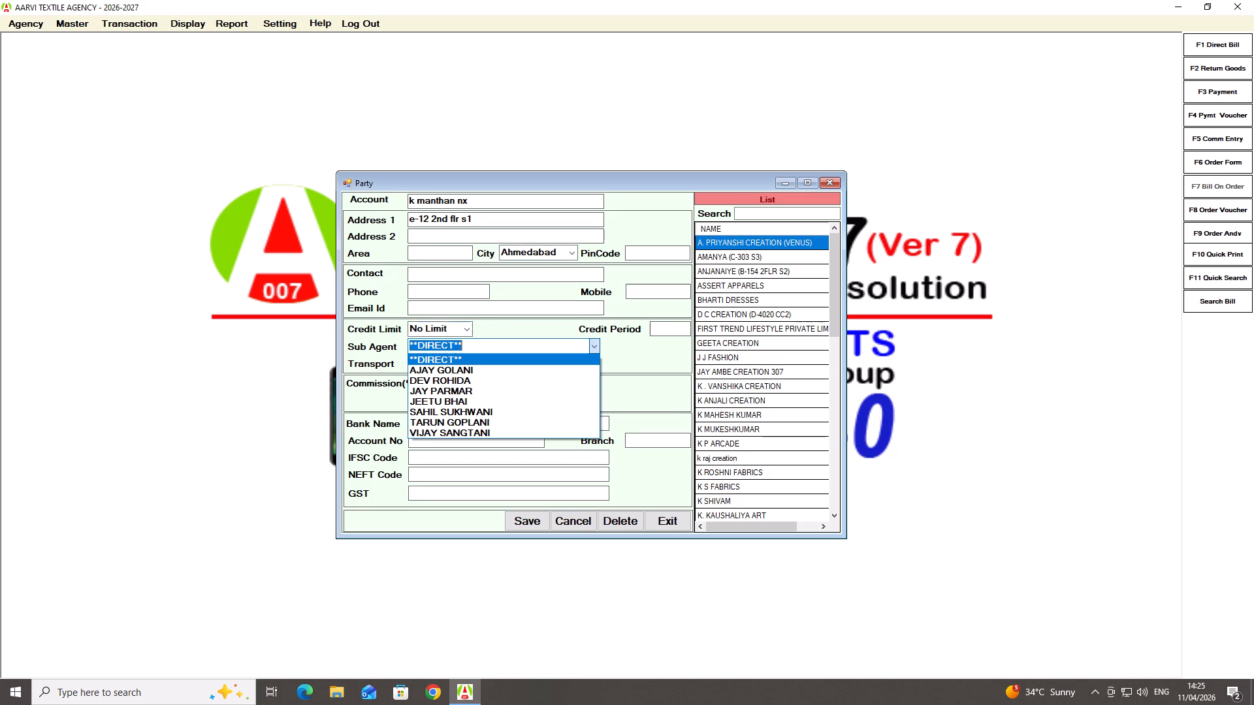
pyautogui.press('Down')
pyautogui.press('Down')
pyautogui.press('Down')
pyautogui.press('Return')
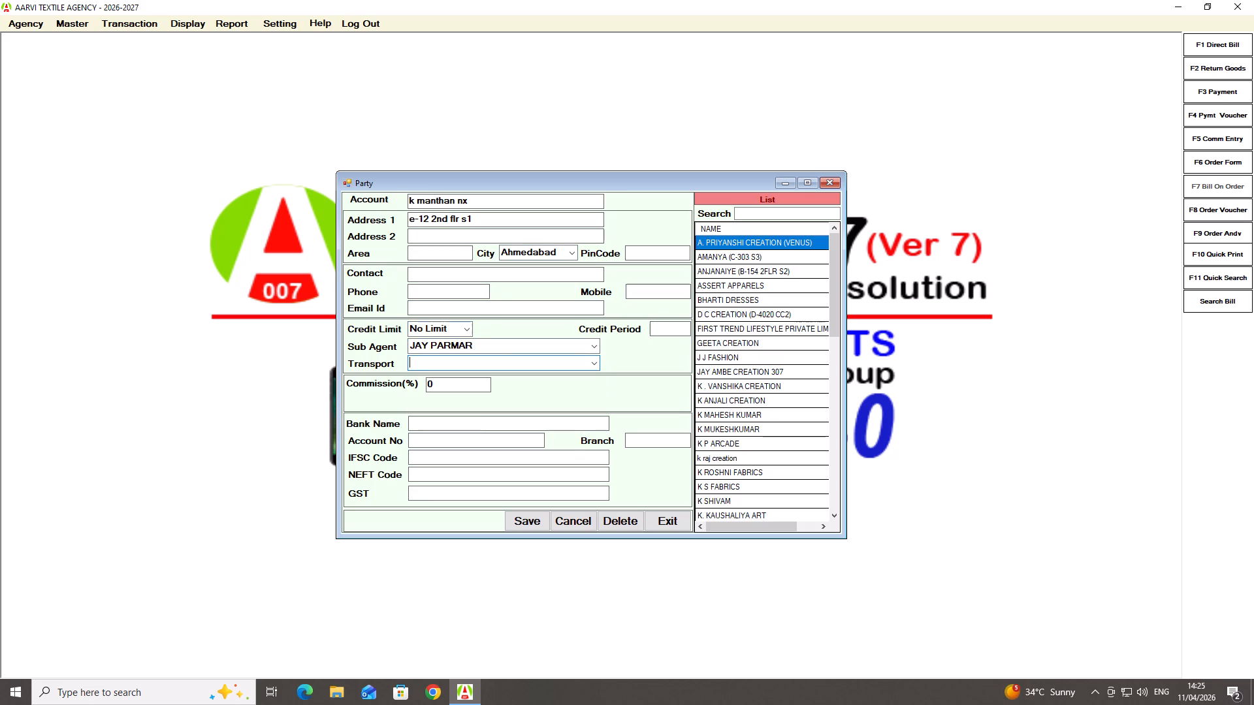
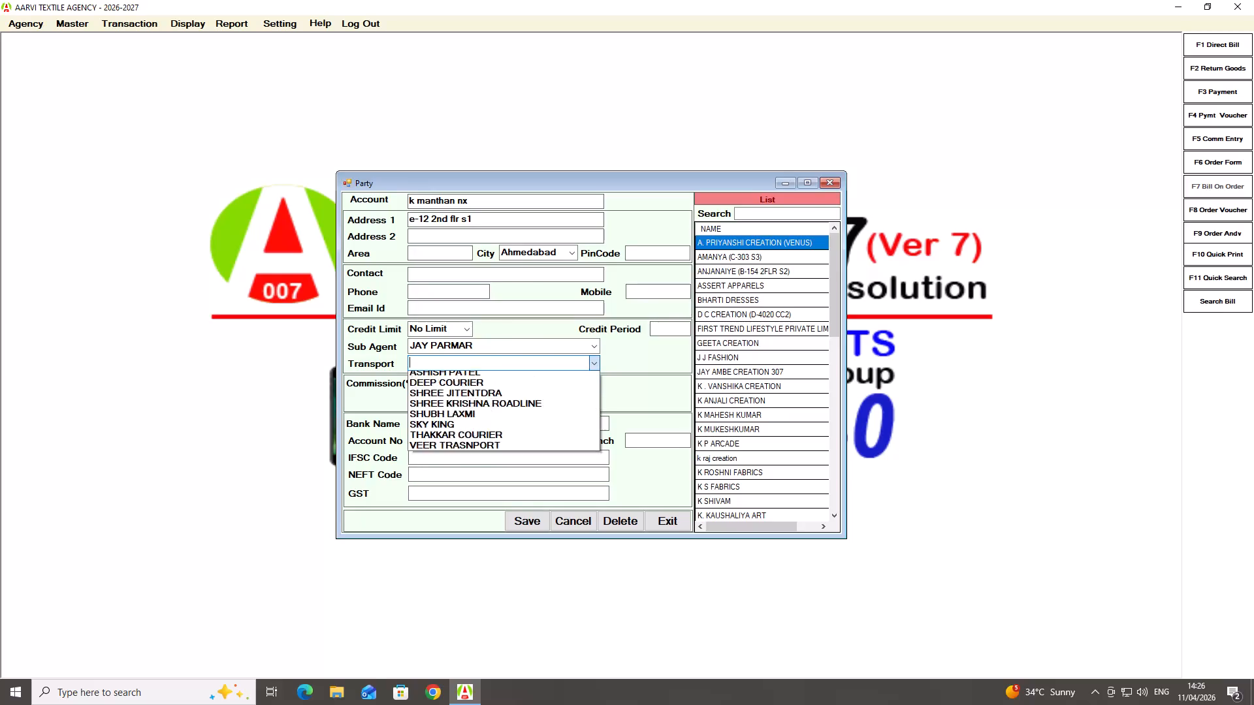
# Set the party's transport to **DIRECT**, leave the commission and bank details at their defaults, save the record and close the form.
pyautogui.press('Down')
pyautogui.press('Return')
pyautogui.press('Return')
pyautogui.press('Return')
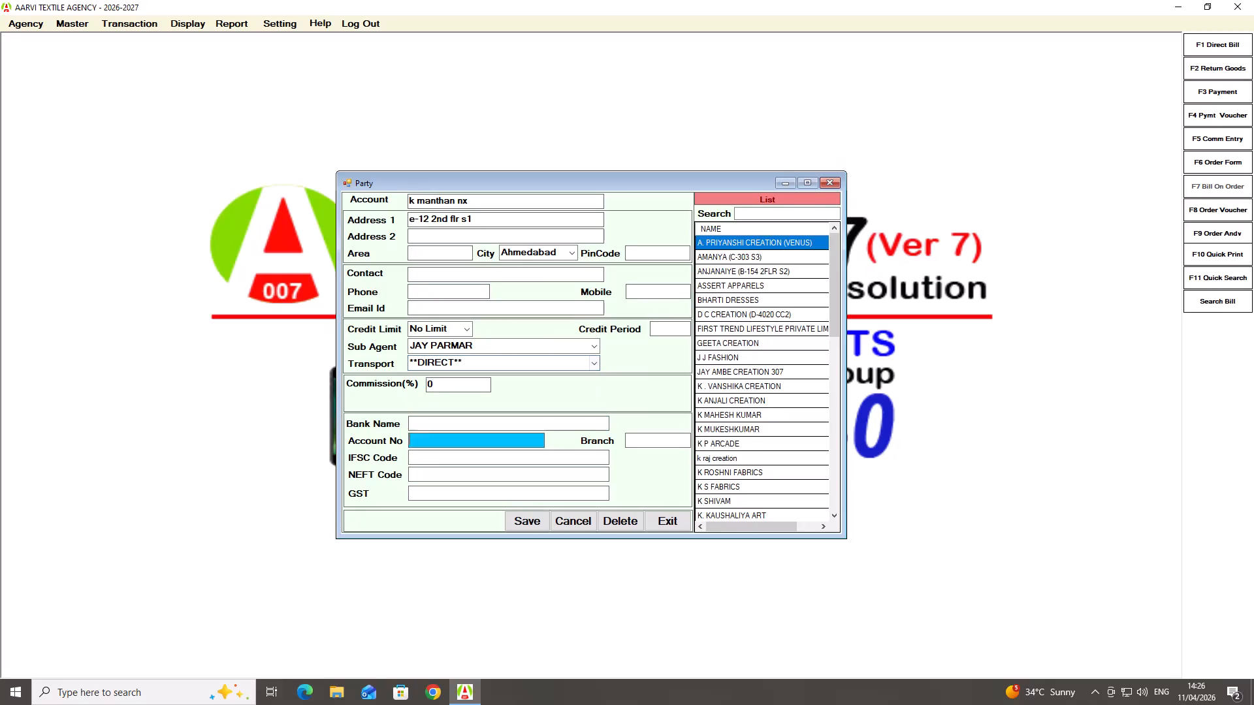
pyautogui.press('Return')
pyautogui.press('Return')
pyautogui.press('Return')
pyautogui.press('Return')
pyautogui.press('Return')
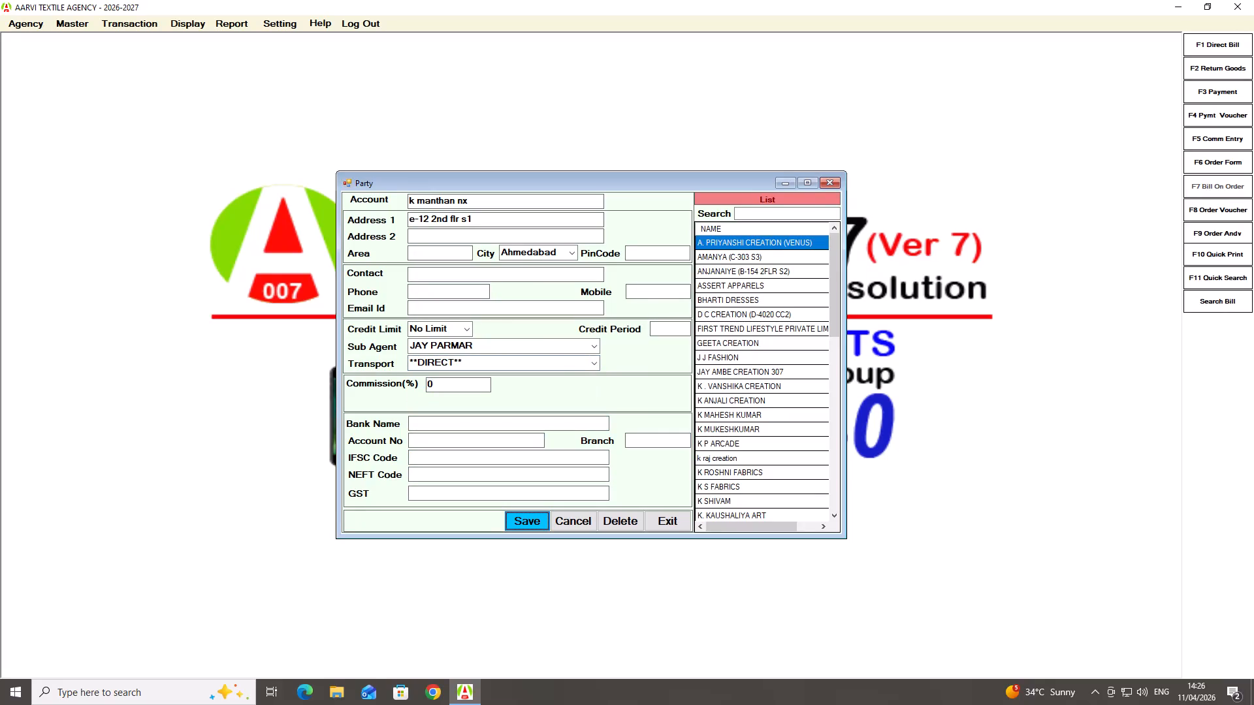
pyautogui.press('Return')
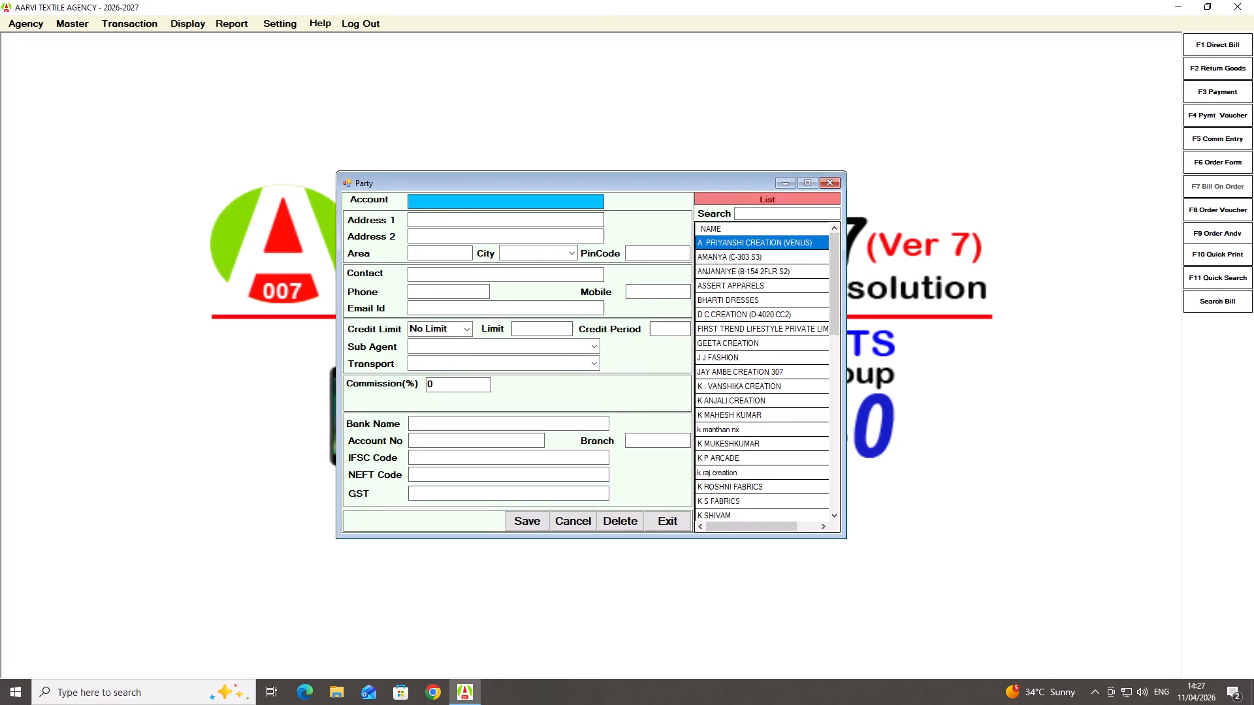
pyautogui.press('Escape')
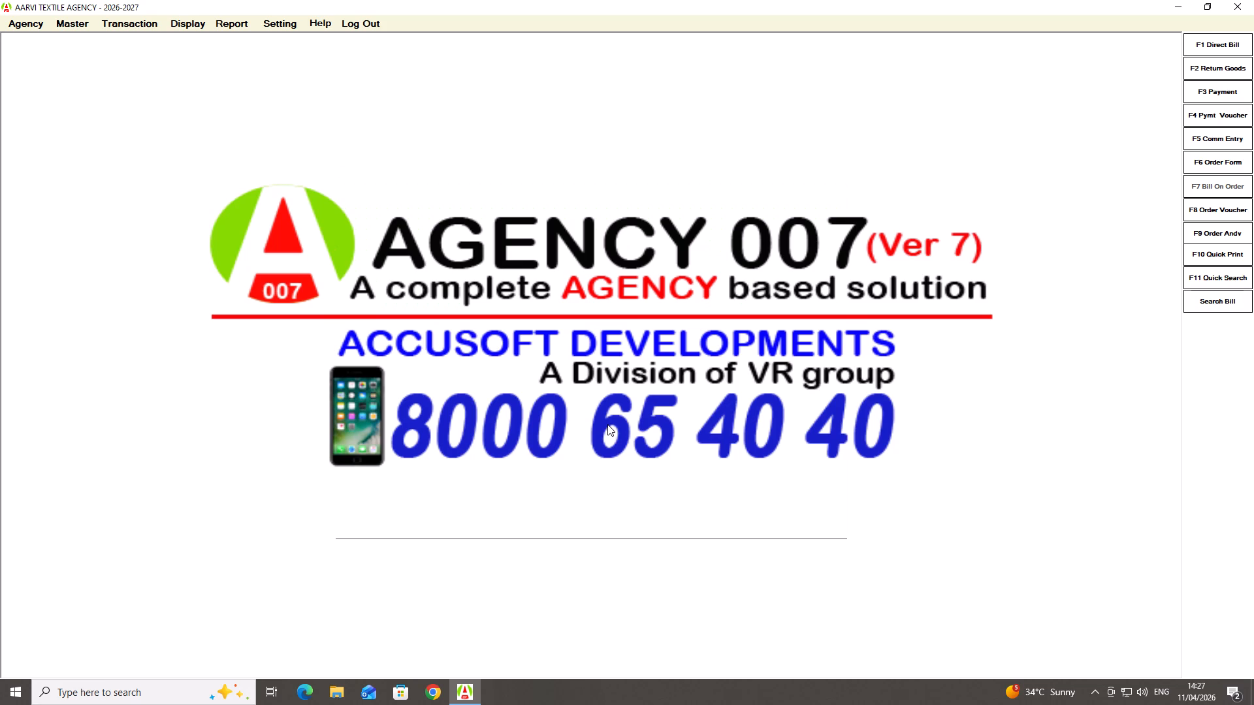
# Start a direct bill with RAJAT TRENDZ as supplier and MANSH CREATION as party, keeping the default entry date and sub-agent.
pyautogui.press('F1')
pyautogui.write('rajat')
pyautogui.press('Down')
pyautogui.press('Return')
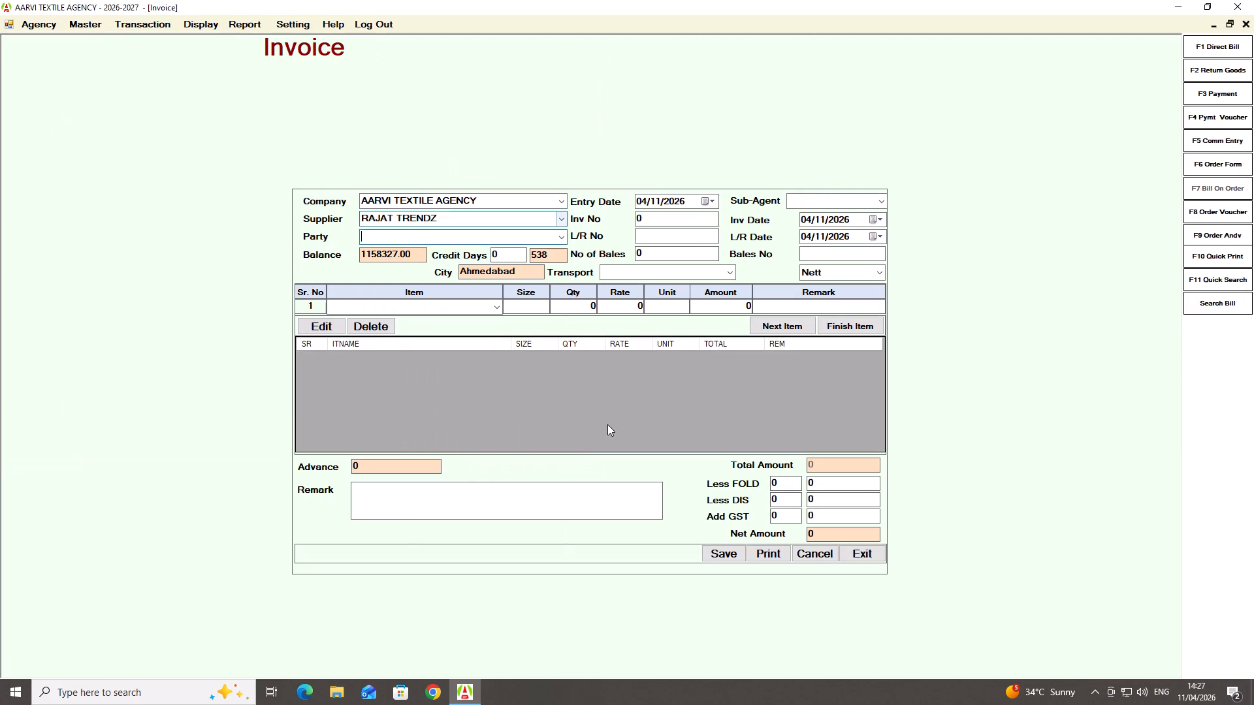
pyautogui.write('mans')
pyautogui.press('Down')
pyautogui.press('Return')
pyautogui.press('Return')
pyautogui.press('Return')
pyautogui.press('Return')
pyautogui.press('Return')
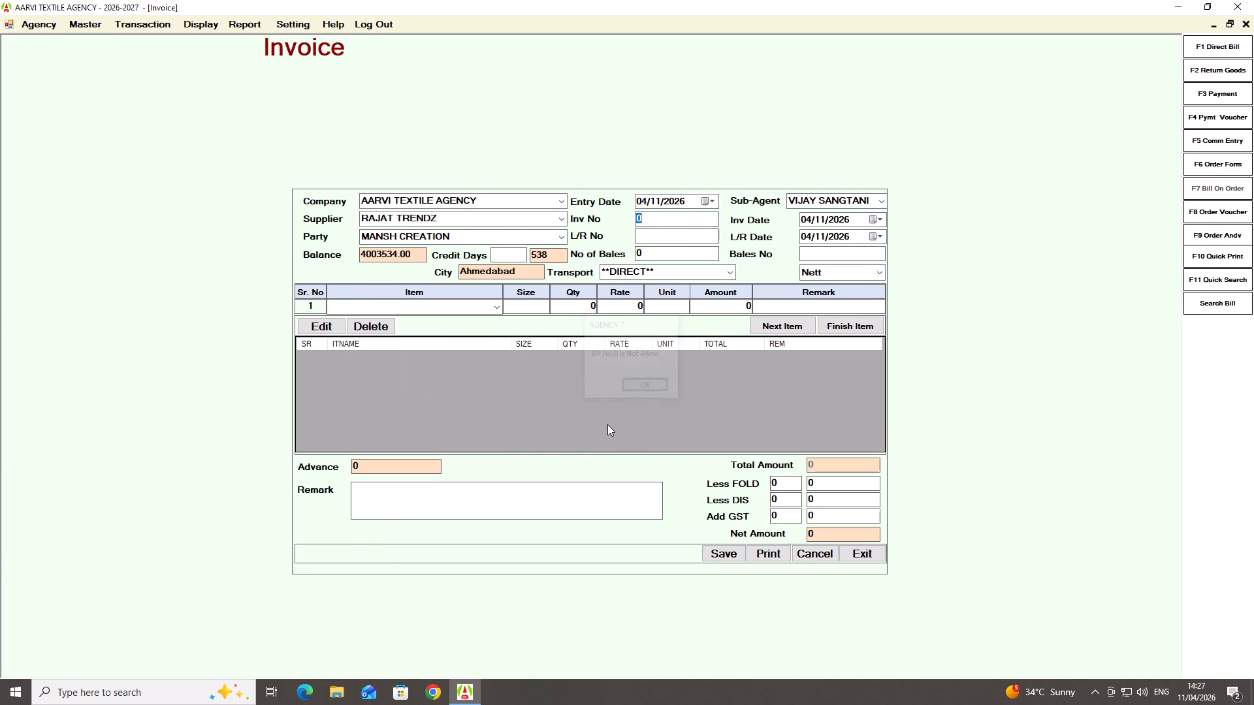
# Enter invoice number 1748-n and set the invoice date to 22/10/2026.
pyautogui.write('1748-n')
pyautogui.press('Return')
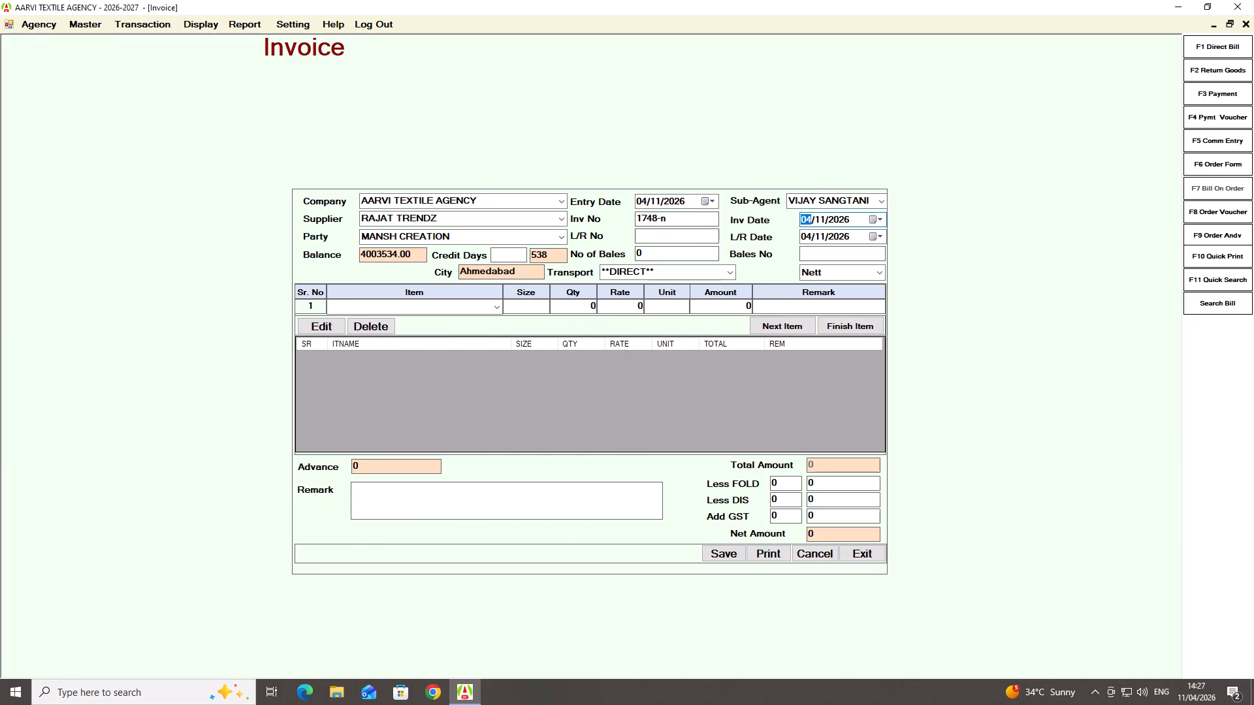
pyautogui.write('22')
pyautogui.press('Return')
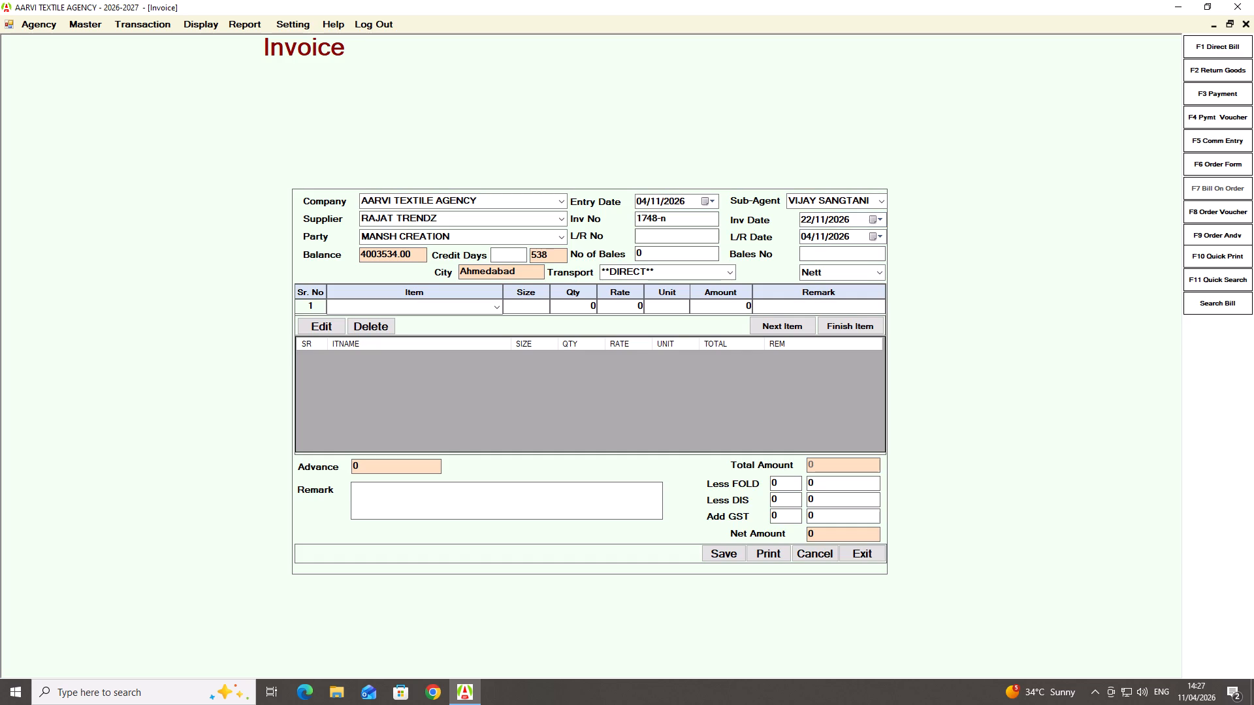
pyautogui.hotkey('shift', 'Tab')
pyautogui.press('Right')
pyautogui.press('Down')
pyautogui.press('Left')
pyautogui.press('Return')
# Leave the L/R number blank, set the L/R date to 22/10/2026, and keep the default bales and **DIRECT** transport.
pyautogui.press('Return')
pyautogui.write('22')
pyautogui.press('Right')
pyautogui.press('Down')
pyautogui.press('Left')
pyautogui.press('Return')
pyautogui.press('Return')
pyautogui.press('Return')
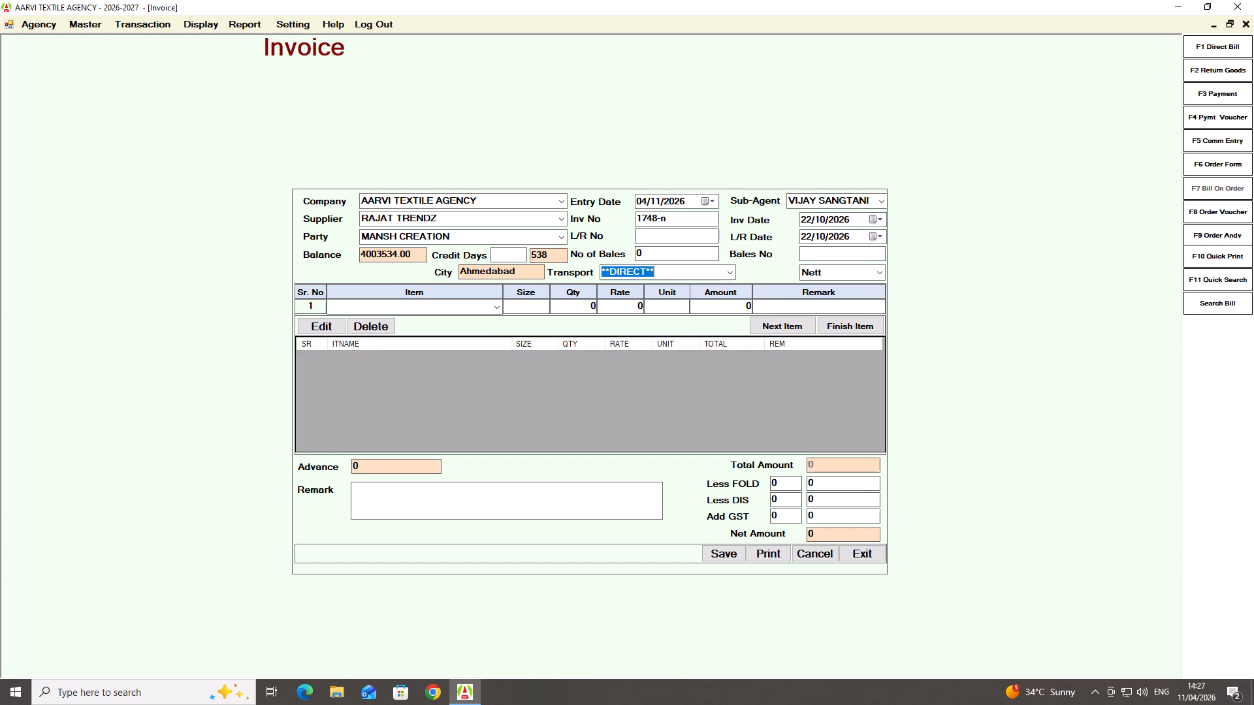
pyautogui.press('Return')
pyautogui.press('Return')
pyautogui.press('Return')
# Add FABRICS as the first invoice item with quantity 1164 and rate 110.
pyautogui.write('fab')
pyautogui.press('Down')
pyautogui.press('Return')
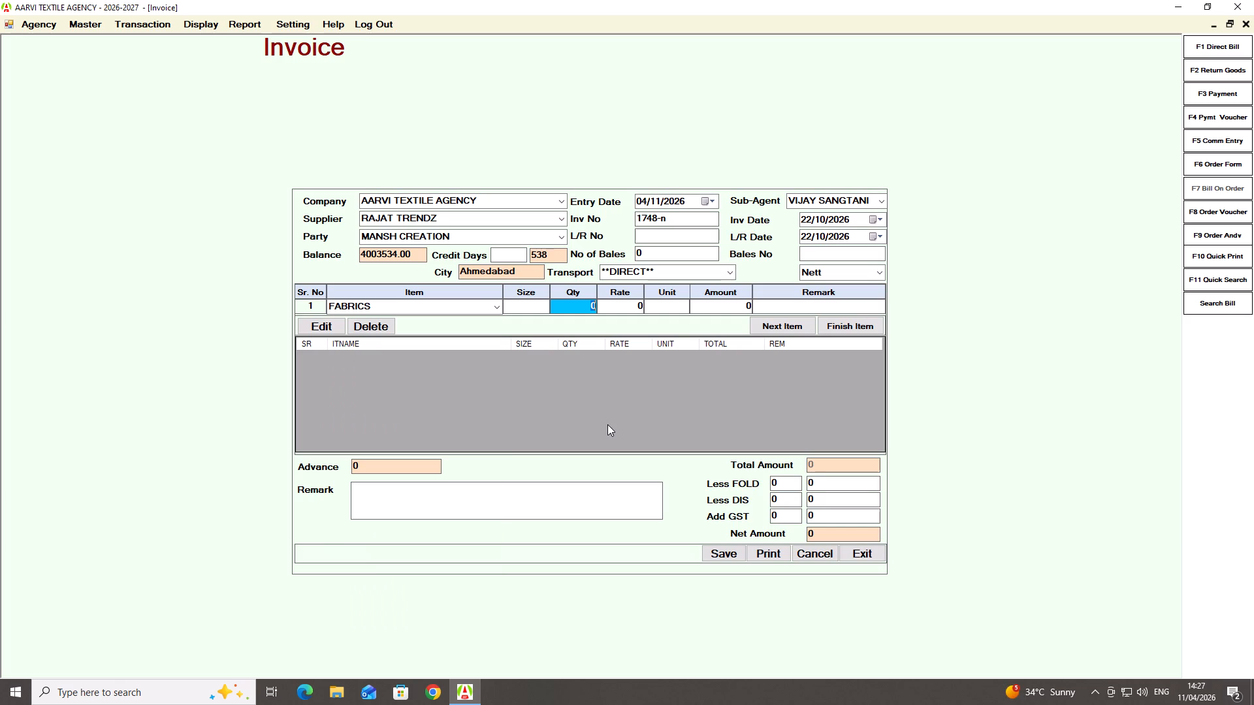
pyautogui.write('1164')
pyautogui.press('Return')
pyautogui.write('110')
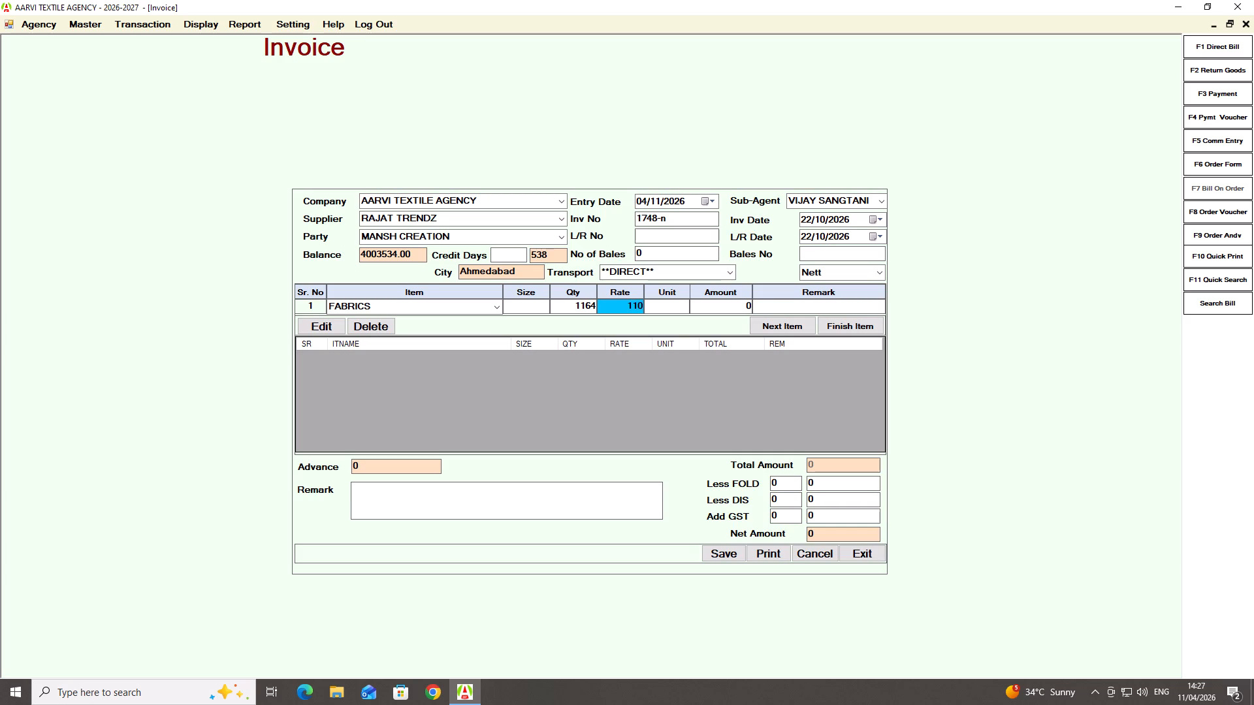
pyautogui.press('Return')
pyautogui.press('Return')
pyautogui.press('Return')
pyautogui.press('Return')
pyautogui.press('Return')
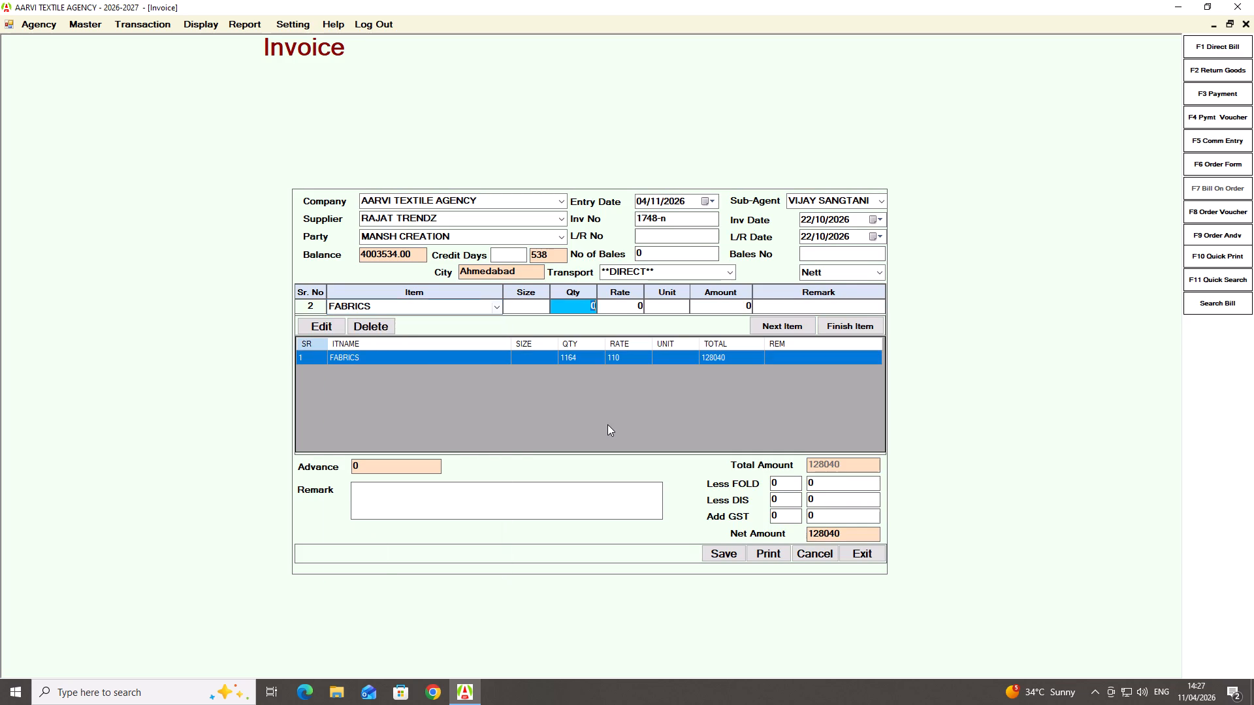
# Add a second FABRICS item with quantity 839.05 and rate 72, and finish the item entry.
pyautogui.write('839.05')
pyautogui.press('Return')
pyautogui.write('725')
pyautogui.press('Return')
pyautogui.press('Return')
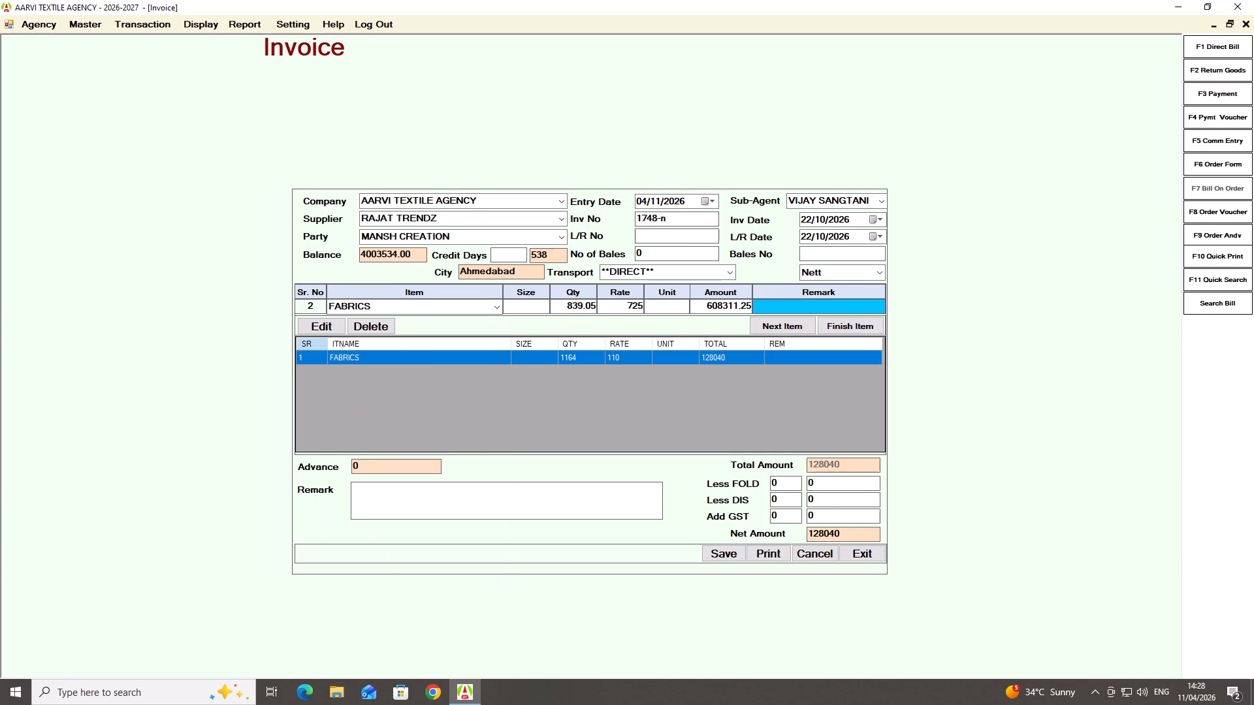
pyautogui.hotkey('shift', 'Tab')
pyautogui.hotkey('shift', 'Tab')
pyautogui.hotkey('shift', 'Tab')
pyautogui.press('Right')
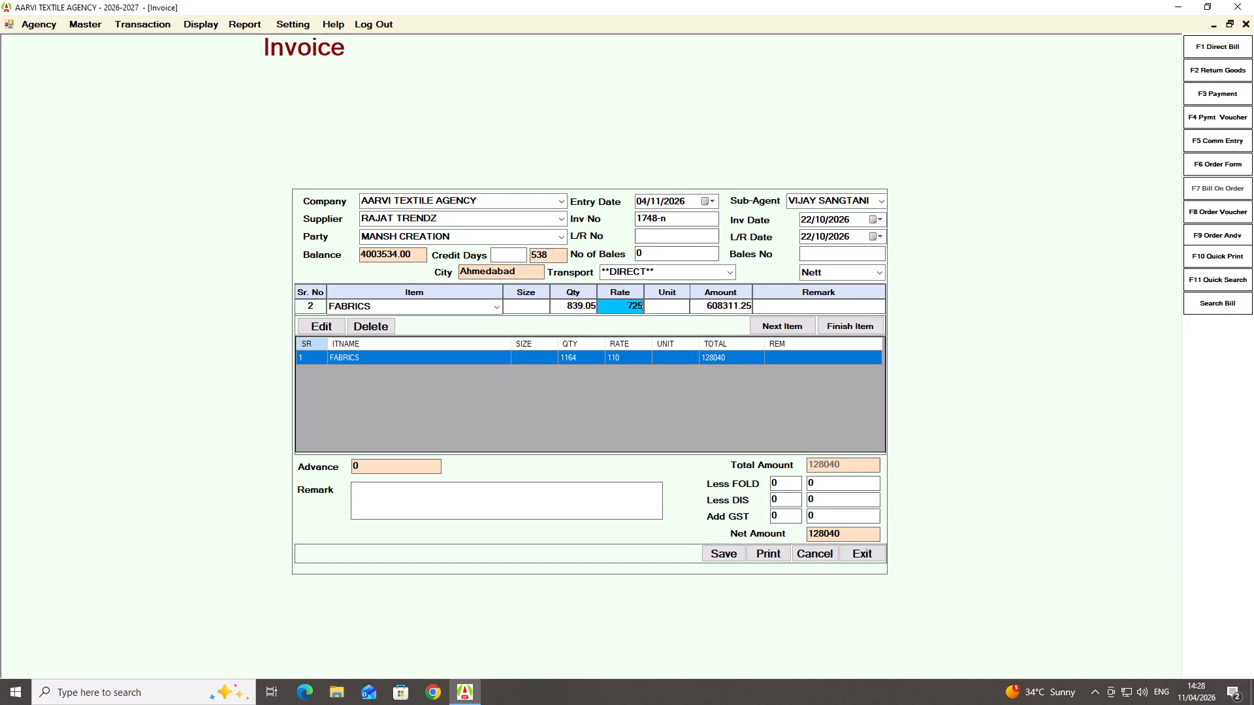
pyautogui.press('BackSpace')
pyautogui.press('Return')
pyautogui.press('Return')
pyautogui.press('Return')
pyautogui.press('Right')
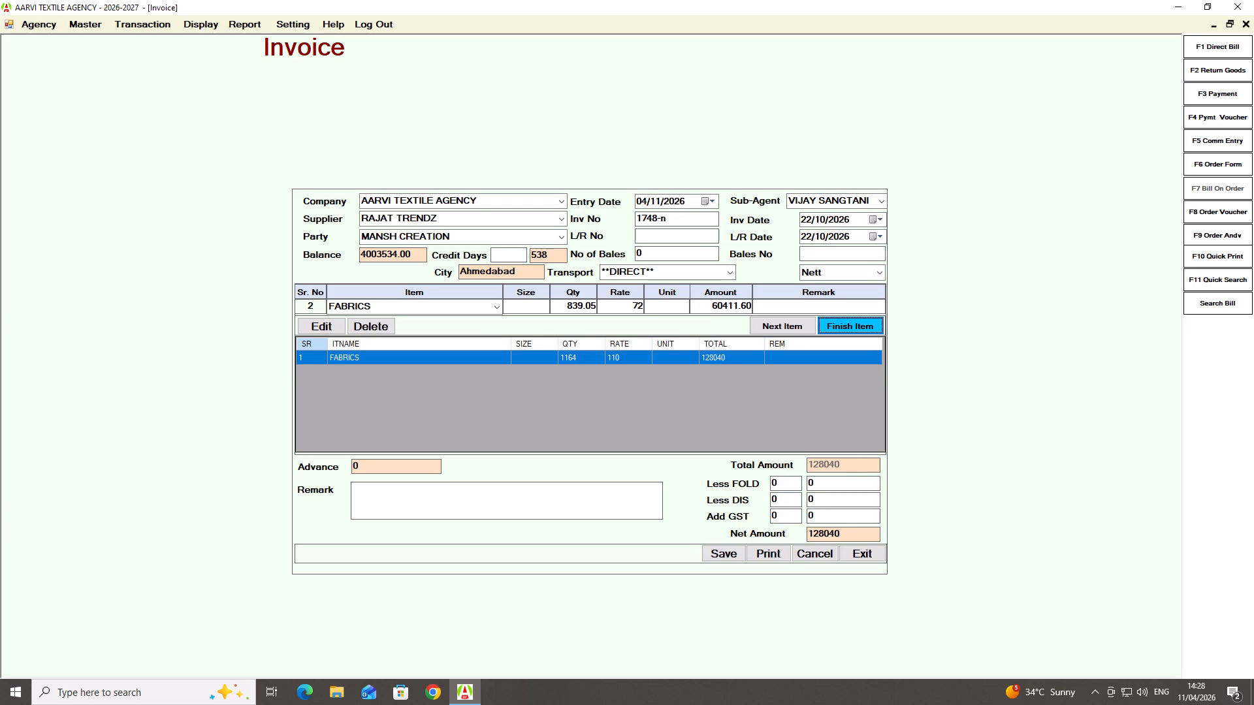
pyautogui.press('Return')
# Add 5% GST to the invoice, adjust the GST amount to 9422.4, and save the invoice.
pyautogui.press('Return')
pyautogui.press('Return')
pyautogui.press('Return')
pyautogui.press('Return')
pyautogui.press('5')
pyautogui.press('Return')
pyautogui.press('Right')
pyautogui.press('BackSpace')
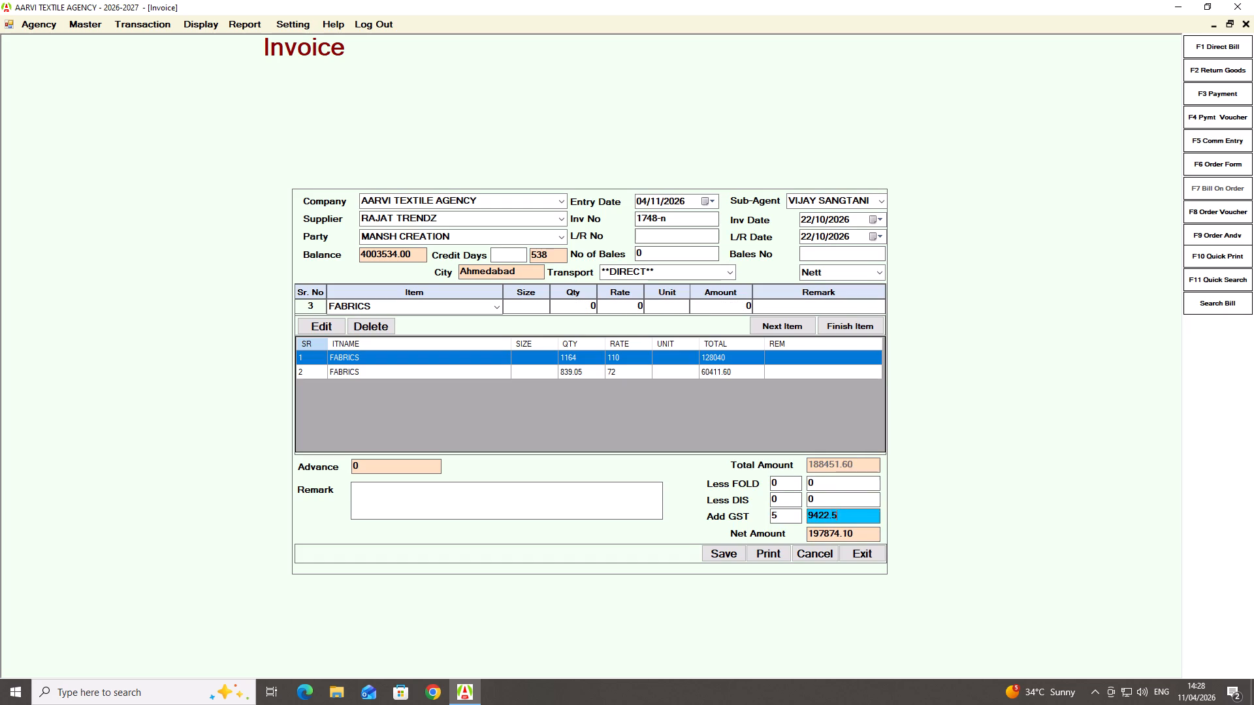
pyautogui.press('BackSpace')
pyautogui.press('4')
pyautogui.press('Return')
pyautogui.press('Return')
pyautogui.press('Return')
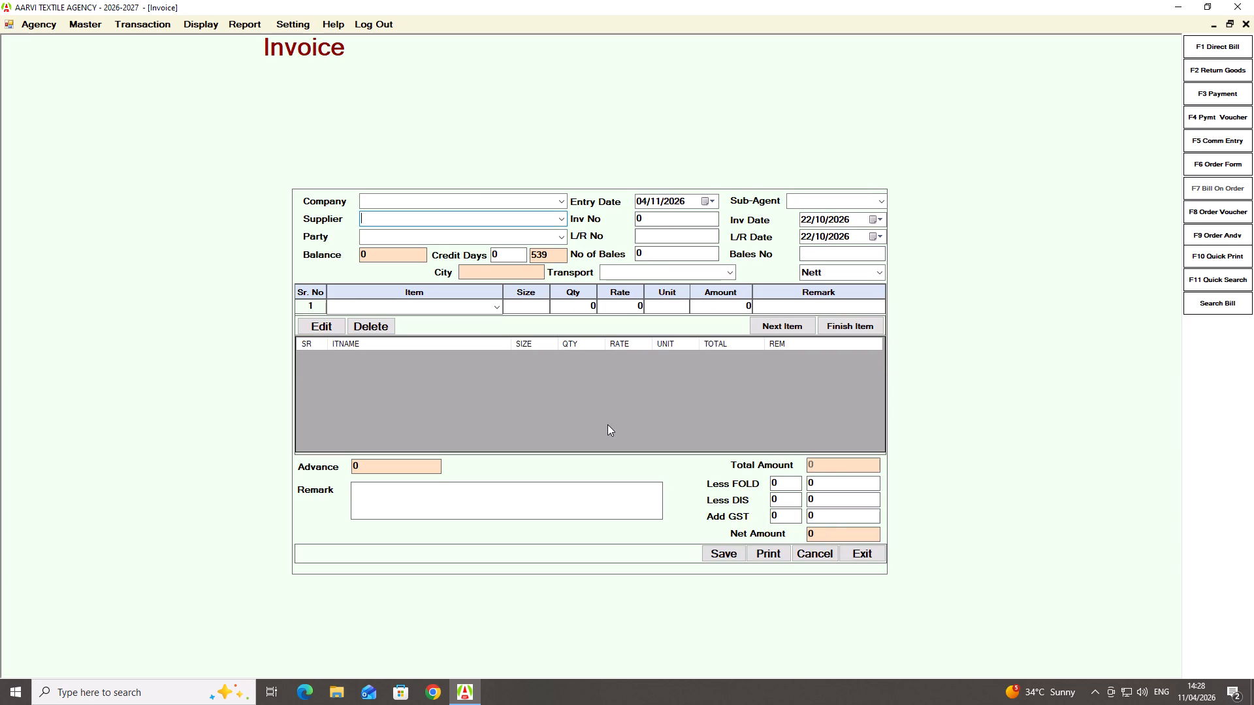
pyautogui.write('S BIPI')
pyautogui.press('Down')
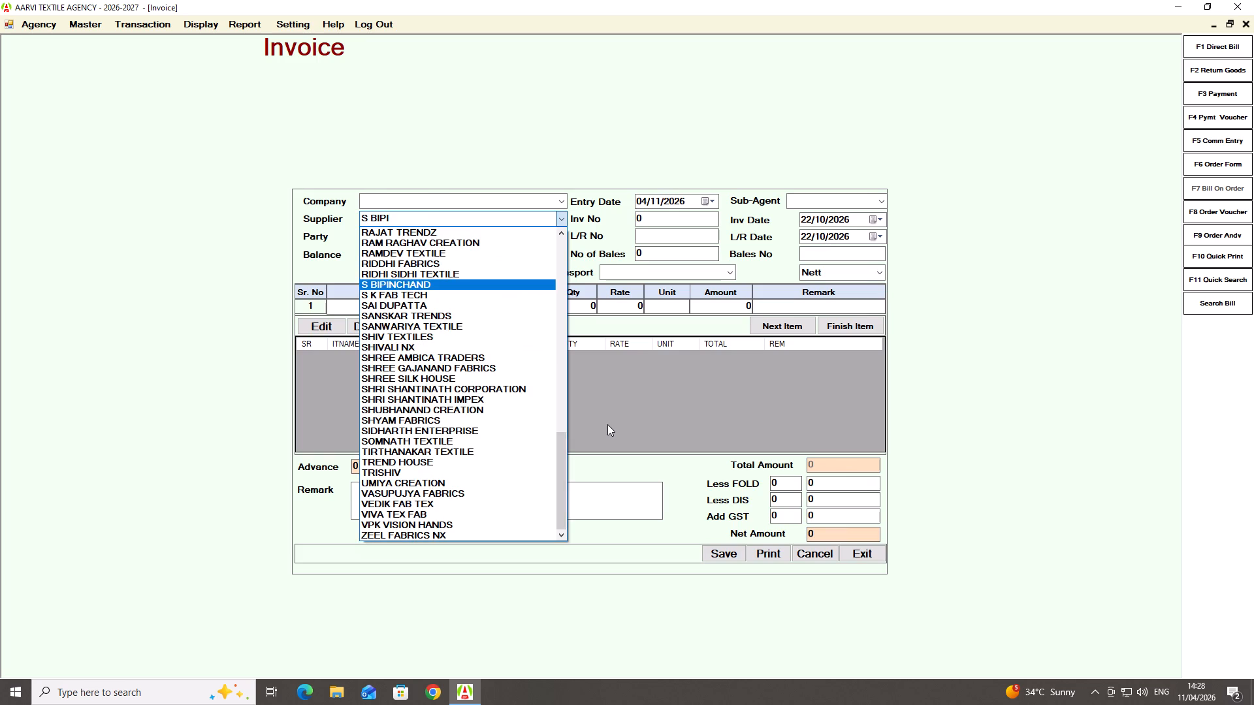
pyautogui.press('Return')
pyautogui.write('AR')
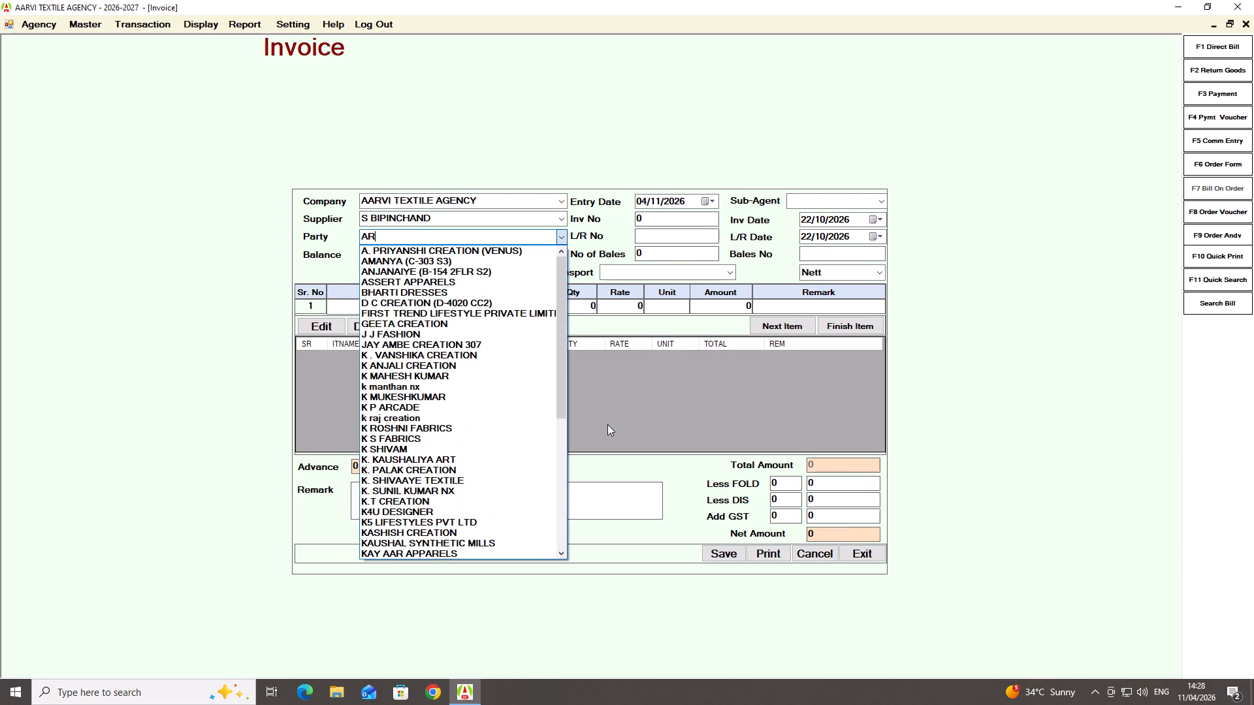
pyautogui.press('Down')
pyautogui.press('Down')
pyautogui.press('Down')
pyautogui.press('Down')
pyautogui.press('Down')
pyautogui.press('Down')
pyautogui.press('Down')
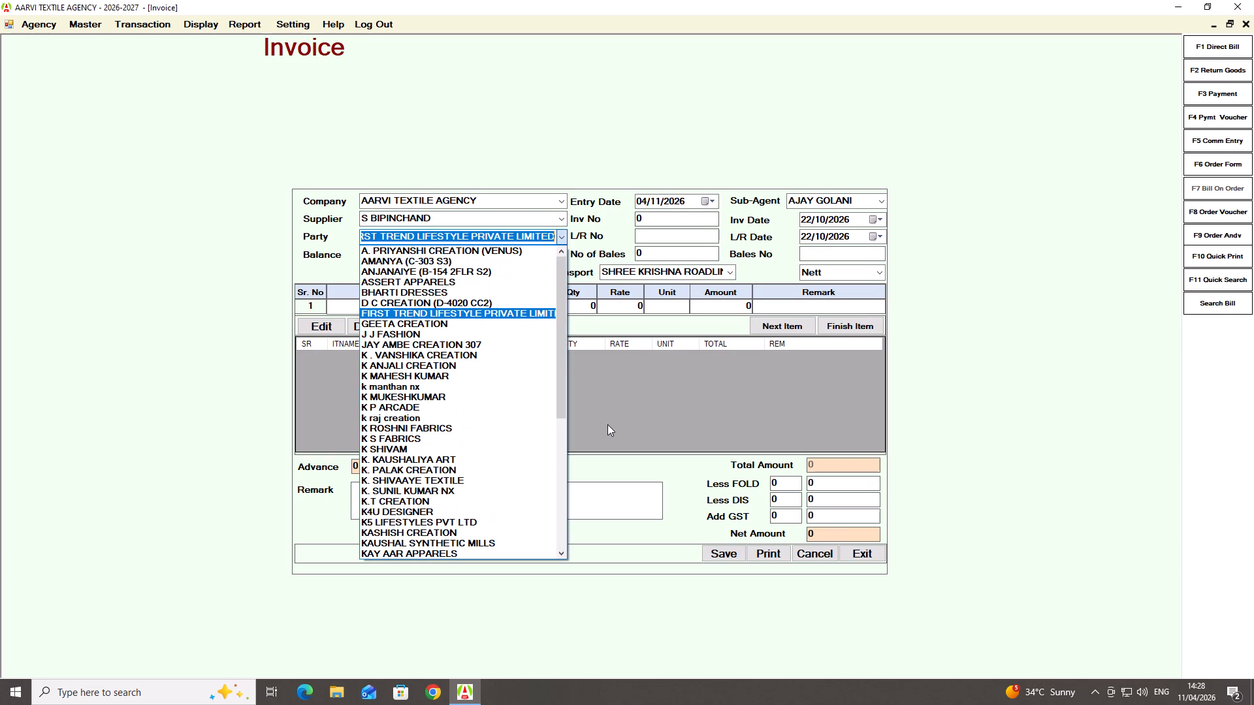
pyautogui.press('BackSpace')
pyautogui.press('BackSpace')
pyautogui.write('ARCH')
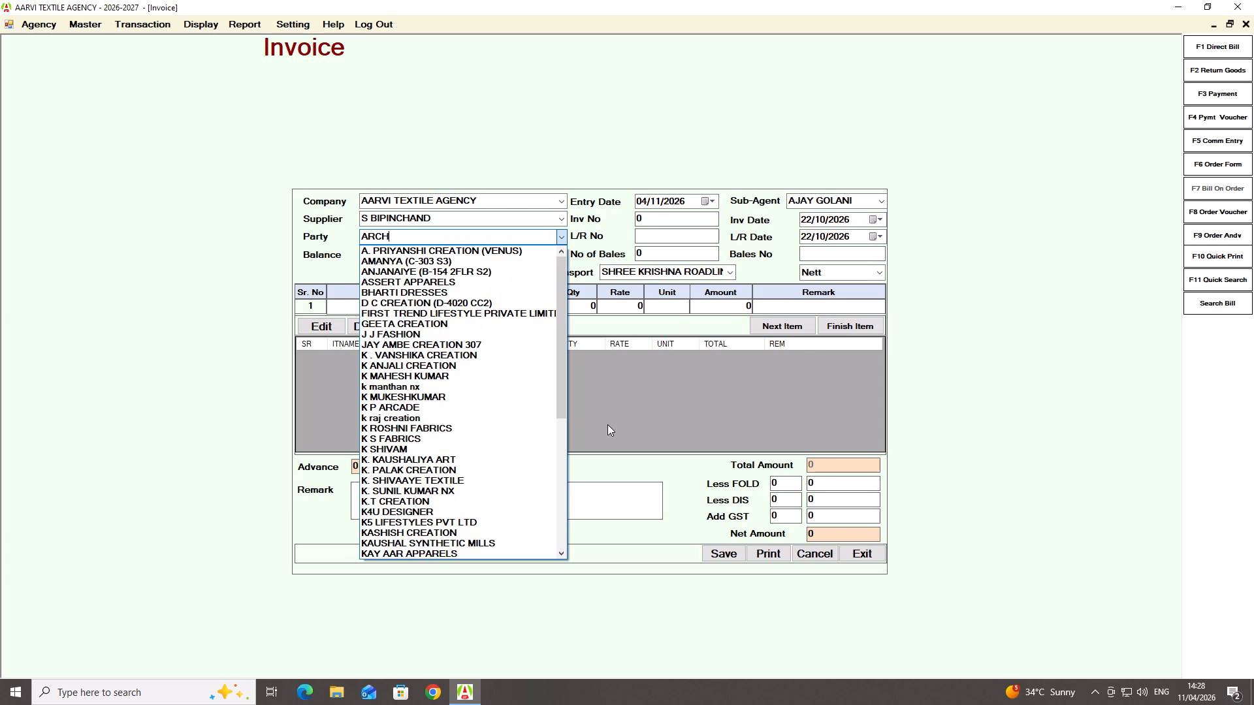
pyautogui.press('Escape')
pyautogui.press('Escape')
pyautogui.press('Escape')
# Open the Party master and enter ARCHANA CREATION as the new account name.
pyautogui.click(89, 25)
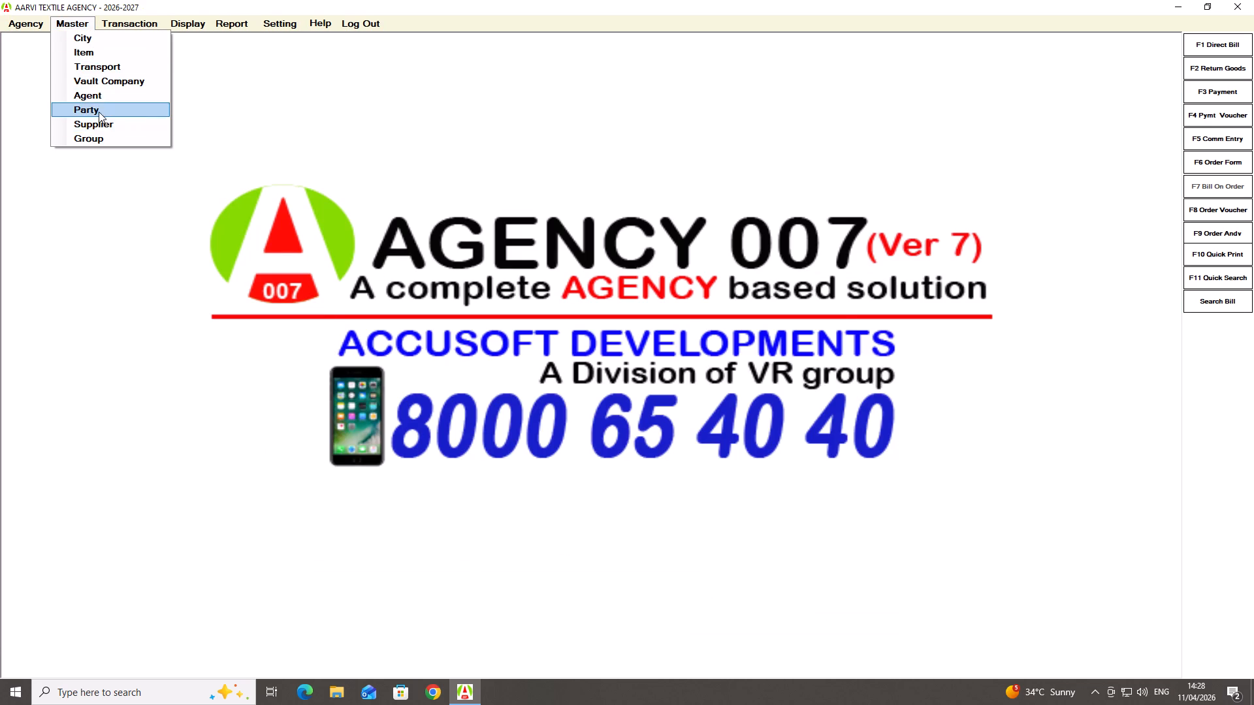
pyautogui.click(99, 111)
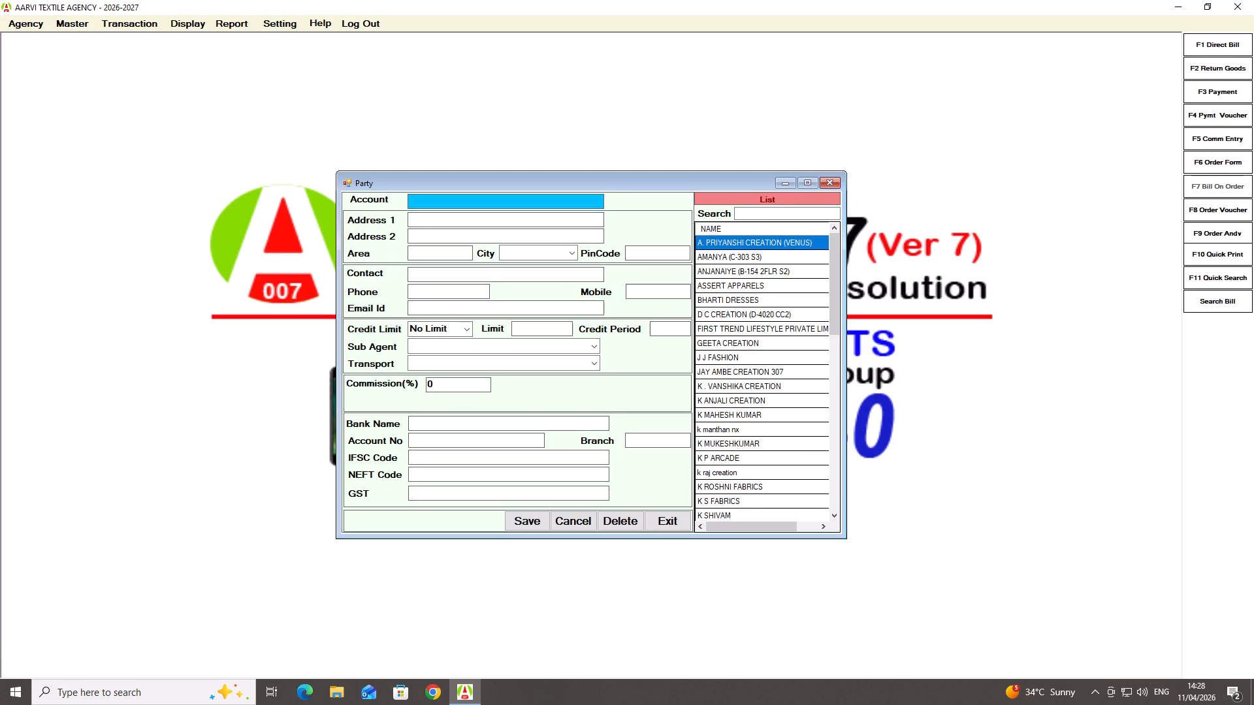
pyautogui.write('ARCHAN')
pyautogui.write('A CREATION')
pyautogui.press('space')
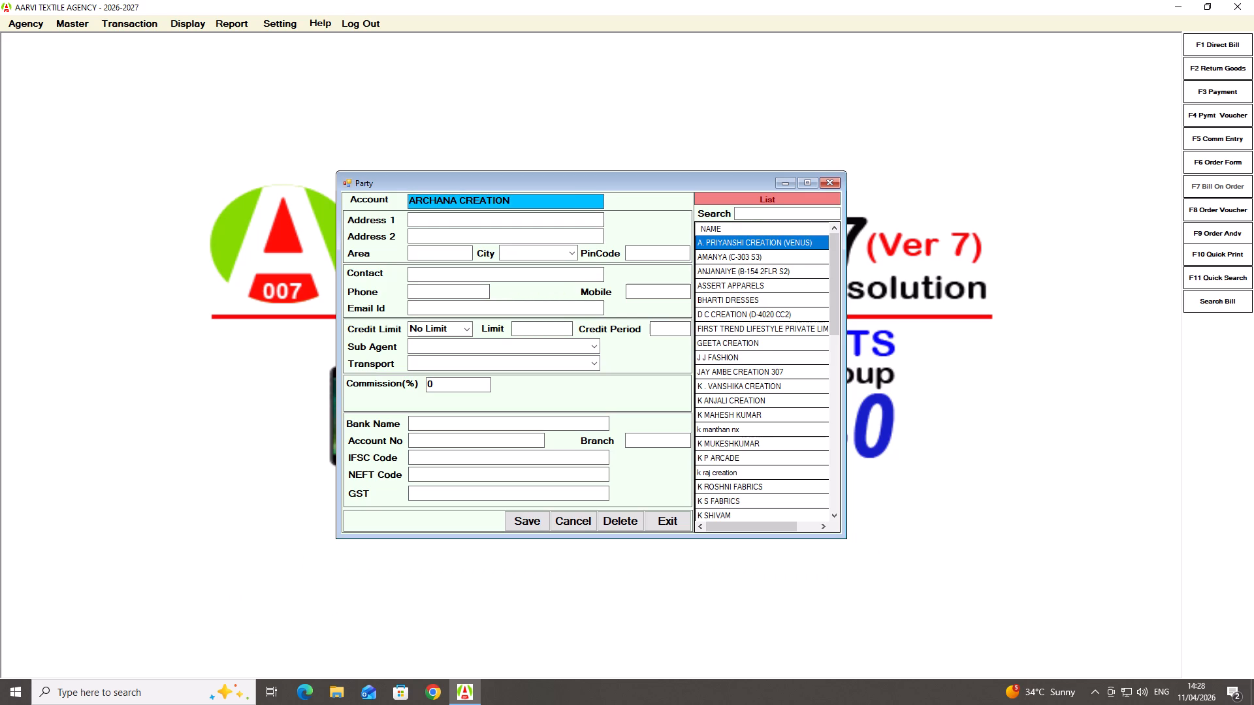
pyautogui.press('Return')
# Enter the party's unit, industrial park and road as the first address line for ARCHANA CREATION.
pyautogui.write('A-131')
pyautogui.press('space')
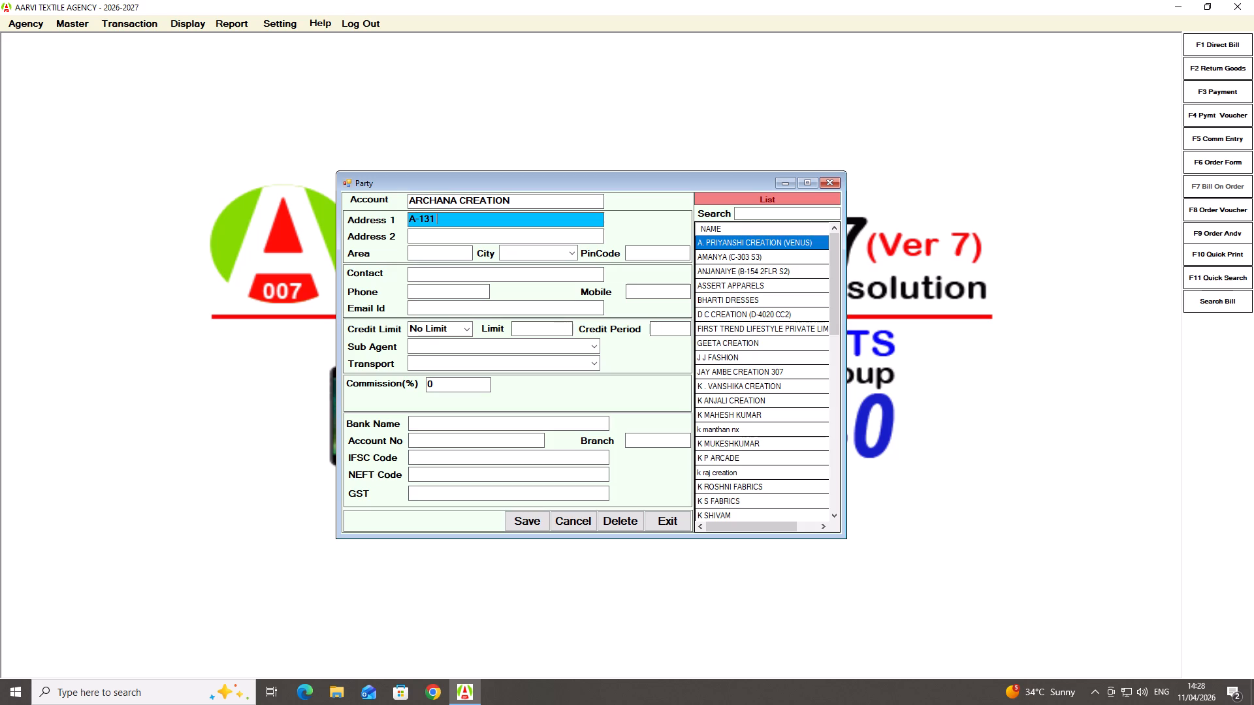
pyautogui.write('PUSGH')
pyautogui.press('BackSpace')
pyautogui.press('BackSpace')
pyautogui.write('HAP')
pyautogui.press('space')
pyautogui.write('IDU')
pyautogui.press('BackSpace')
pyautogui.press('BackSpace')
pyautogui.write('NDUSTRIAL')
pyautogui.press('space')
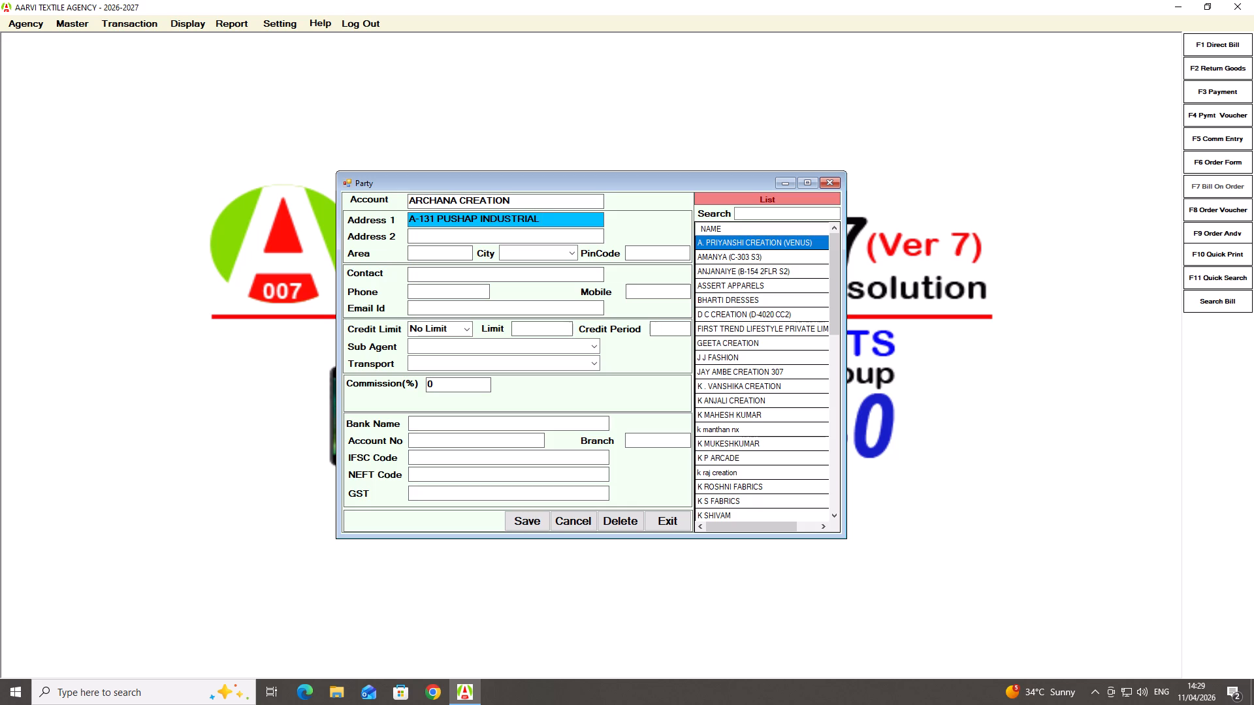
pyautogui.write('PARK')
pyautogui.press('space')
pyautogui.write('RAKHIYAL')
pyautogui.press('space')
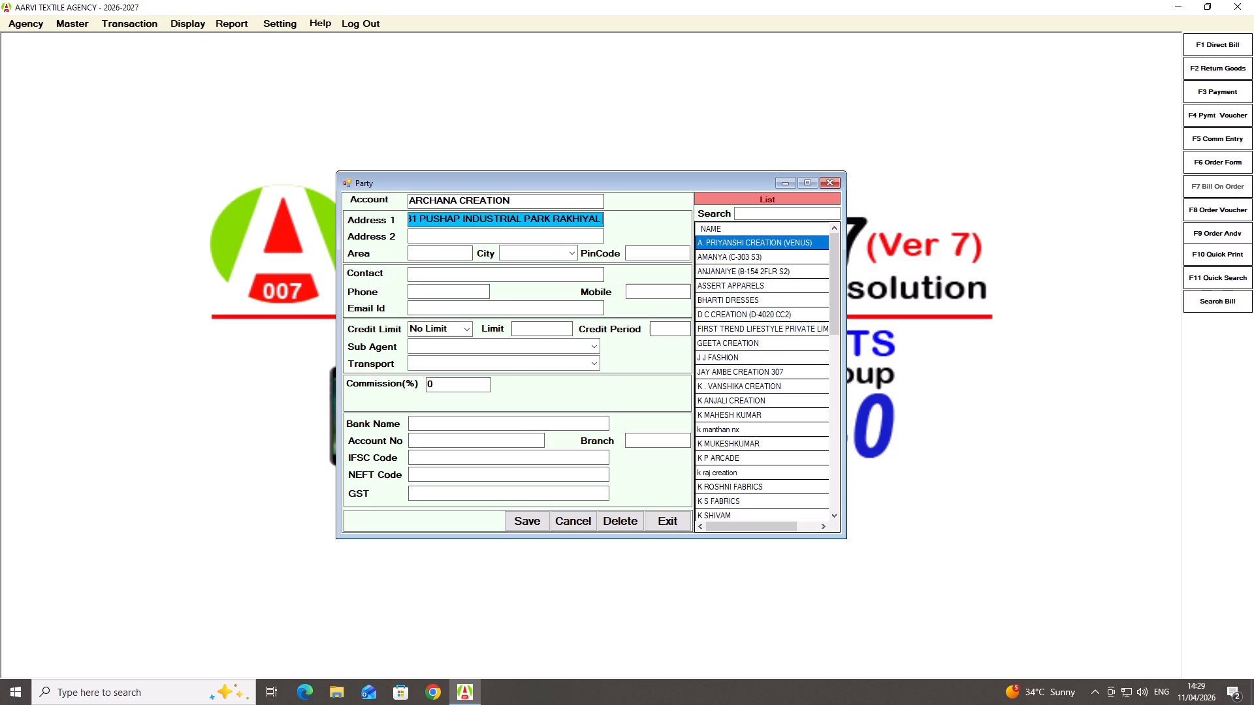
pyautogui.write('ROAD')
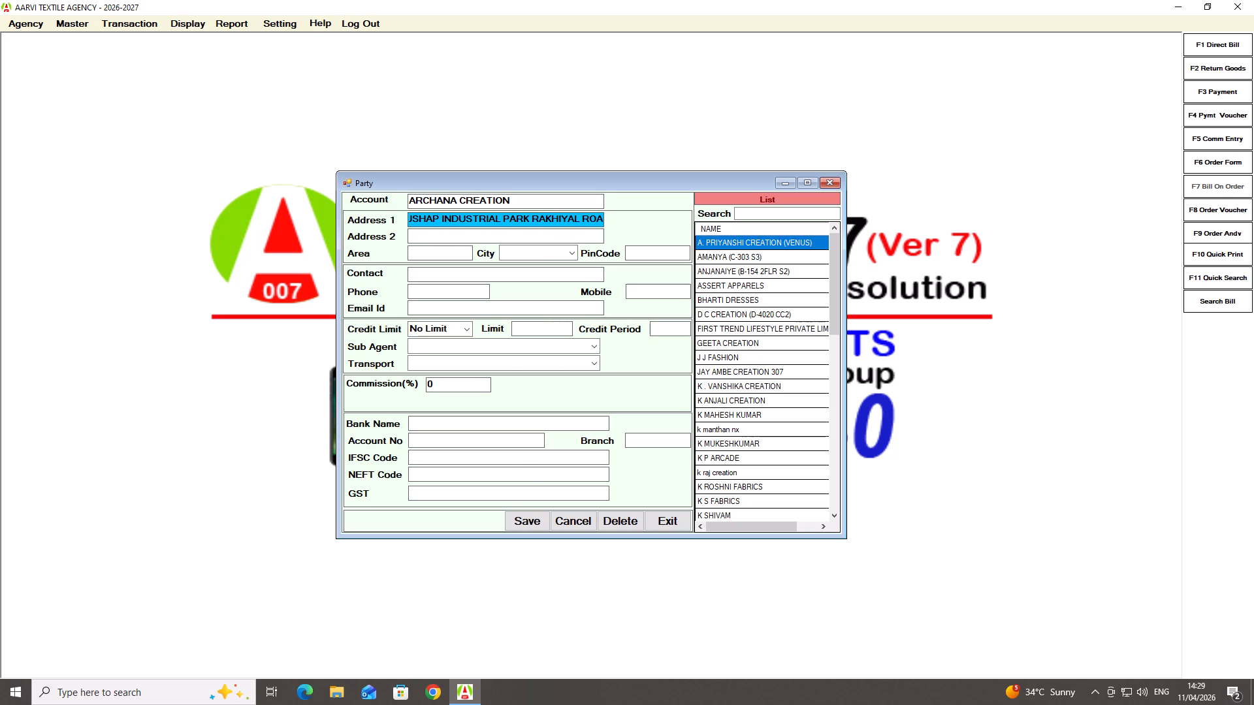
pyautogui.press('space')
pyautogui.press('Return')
# Enter the locality and shortened city name as the party's second address line.
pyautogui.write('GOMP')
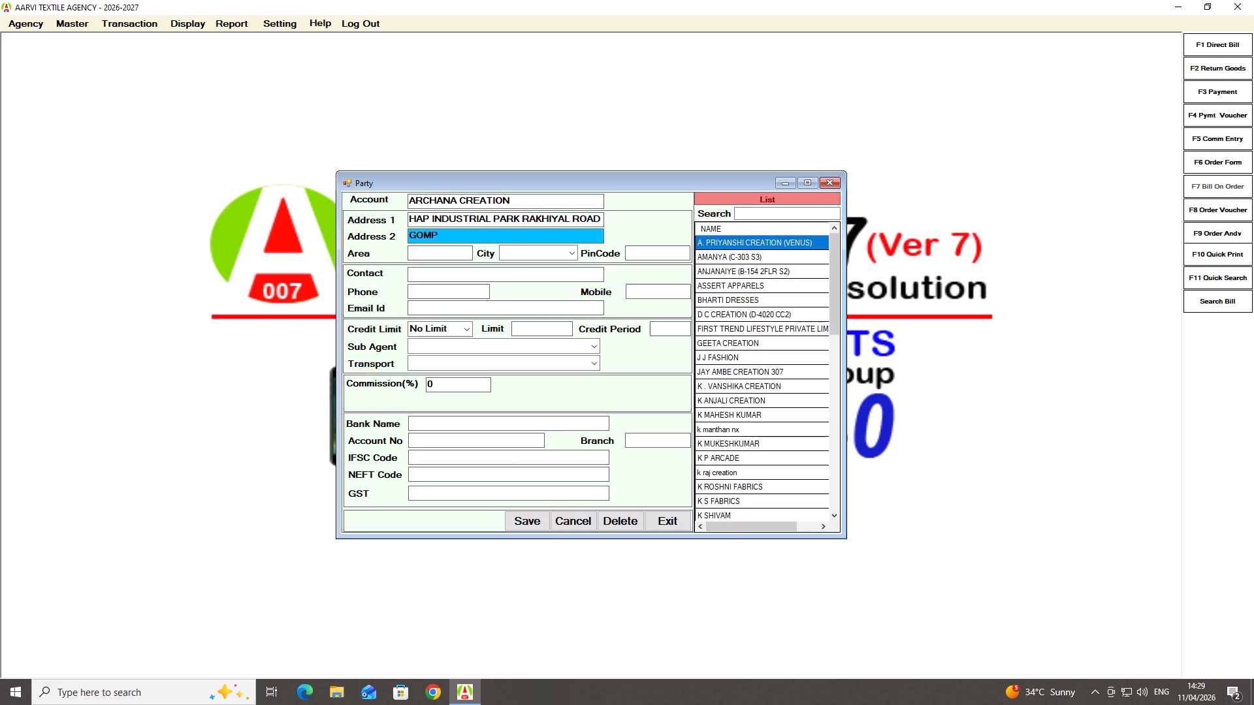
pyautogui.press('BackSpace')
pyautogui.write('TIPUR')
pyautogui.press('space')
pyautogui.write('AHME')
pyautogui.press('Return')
# Leave the area blank and set the party's city to Ahmedabad.
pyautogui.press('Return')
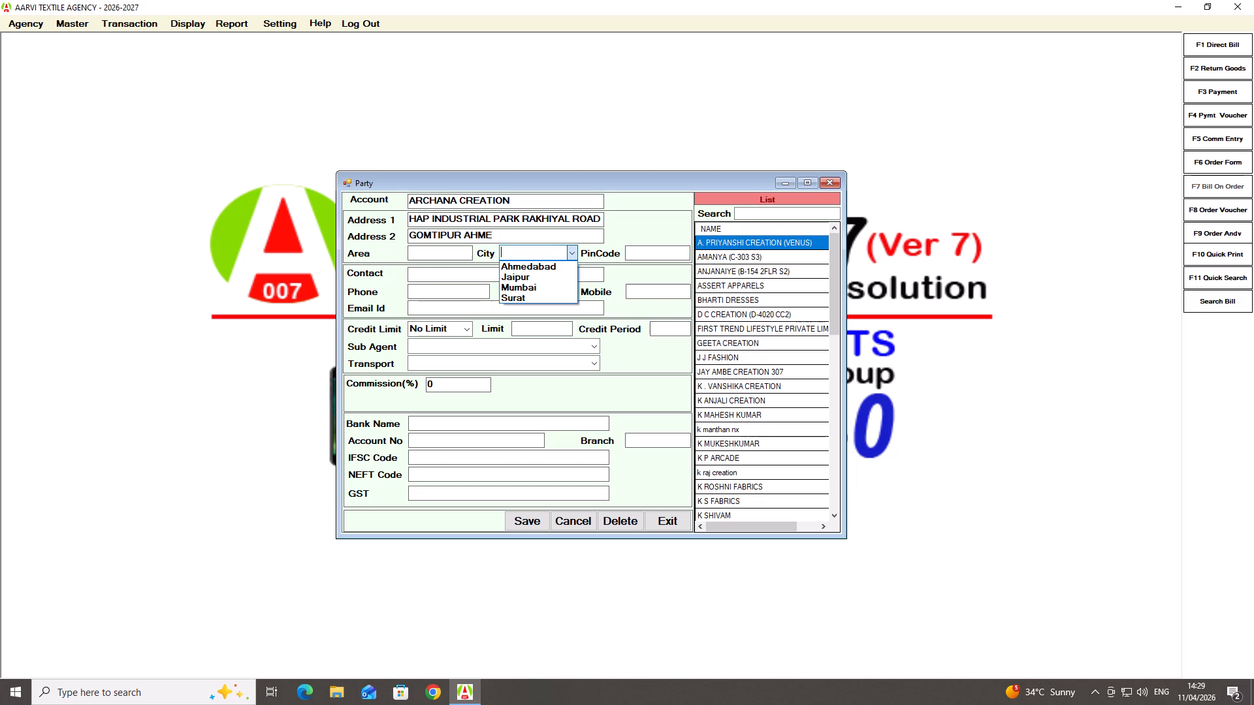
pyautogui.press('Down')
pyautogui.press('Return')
# Leave the pin code, contact and credit details as they are, and assign the last listed sub agent to the party.
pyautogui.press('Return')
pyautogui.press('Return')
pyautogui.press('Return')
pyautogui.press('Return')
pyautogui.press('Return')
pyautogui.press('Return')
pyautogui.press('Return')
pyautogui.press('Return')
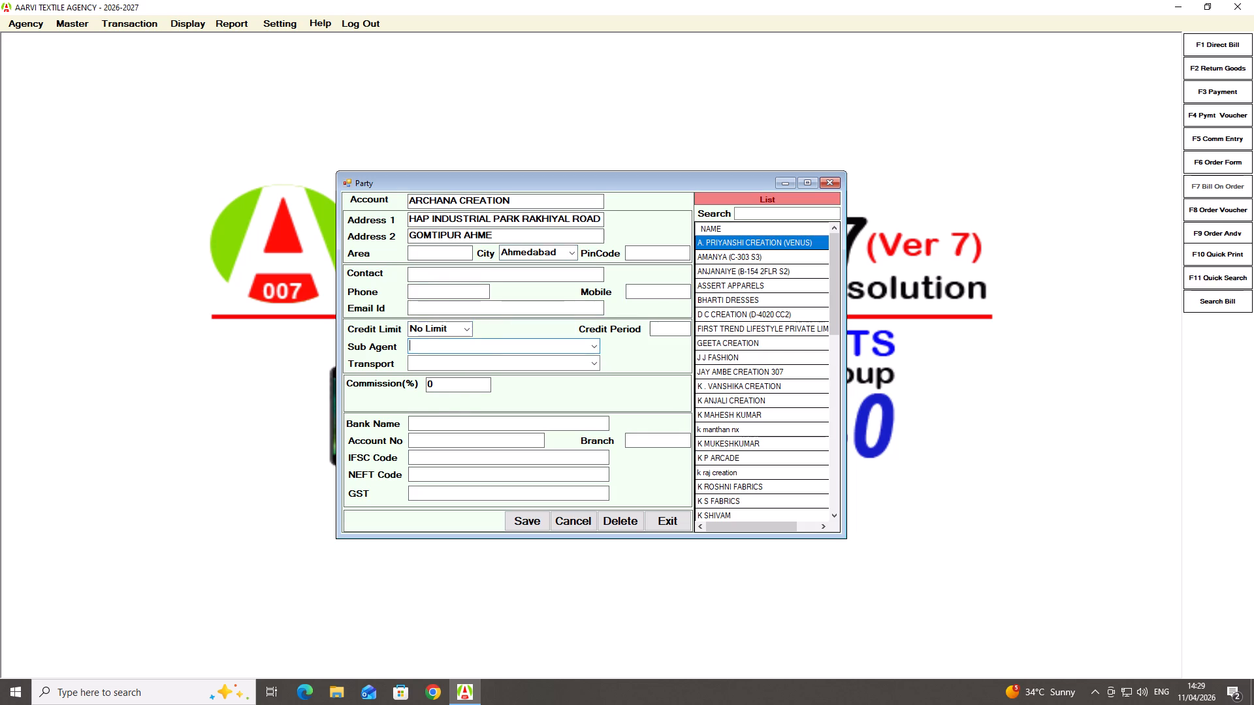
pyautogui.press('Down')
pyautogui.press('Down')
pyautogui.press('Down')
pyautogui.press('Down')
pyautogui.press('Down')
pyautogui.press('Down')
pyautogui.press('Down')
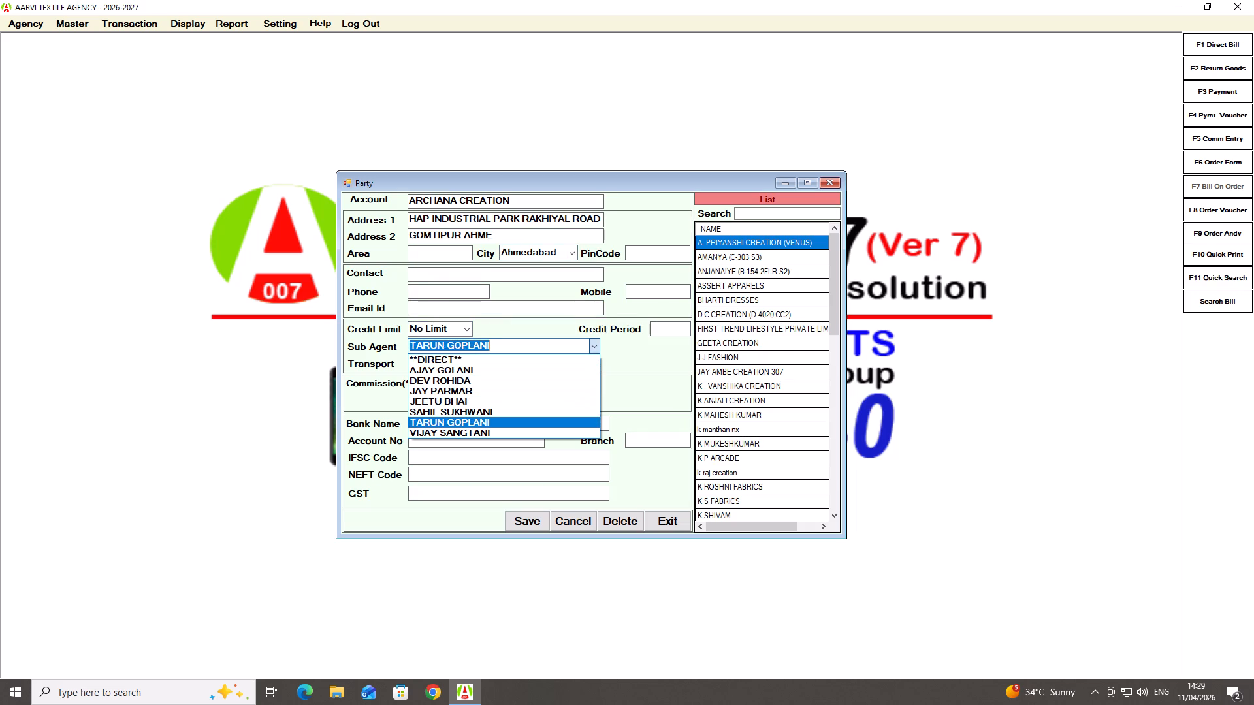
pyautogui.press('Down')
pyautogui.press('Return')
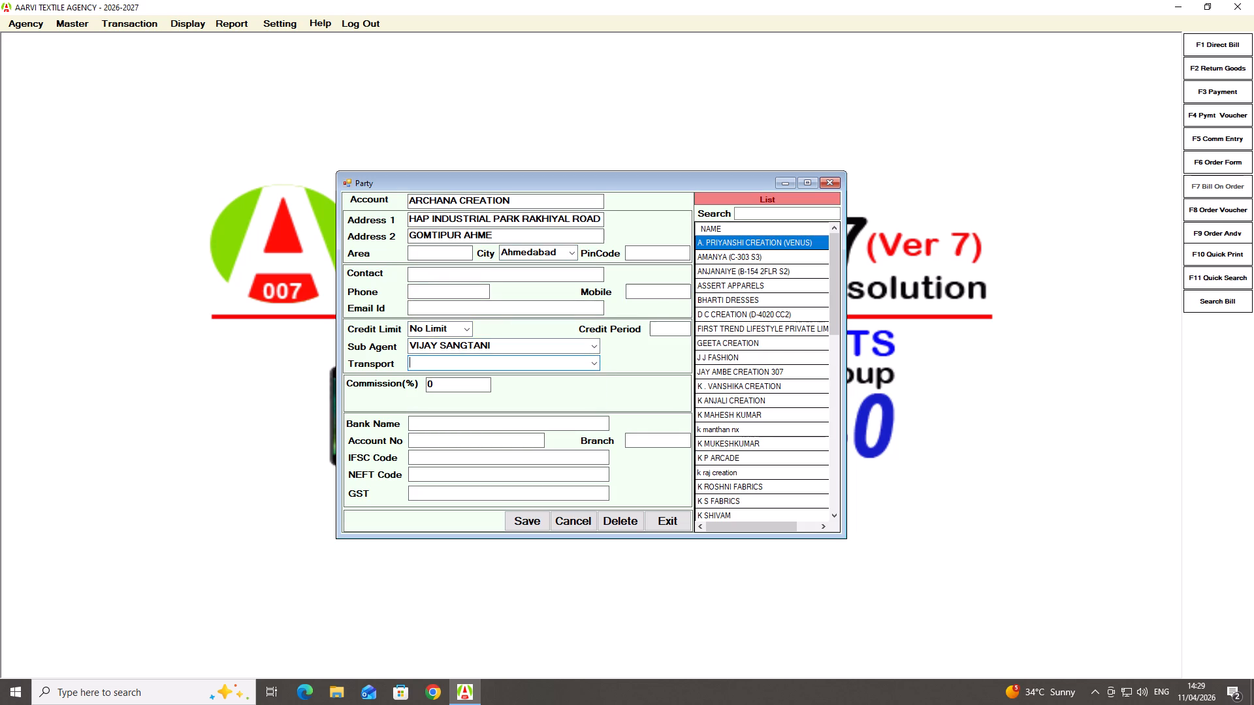
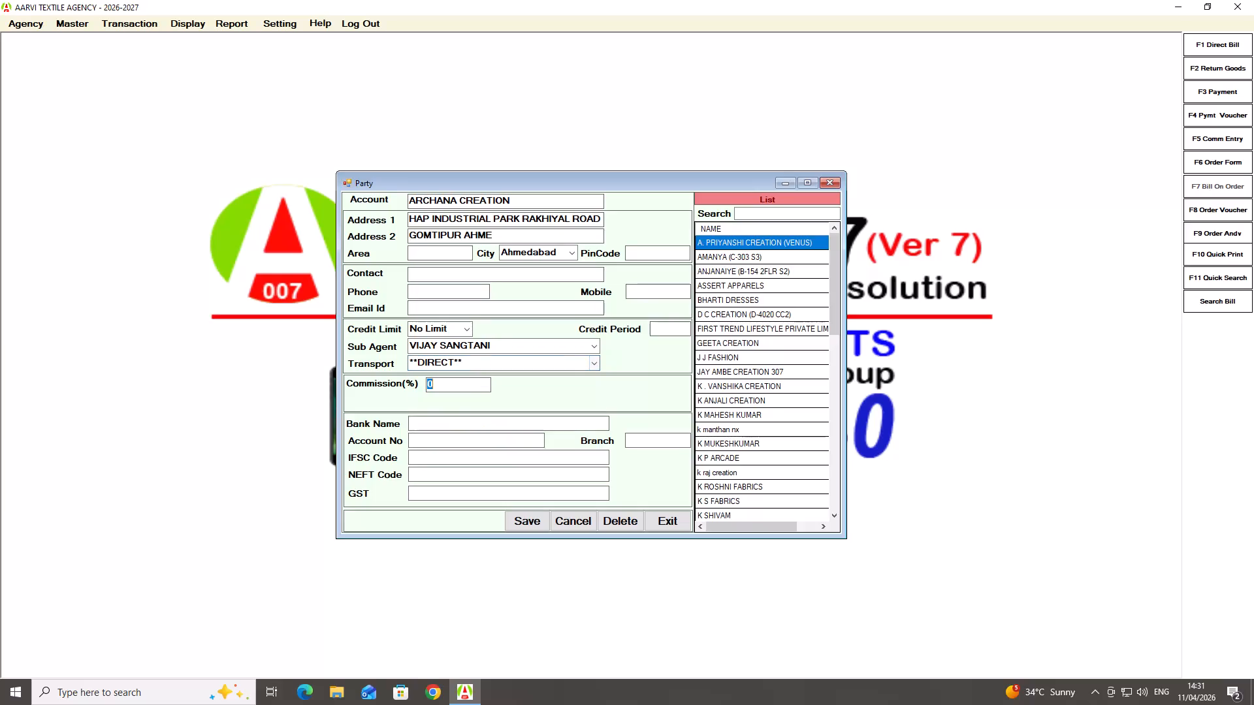
# Leave the commission, bank and GST details at their defaults, save the ARCHANA CREATION party record, and close the party master.
pyautogui.press('Return')
pyautogui.press('Return')
pyautogui.press('Return')
pyautogui.press('Return')
pyautogui.press('Return')
pyautogui.press('Return')
pyautogui.press('Return')
pyautogui.press('Return')
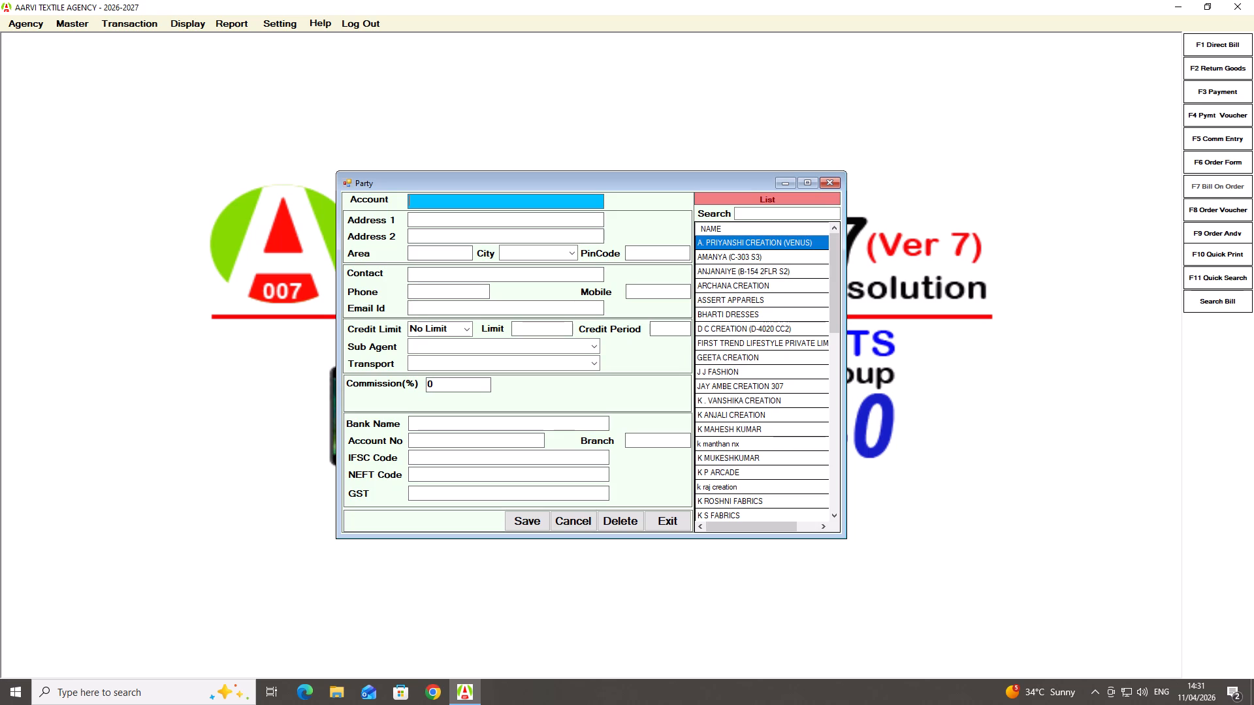
pyautogui.press('Escape')
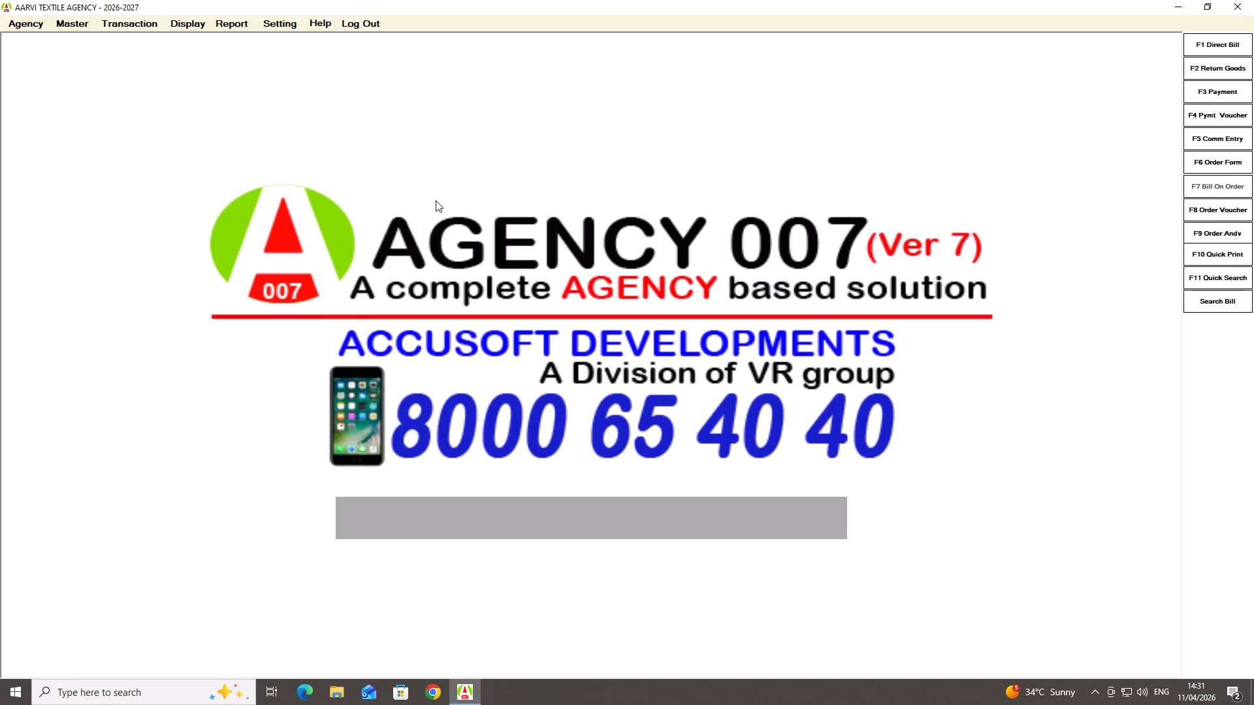
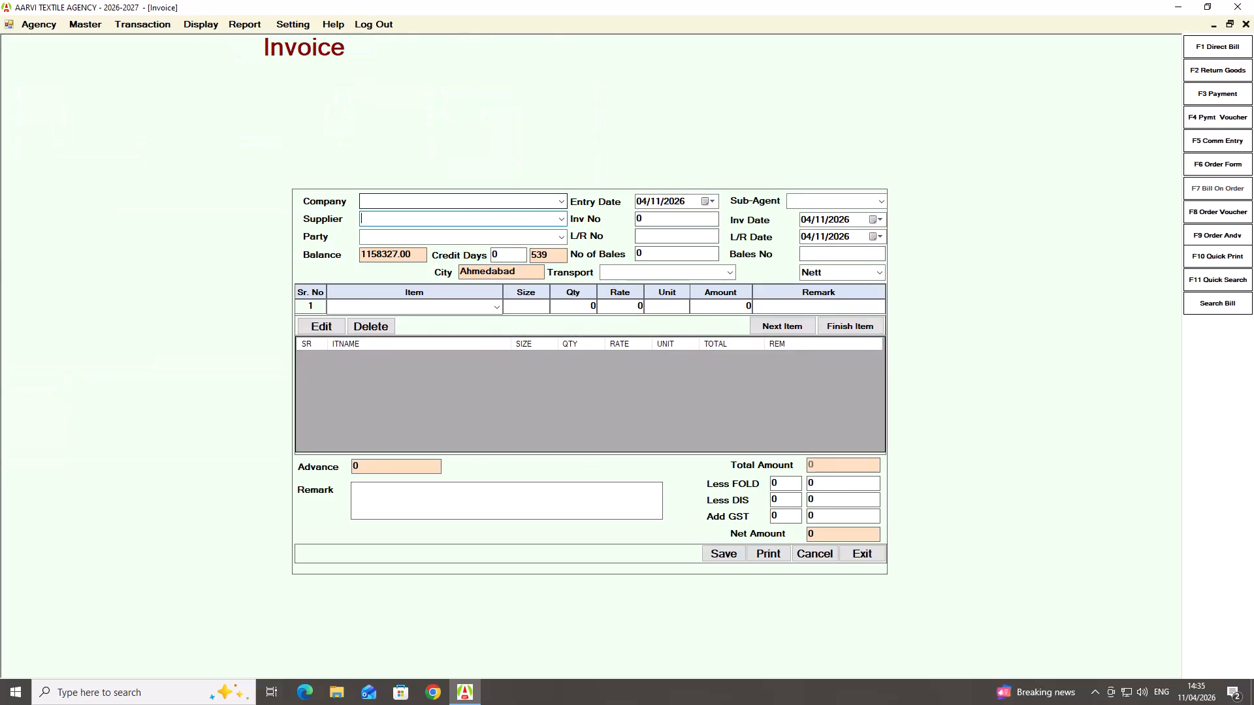
# Start an invoice with supplier S BIPINCHAND and party ARCHANA CREATION, accepting the default credit days.
pyautogui.press('Return')
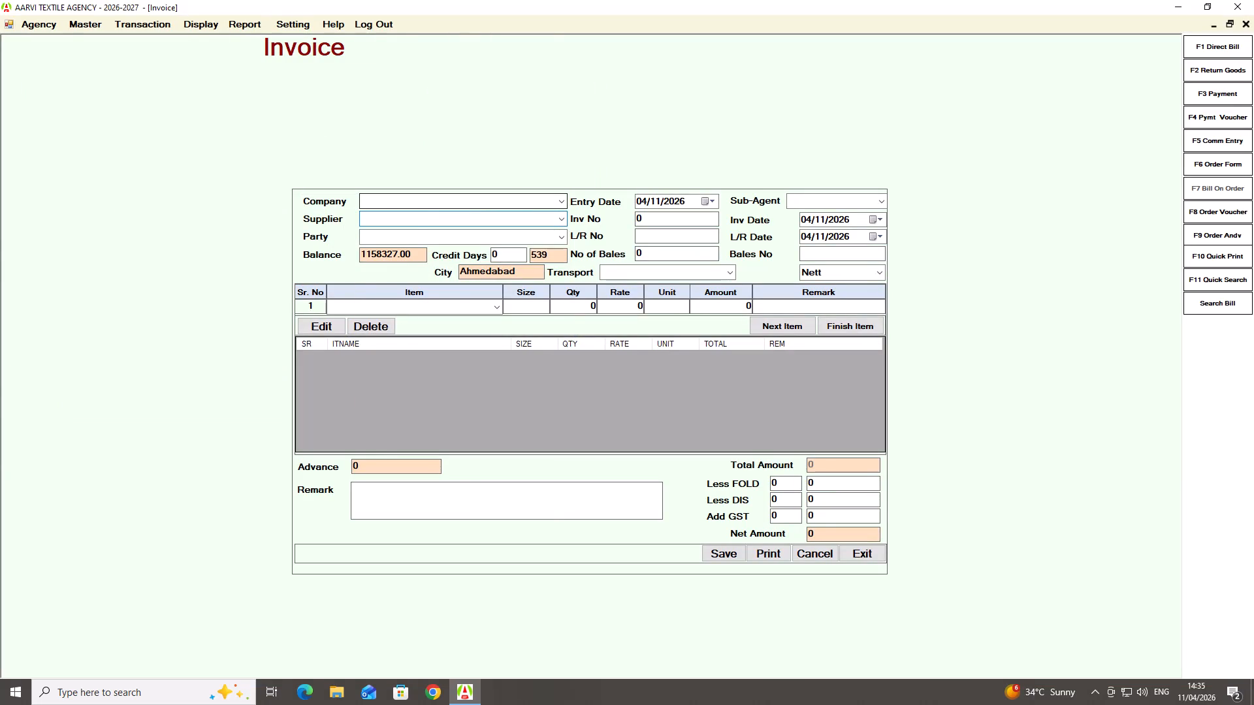
pyautogui.write('ARCHAN')
pyautogui.press('Down')
pyautogui.press('BackSpace')
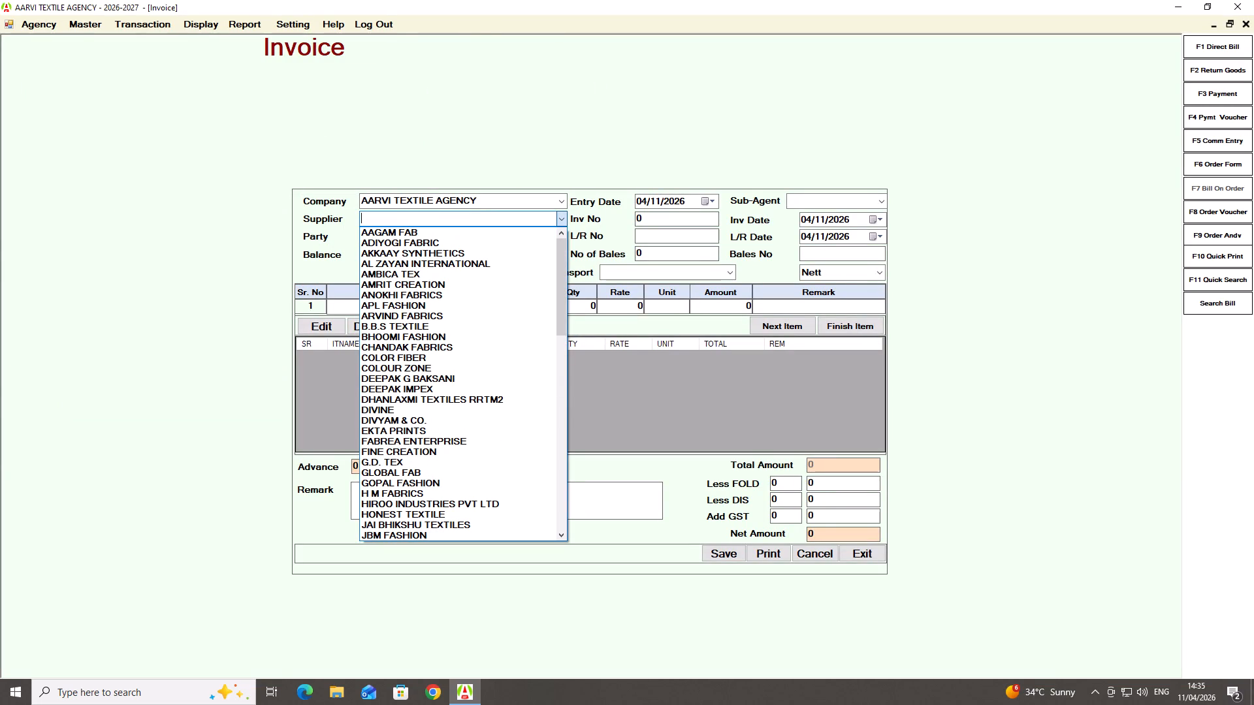
pyautogui.write('S')
pyautogui.press('space')
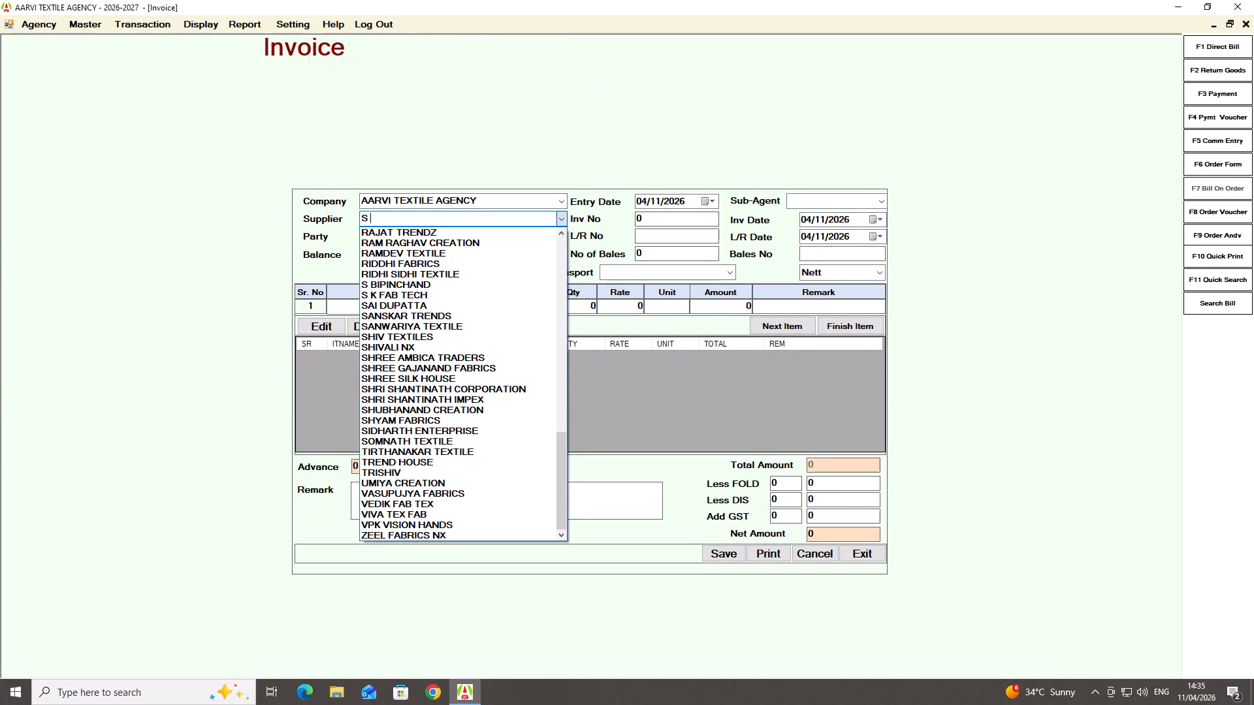
pyautogui.press('Down')
pyautogui.press('Return')
pyautogui.write('ARCHAN')
pyautogui.press('Down')
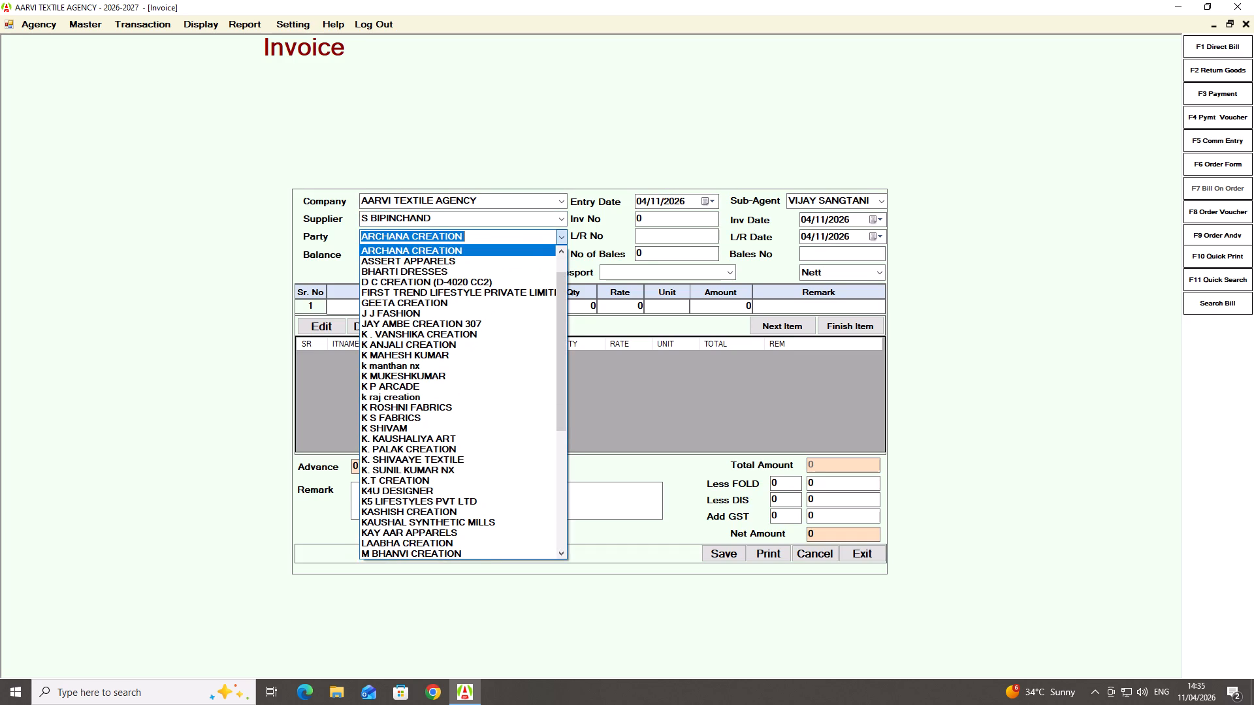
pyautogui.press('Return')
pyautogui.press('Return')
pyautogui.press('Return')
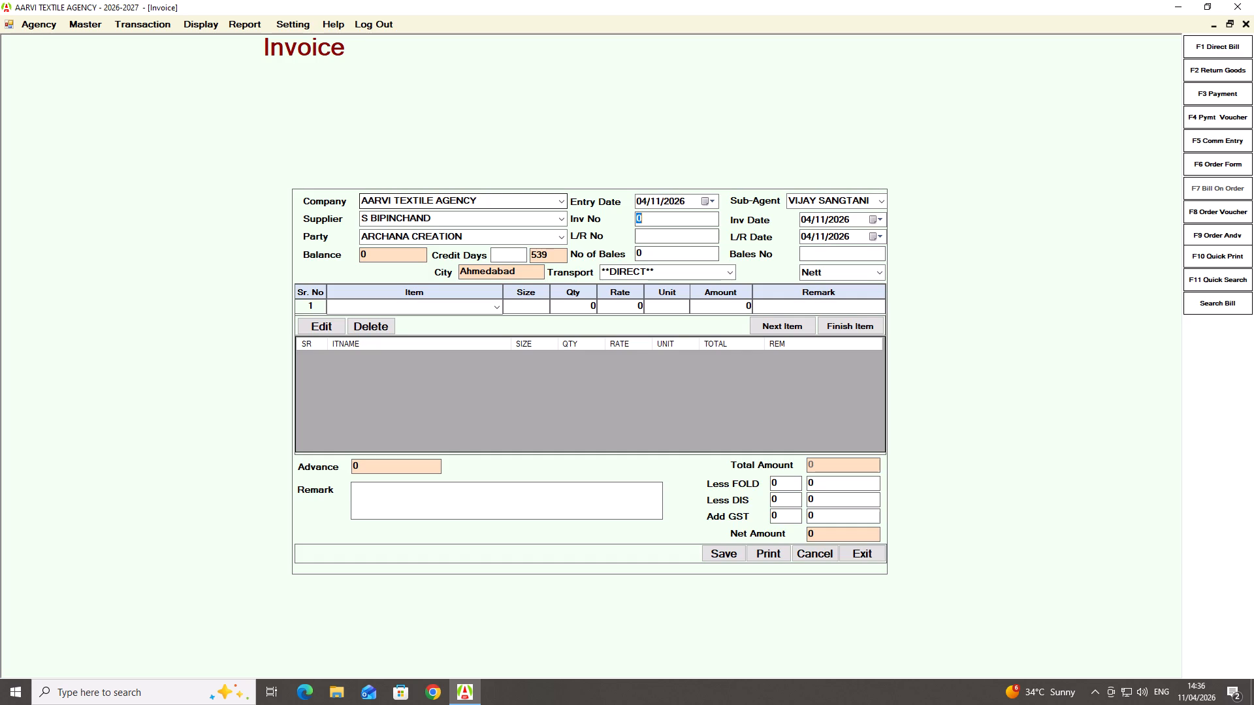
# Enter invoice number 2818-N.
pyautogui.press('a')
pyautogui.press('BackSpace')
pyautogui.write('28188')
pyautogui.press('BackSpace')
pyautogui.write('-N')
pyautogui.press('Return')
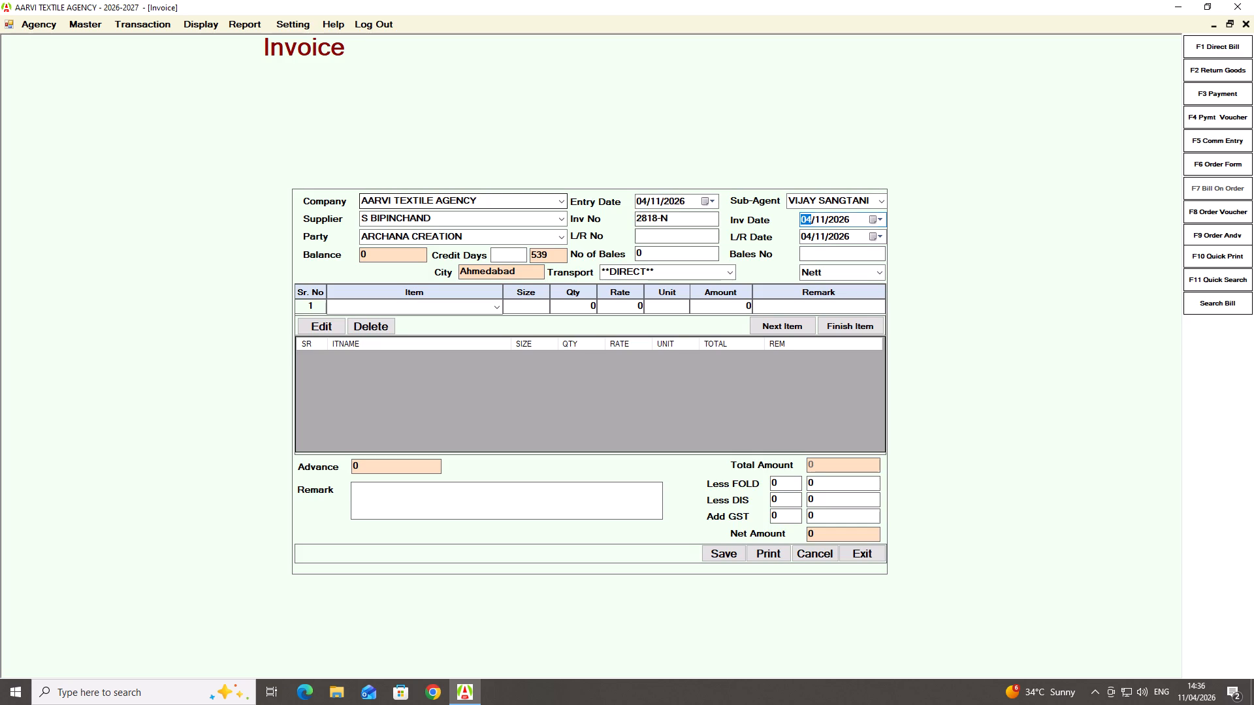
# Set both the invoice date and the L/R date to 02/10/2026, leaving the bale, transport and Nett fields at their defaults.
pyautogui.press('Return')
pyautogui.press('Return')
pyautogui.press('Return')
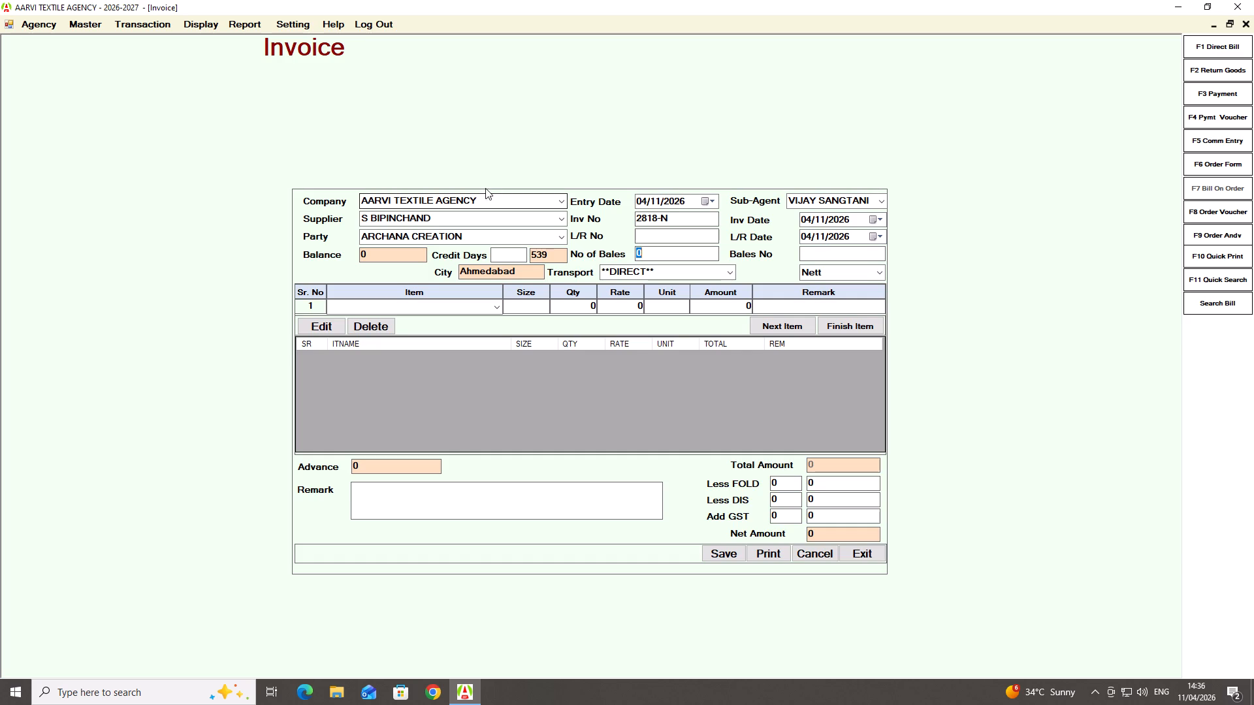
pyautogui.click(805, 224)
pyautogui.press('2')
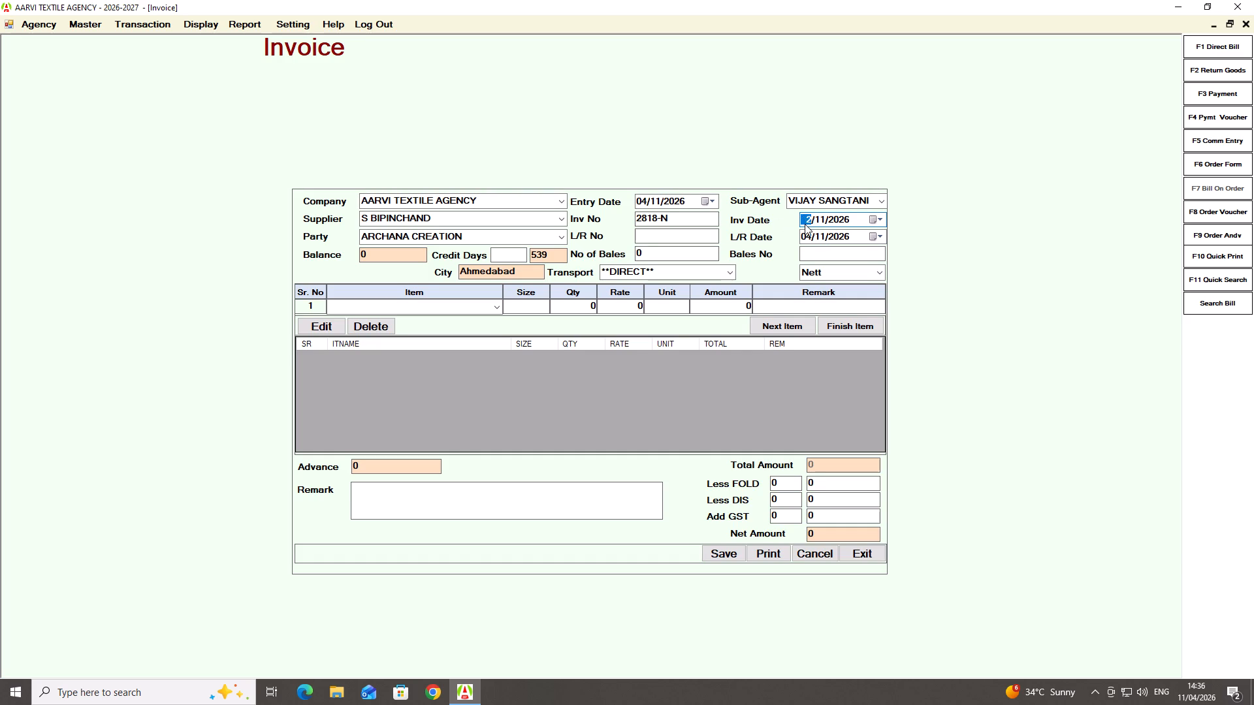
pyautogui.press('Right')
pyautogui.press('Down')
pyautogui.press('Left')
pyautogui.press('Return')
pyautogui.press('Return')
pyautogui.press('2')
pyautogui.press('Right')
pyautogui.press('Down')
pyautogui.press('Left')
pyautogui.press('Return')
pyautogui.press('Return')
pyautogui.press('Return')
pyautogui.press('Return')
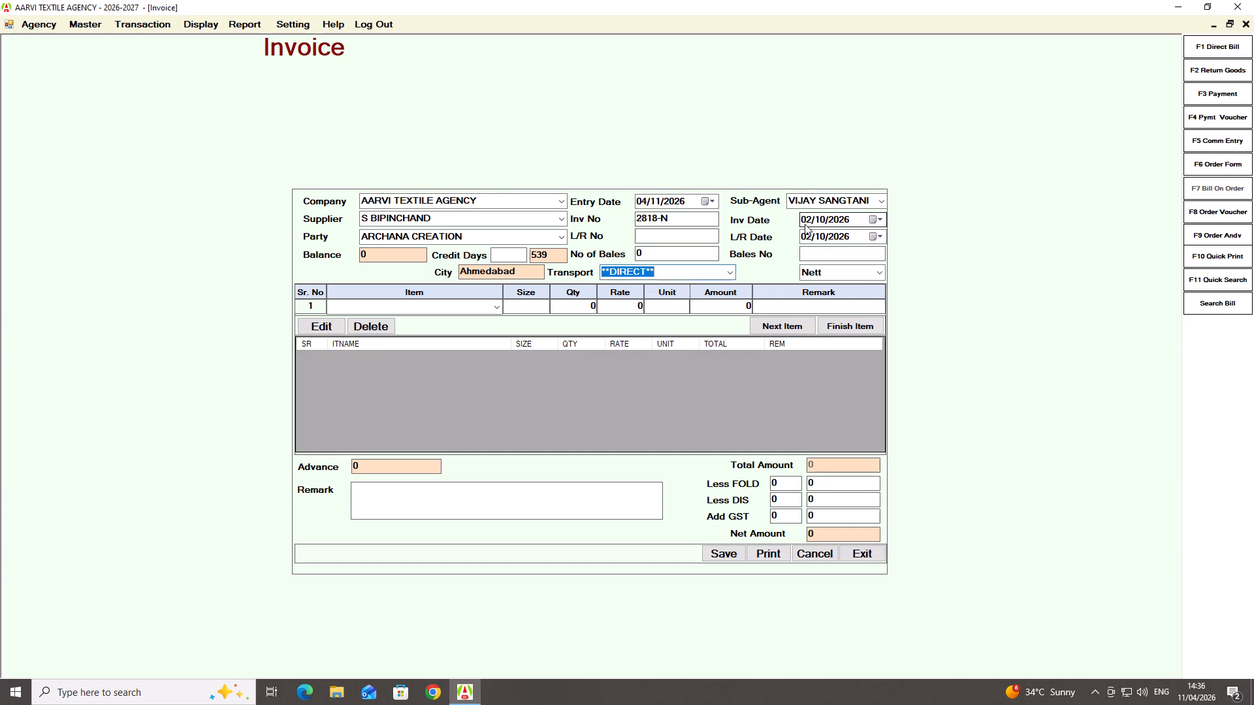
pyautogui.press('Return')
pyautogui.press('Return')
# Add FABRICS as the first item line with quantity 5 and rate 64, and finish item entry.
pyautogui.write('FAB')
pyautogui.press('Down')
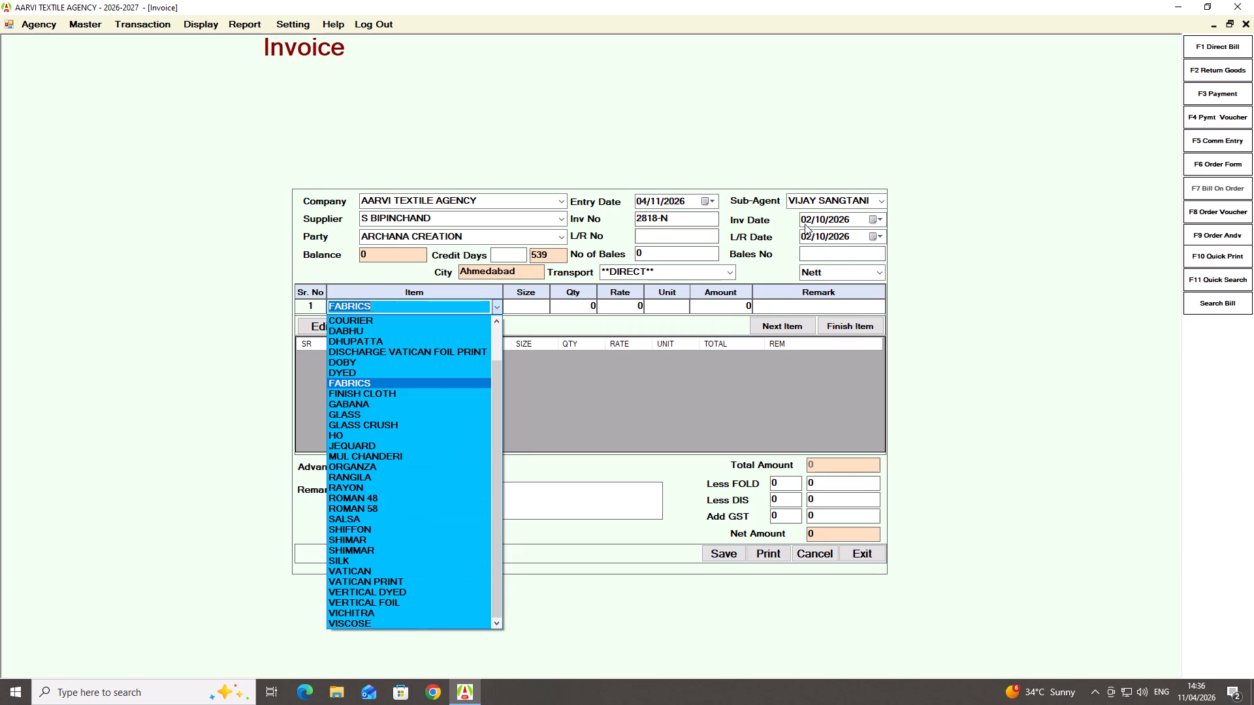
pyautogui.press('Return')
pyautogui.press('1')
pyautogui.press('Return')
pyautogui.press('5')
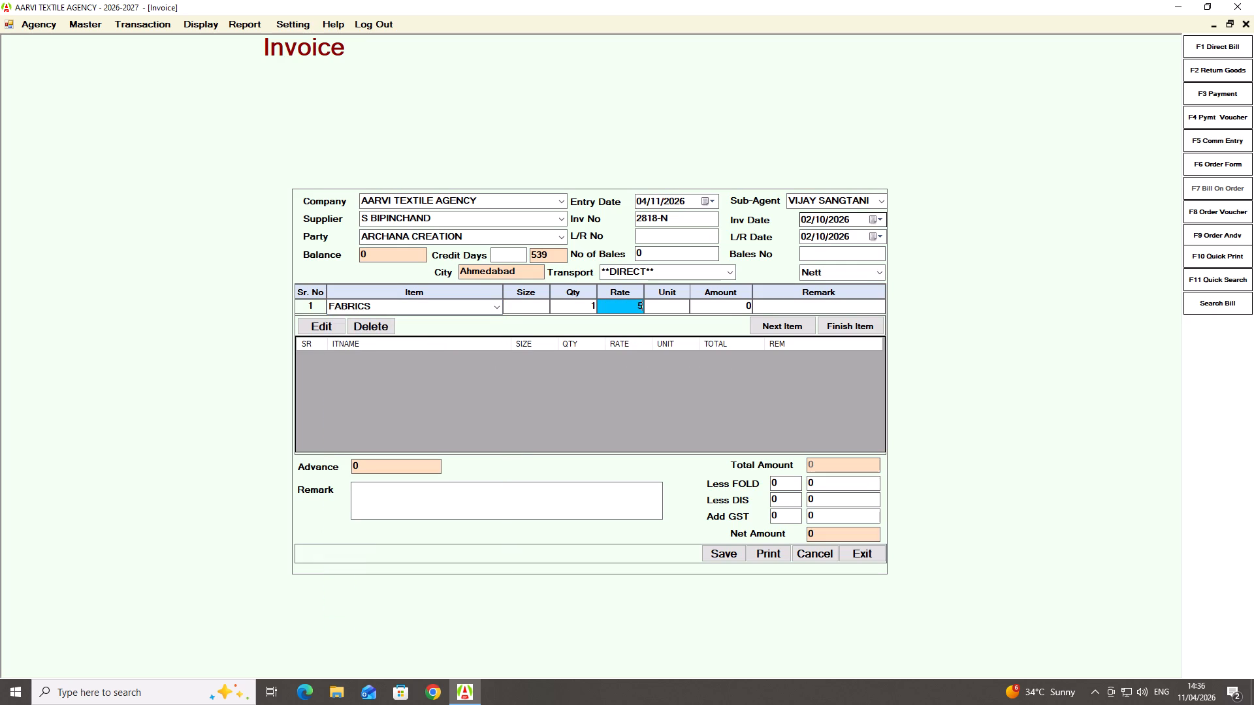
pyautogui.hotkey('shift', 'Tab')
pyautogui.press('BackSpace')
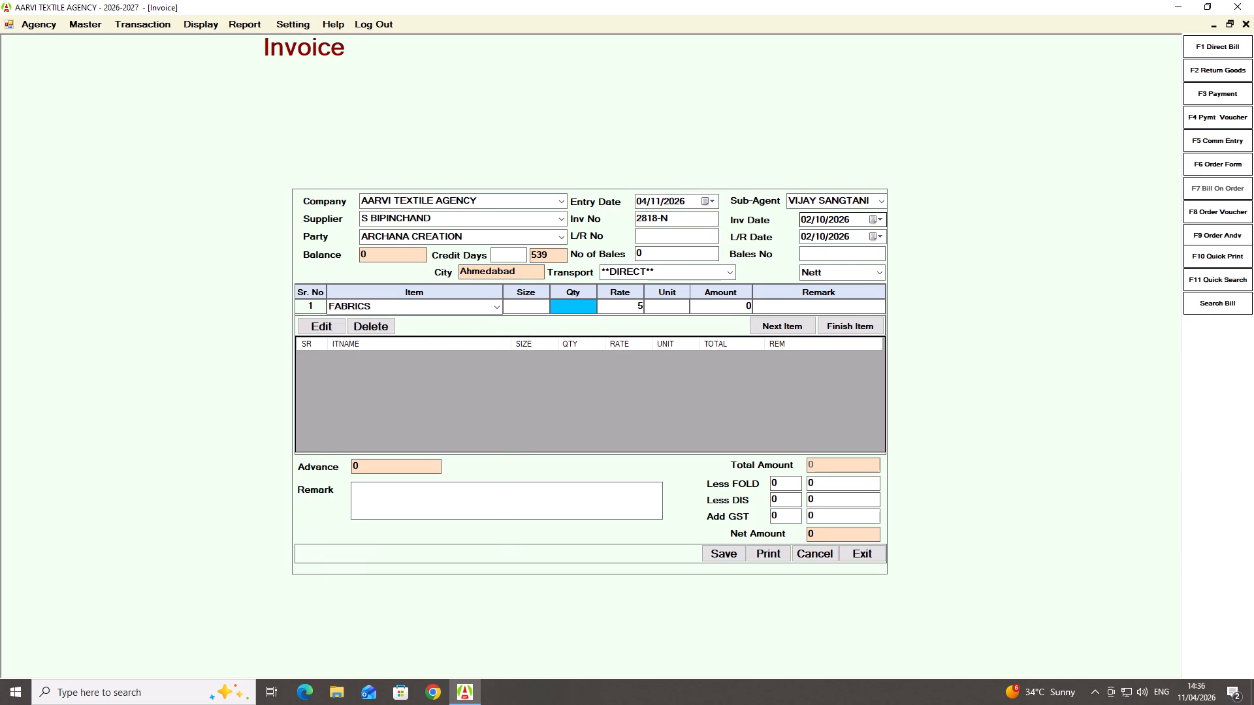
pyautogui.press('5')
pyautogui.press('Return')
pyautogui.write('64')
pyautogui.press('Left')
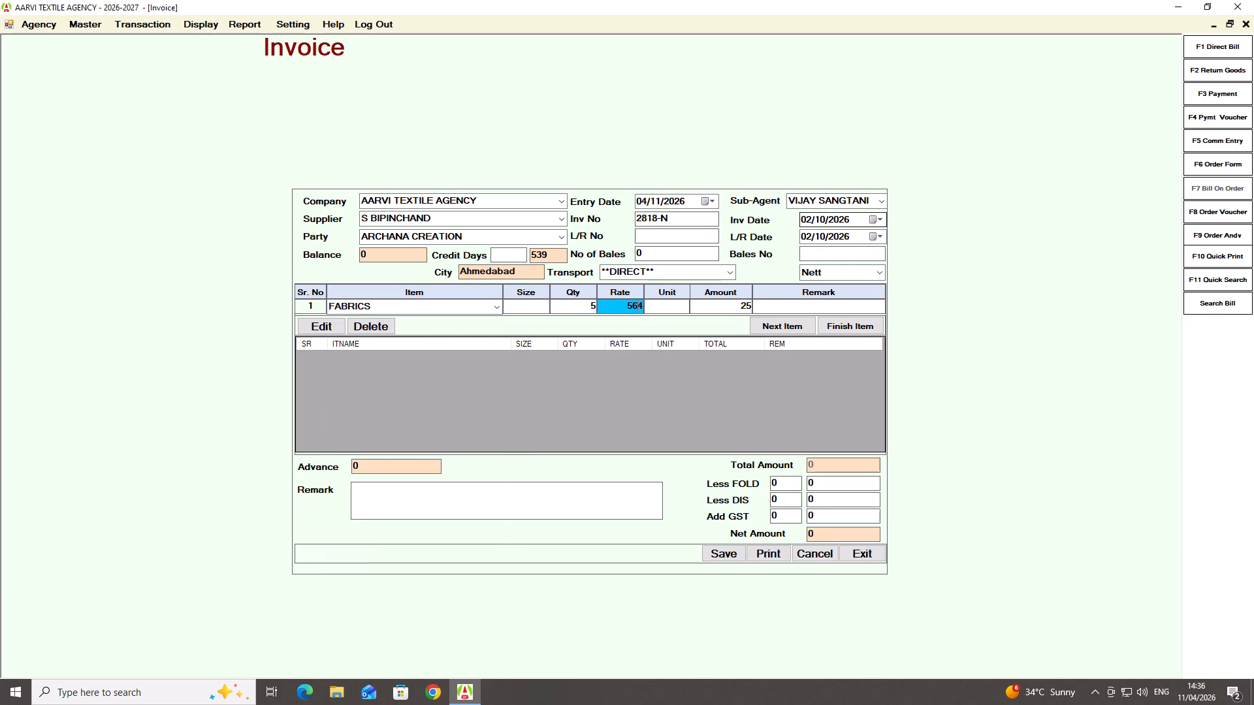
pyautogui.press('Left')
pyautogui.press('BackSpace')
pyautogui.press('Return')
pyautogui.press('Return')
pyautogui.press('Return')
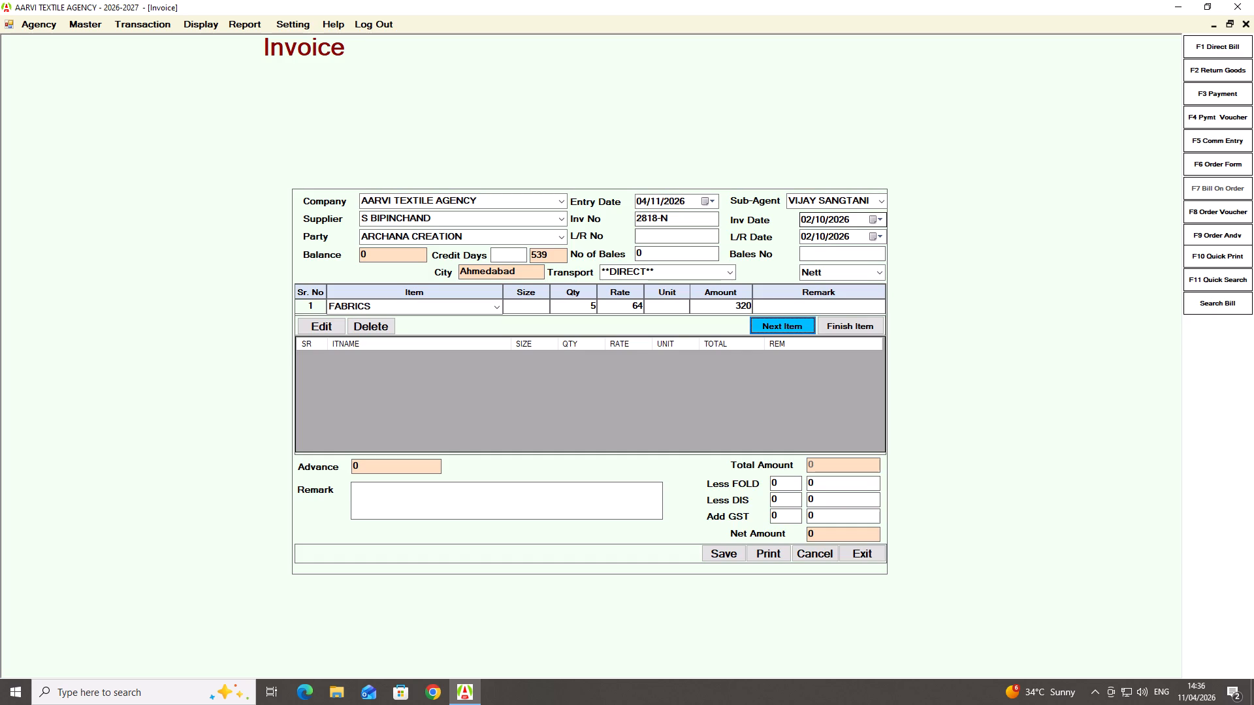
pyautogui.press('Right')
pyautogui.press('Return')
pyautogui.press('Return')
pyautogui.press('Return')
pyautogui.press('Return')
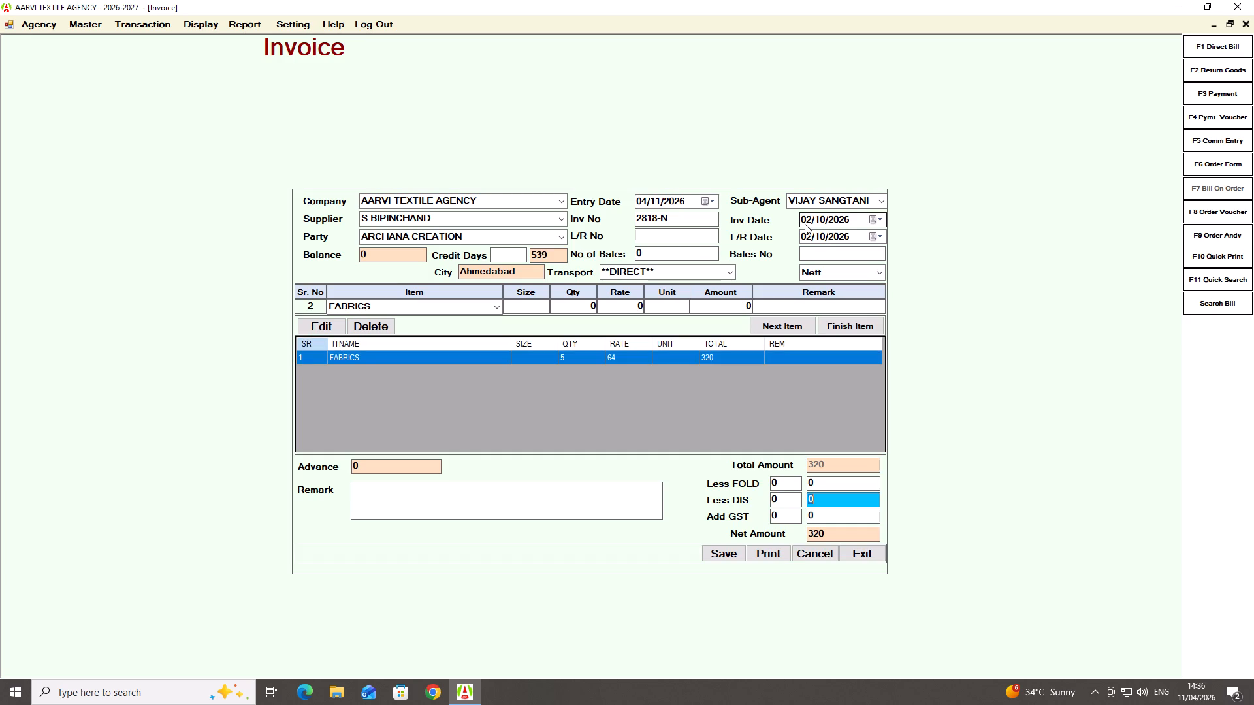
# Return to item entry and add COURIER as the second line with quantity 1 and rate 160.
pyautogui.click(327, 325)
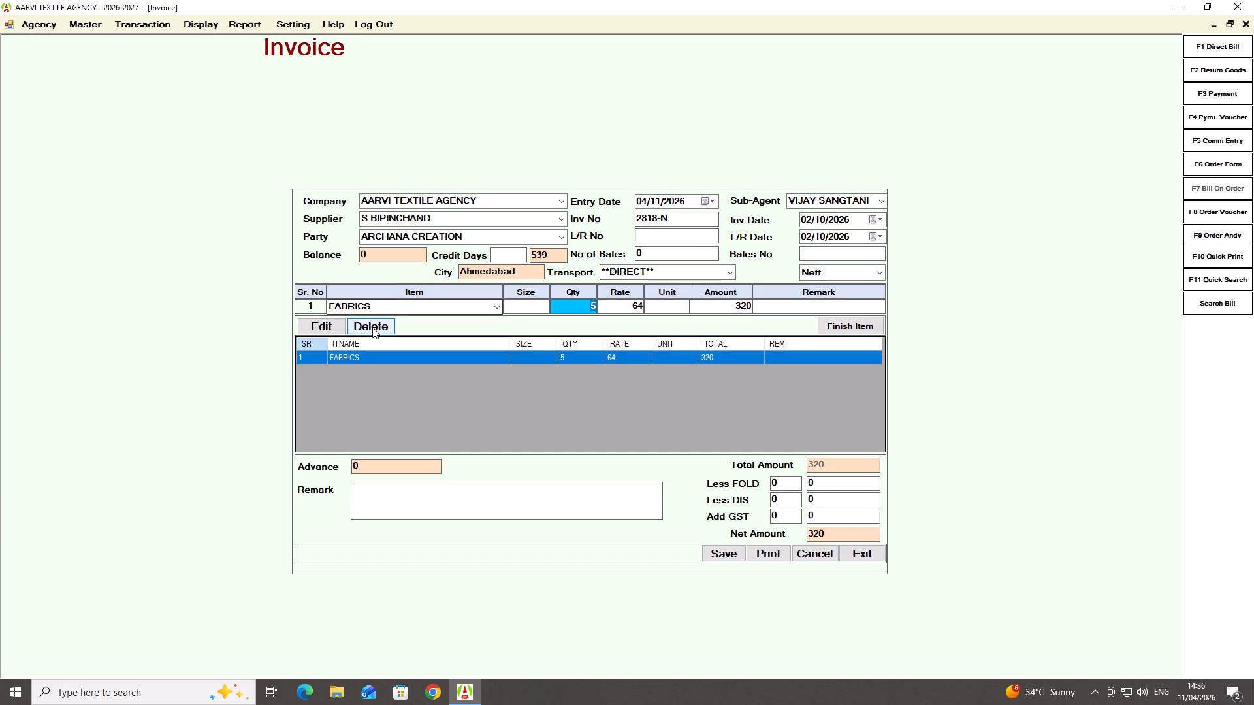
pyautogui.click(833, 324)
pyautogui.click(801, 327)
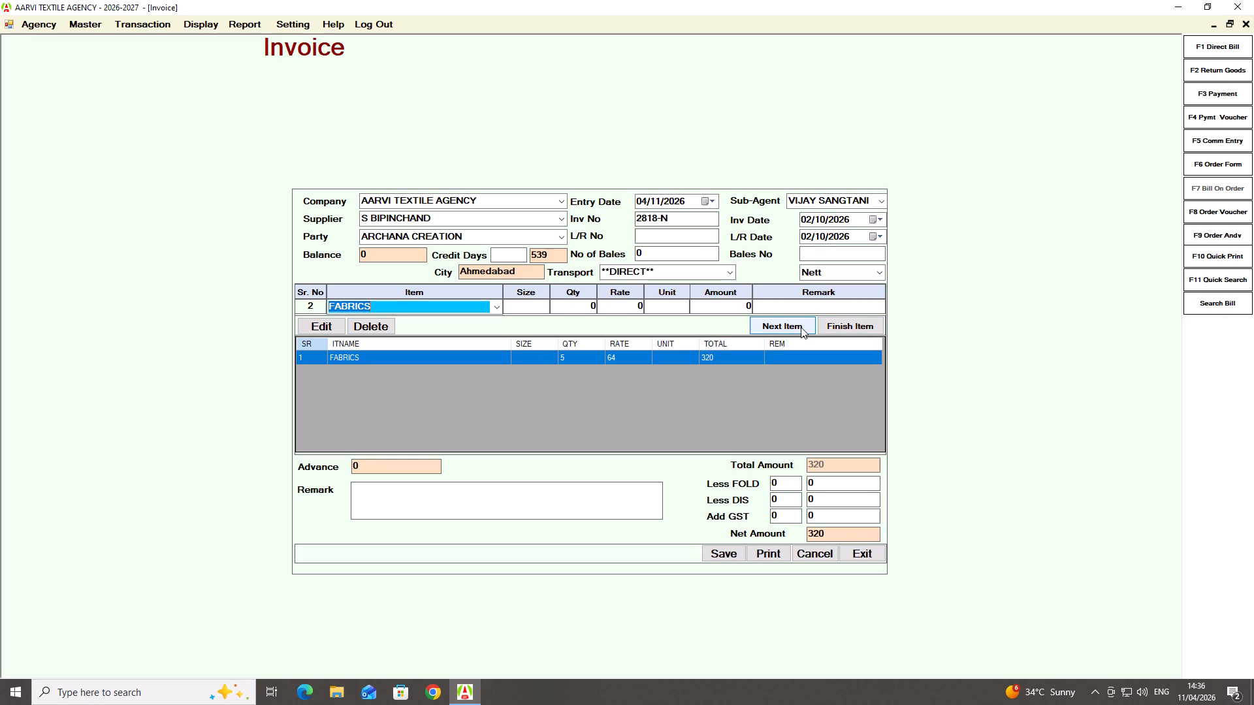
pyautogui.write('CO')
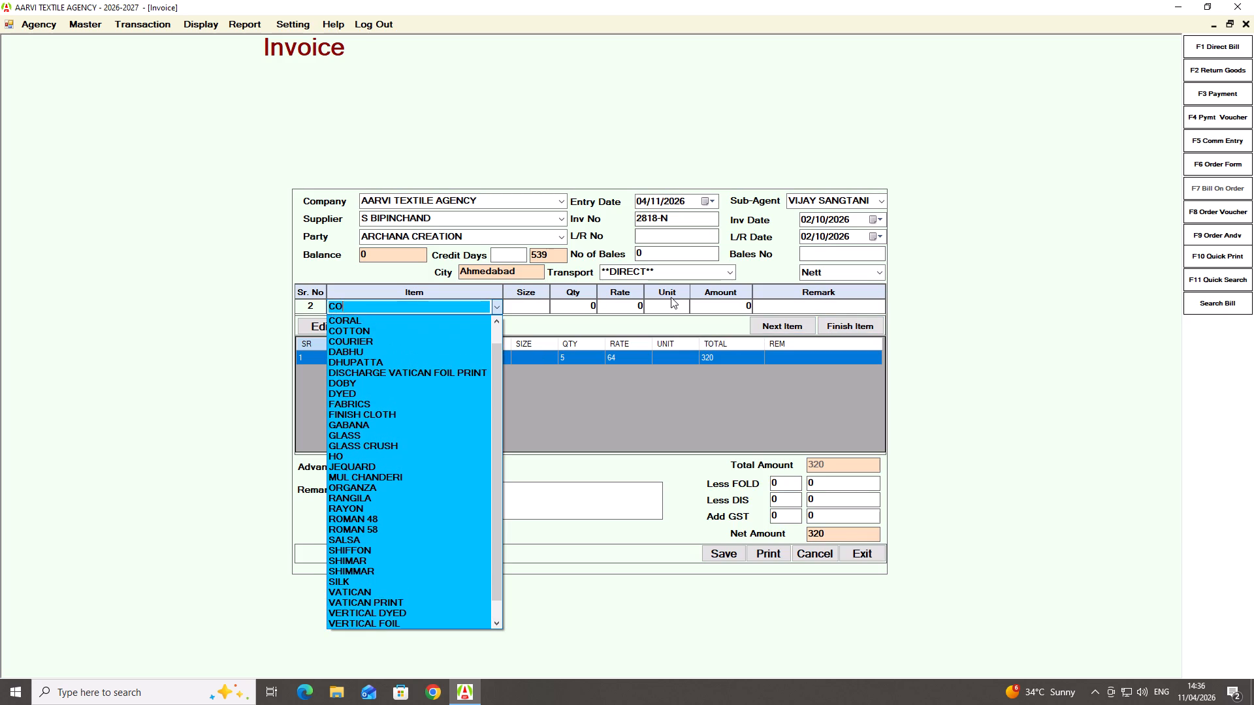
pyautogui.press('Down')
pyautogui.press('Down')
pyautogui.press('Down')
pyautogui.press('Return')
pyautogui.press('Return')
pyautogui.press('1')
pyautogui.press('Return')
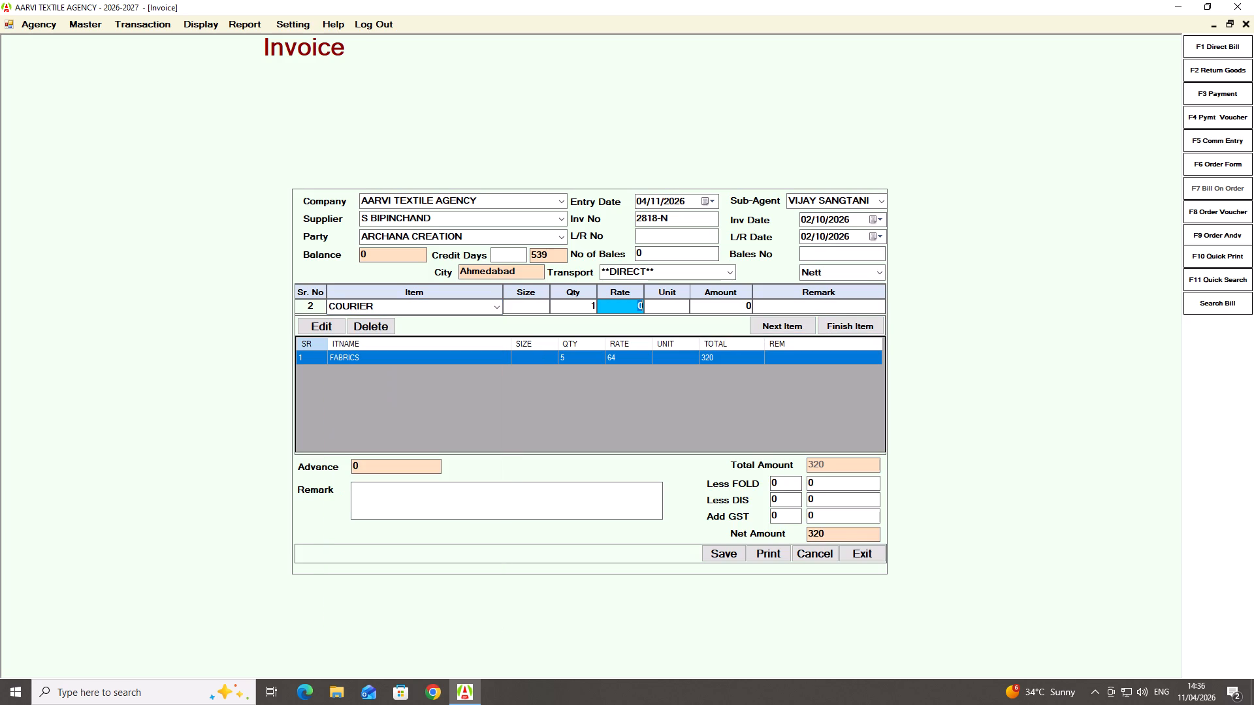
pyautogui.write('160')
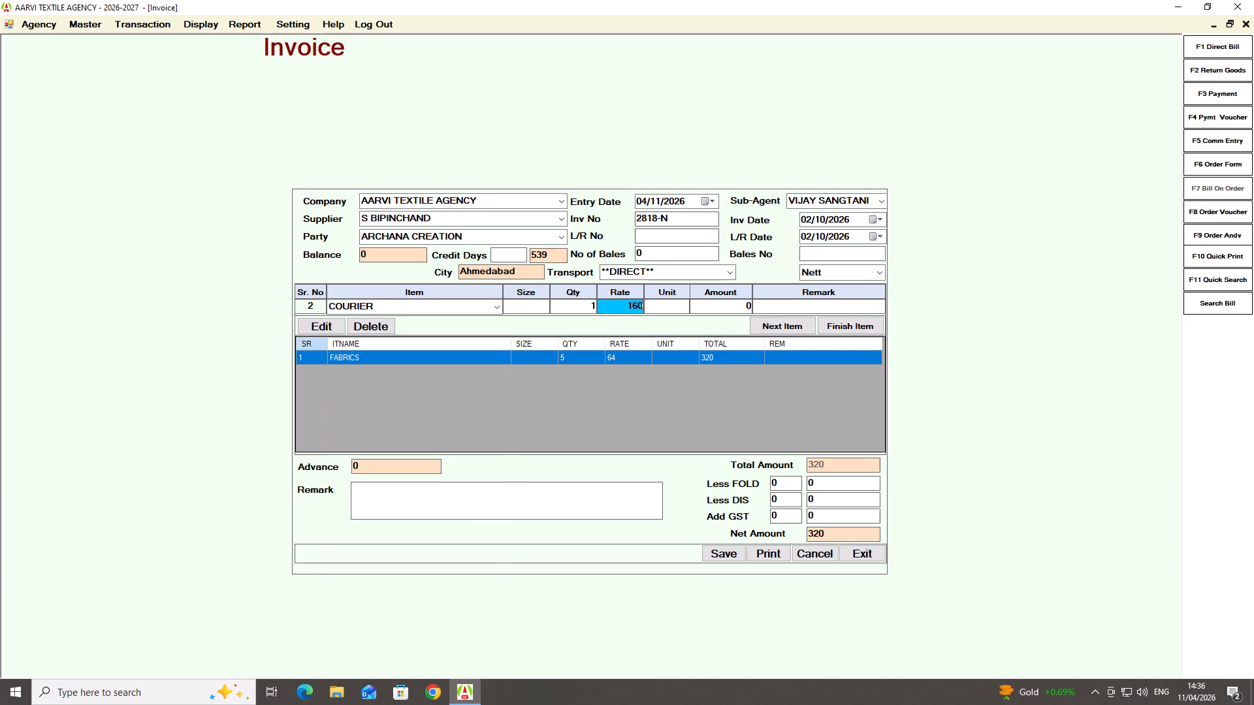
pyautogui.press('Return')
pyautogui.press('Return')
pyautogui.press('Return')
pyautogui.press('Right')
pyautogui.press('Return')
# Add 5 percent GST with no fold or discount deduction, leave the remark blank, and save the invoice.
pyautogui.press('Return')
pyautogui.press('Return')
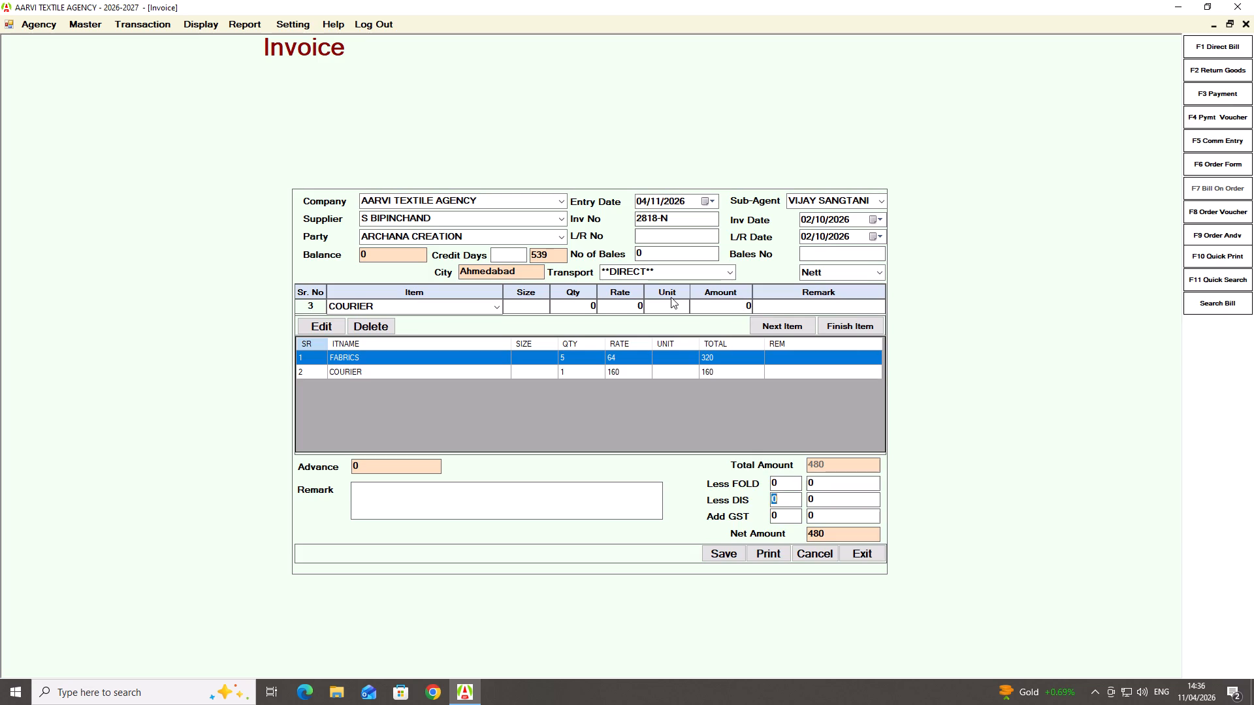
pyautogui.press('Return')
pyautogui.press('Return')
pyautogui.press('5')
pyautogui.press('Return')
pyautogui.press('Right')
pyautogui.press('Return')
pyautogui.press('Return')
pyautogui.press('Return')
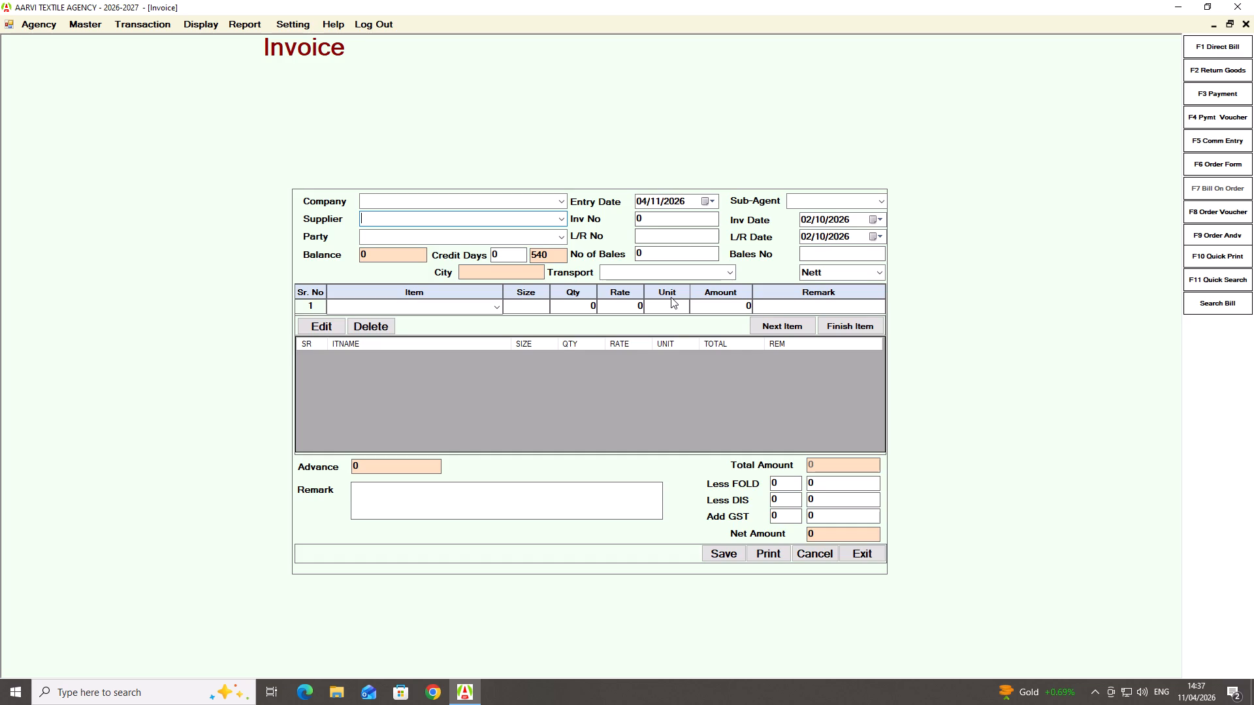
# Start another invoice with supplier RIDDHI FABRICS and party k raj creation, accepting the default credit days.
pyautogui.write('RIDD')
pyautogui.press('Down')
pyautogui.press('Return')
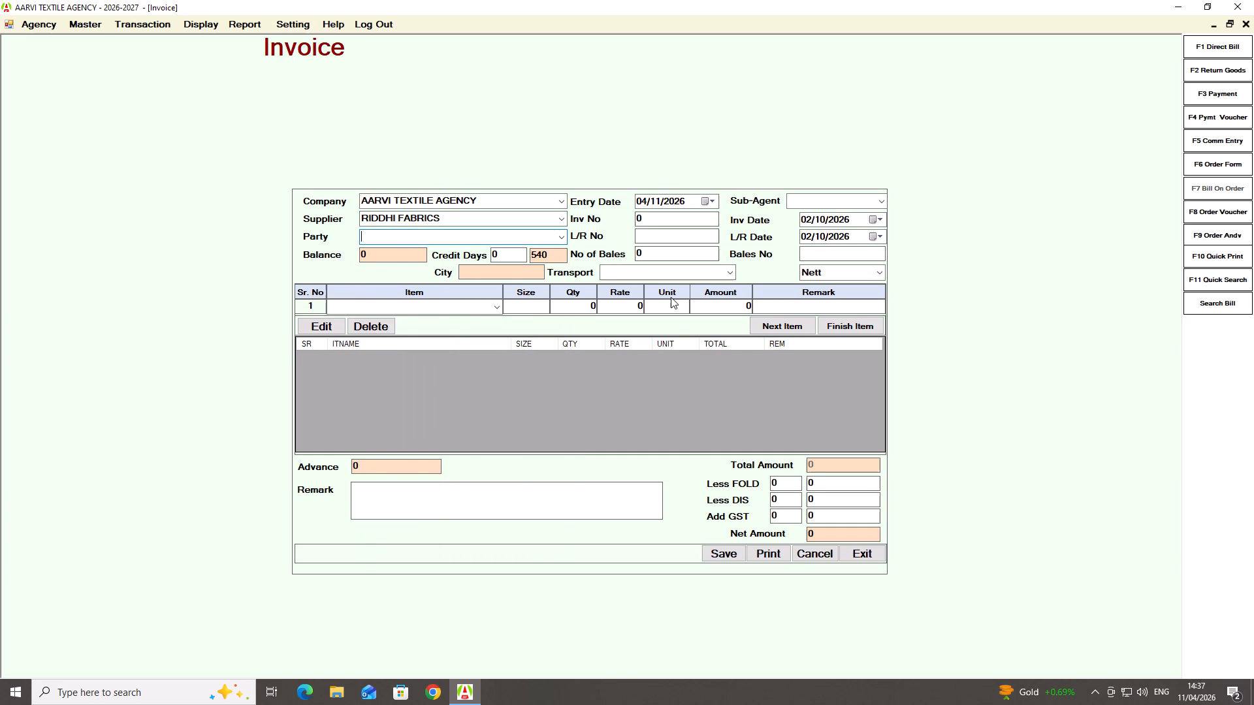
pyautogui.write('K RAJ')
pyautogui.press('Down')
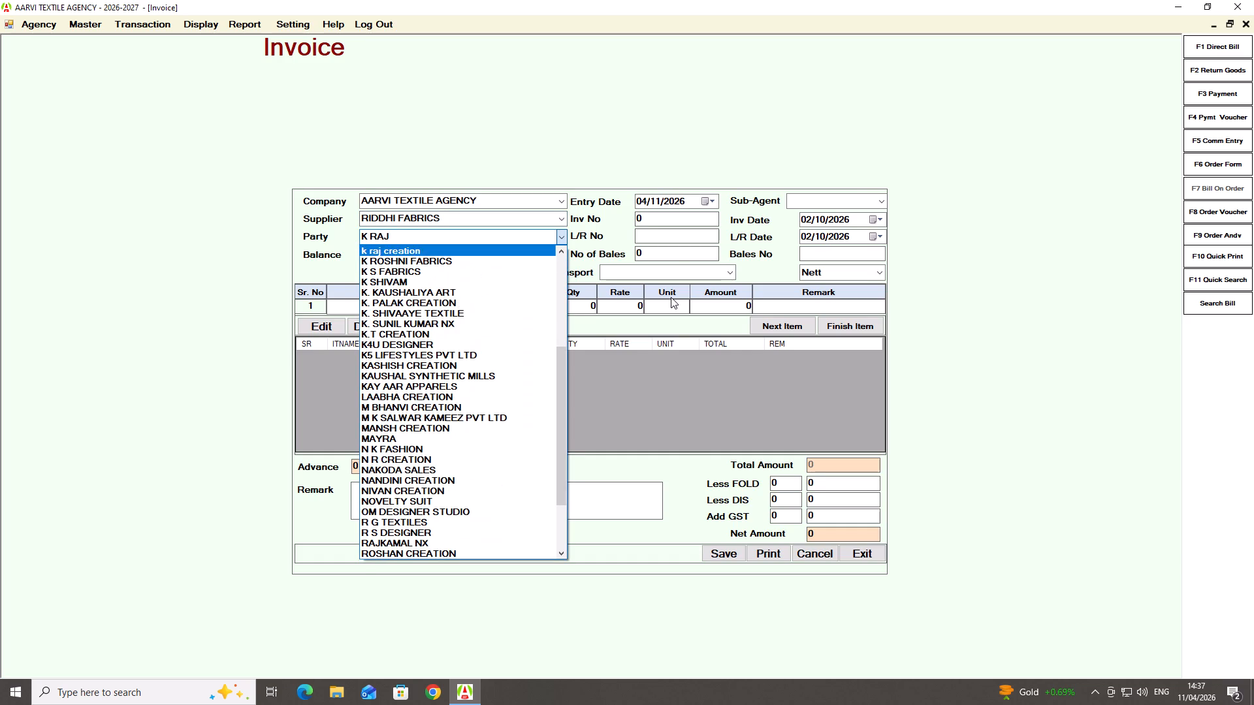
pyautogui.press('Return')
pyautogui.press('Return')
pyautogui.press('Return')
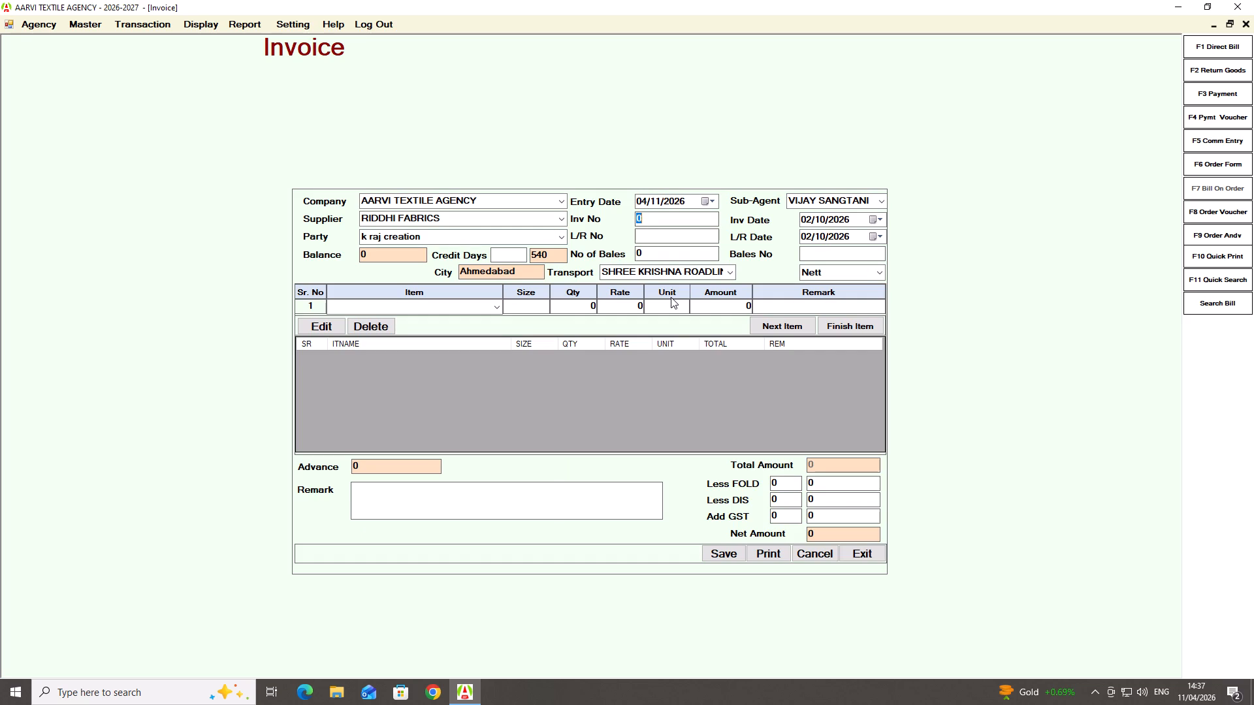
# Enter invoice number 3223-N.
pyautogui.write('126')
pyautogui.press('BackSpace')
pyautogui.press('BackSpace')
pyautogui.press('BackSpace')
pyautogui.press('BackSpace')
pyautogui.write('32223')
pyautogui.press('Left')
pyautogui.press('Left')
pyautogui.press('BackSpace')
pyautogui.press('Right')
pyautogui.press('Right')
pyautogui.press('Right')
pyautogui.press('-')
pyautogui.press('d')
pyautogui.press('BackSpace')
pyautogui.press('n')
pyautogui.press('Return')
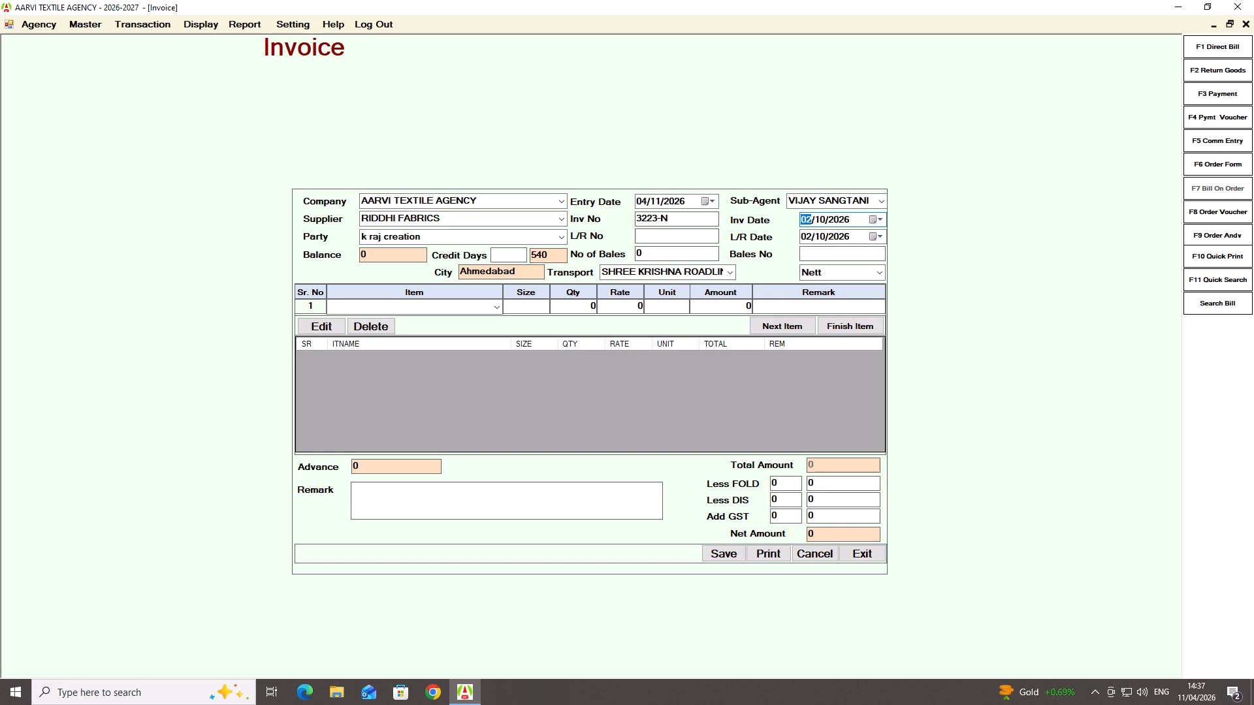
# Set both the invoice date and the L/R date to 08/10/2026, leaving the bale, transport and Nett fields at their defaults.
pyautogui.press('8')
pyautogui.press('Return')
pyautogui.press('Return')
pyautogui.press('8')
pyautogui.press('Return')
pyautogui.press('Return')
pyautogui.press('Return')
pyautogui.press('Return')
pyautogui.press('Return')
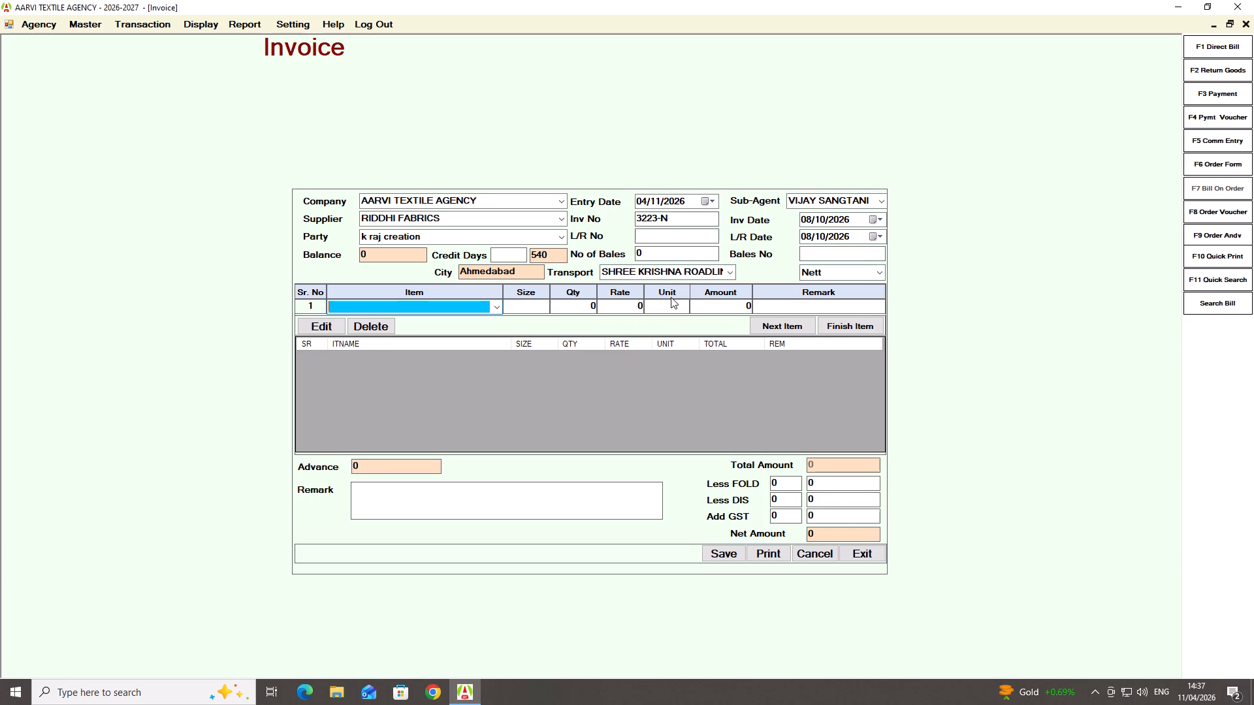
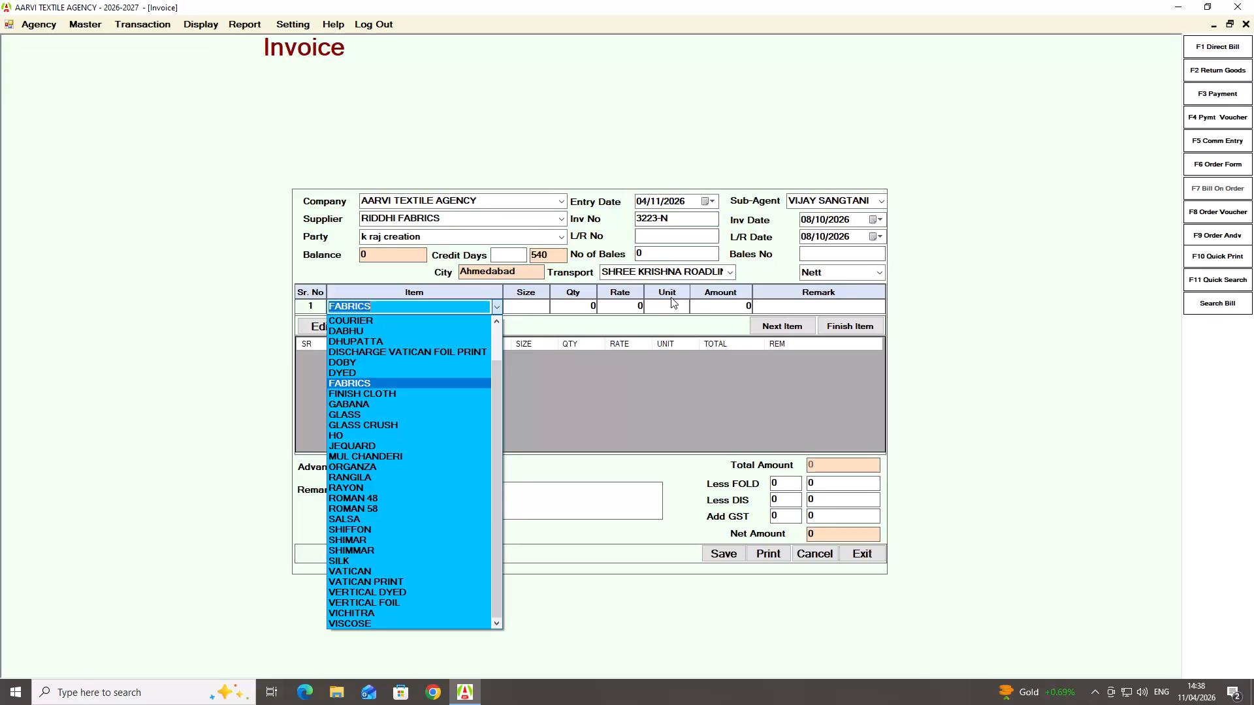
# Add the first item line to the invoice: FABRICS, quantity 5 at rate 85.
pyautogui.press('Return')
pyautogui.press('5')
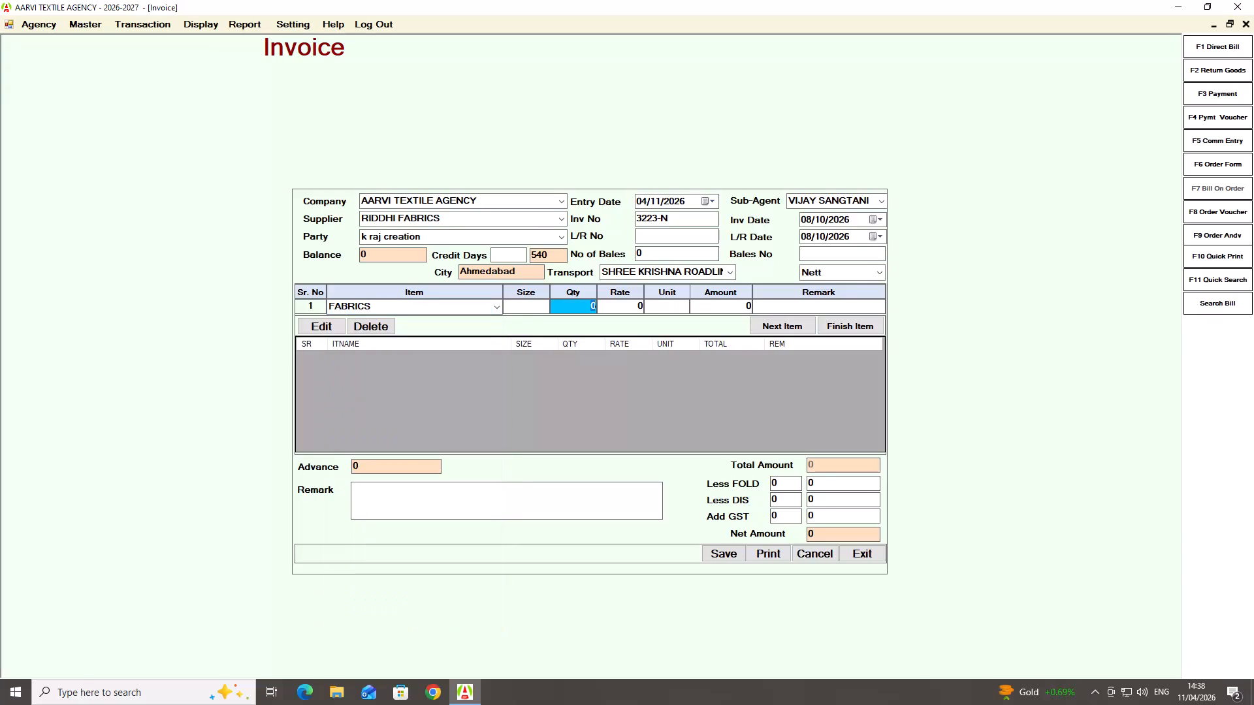
pyautogui.press('Return')
pyautogui.write('85')
pyautogui.press('Return')
pyautogui.press('Return')
pyautogui.press('Return')
pyautogui.press('Return')
# Add a second FABRICS line with quantity 5 at rate 70.
pyautogui.press('Return')
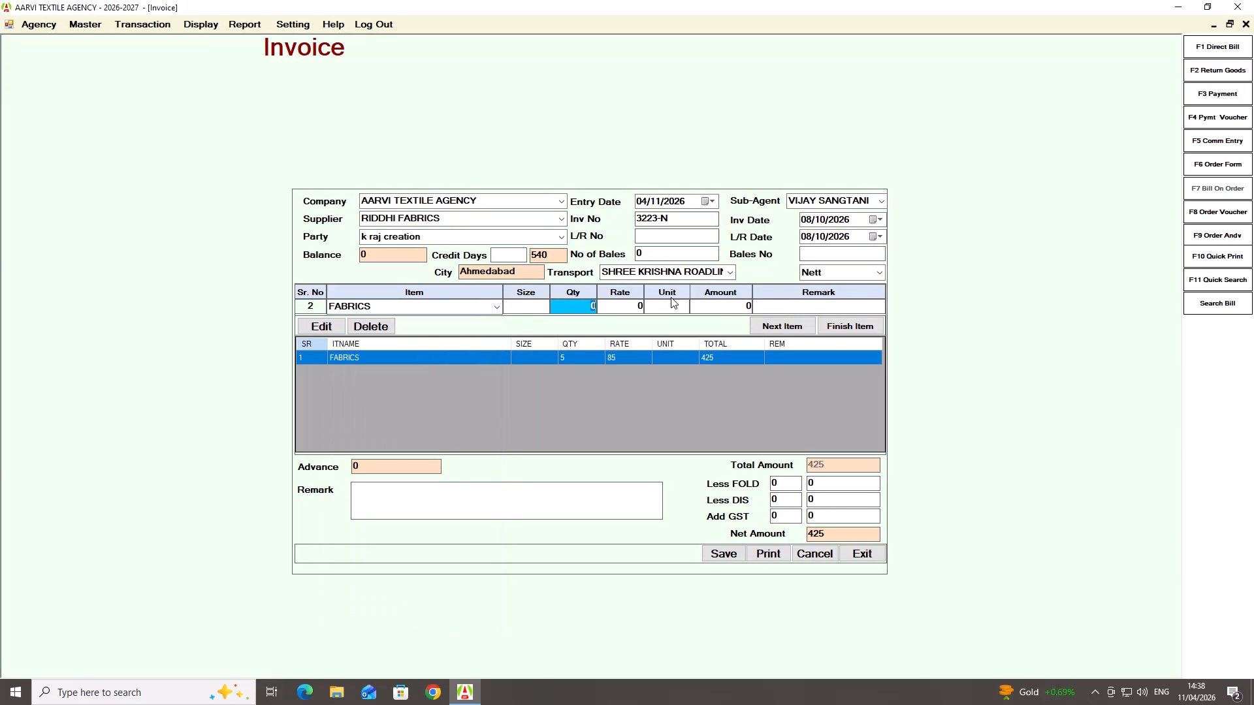
pyautogui.press('5')
pyautogui.press('Return')
pyautogui.write('70')
pyautogui.press('Return')
pyautogui.press('Return')
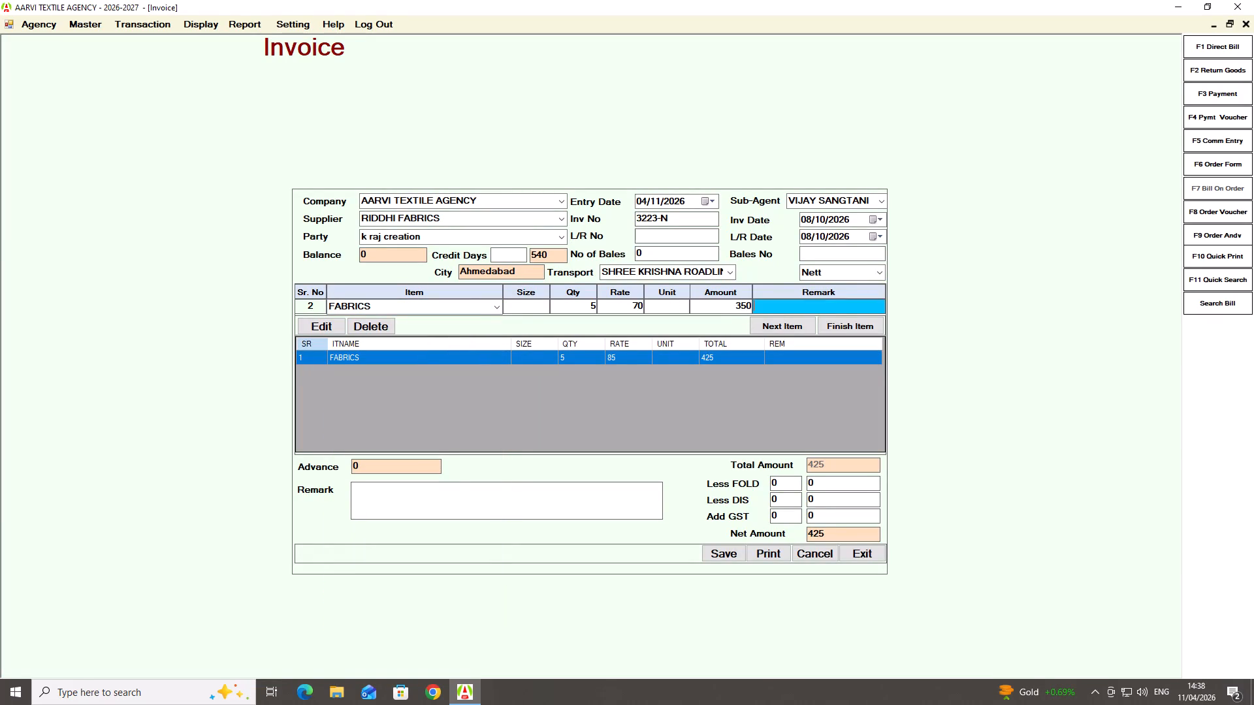
pyautogui.press('Return')
pyautogui.press('Return')
# Add a third FABRICS line with quantity 10 at rate 65.
pyautogui.press('Return')
pyautogui.press('Return')
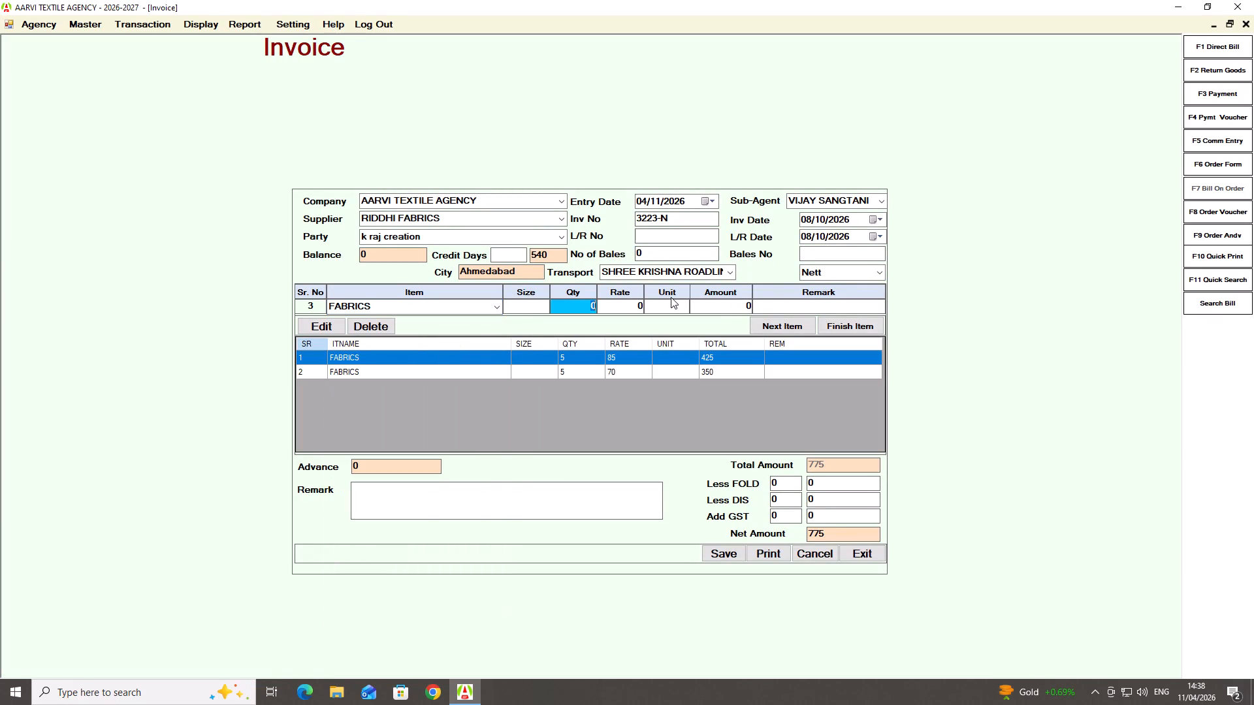
pyautogui.write('10')
pyautogui.press('Return')
pyautogui.write('65')
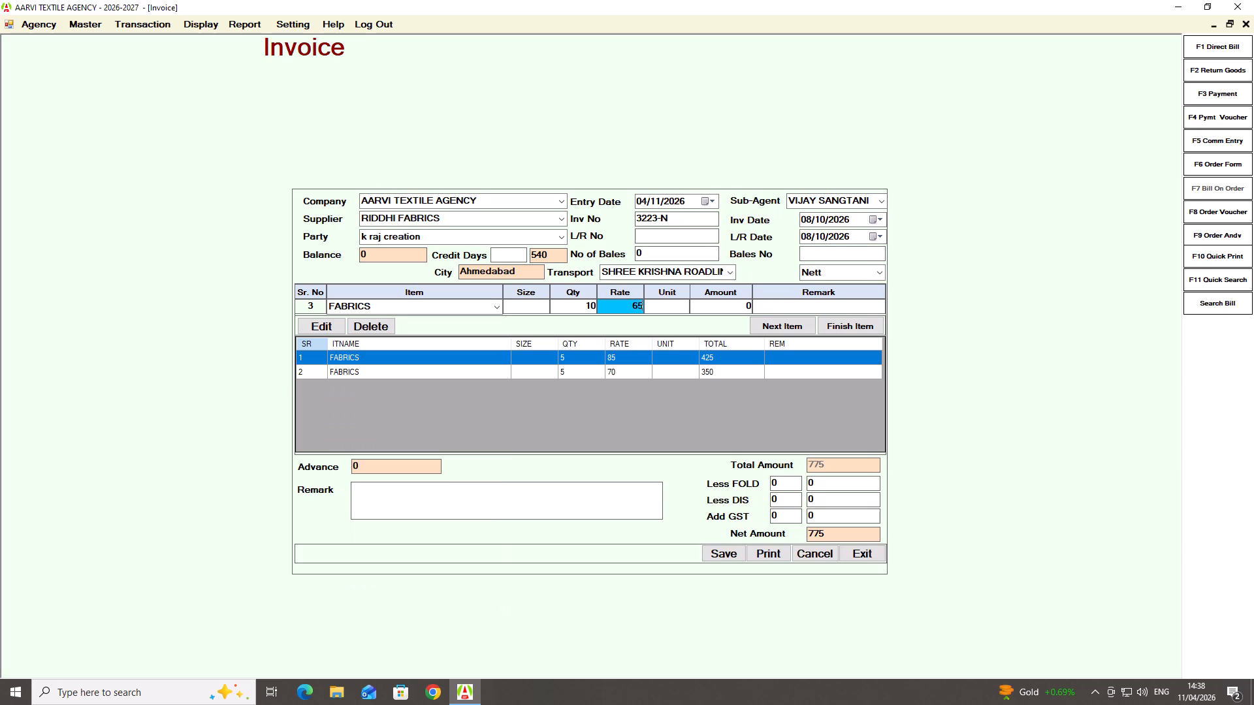
pyautogui.press('Return')
pyautogui.press('Return')
pyautogui.press('Return')
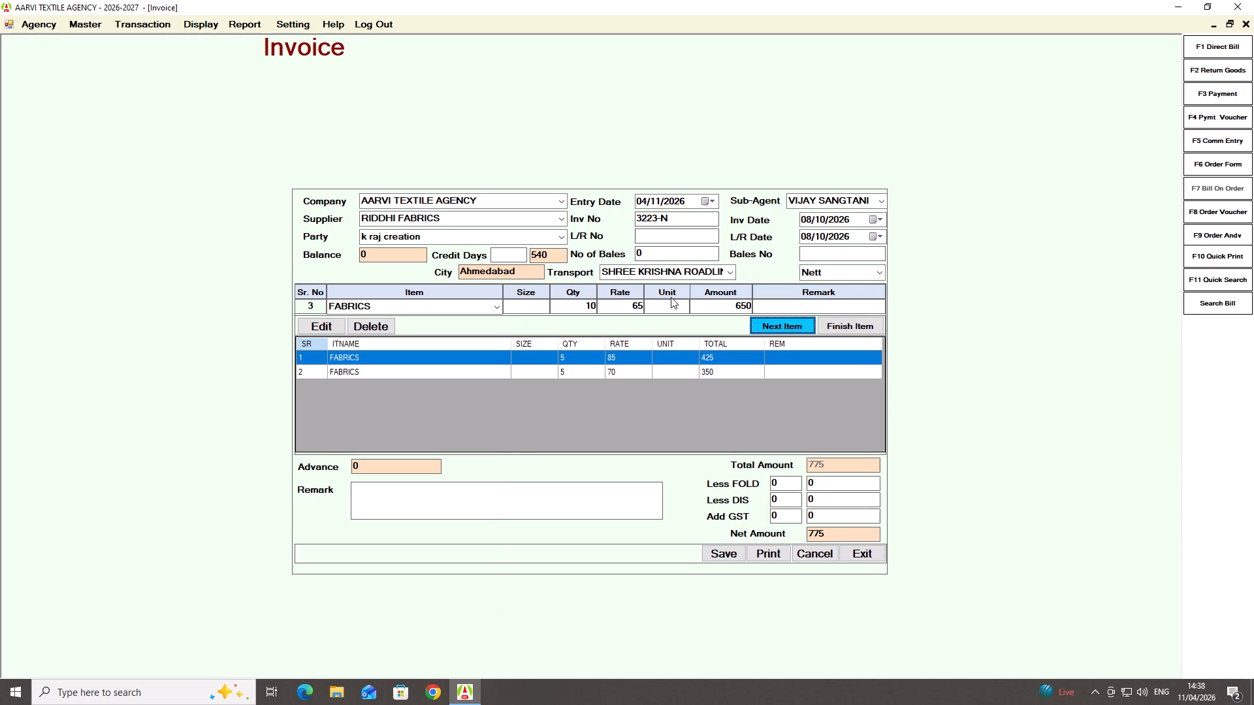
pyautogui.press('Return')
# Add a fourth FABRICS line with quantity 6 at rate 50.
pyautogui.press('Return')
pyautogui.press('Return')
pyautogui.press('6')
pyautogui.press('Return')
pyautogui.write('50')
pyautogui.press('Return')
pyautogui.press('Return')
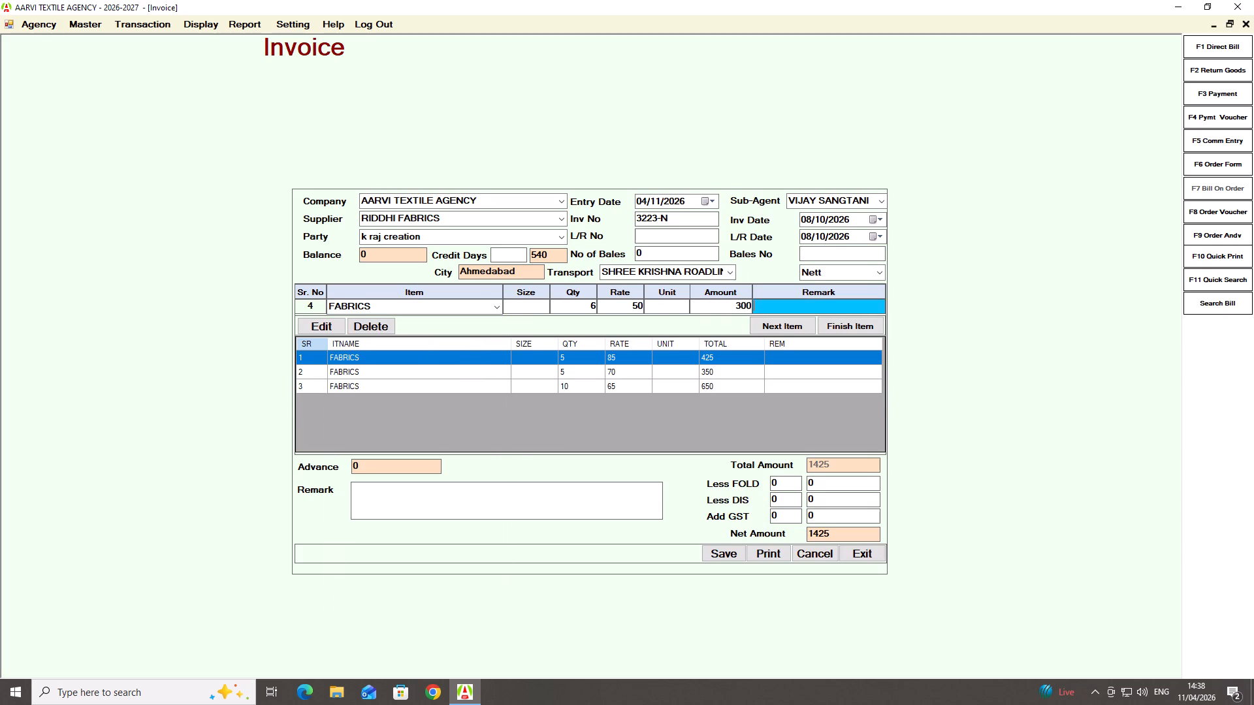
pyautogui.press('Return')
pyautogui.press('Return')
# Add a fifth FABRICS line with quantity 6 at rate 62.
pyautogui.press('Return')
pyautogui.press('Return')
pyautogui.press('6')
pyautogui.press('Return')
pyautogui.write('62')
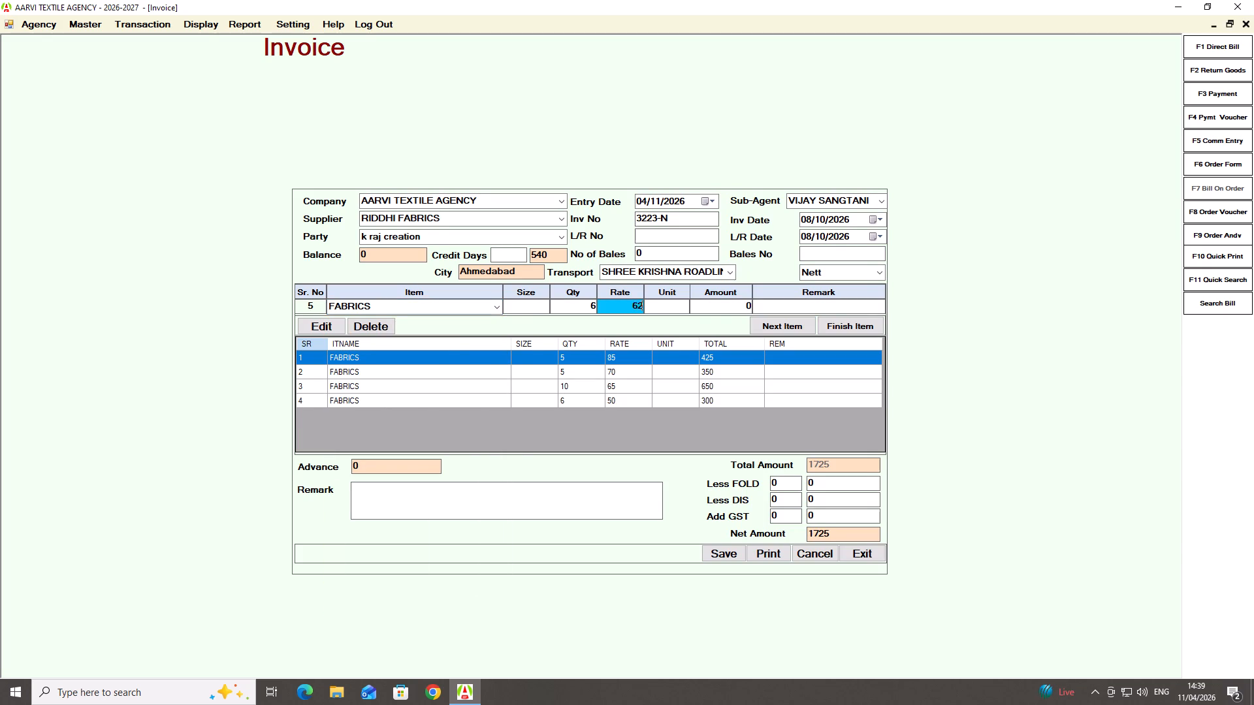
pyautogui.press('Return')
pyautogui.press('Return')
pyautogui.press('Return')
pyautogui.press('Return')
# Finish item entry after the fifth line and move on to the invoice deductions.
pyautogui.press('Tab')
pyautogui.press('Tab')
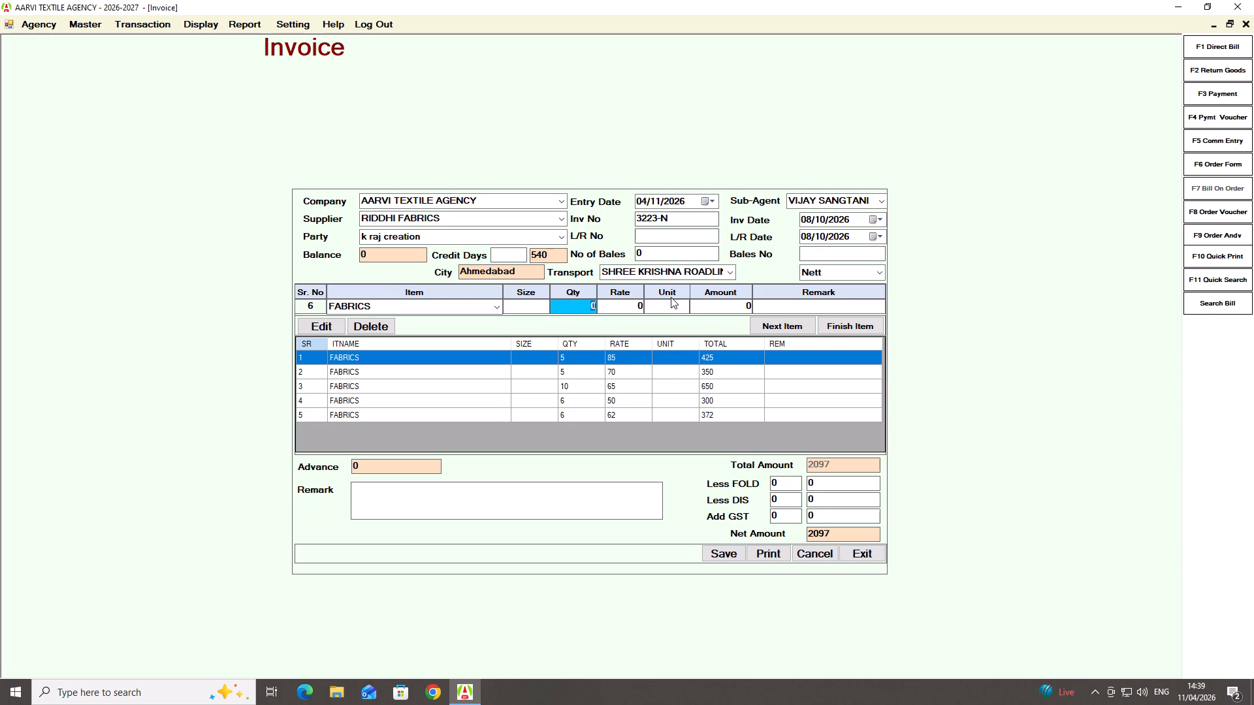
pyautogui.press('Tab')
pyautogui.press('Tab')
pyautogui.press('Tab')
pyautogui.press('Tab')
pyautogui.press('Tab')
pyautogui.press('Right')
pyautogui.press('Return')
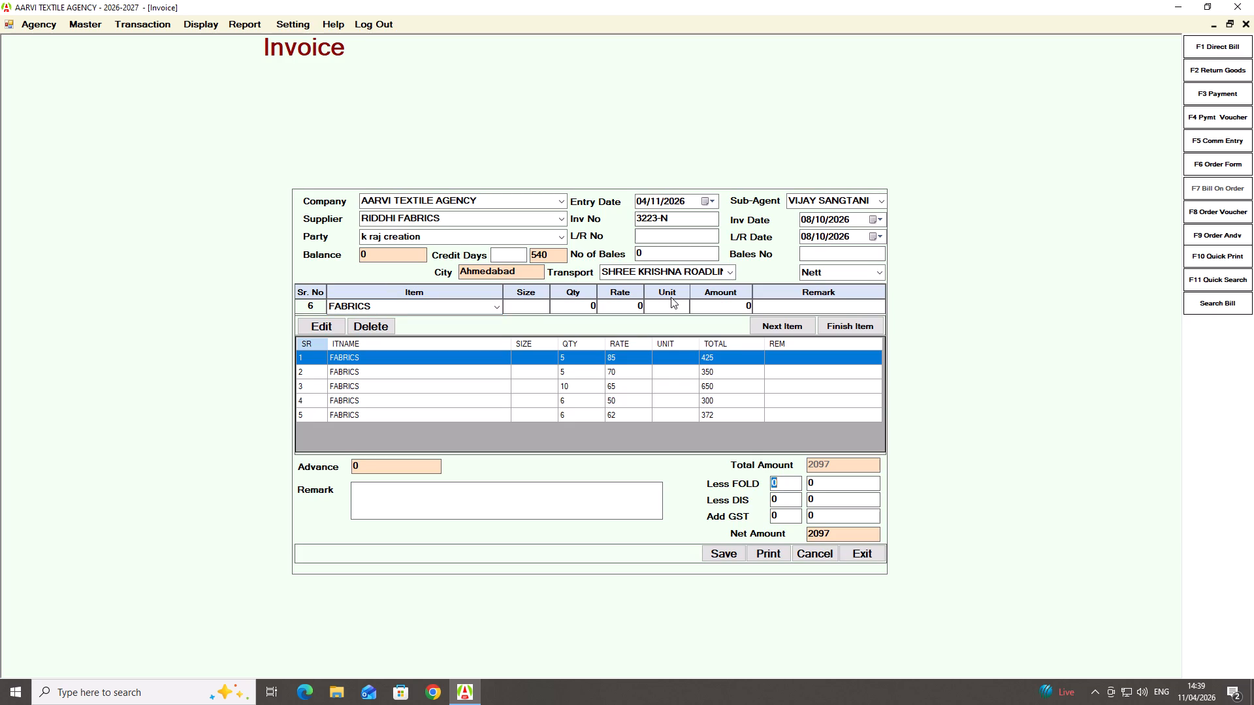
# Leave fold and discount at 0, add 5 percent GST, and round the GST amount to 105.
pyautogui.press('Return')
pyautogui.press('Return')
pyautogui.press('Return')
pyautogui.press('Return')
pyautogui.press('5')
pyautogui.press('Return')
pyautogui.press('Right')
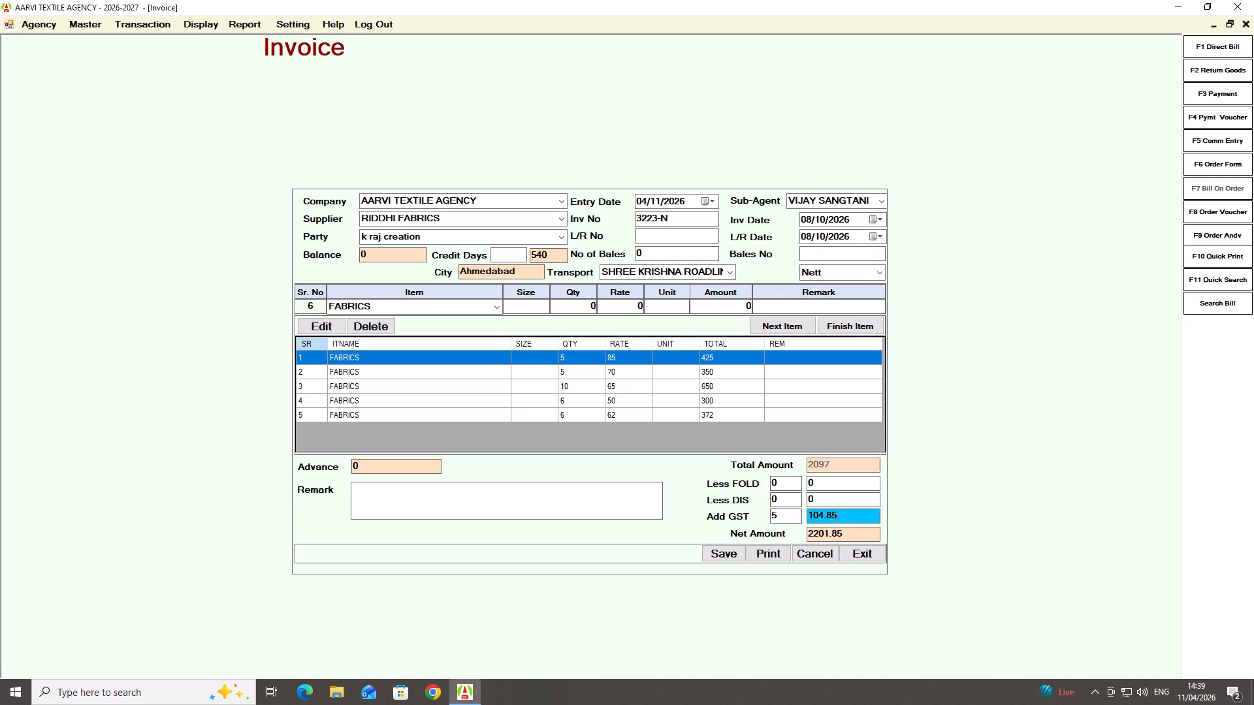
pyautogui.press('BackSpace')
pyautogui.press('BackSpace')
pyautogui.press('BackSpace')
pyautogui.press('BackSpace')
pyautogui.press('5')
# Save the invoice with a blank remark and close the invoice form.
pyautogui.press('Return')
pyautogui.press('Return')
pyautogui.press('Return')
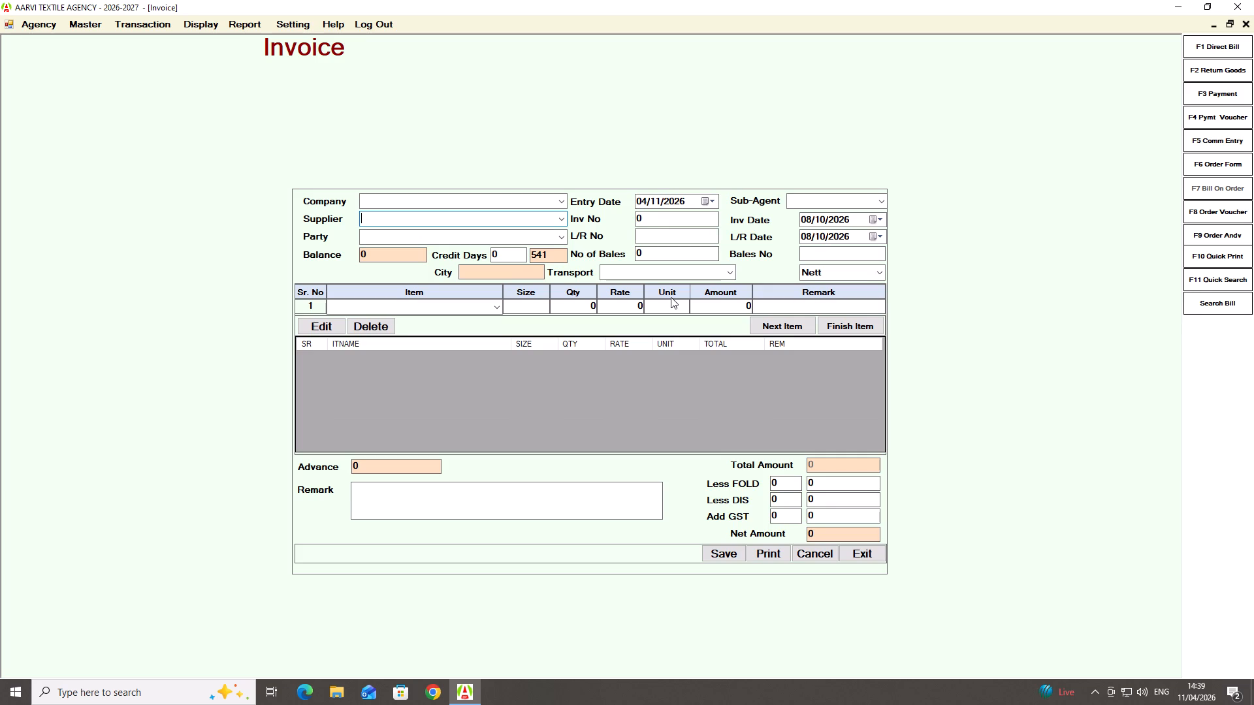
pyautogui.press('Escape')
pyautogui.press('Escape')
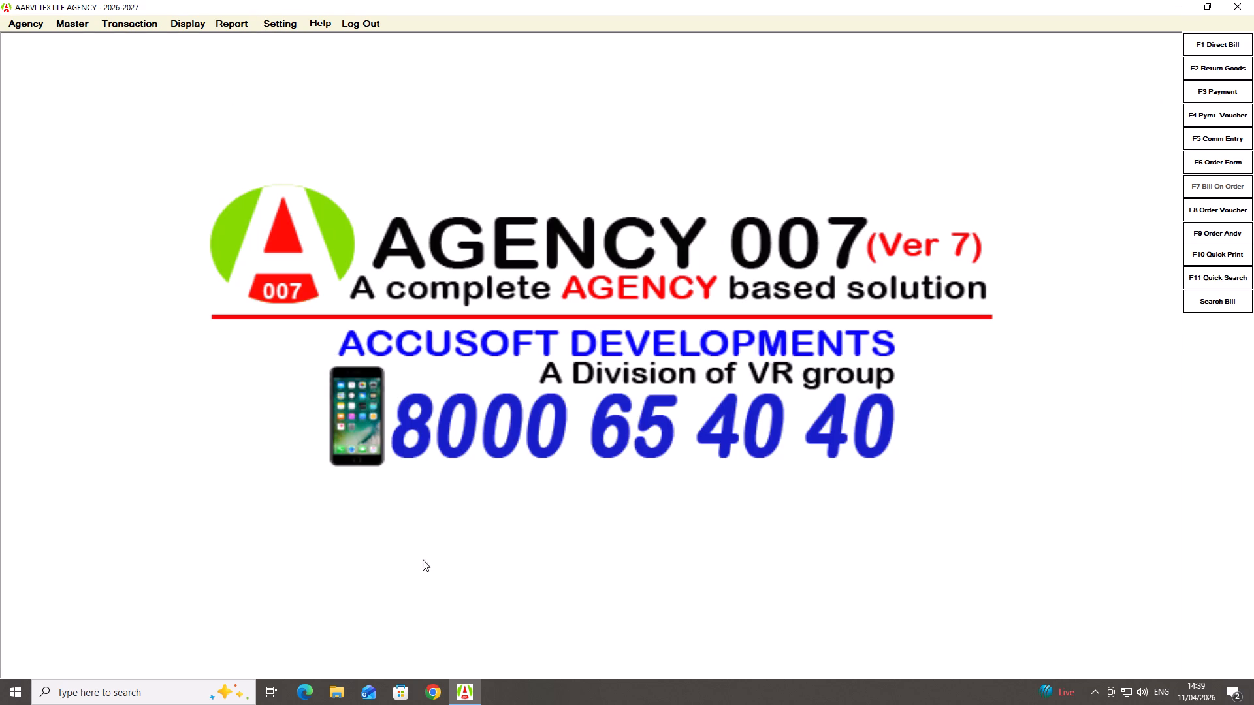
# Switch to Google Chrome, keeping a single blank tab open.
pyautogui.click(429, 688)
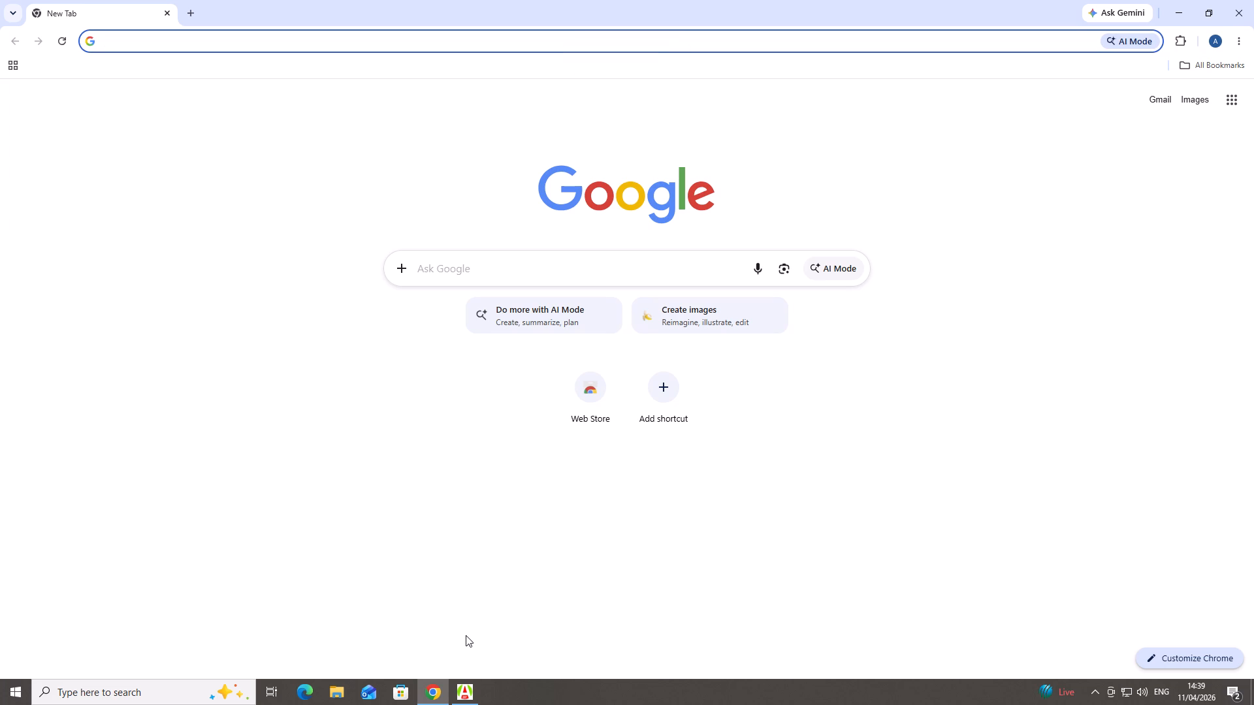
pyautogui.click(185, 14)
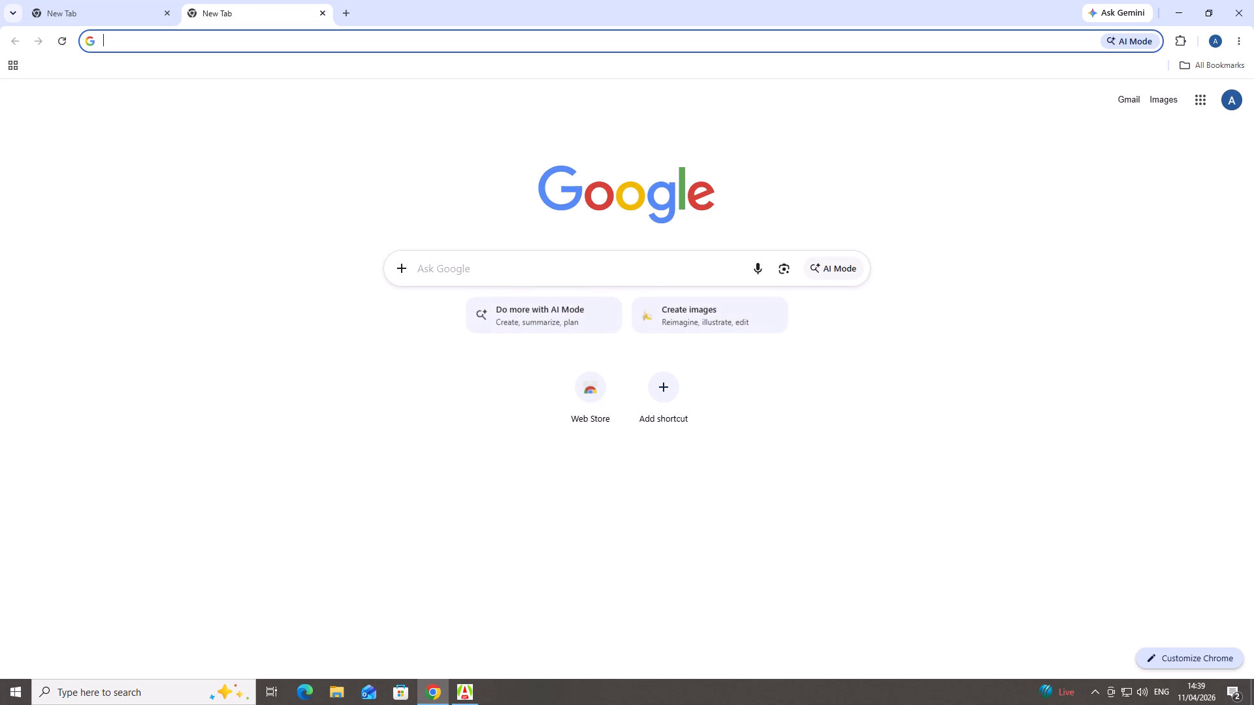
pyautogui.click(319, 14)
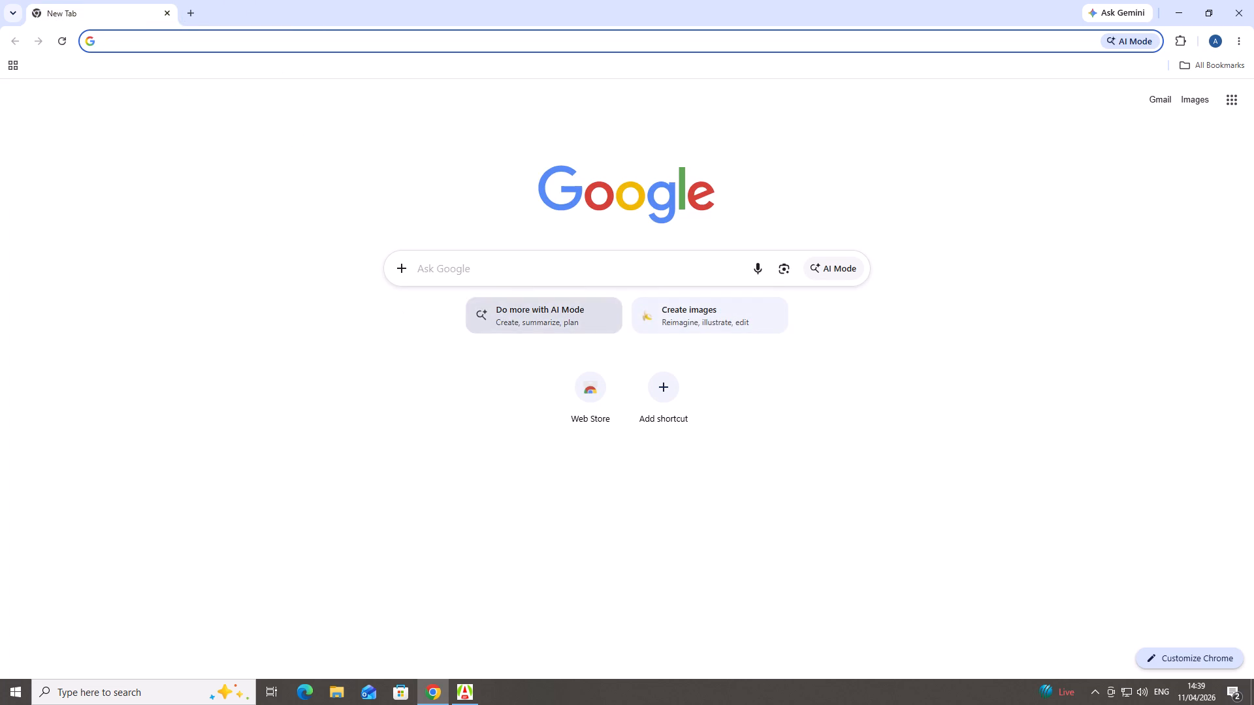
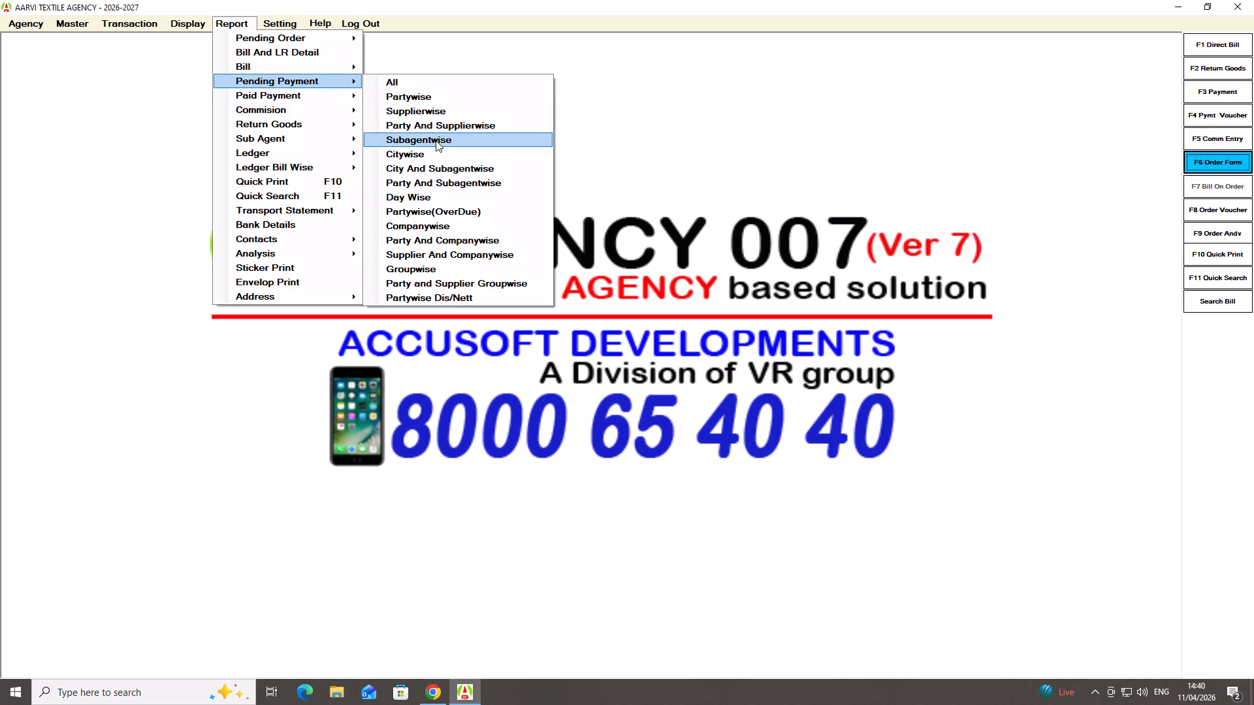
# Preview the subagentwise pending payment report, datewise, for the sub-agent listed after DIRECT, and go to its last page.
pyautogui.click(436, 140)
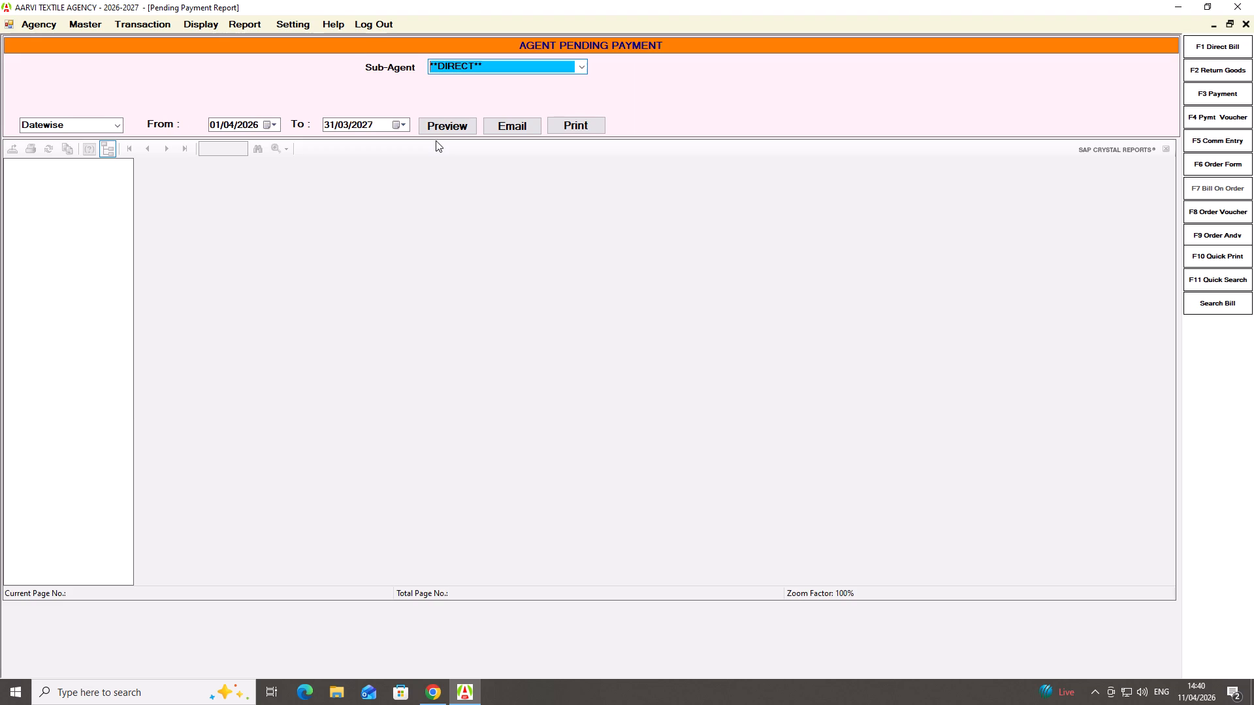
pyautogui.press('Down')
pyautogui.press('Up')
pyautogui.press('Up')
pyautogui.press('Up')
pyautogui.press('Up')
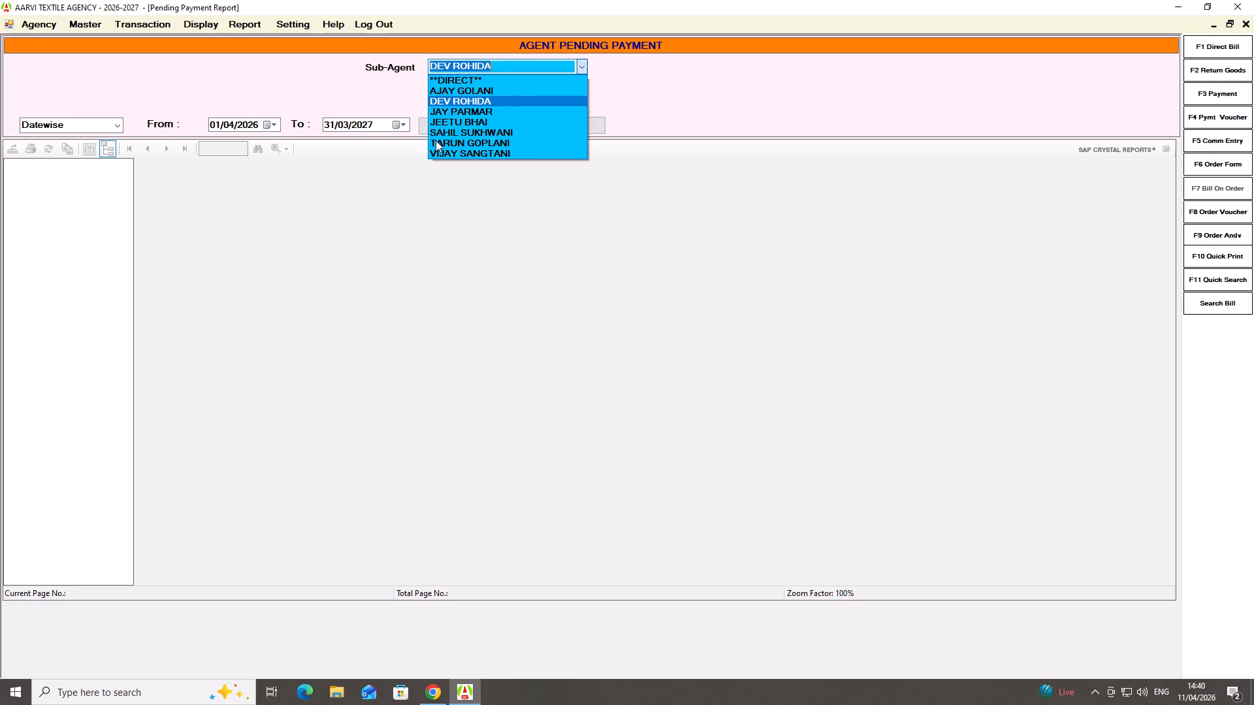
pyautogui.press('Up')
pyautogui.press('Return')
pyautogui.press('Return')
pyautogui.press('Return')
pyautogui.press('Return')
pyautogui.press('Return')
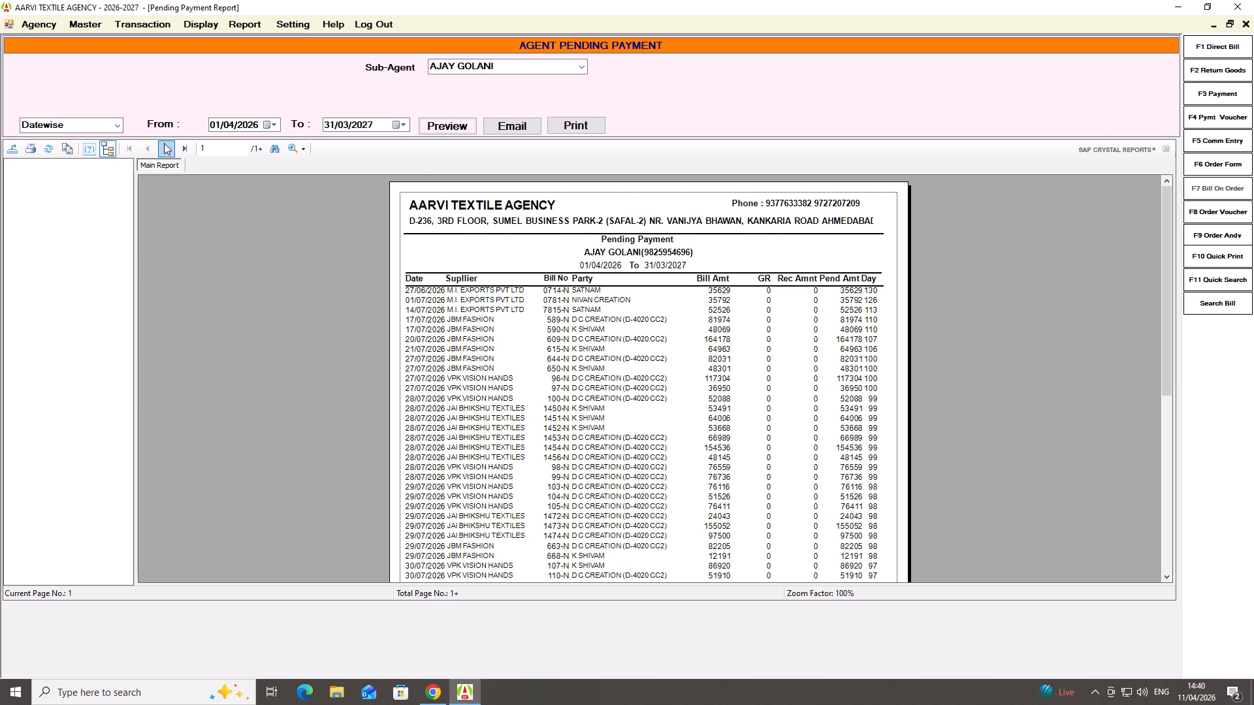
pyautogui.click(192, 148)
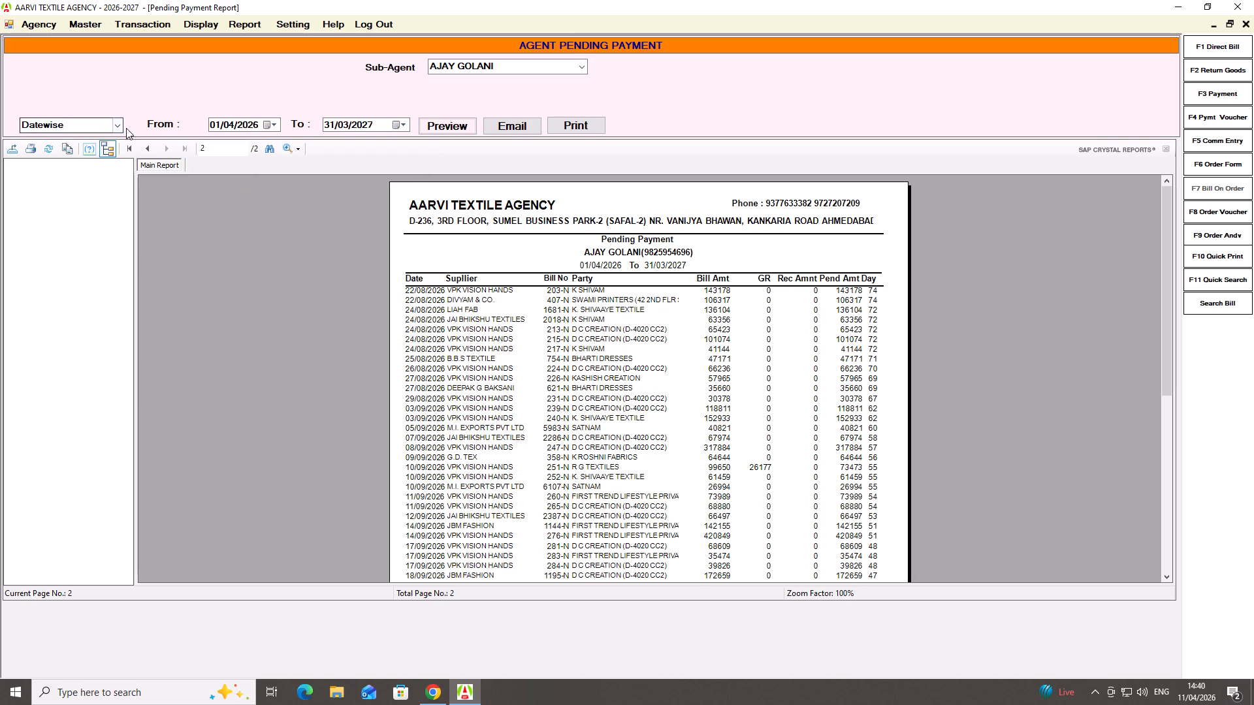
# Preview the same pending payment report groupwise, examine it through to the last page, and close it.
pyautogui.click(118, 122)
pyautogui.click(98, 149)
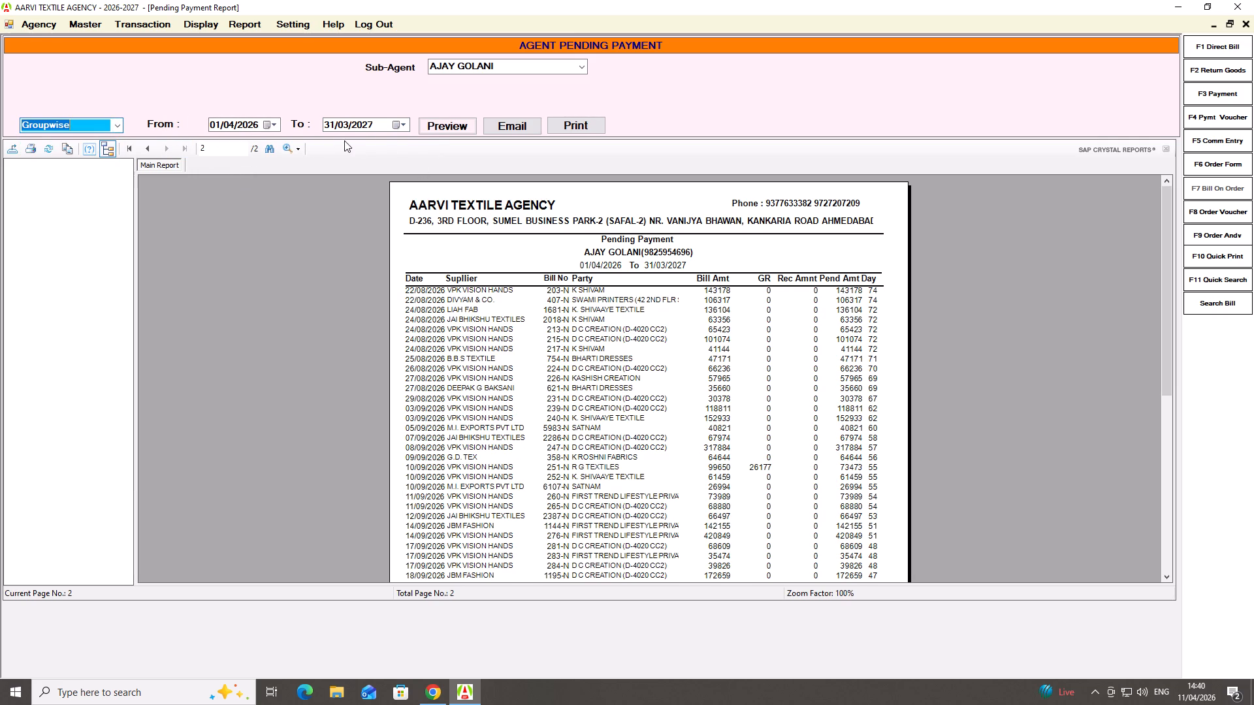
pyautogui.click(432, 125)
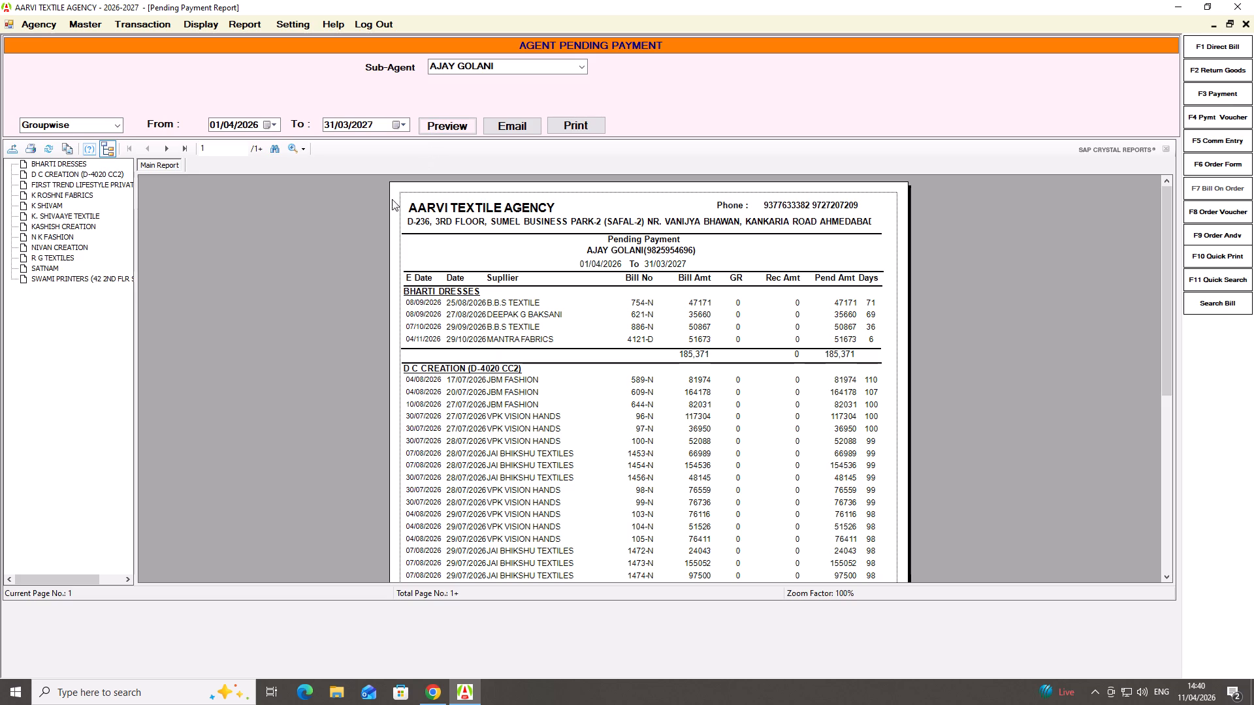
pyautogui.scroll(-13, 378, 234)
pyautogui.scroll(1, 374, 236)
pyautogui.scroll(4, 230, 142)
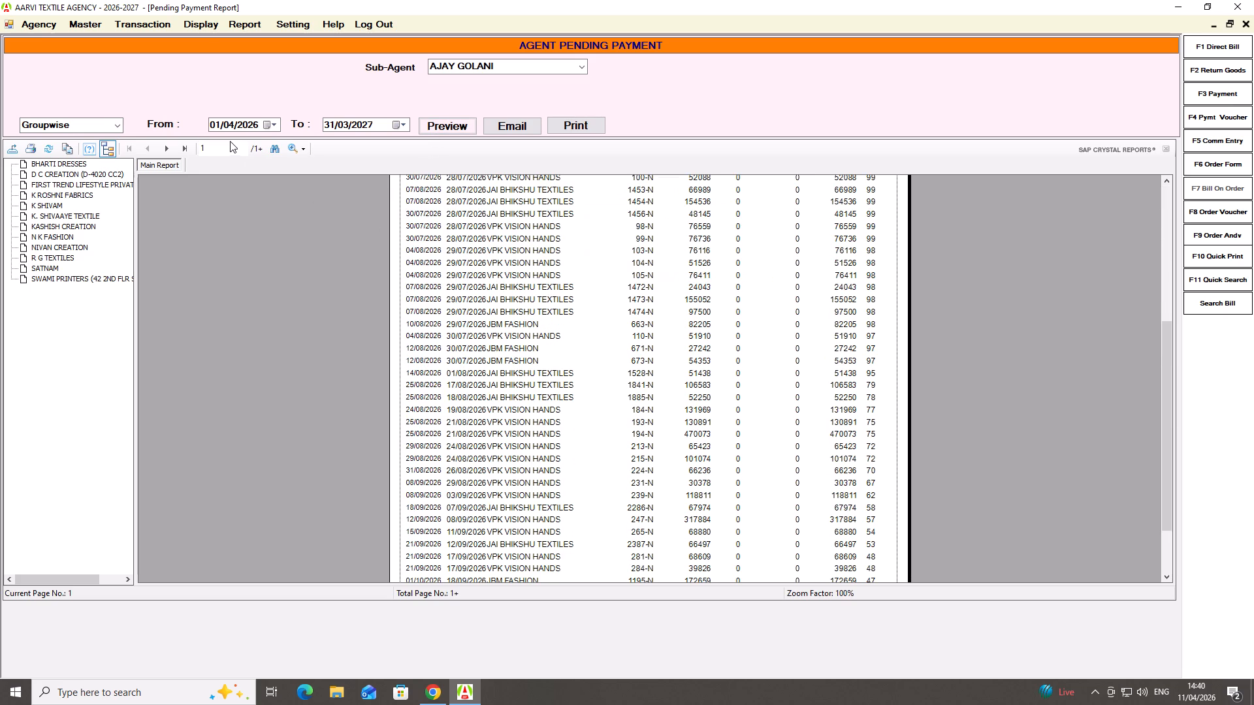
pyautogui.click(189, 147)
pyautogui.scroll(-4, 232, 217)
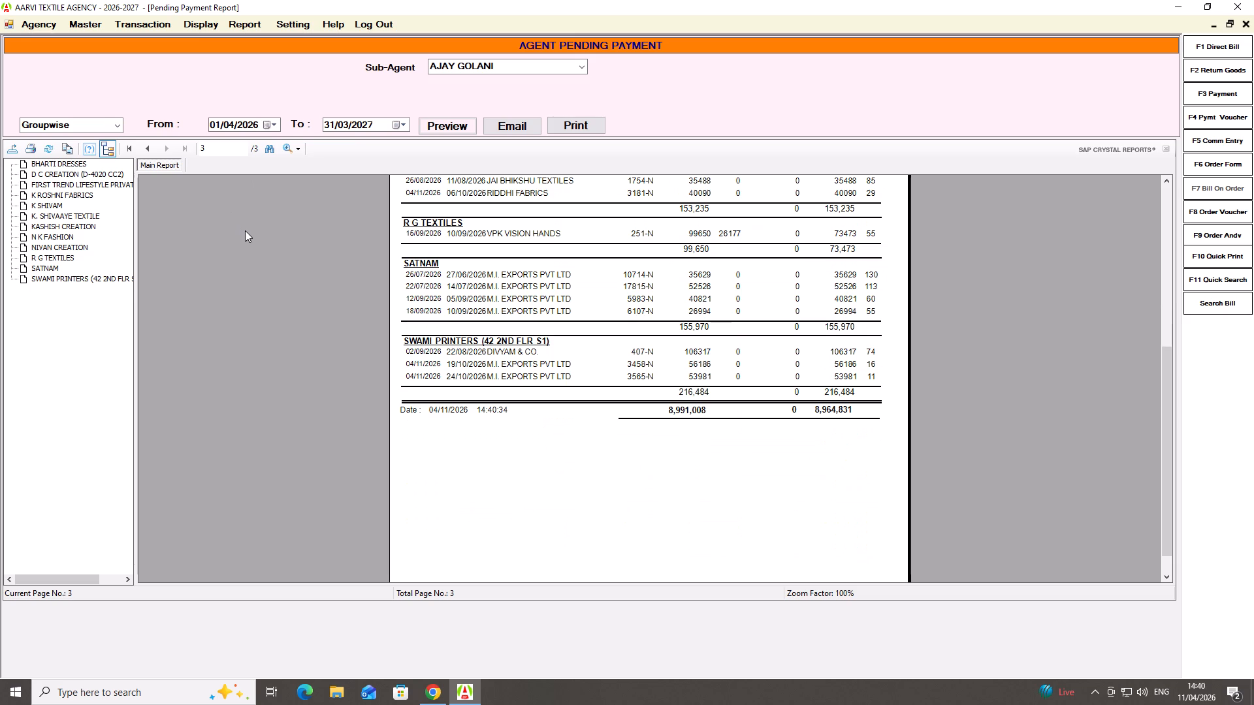
pyautogui.scroll(8, 245, 230)
pyautogui.press('Escape')
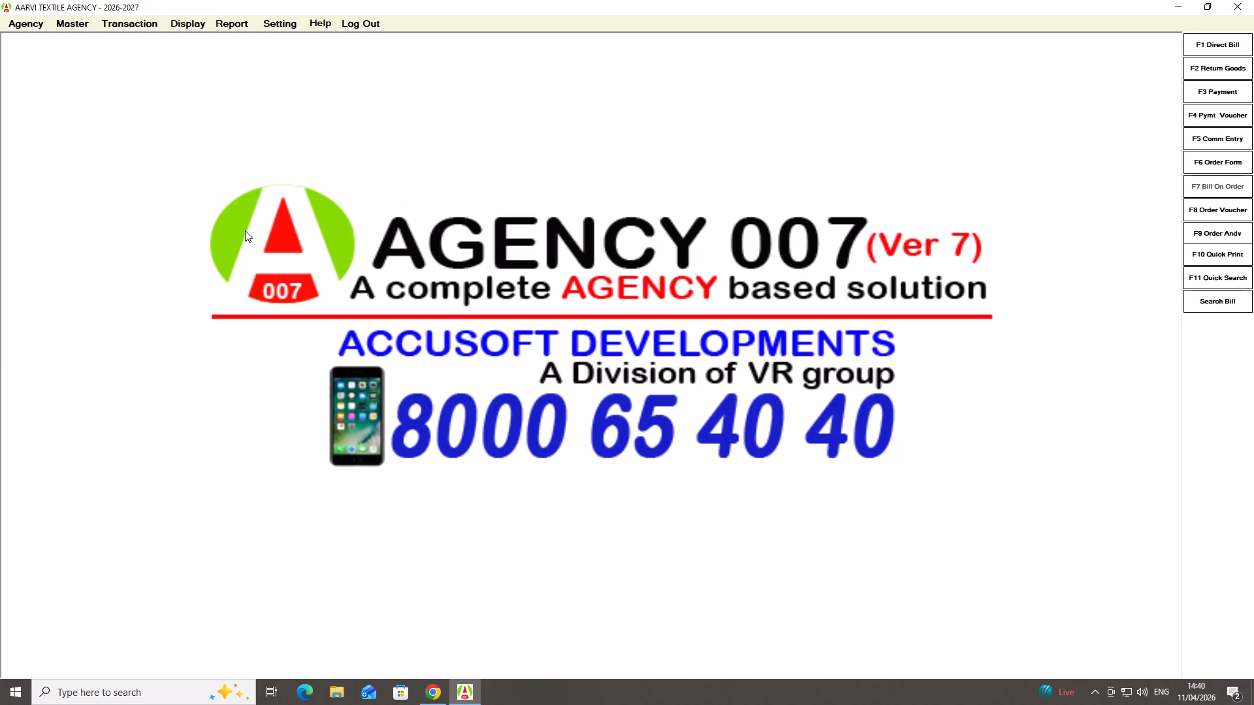
pyautogui.press('Escape')
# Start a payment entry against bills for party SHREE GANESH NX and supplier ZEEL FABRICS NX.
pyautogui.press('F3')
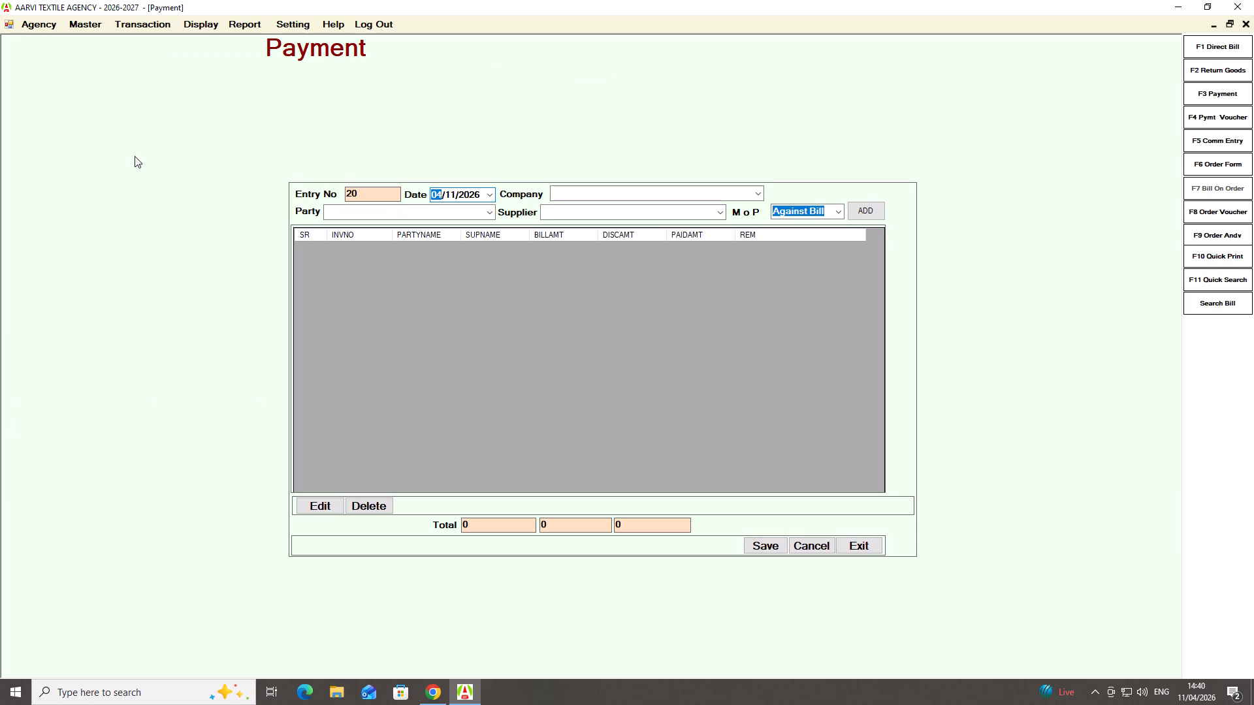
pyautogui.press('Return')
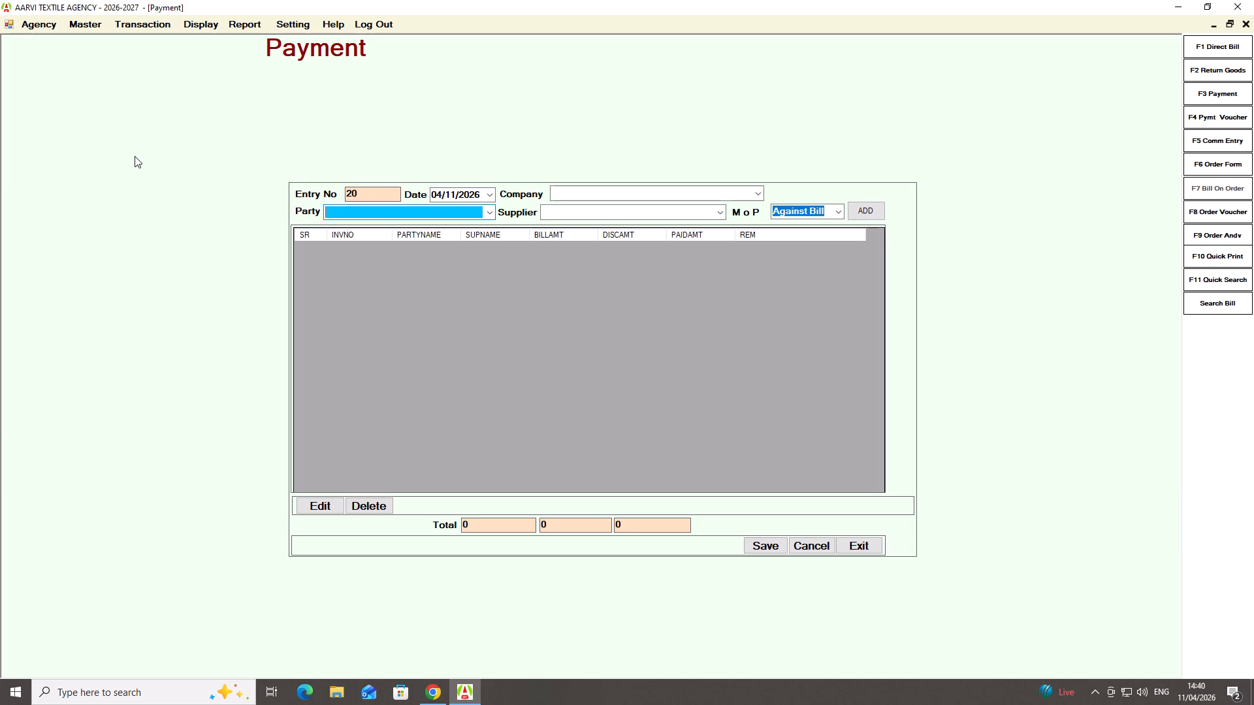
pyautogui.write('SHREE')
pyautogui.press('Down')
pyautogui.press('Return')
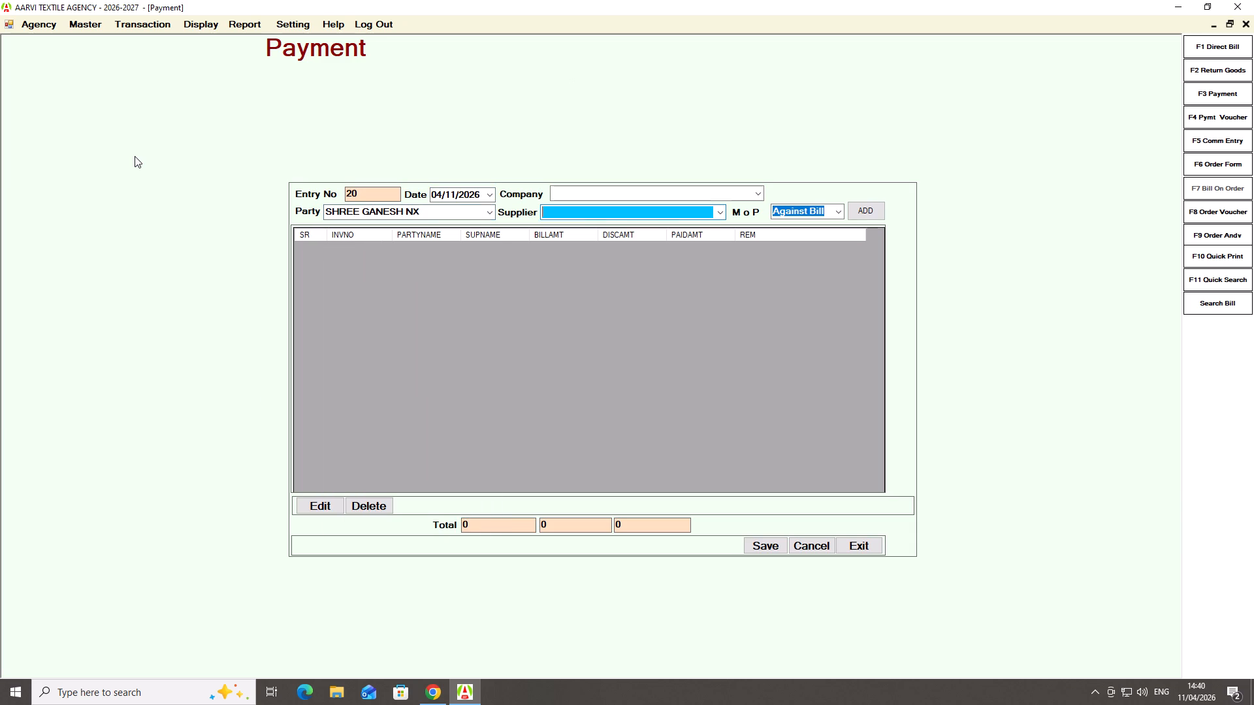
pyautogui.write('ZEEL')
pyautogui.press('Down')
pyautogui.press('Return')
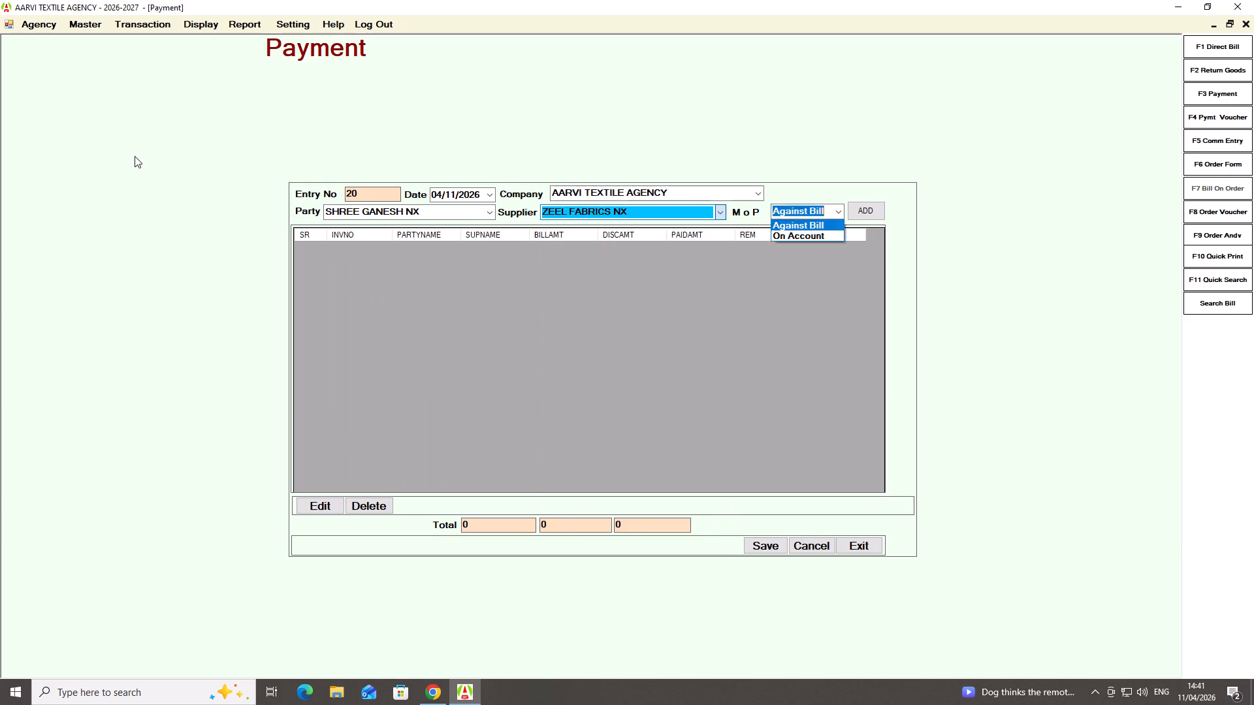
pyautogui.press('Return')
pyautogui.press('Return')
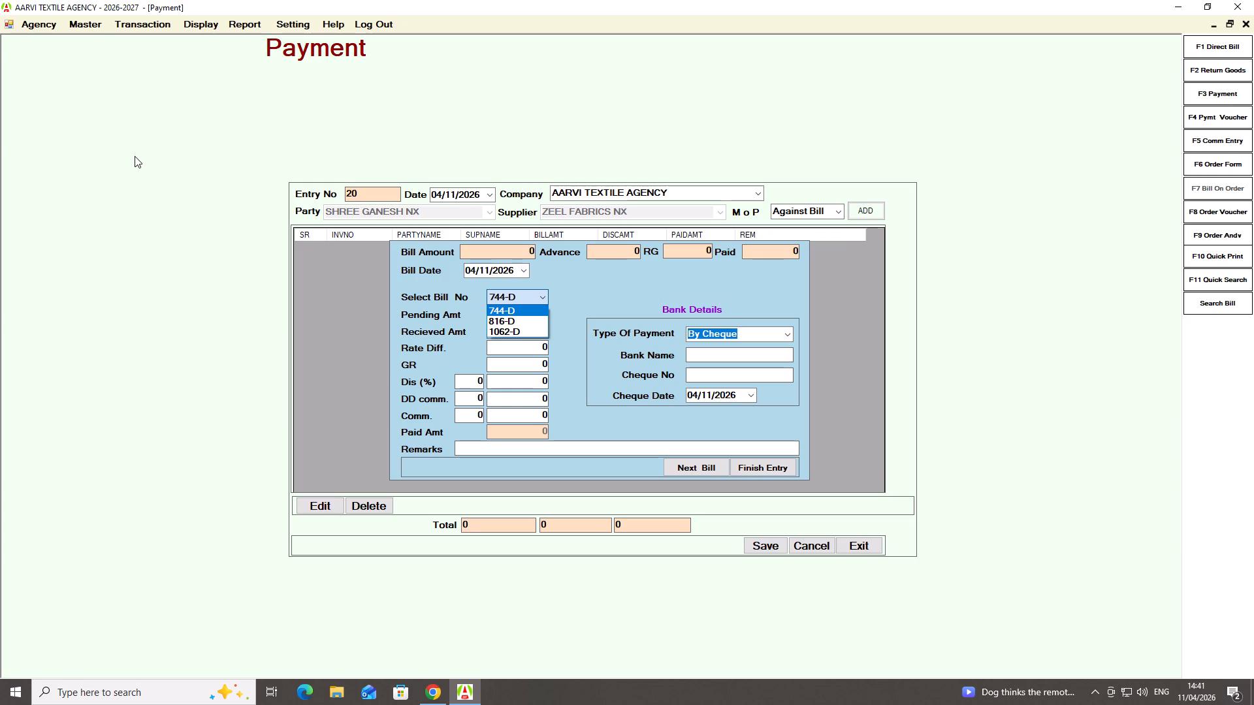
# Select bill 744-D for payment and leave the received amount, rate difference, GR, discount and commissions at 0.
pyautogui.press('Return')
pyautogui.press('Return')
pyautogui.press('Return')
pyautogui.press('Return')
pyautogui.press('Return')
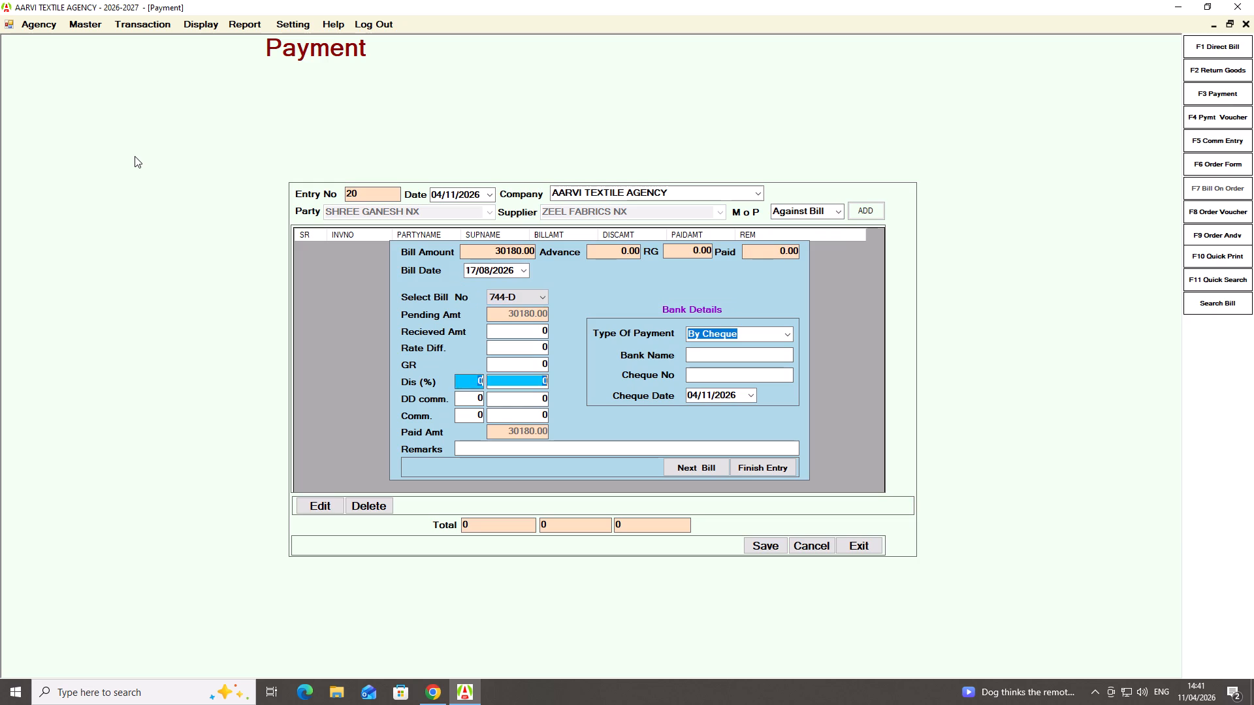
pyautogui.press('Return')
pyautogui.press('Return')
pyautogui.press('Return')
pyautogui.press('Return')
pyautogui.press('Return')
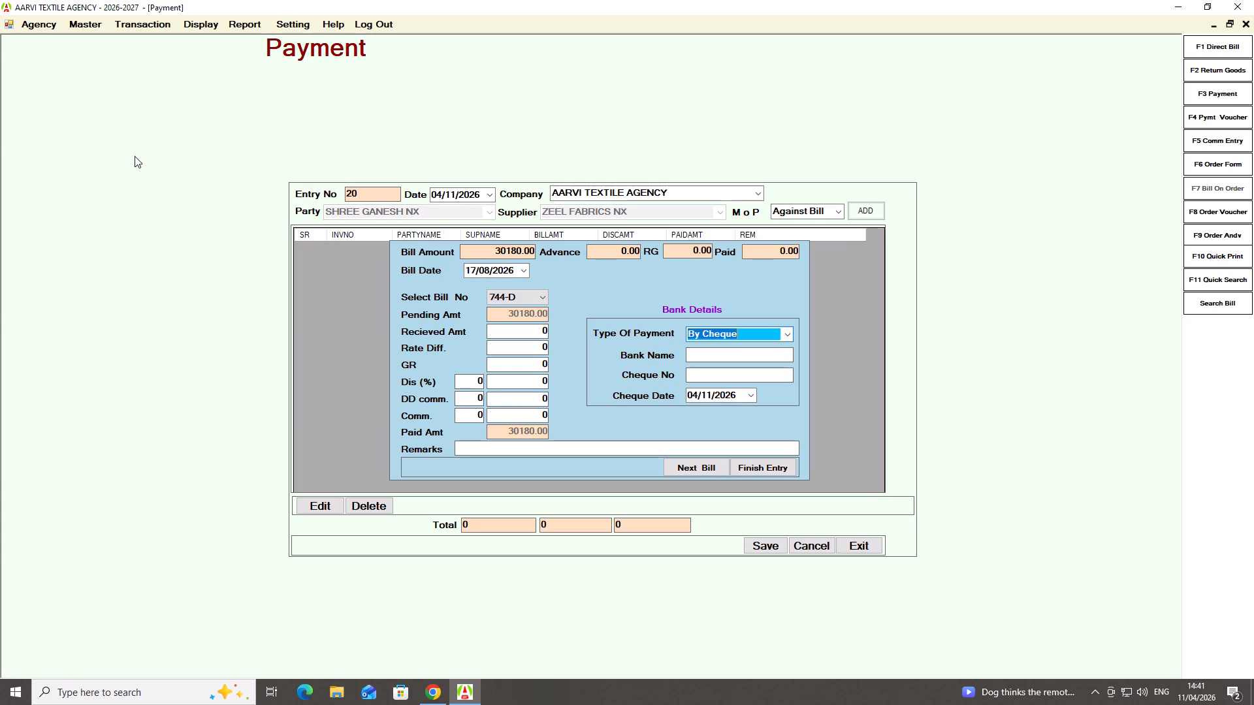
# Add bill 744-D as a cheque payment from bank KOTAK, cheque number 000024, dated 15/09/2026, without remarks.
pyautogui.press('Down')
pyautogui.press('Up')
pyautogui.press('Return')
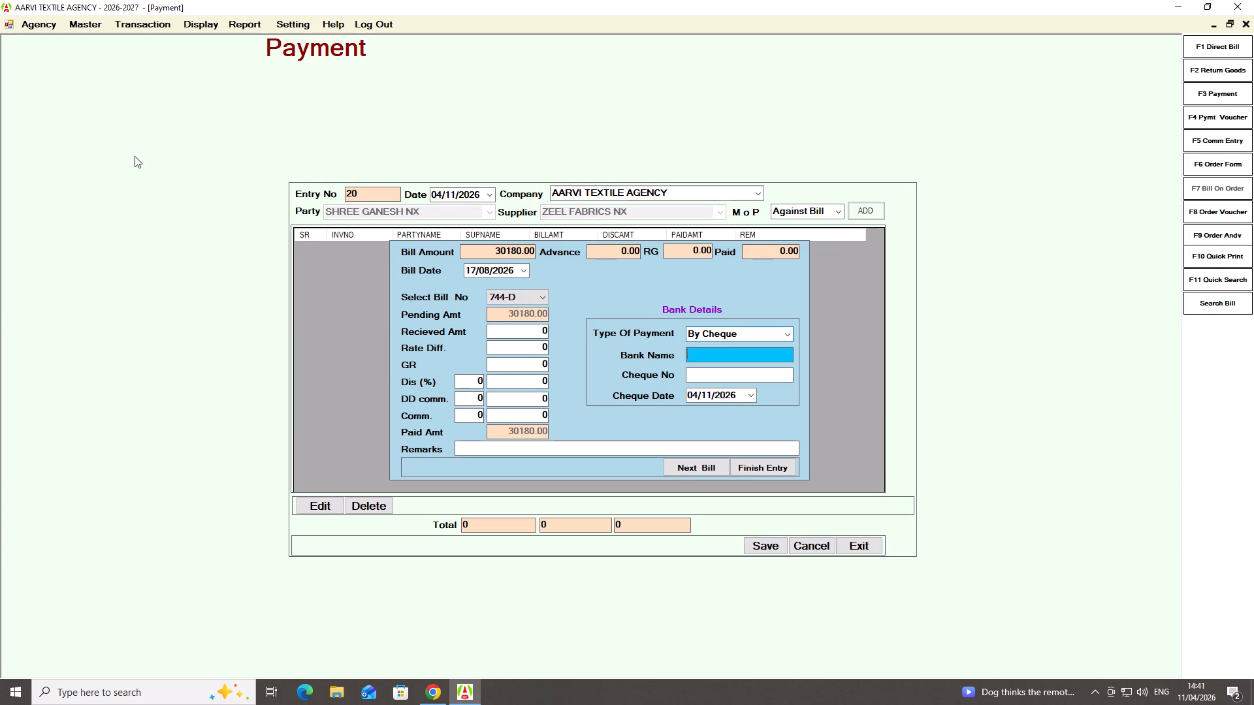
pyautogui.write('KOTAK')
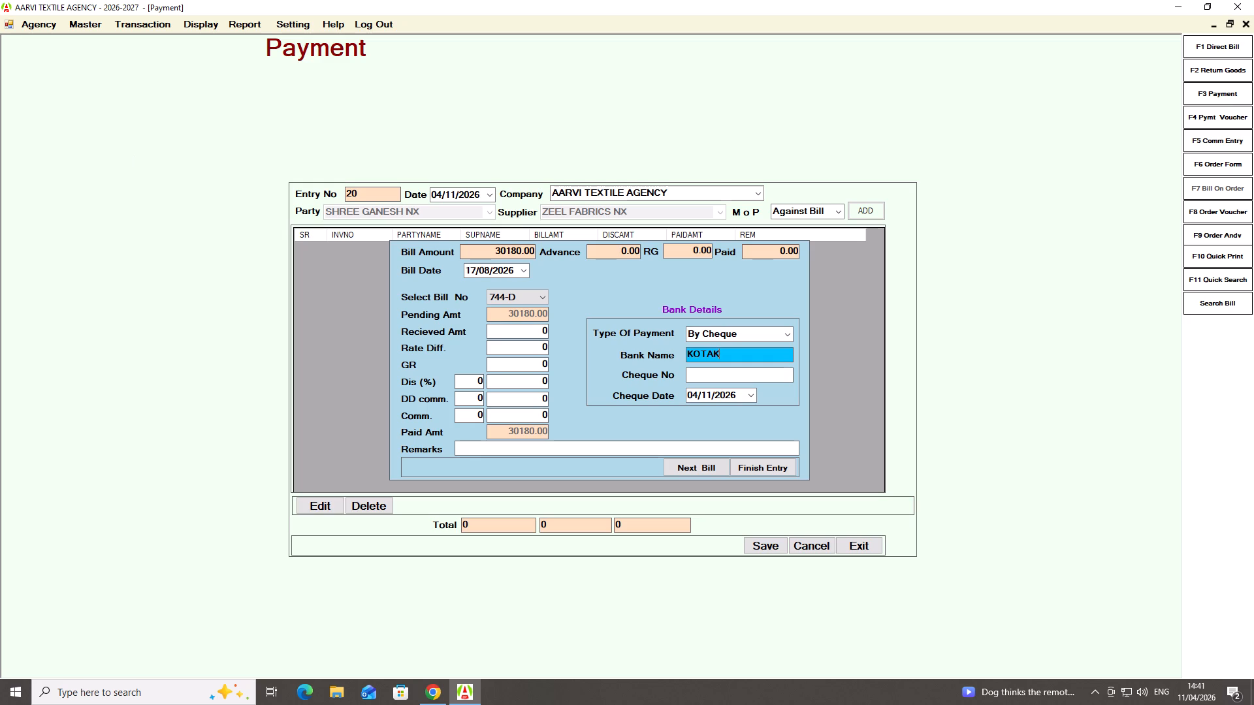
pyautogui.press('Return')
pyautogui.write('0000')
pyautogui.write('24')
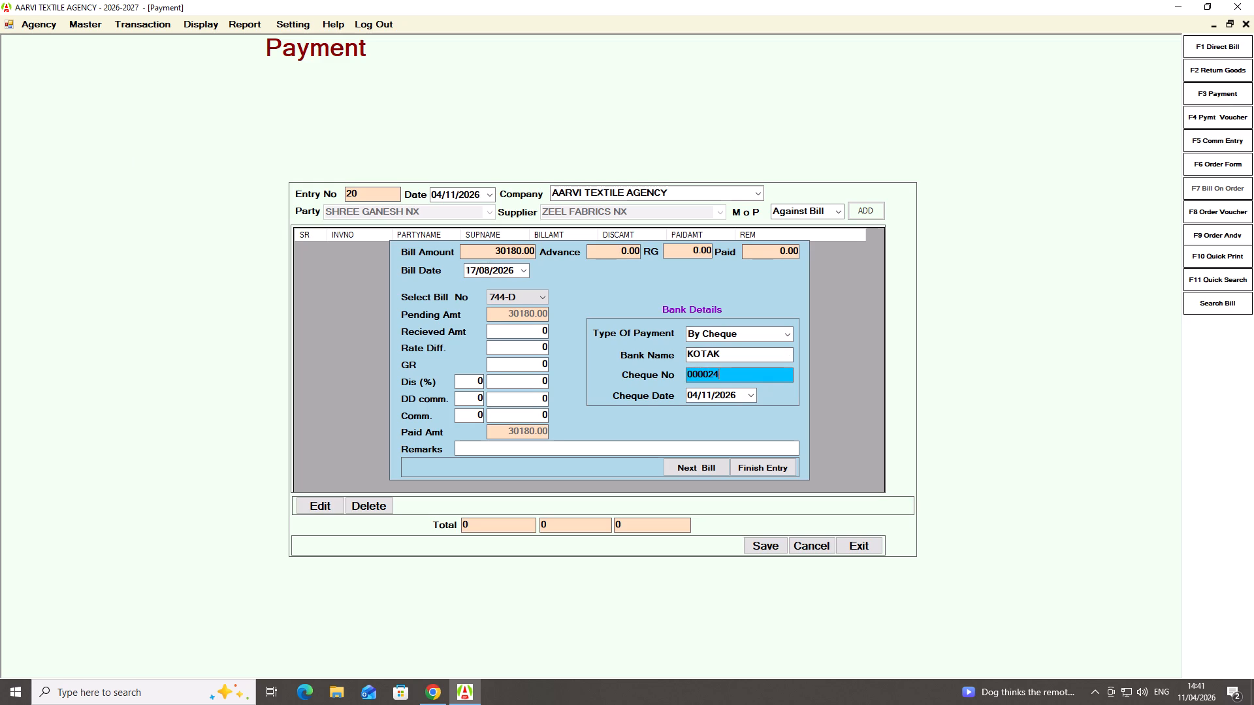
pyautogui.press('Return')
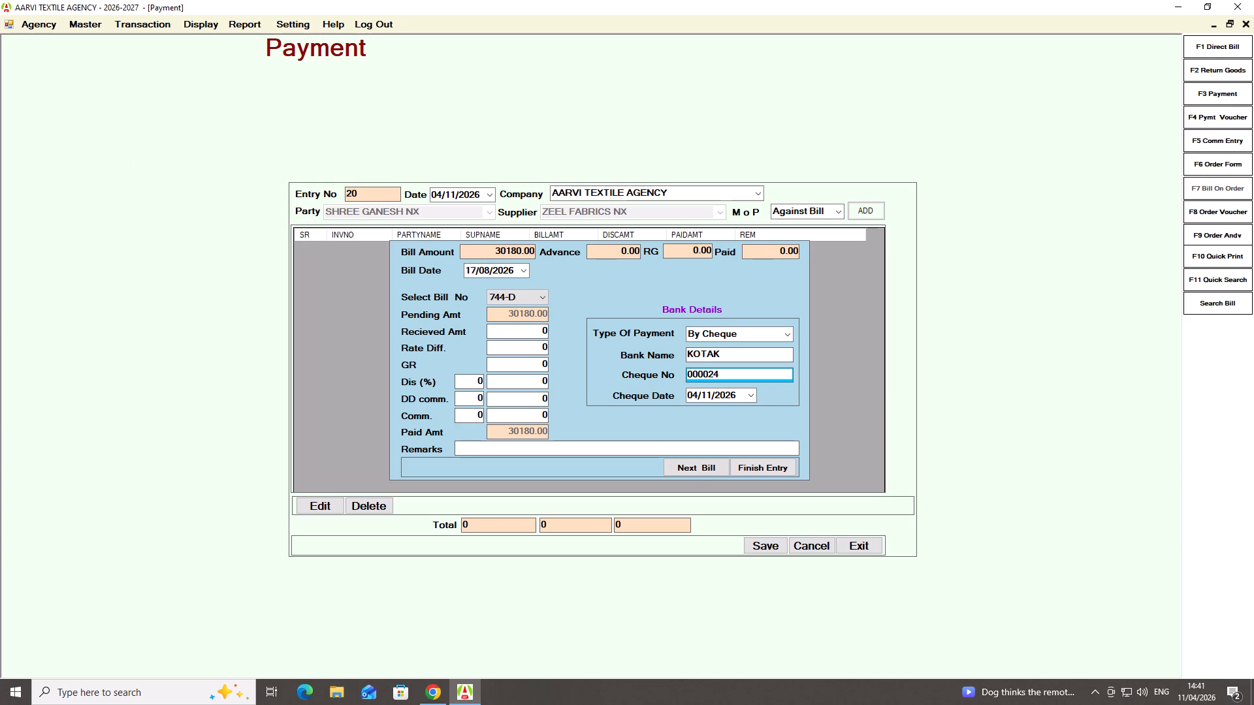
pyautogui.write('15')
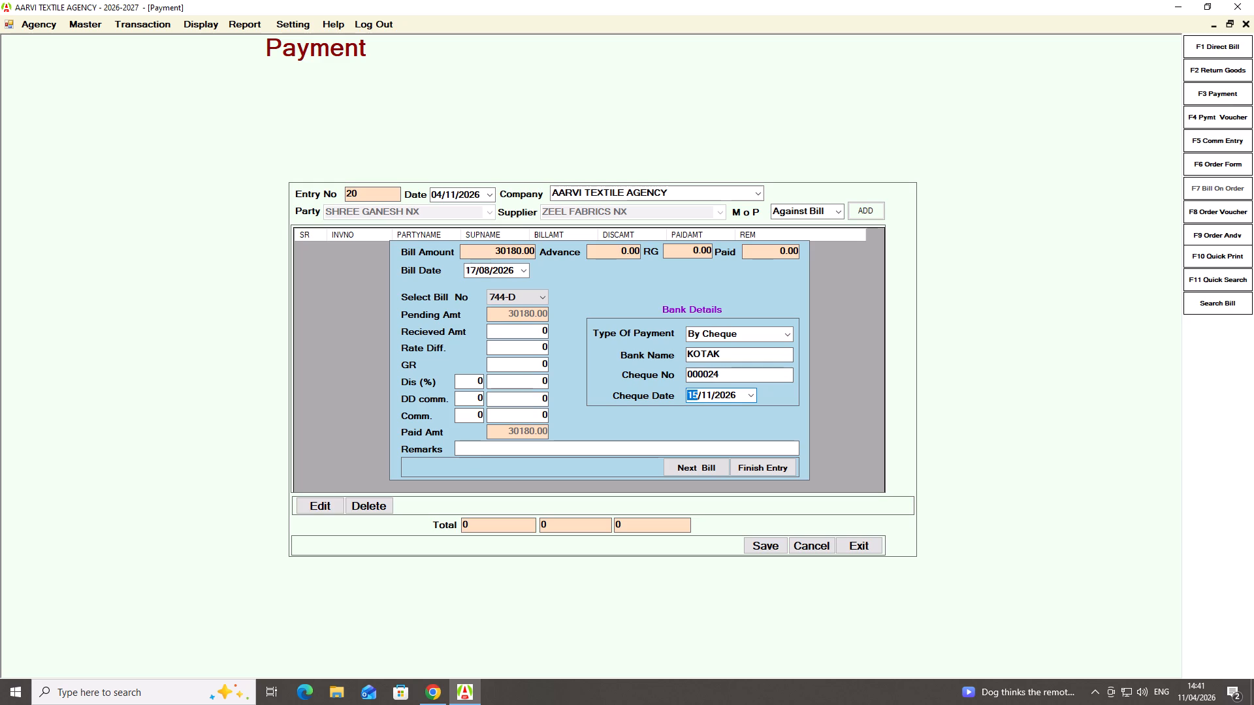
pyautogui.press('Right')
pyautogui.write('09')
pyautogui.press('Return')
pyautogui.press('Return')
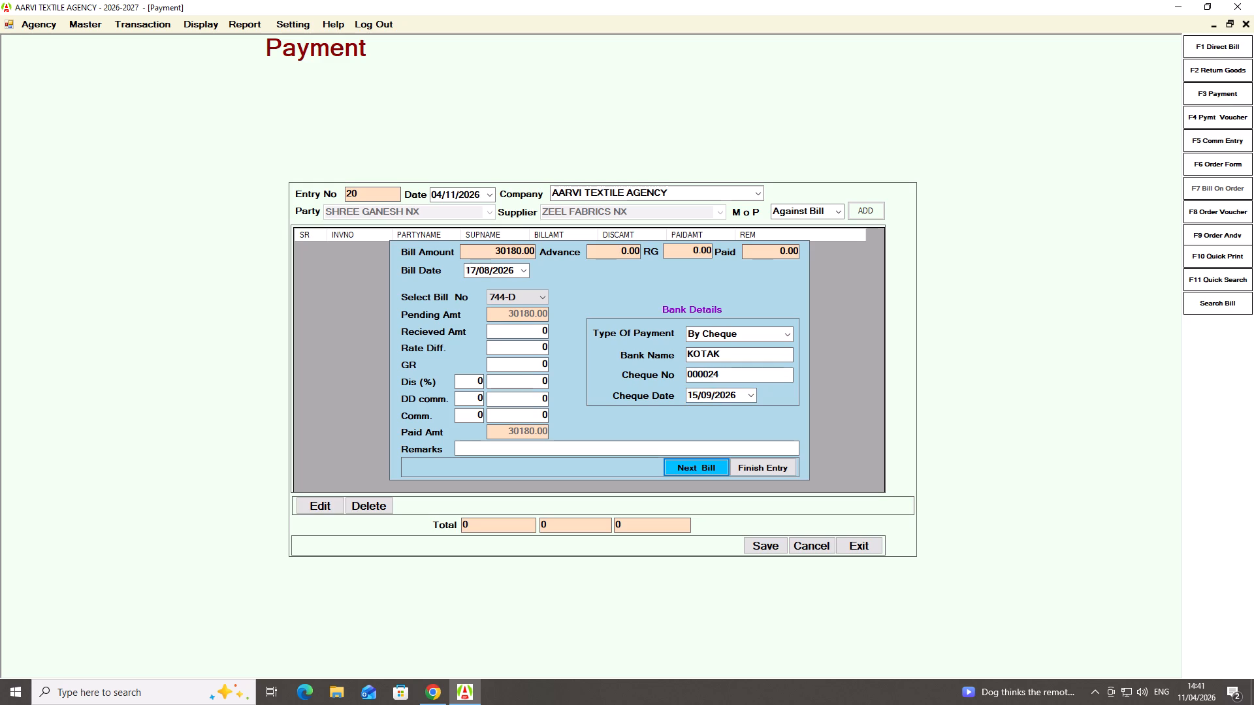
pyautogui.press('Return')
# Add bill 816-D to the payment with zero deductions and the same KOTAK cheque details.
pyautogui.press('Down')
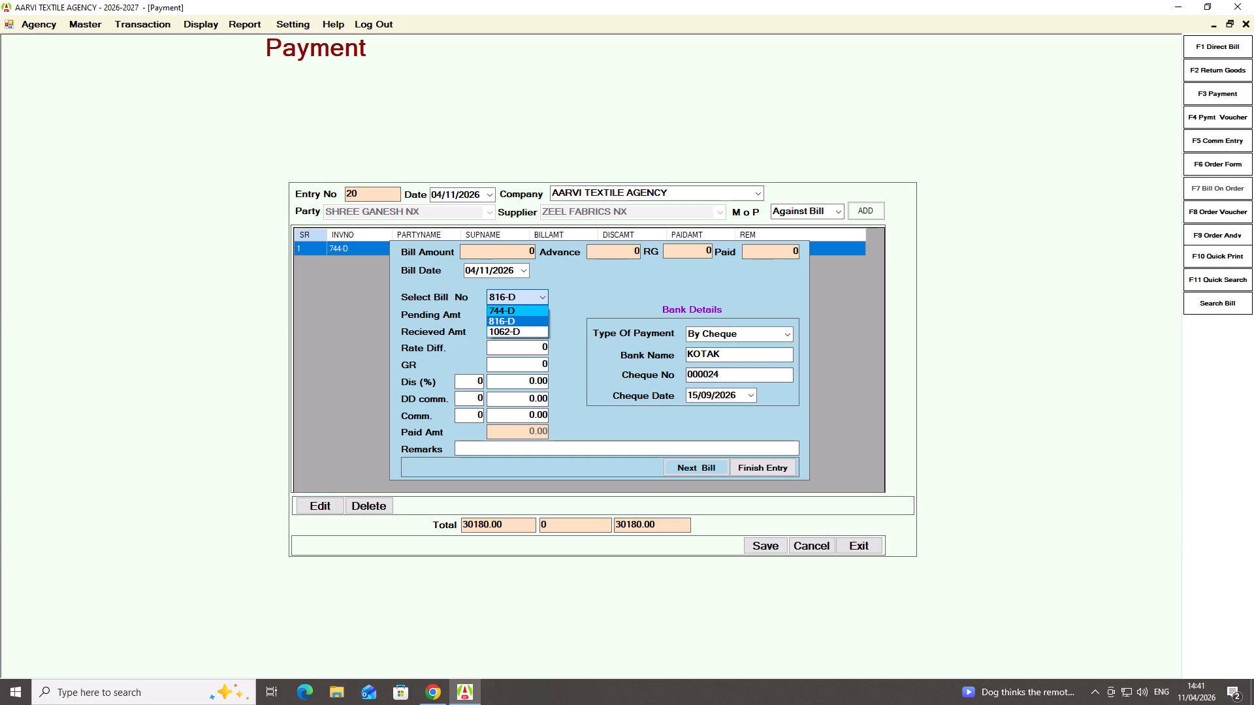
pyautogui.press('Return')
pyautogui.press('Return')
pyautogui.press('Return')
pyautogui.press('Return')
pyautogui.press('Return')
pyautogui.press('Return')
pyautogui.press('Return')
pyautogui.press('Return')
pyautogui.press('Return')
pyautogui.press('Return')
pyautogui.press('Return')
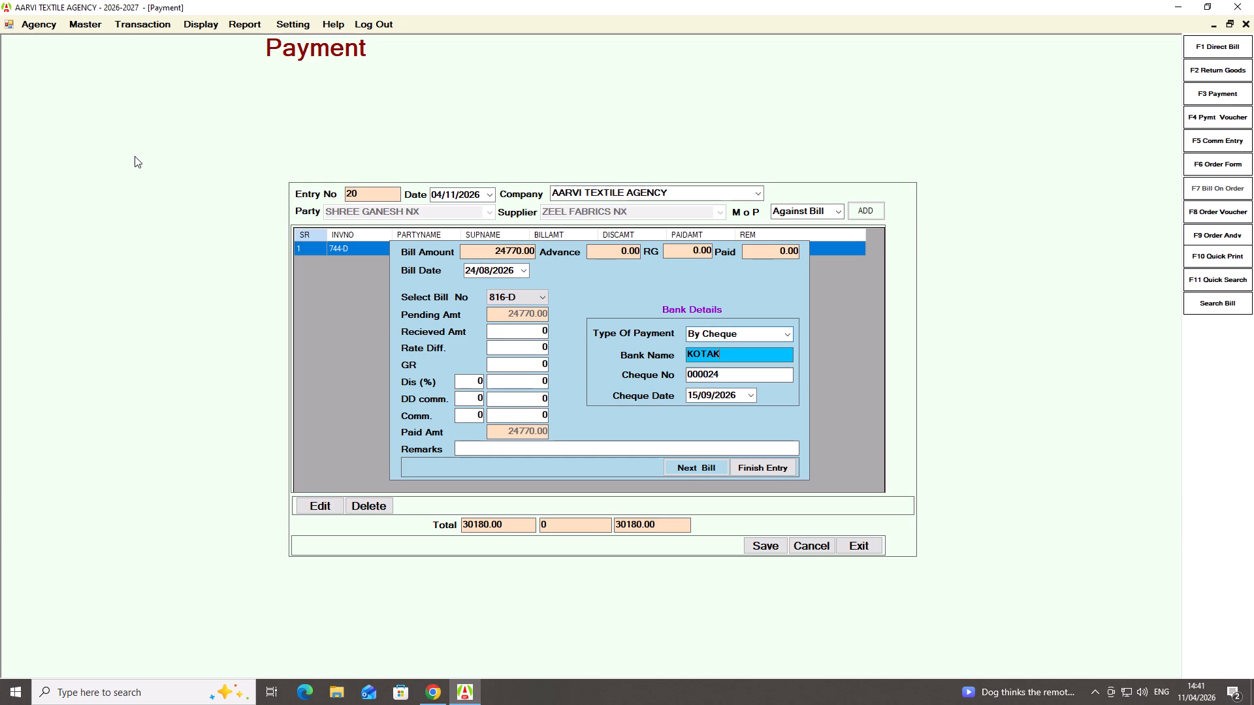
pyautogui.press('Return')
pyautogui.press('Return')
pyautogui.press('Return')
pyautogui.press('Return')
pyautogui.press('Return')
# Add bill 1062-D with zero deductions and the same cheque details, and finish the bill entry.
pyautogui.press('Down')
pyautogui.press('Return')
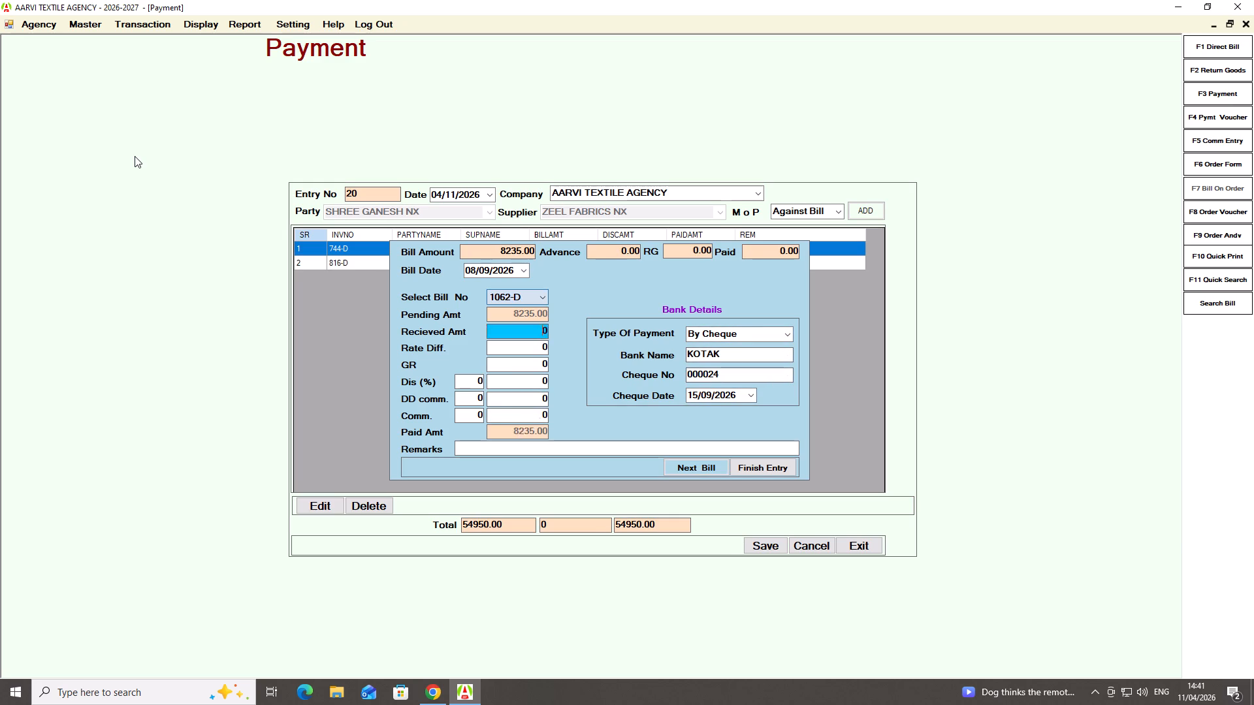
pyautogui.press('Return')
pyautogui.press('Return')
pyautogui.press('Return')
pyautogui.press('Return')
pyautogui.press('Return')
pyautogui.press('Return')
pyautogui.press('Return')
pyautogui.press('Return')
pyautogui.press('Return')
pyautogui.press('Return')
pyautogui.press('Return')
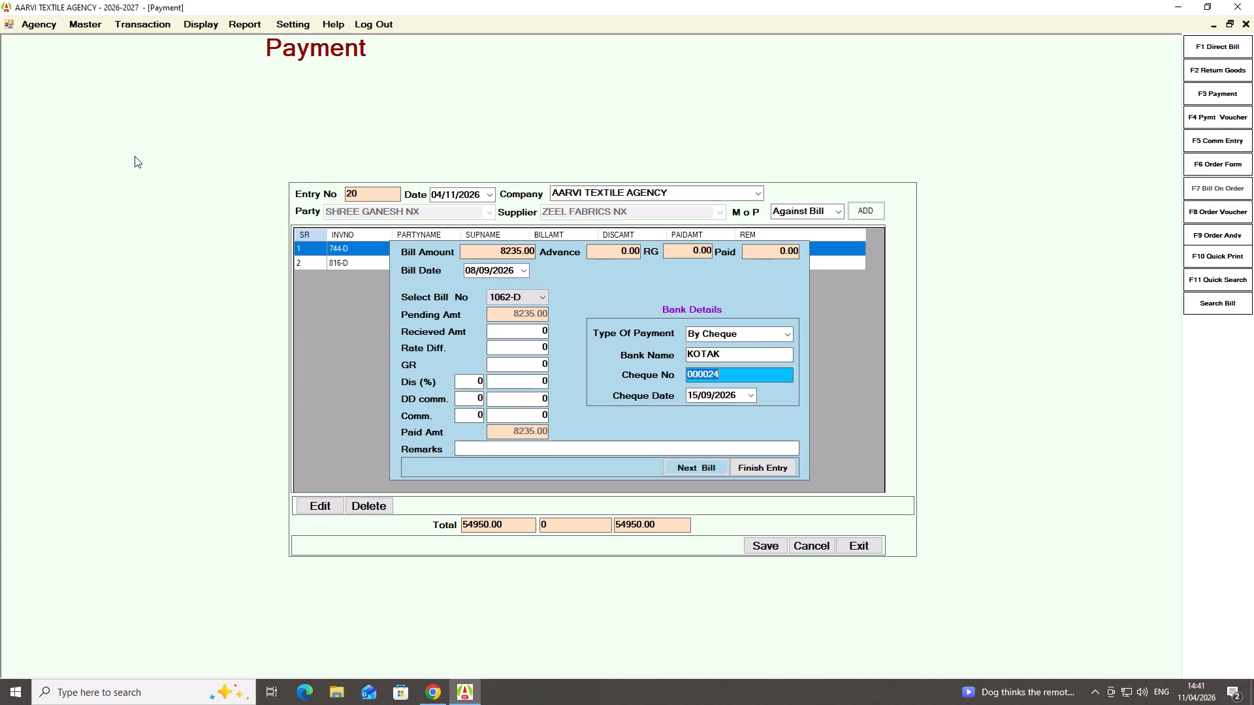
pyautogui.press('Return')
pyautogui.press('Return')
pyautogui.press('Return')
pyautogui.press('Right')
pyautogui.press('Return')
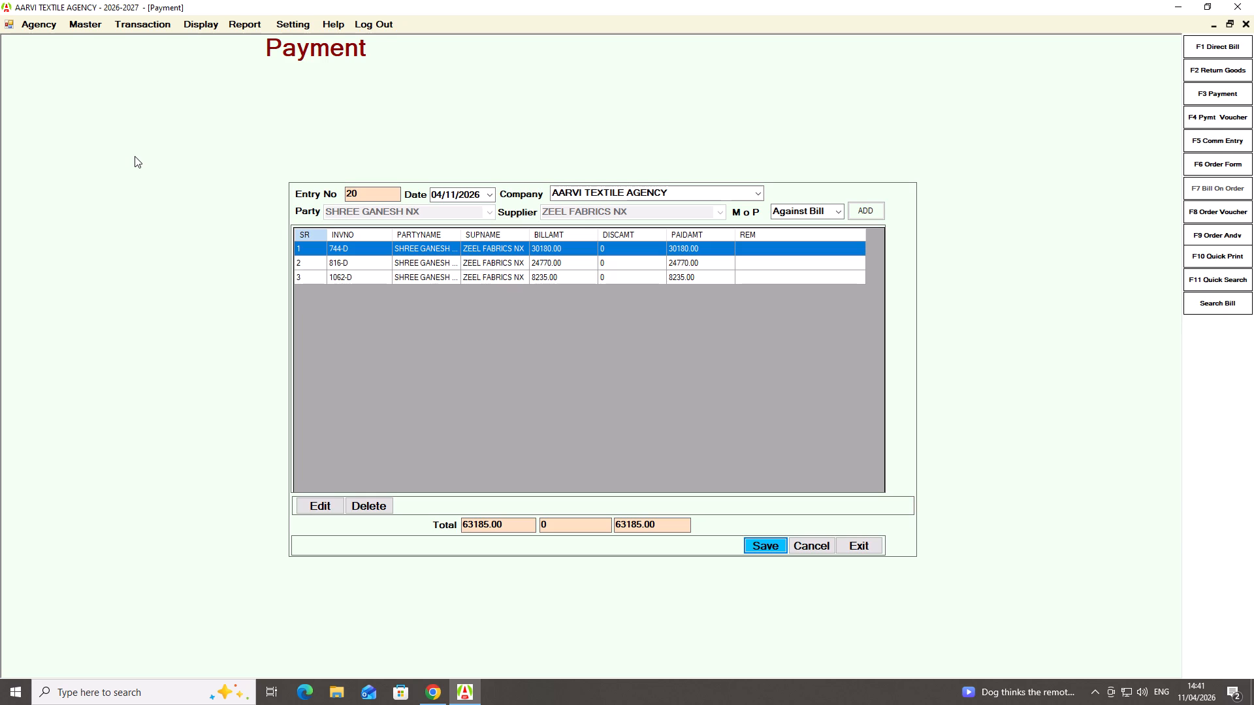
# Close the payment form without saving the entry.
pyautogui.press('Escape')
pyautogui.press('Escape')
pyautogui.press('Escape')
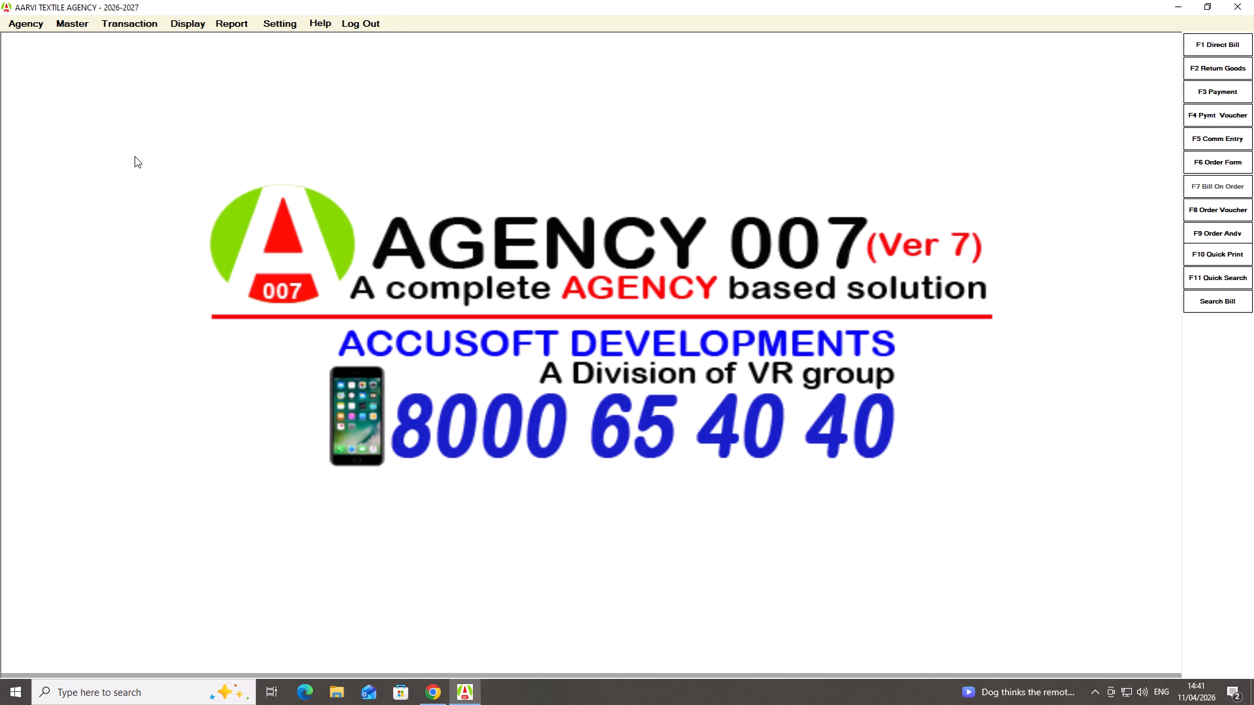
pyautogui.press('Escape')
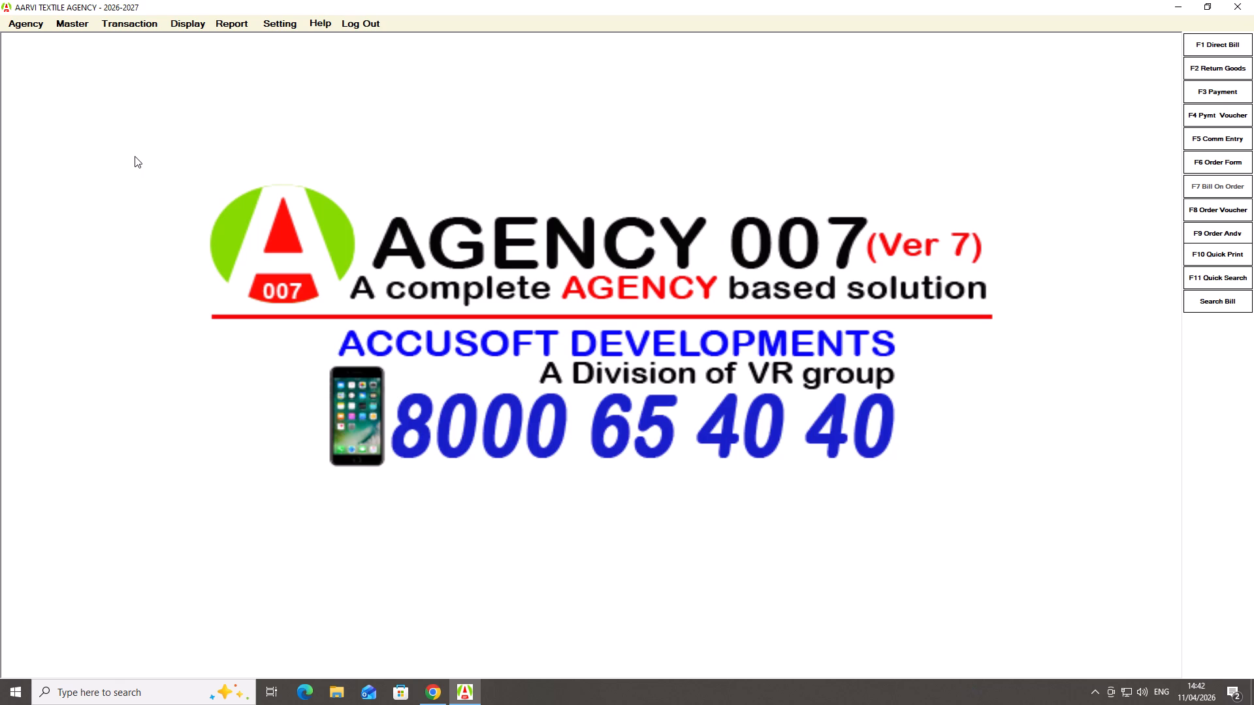
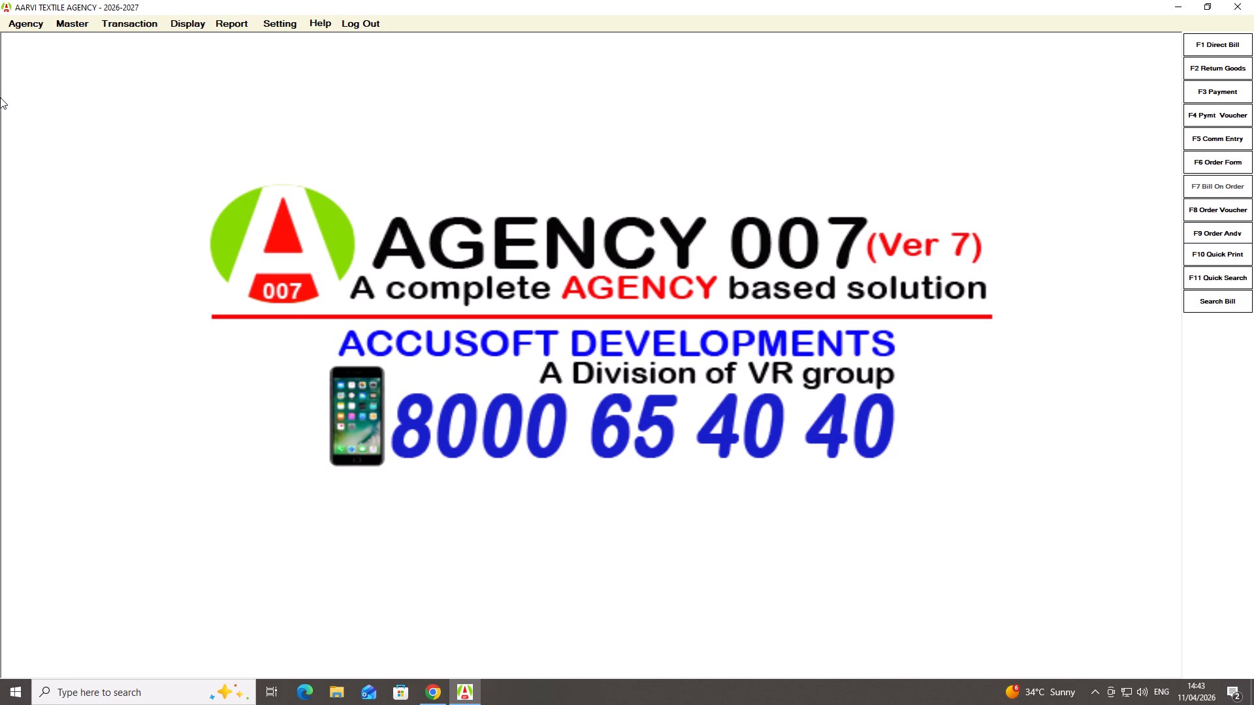
# Start a payment against bill for party SHREE LILASHAH CREATION and supplier TIRTHANAKAR TEXTILE, and open its bill entry.
pyautogui.press('Escape')
pyautogui.press('F3')
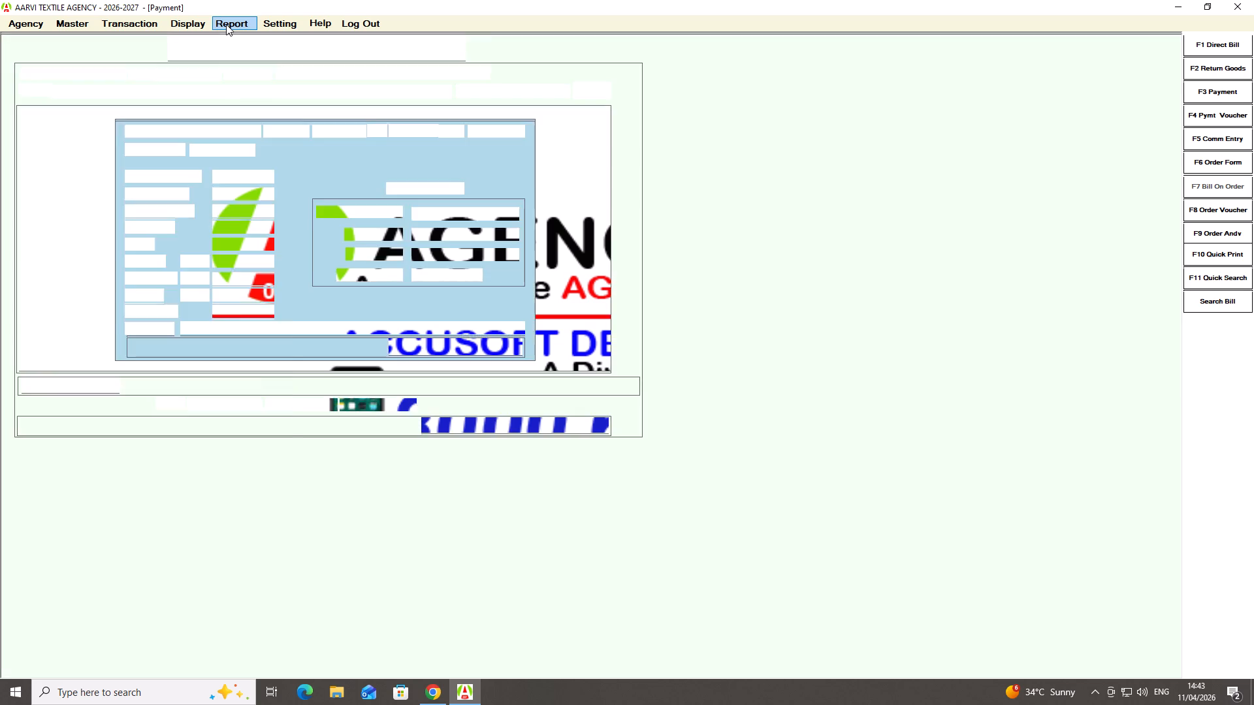
pyautogui.press('Return')
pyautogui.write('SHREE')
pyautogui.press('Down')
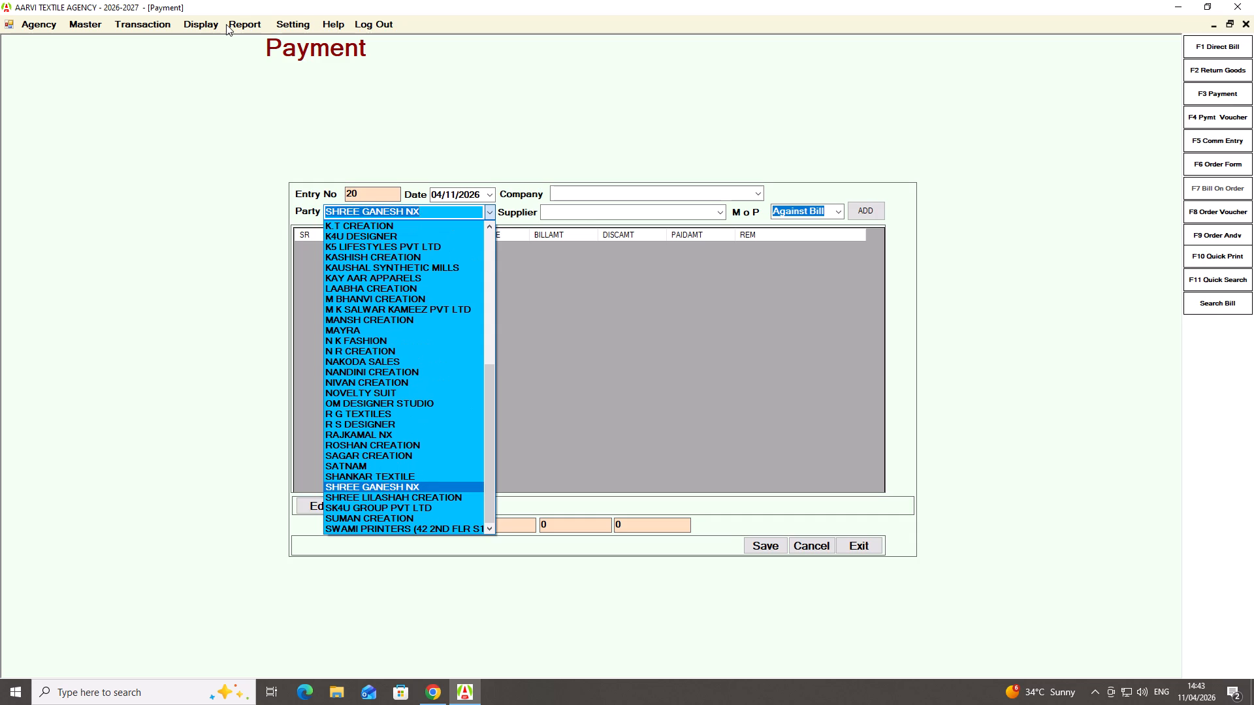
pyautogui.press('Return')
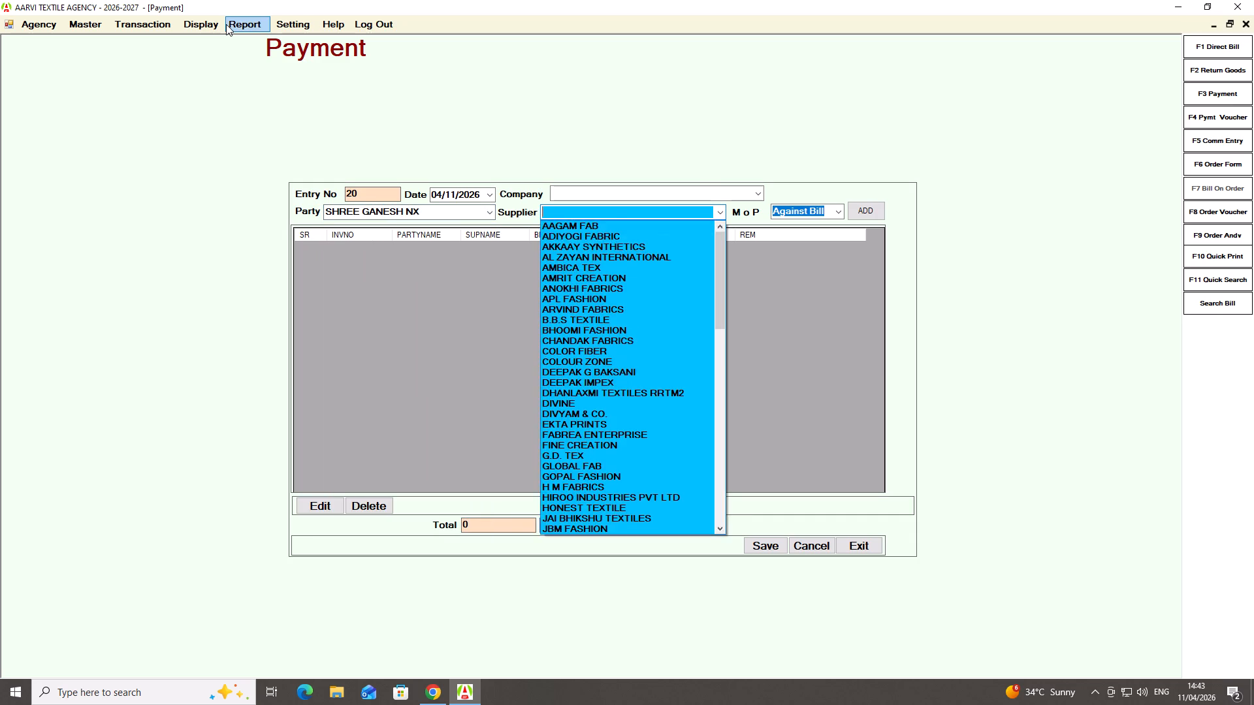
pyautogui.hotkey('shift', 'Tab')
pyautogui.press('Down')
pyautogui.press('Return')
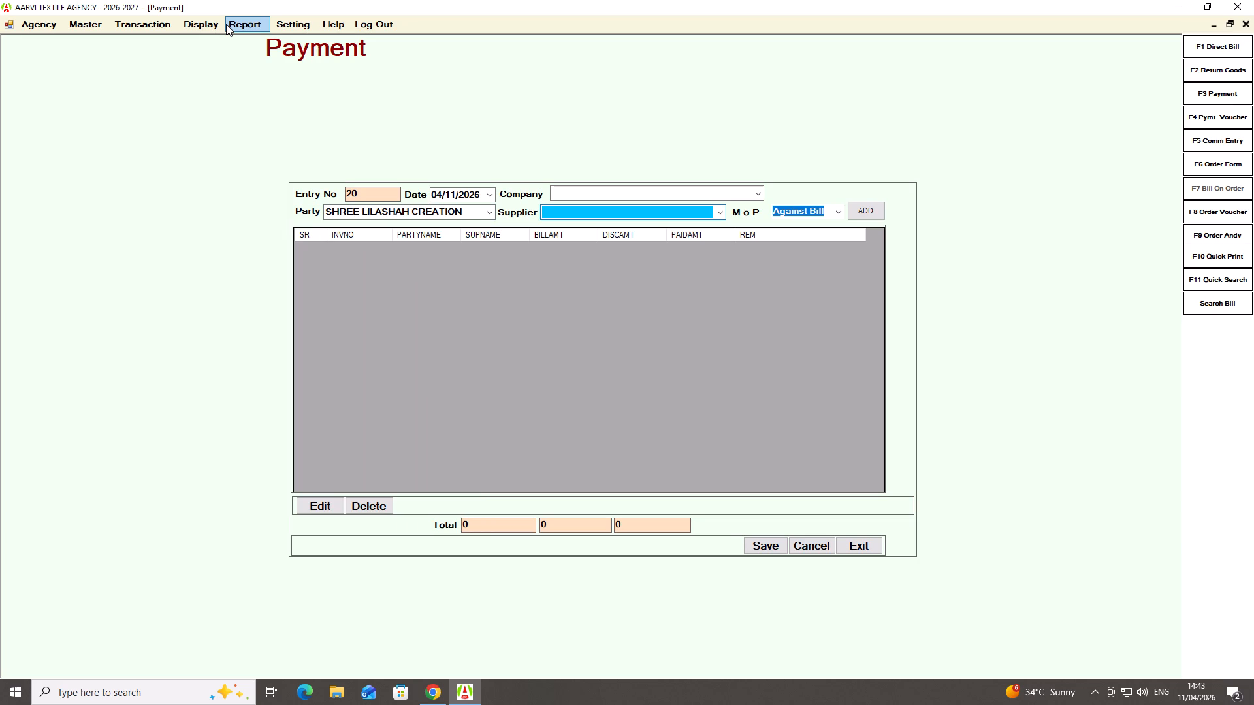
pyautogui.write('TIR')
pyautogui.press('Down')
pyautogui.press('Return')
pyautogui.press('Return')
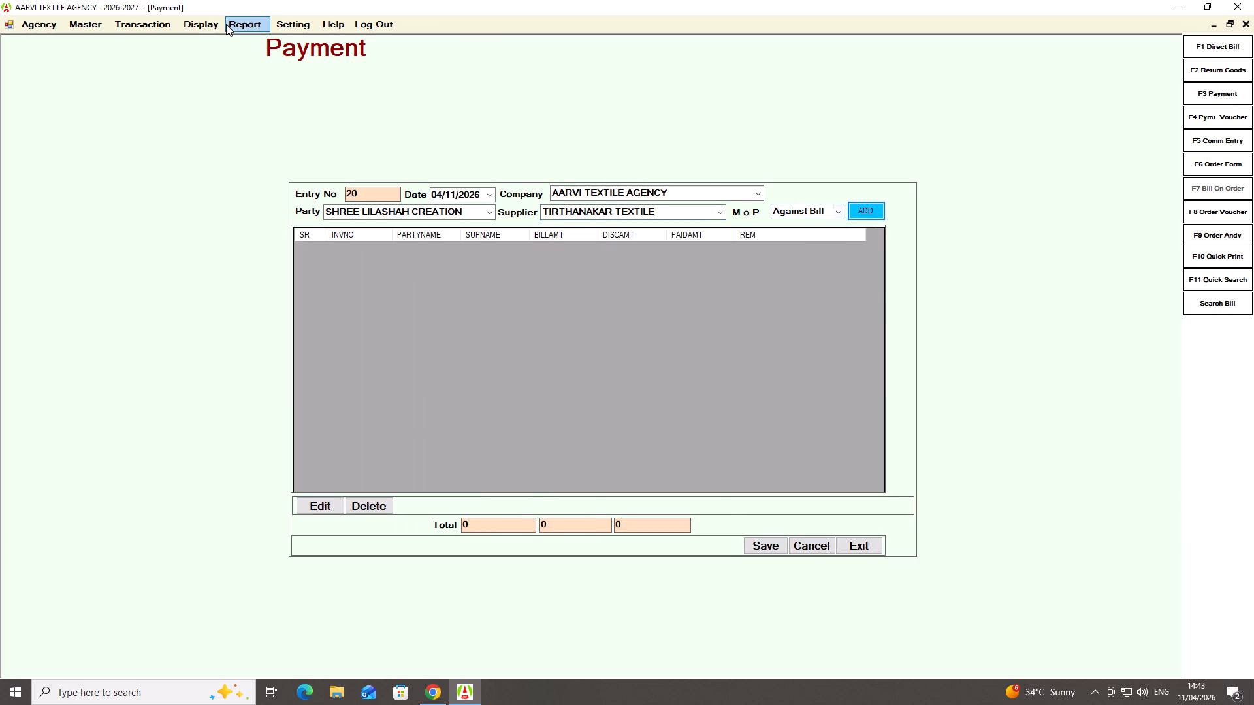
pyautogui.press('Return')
# Select bill 1045-D and keep the received amount, rate difference, GR, discount and commissions at zero.
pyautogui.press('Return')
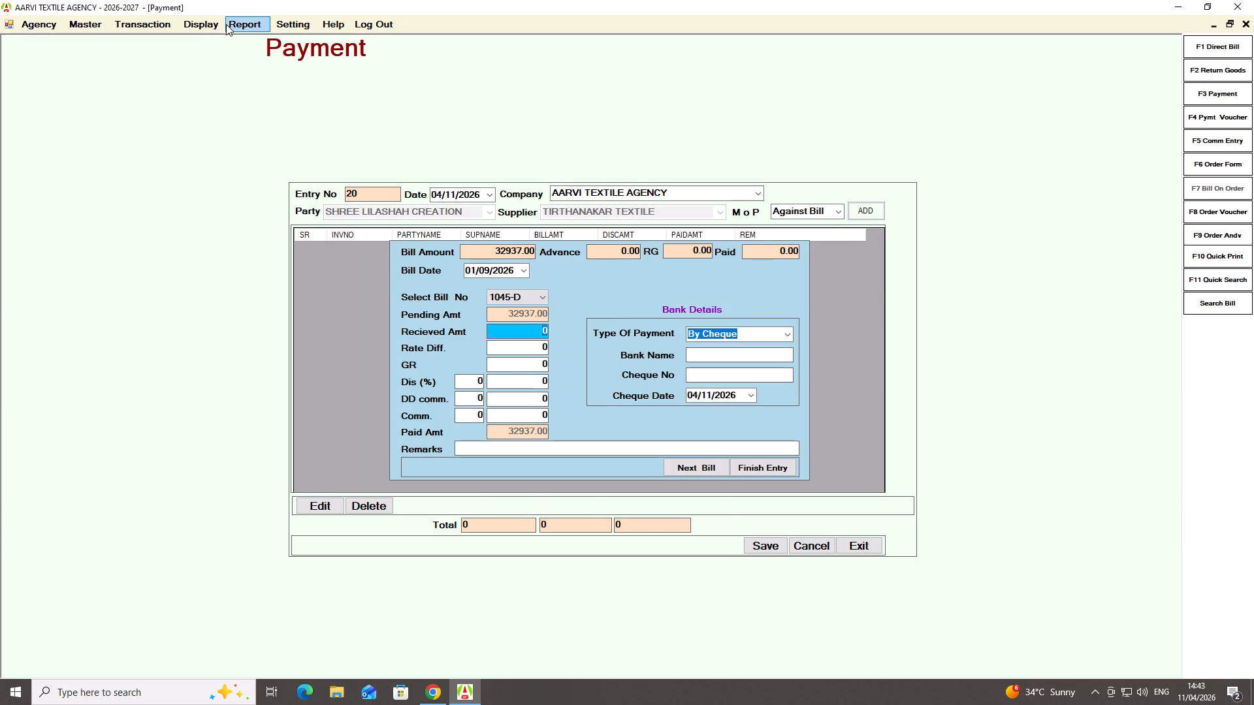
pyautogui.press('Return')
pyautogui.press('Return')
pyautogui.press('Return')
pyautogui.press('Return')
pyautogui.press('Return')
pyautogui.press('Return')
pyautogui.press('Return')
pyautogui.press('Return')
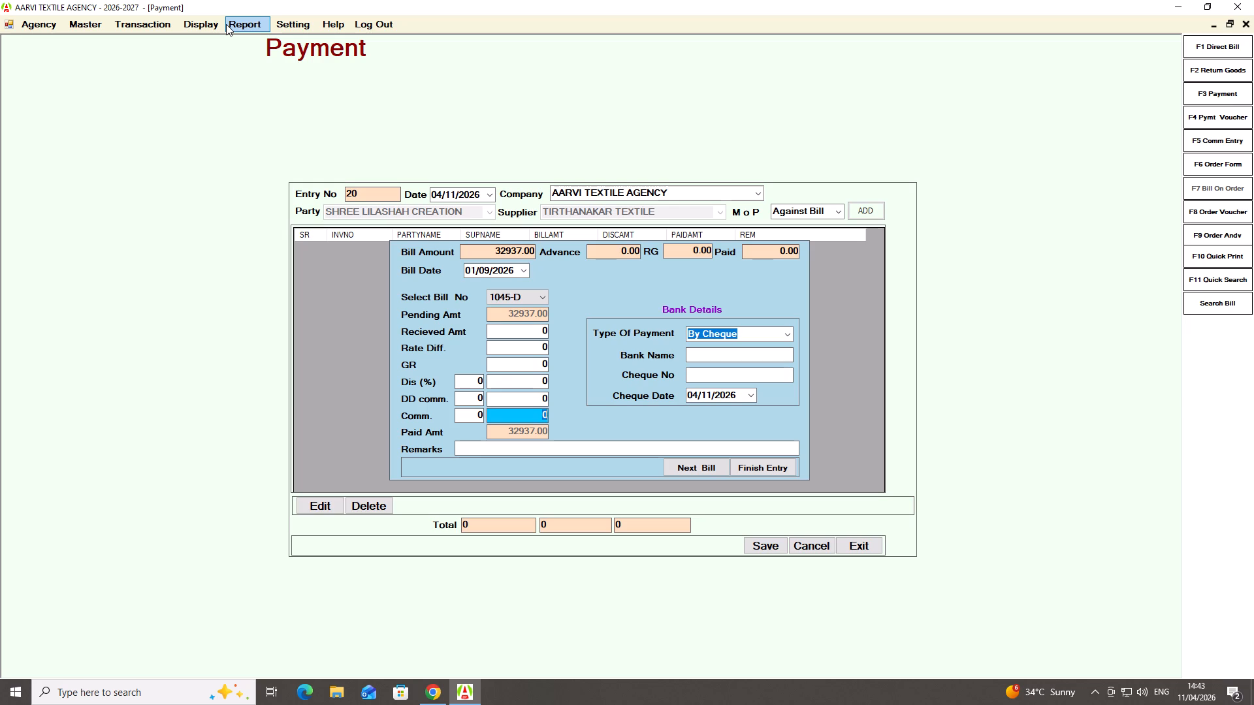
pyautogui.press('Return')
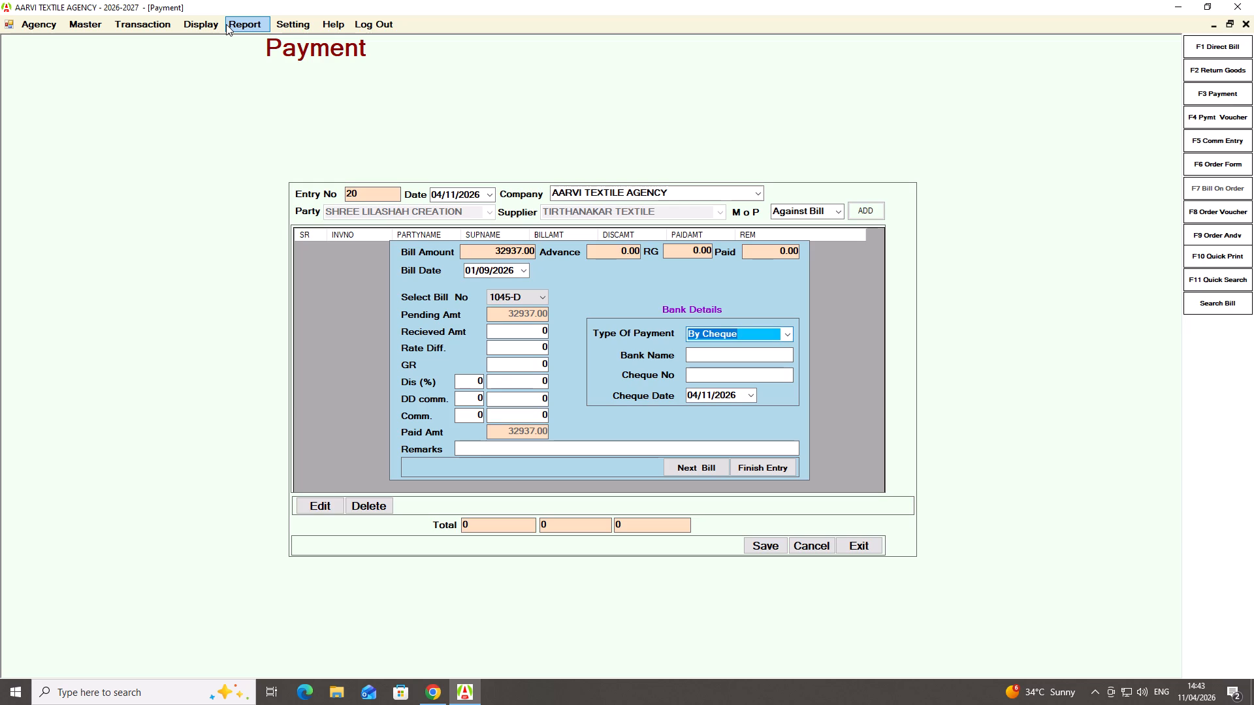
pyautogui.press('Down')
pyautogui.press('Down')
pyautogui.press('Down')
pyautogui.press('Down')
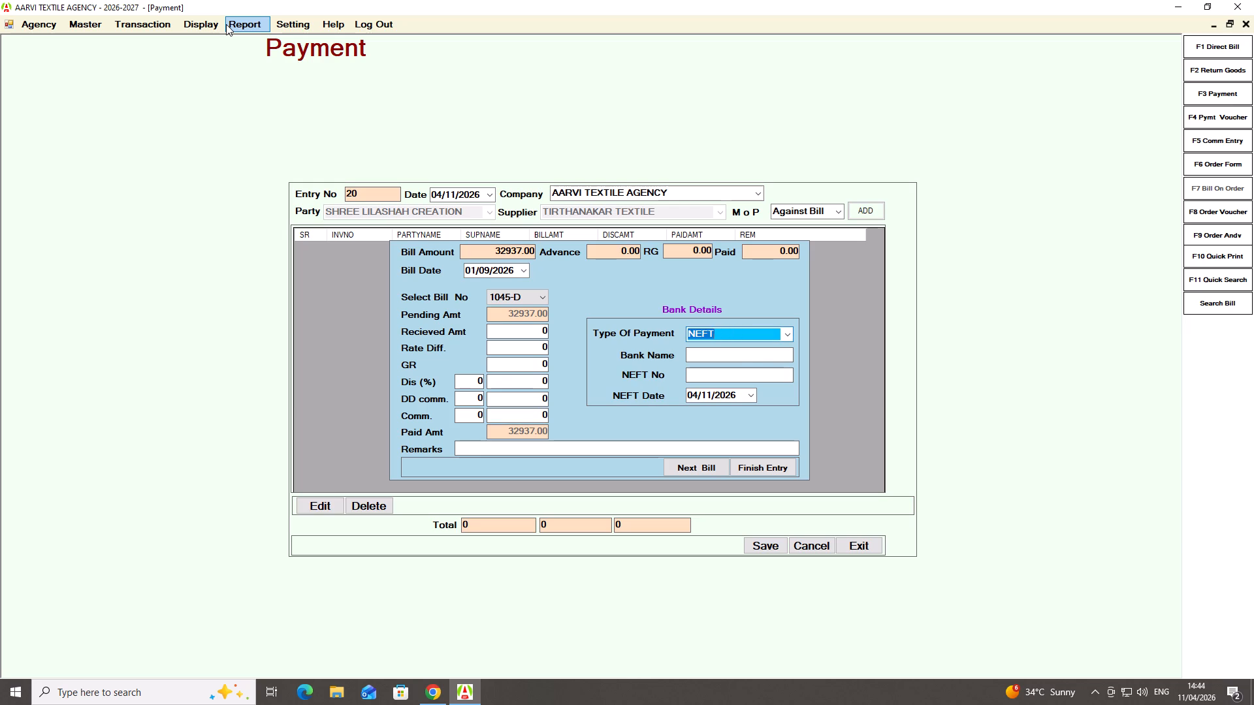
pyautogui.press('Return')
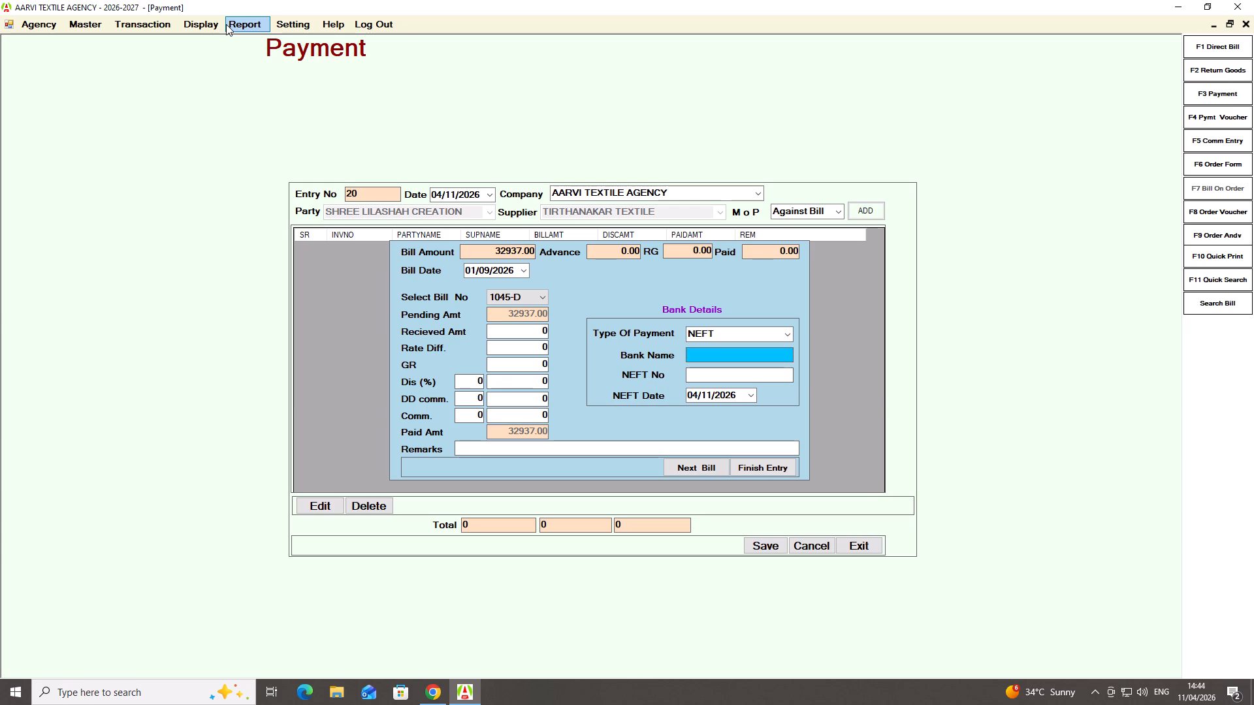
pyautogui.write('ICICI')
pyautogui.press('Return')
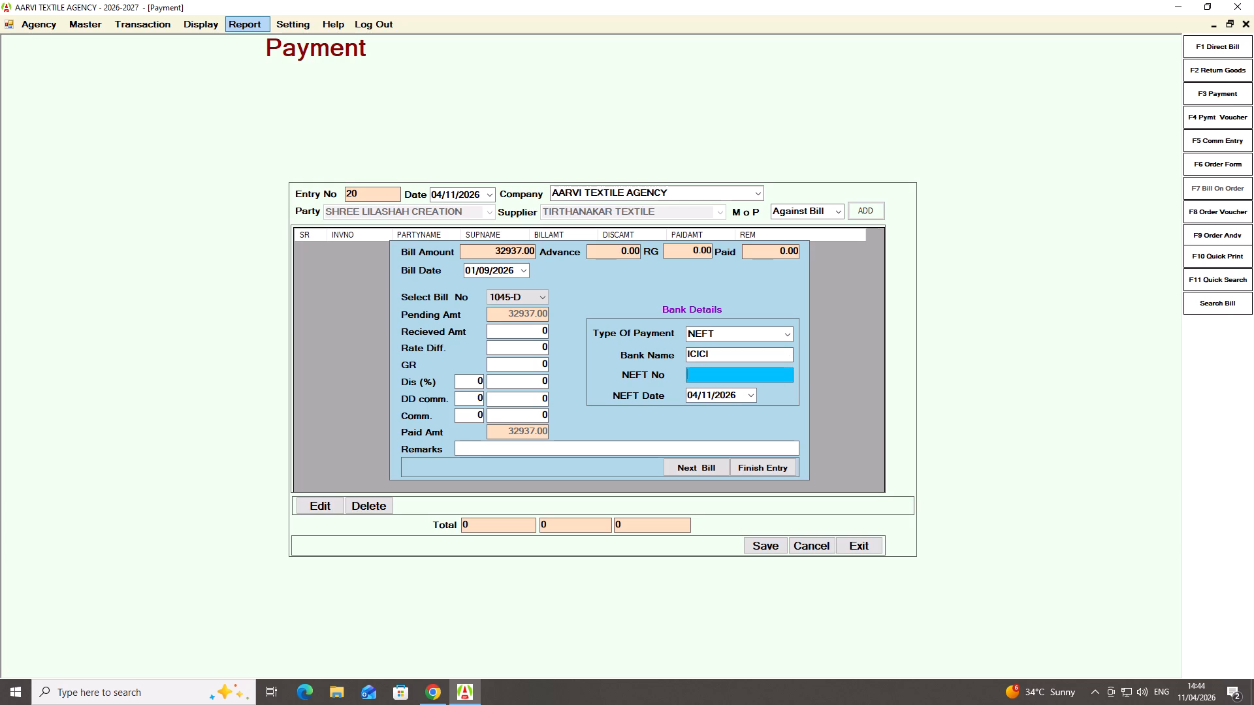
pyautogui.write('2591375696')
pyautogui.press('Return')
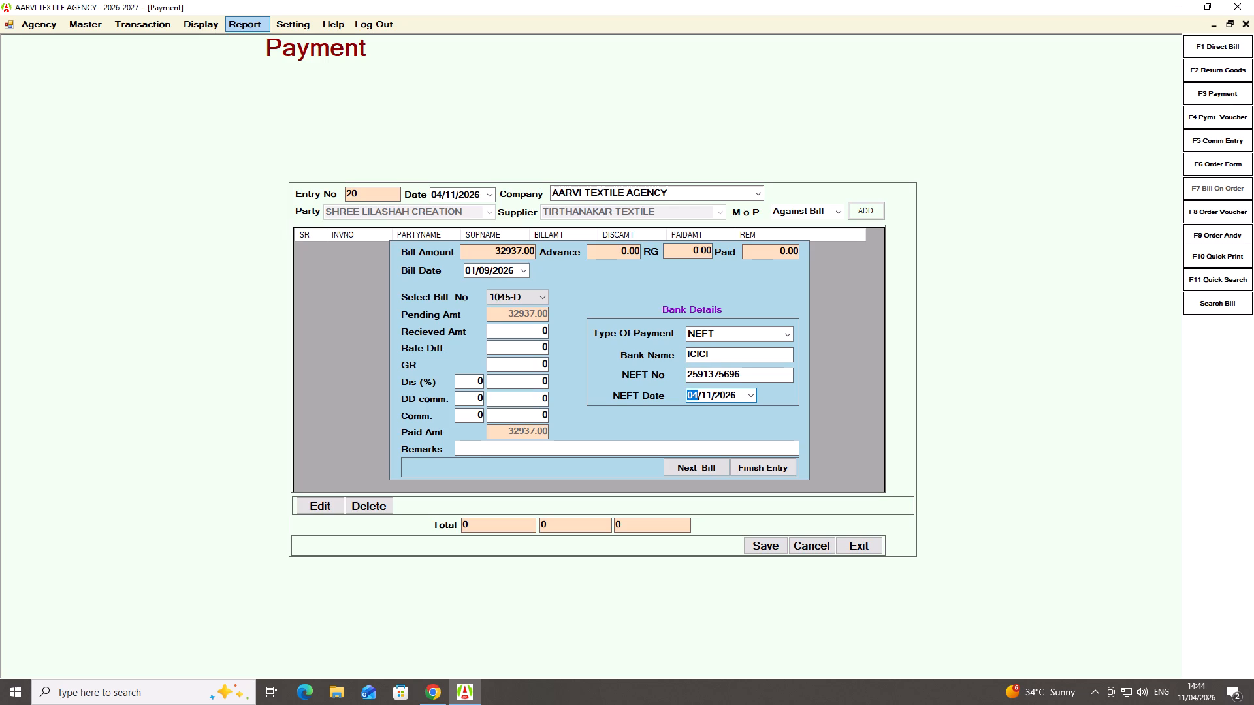
# Set the NEFT date to 31/10/2026, leave the remarks blank, and finish the bill entry.
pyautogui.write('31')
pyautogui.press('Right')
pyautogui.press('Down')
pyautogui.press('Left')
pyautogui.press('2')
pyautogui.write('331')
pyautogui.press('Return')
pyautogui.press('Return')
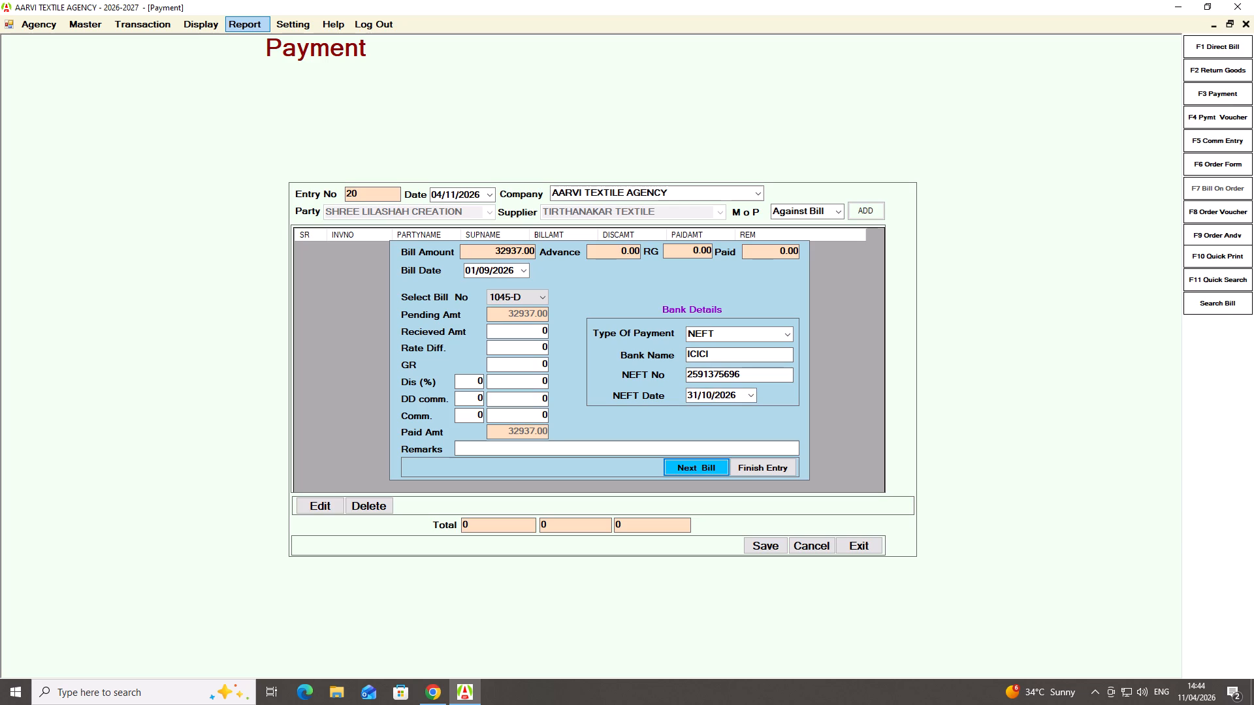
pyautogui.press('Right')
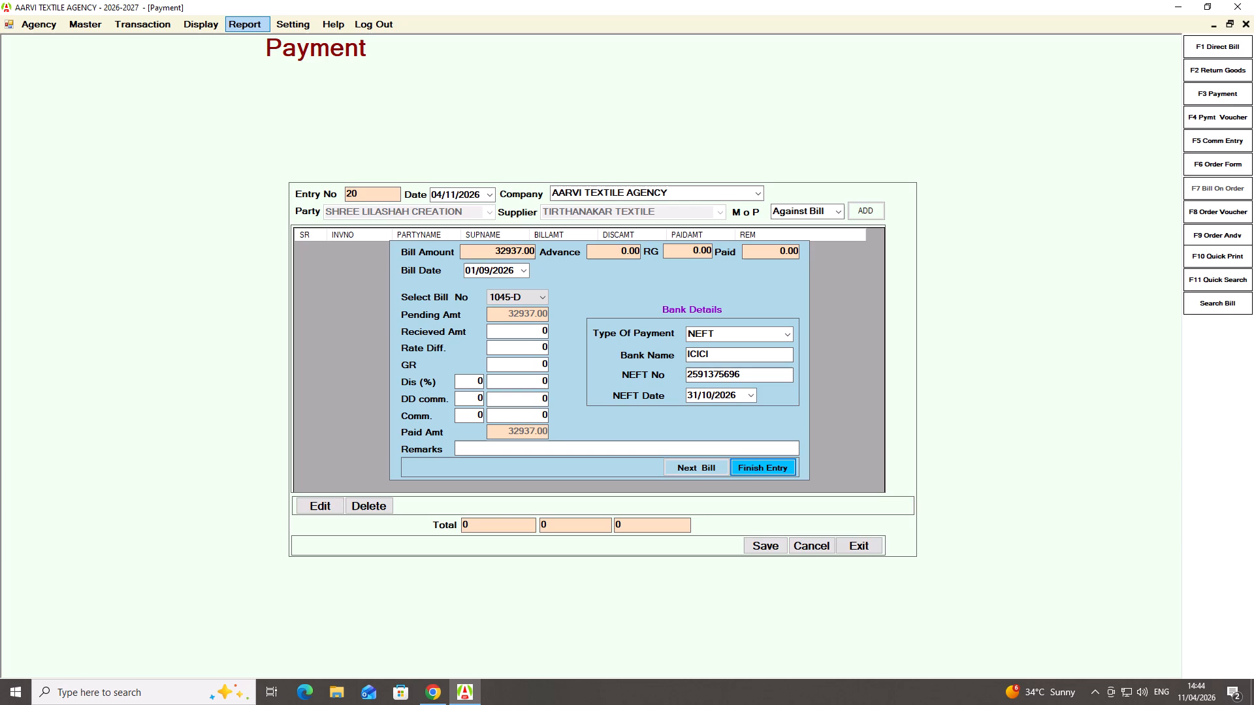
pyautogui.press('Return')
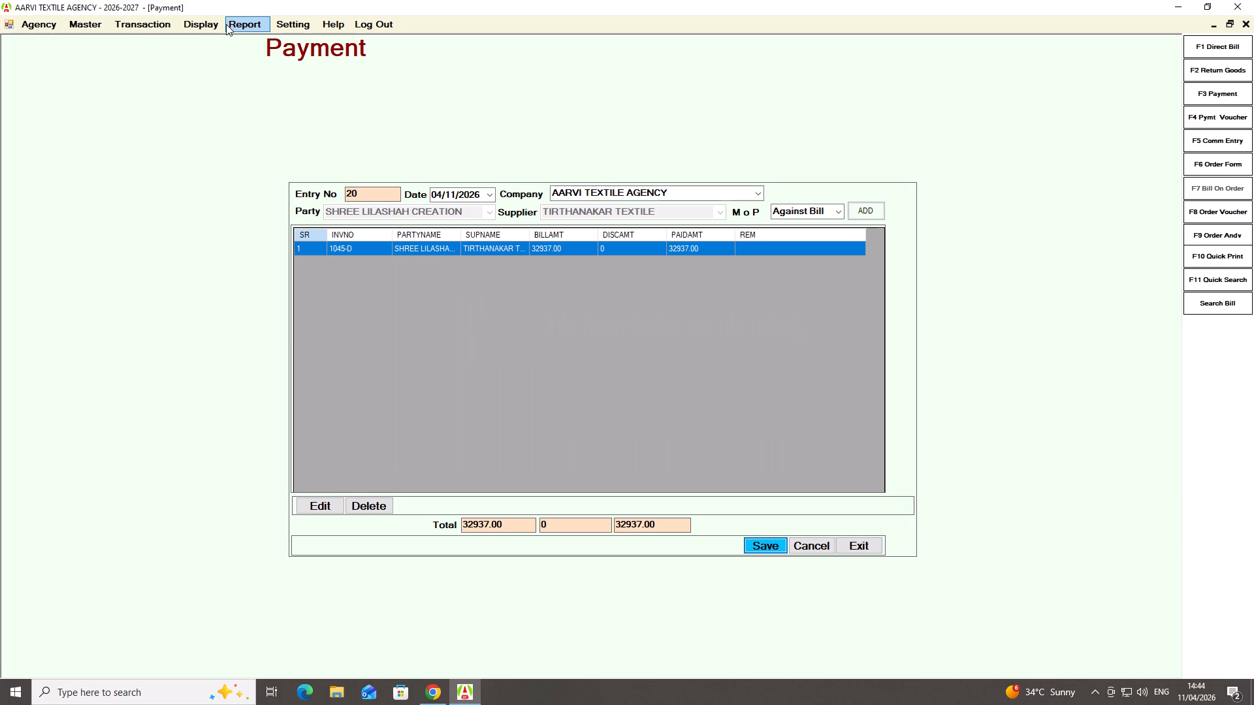
# Save the payment entry and its payment voucher for TIRTHANAKAR TEXTILE.
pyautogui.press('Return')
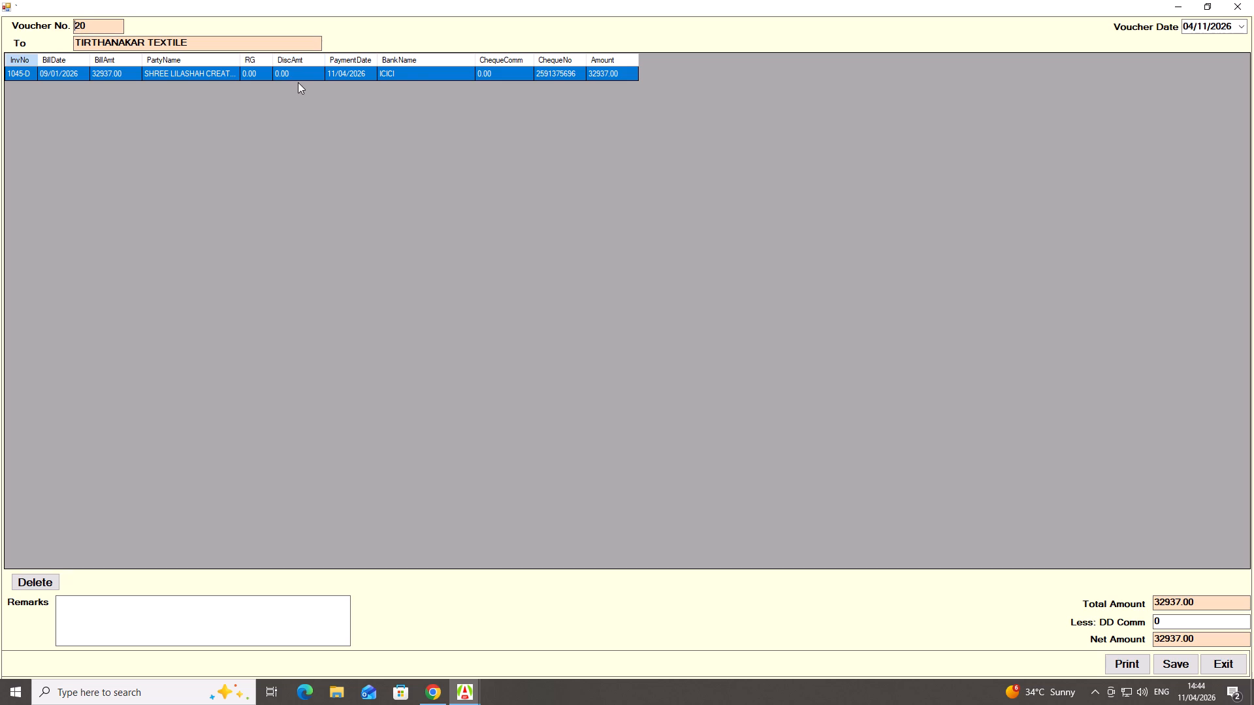
pyautogui.click(1183, 667)
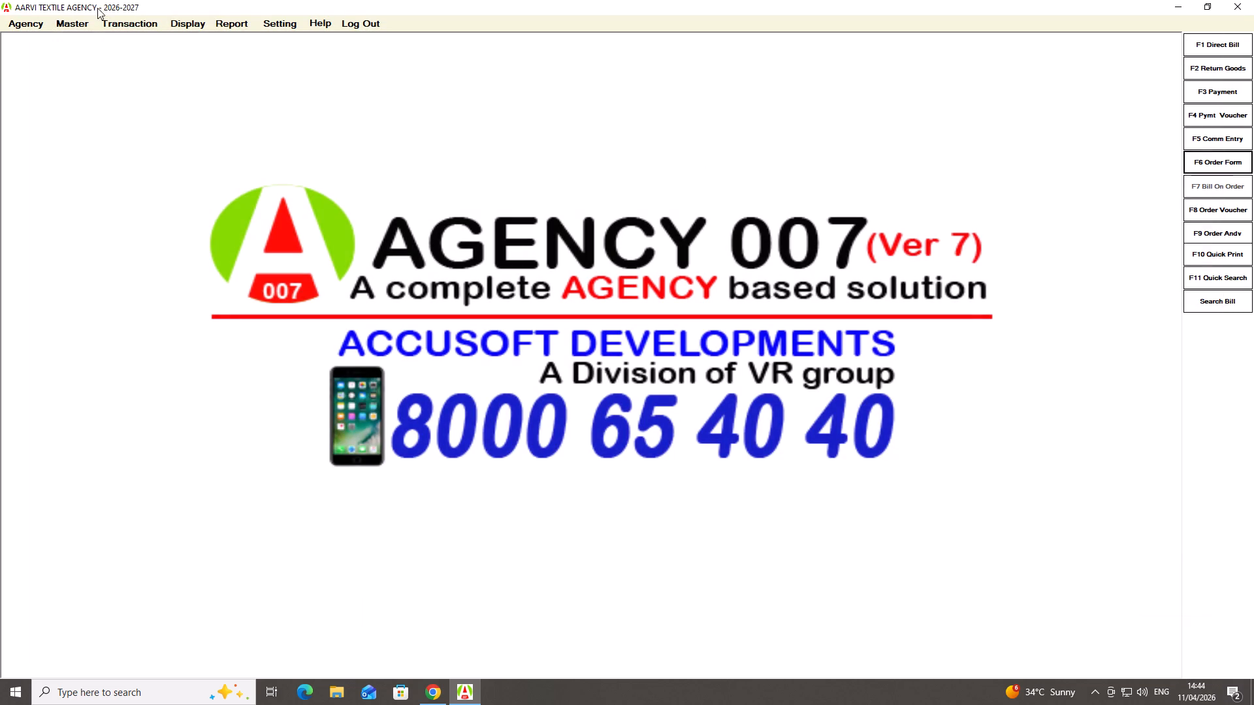
# Bring up the available pending payment reports to choose one for checking outstanding bills.
pyautogui.click(223, 22)
pyautogui.click(261, 82)
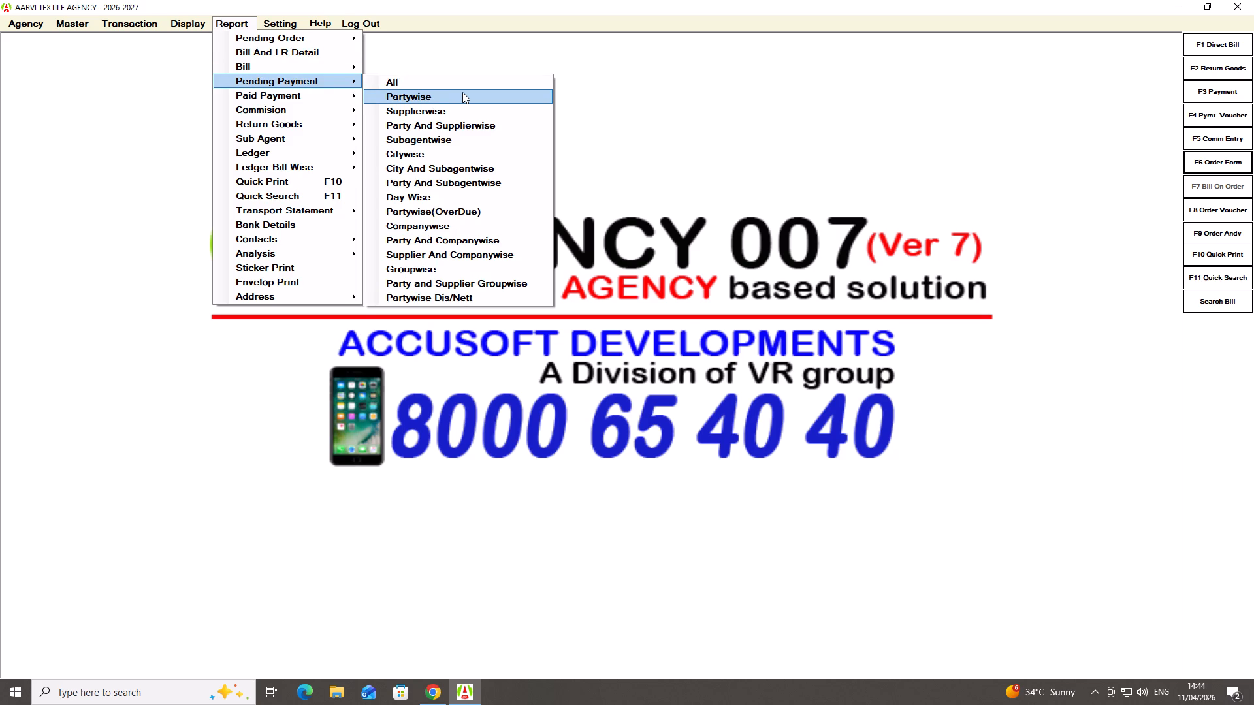